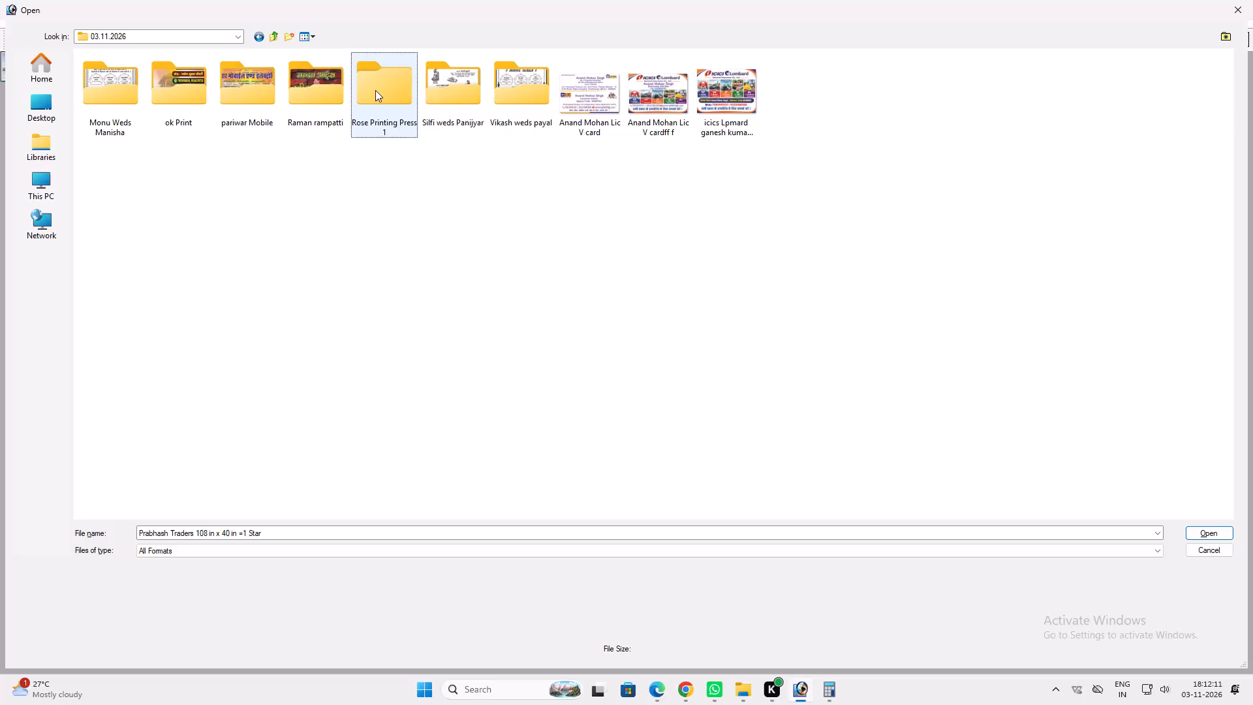
# Copy the Rose Printing Press 1 folder from 03.11.2026 into the Final Print folder.
pyautogui.hotkey('ctrl', 'c')
pyautogui.hotkey('ctrl', 'c')
pyautogui.hotkey('ctrl', 'c')
pyautogui.hotkey('ctrl', 'c')
pyautogui.hotkey('ctrl', 'c')
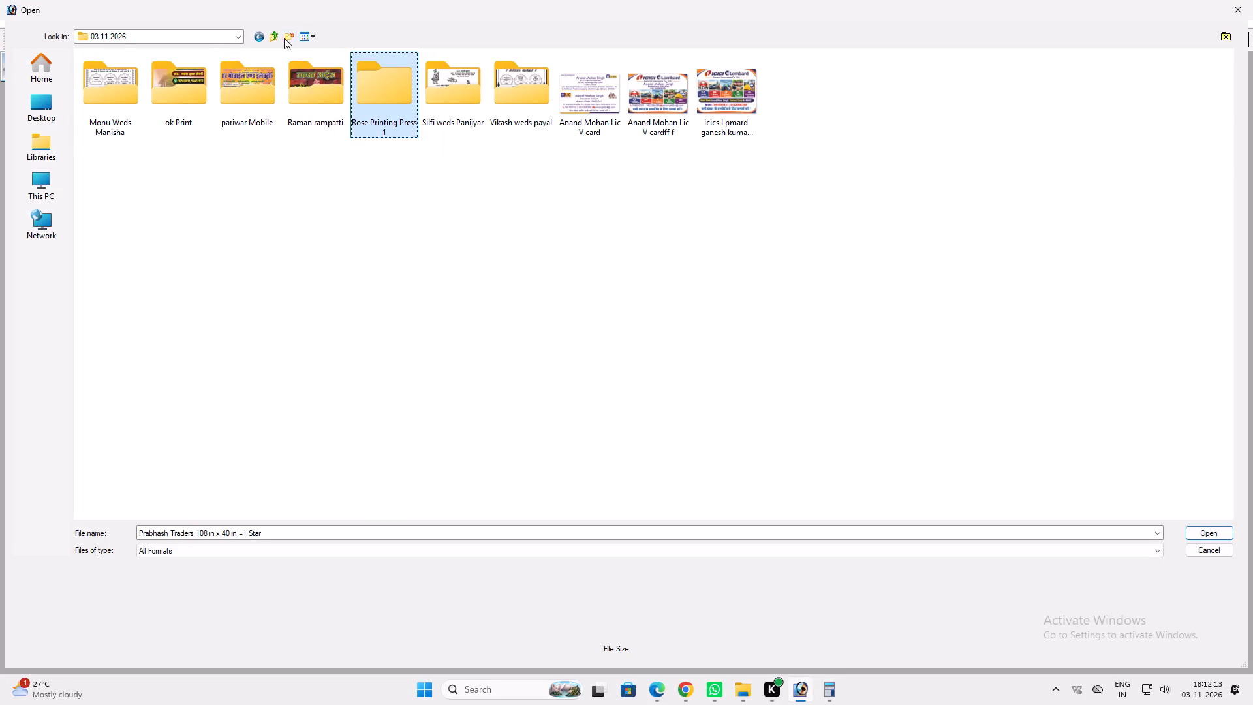
pyautogui.click(273, 35)
pyautogui.doubleClick(330, 89)
pyautogui.click(382, 174)
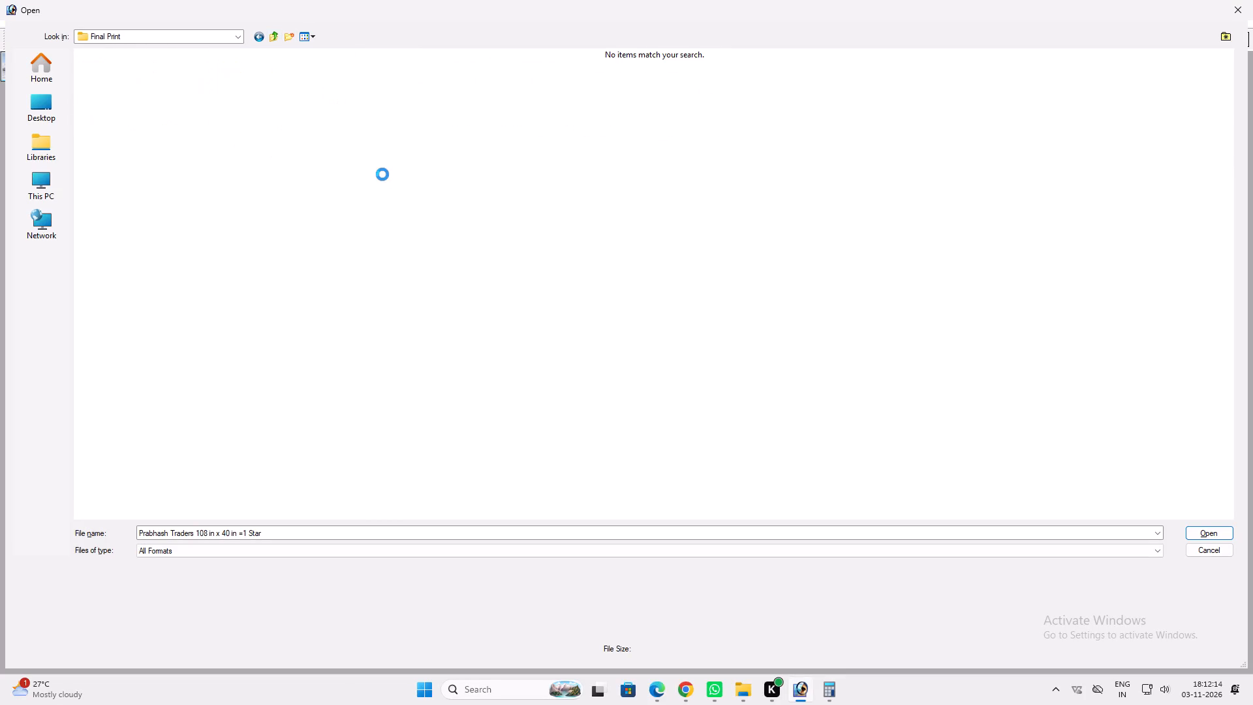
pyautogui.hotkey('ctrl', 'v')
# Return to the 03.11.2026 folder and move the Rose Printing Press 1 folder into ok Print.
pyautogui.click(273, 33)
pyautogui.click(441, 209)
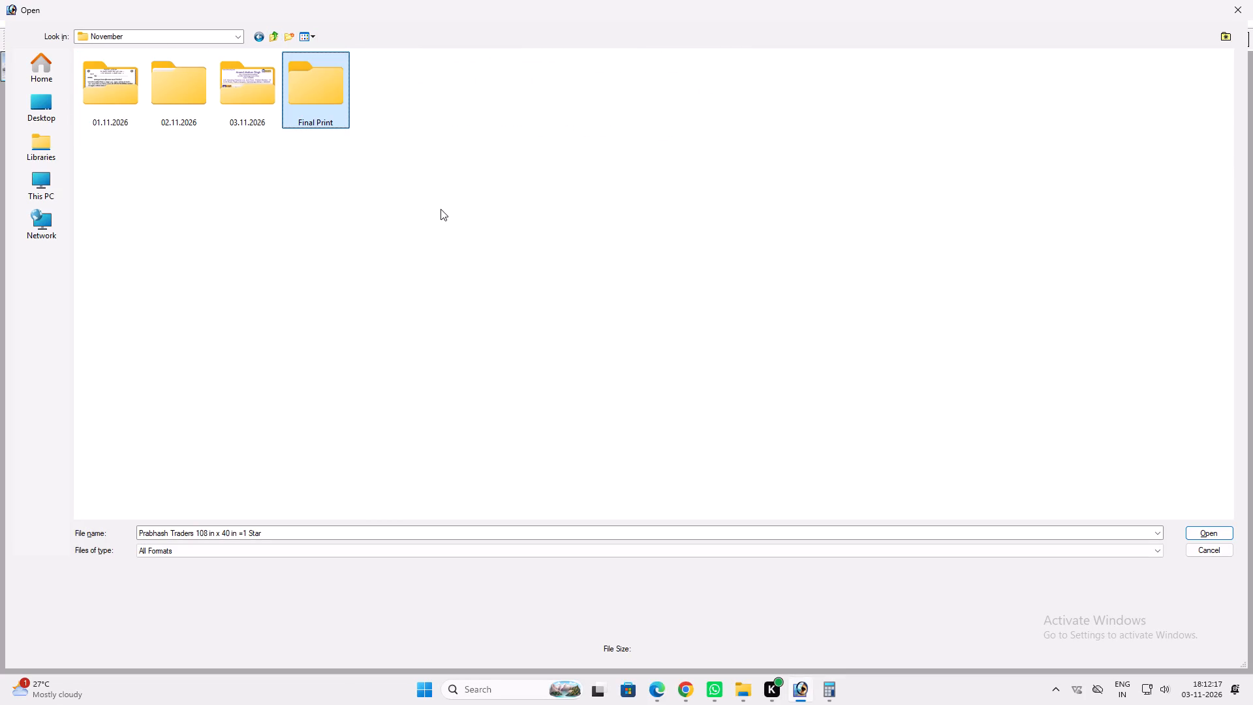
pyautogui.keyDown('ctrl'); pyautogui.click(305, 82); pyautogui.keyUp('ctrl')
pyautogui.doubleClick(246, 98)
pyautogui.click(277, 181)
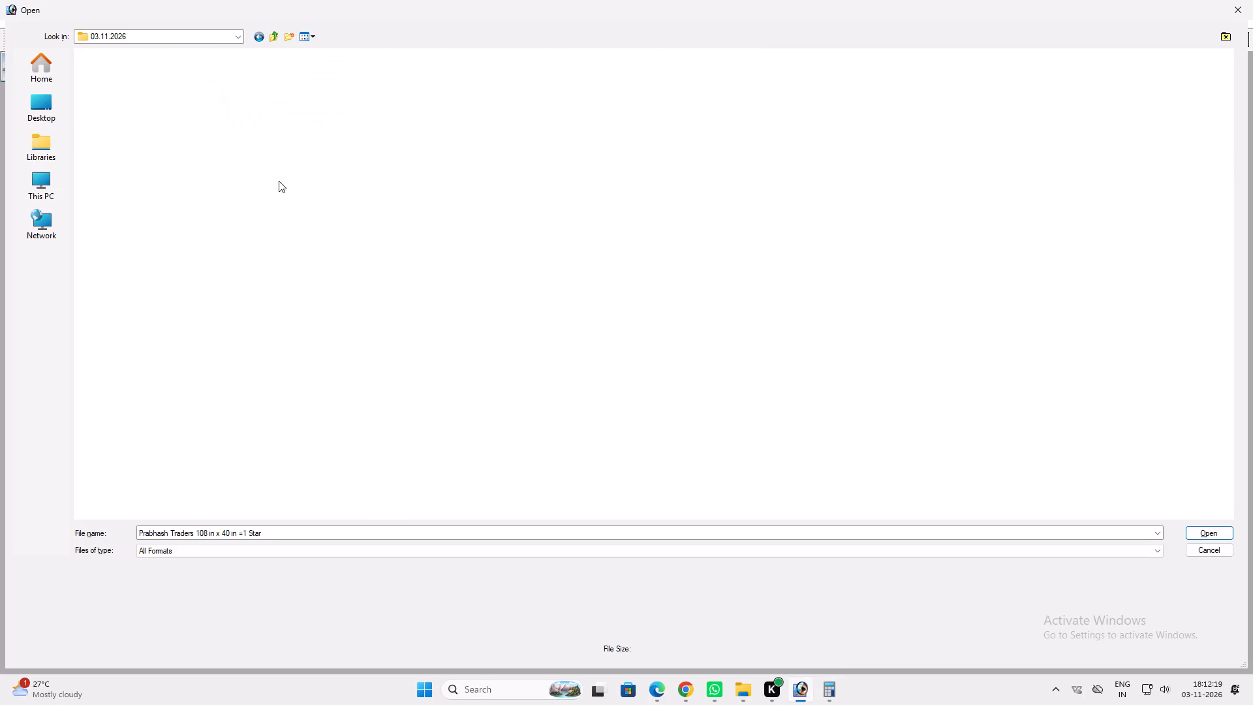
pyautogui.moveTo(370, 100); pyautogui.dragTo(176, 63)
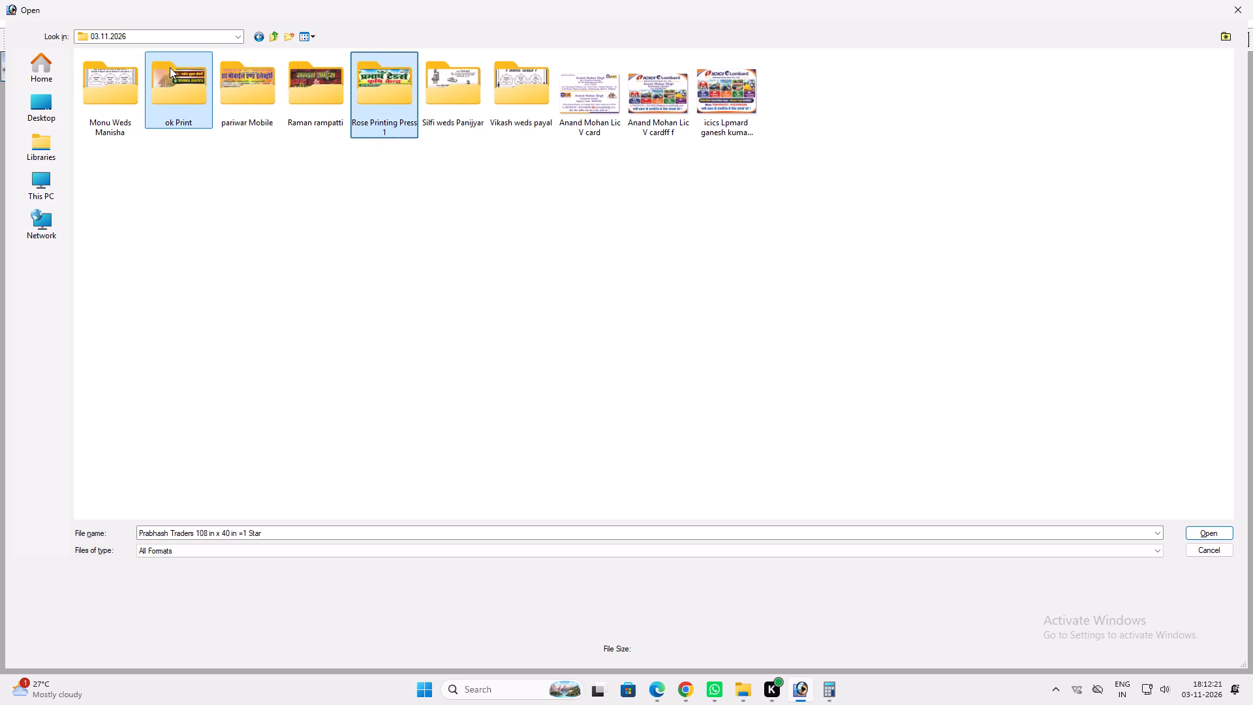
pyautogui.click(315, 89)
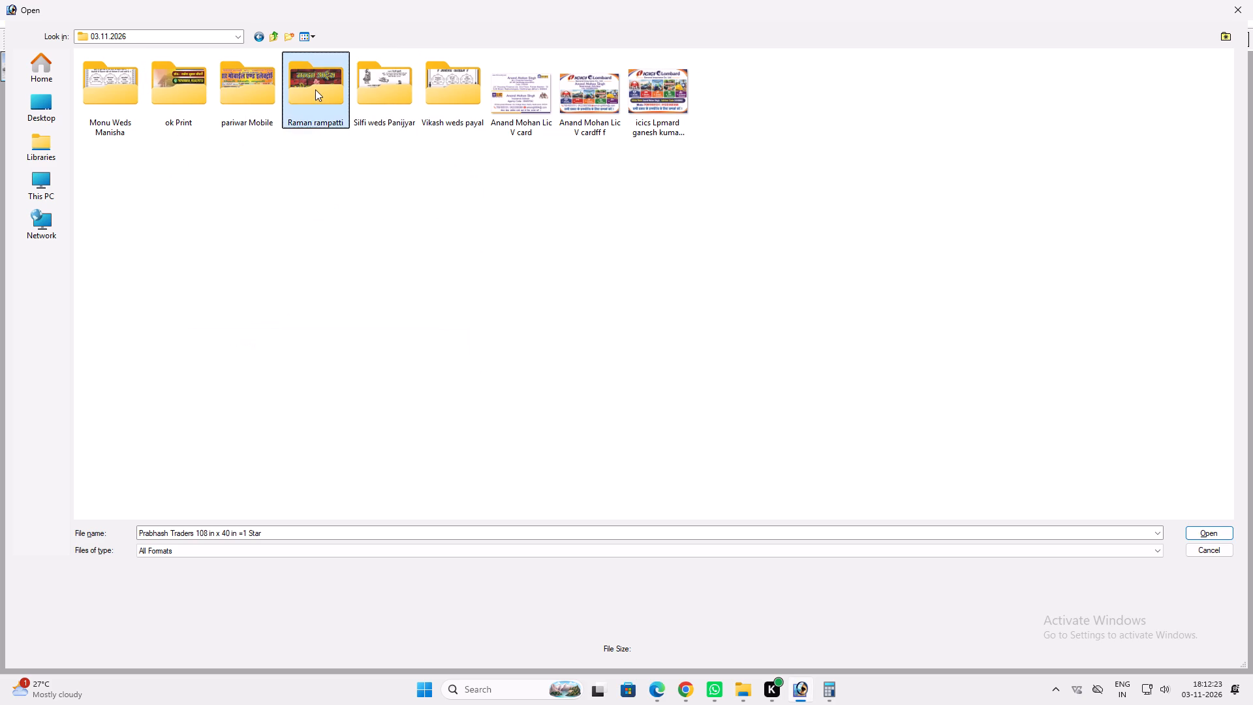
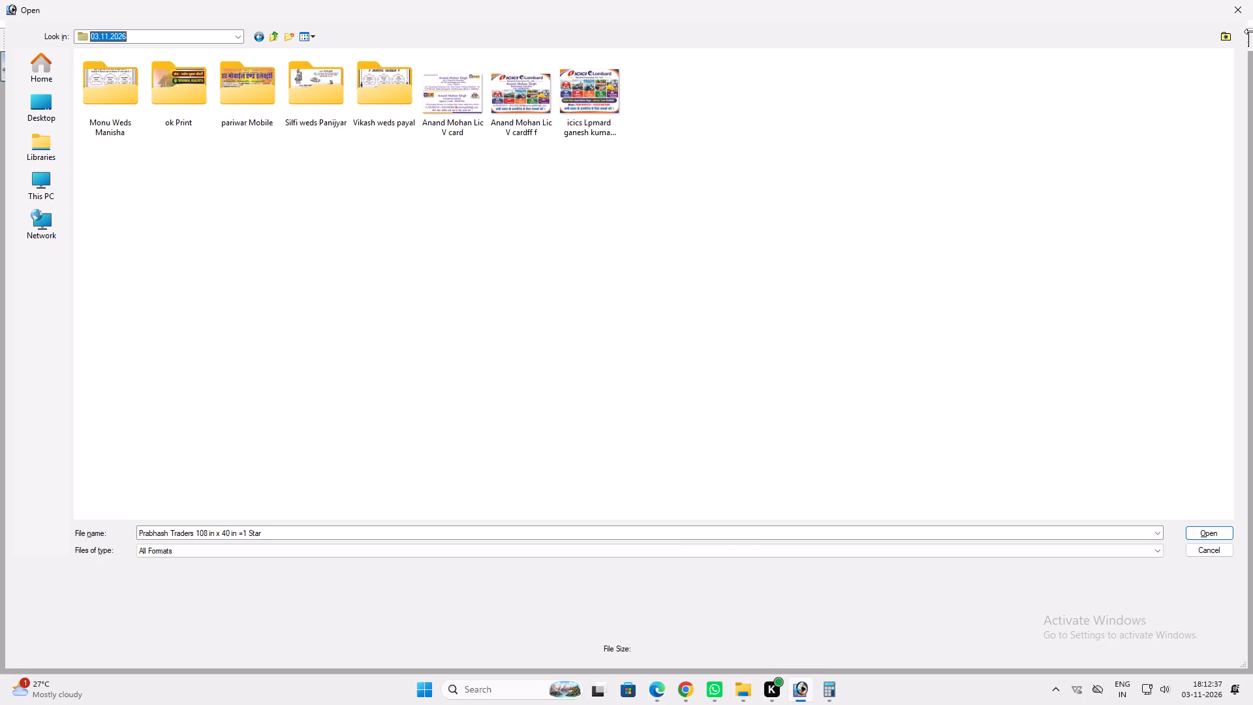
# Dismiss the file-opening dialog and open the five selected HP Gas poster images from Downloads in Photoshop.
pyautogui.click(1246, 18)
pyautogui.click(750, 696)
pyautogui.click(873, 604)
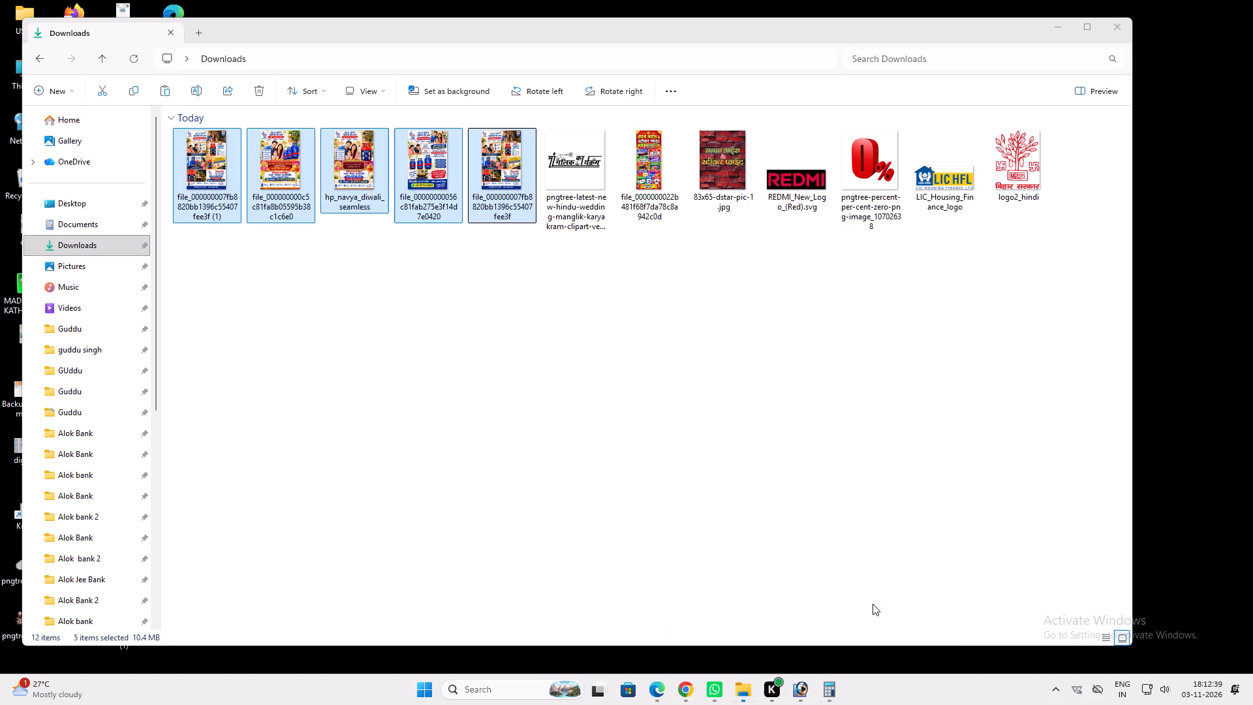
pyautogui.moveTo(420, 187); pyautogui.dragTo(724, 346)
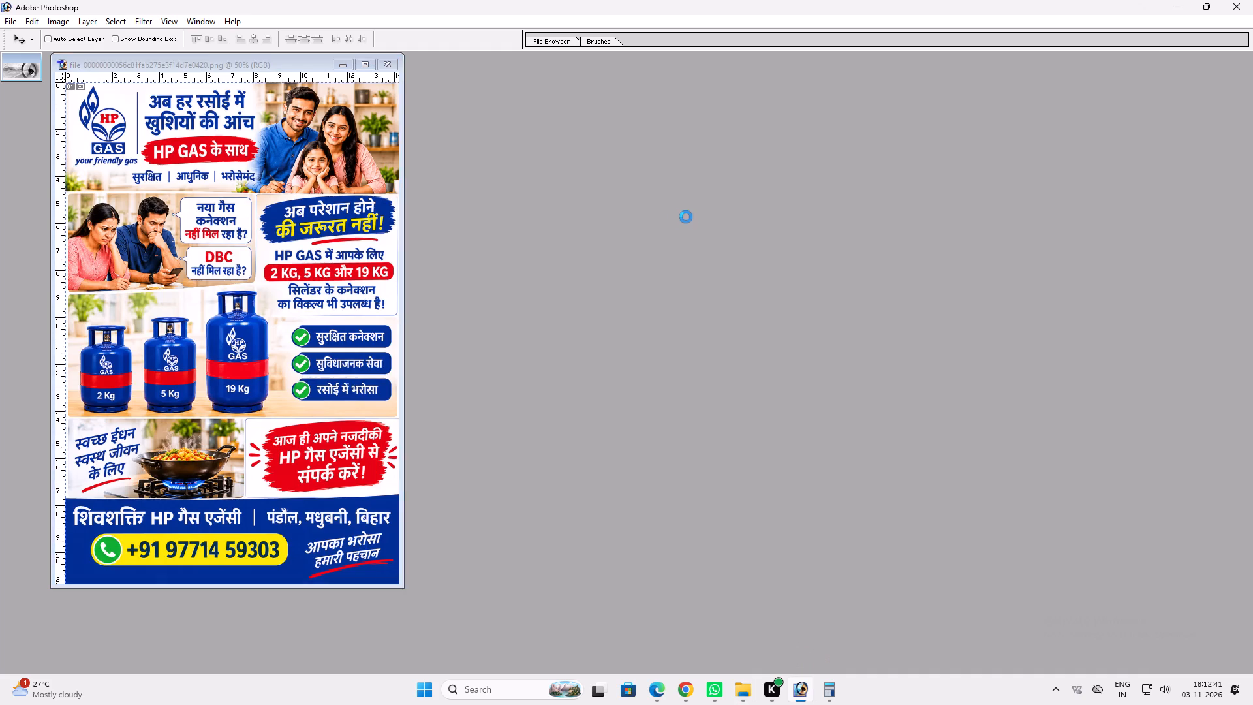
# Examine the hp_navya_diwali_seamless.png poster full screen and fitted to view.
pyautogui.click(385, 91)
pyautogui.hotkey('ctrl', '0')
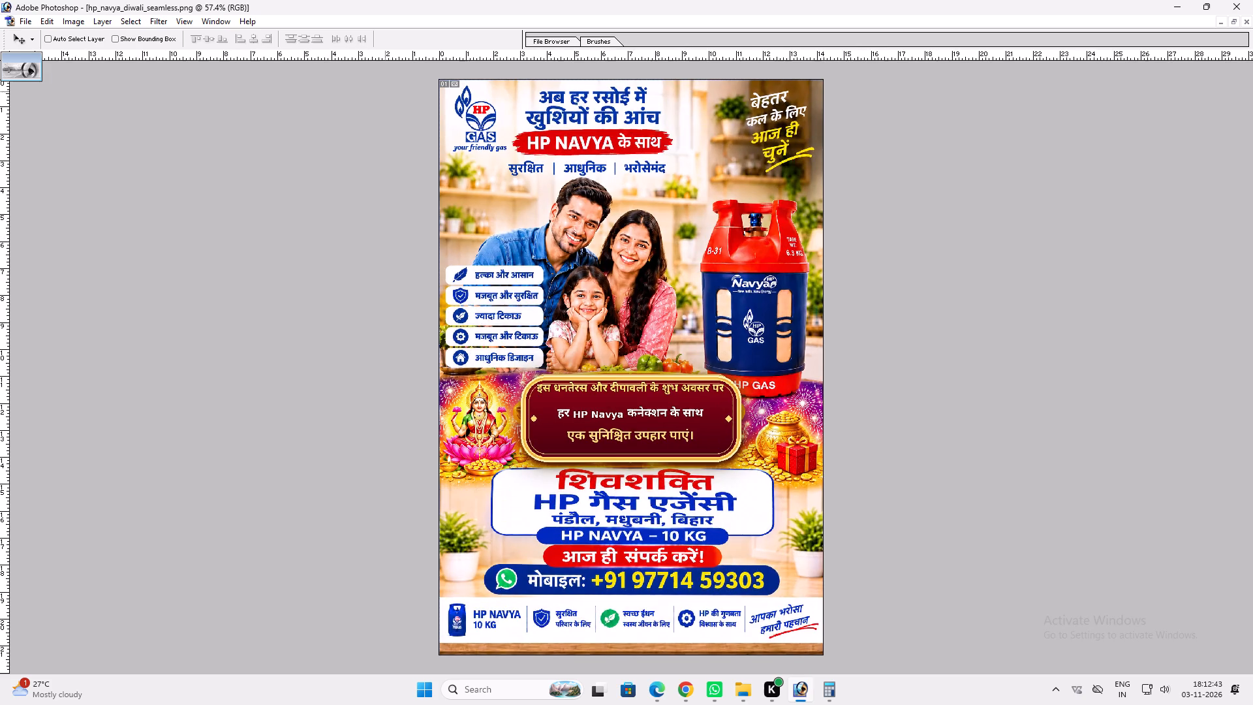
pyautogui.press('f')
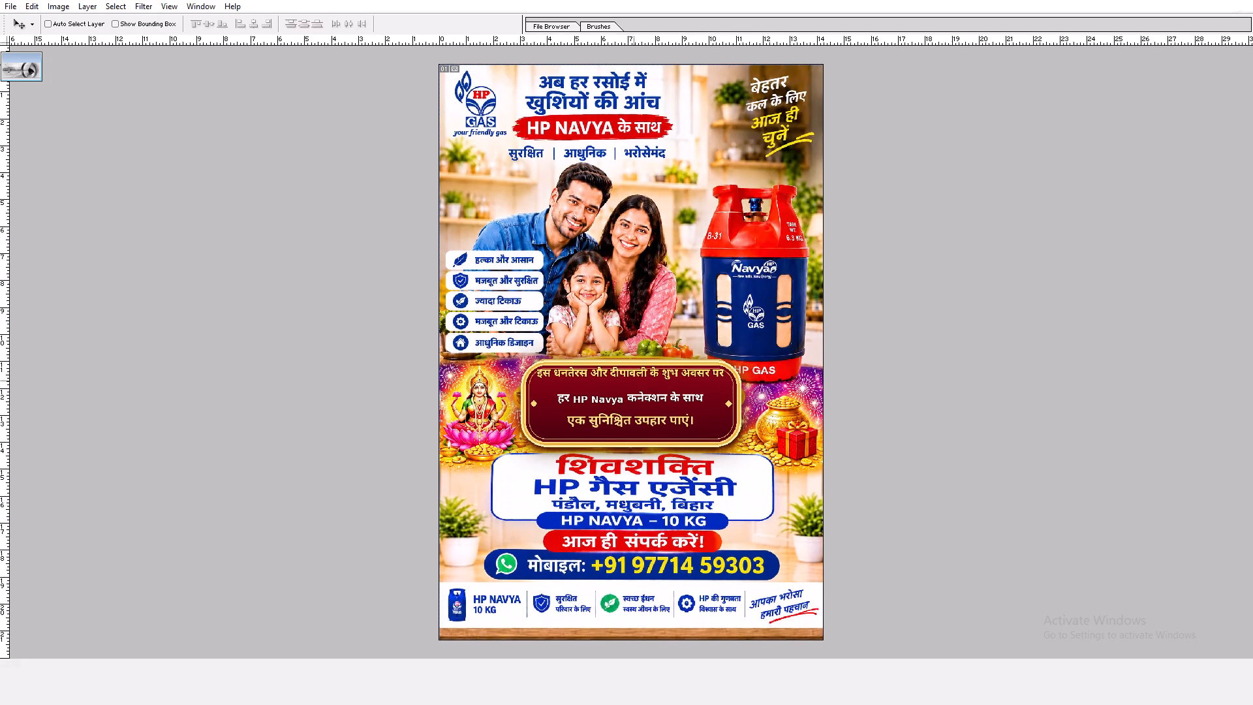
pyautogui.press('f')
pyautogui.press('f')
# Separate the two Diwali poster windows and the HP Navya panel poster ending in (1) from the cascaded stack.
pyautogui.moveTo(335, 89); pyautogui.dragTo(946, 113)
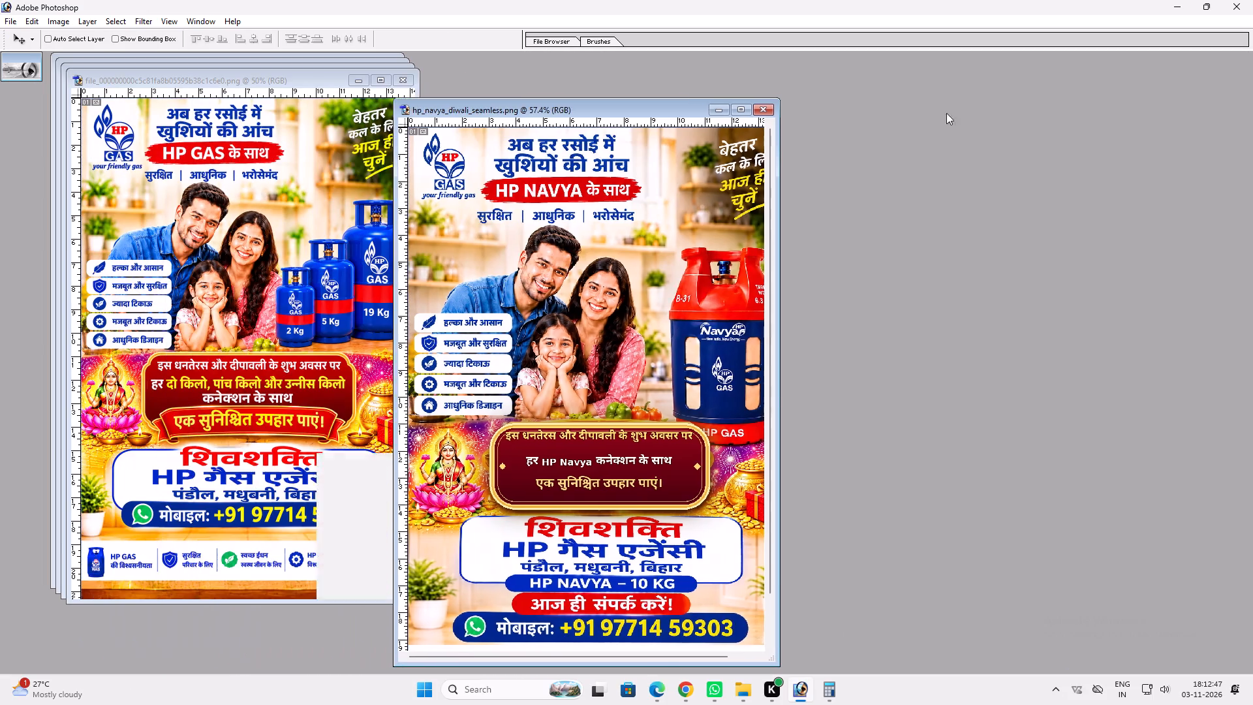
pyautogui.moveTo(946, 113); pyautogui.dragTo(1122, 81)
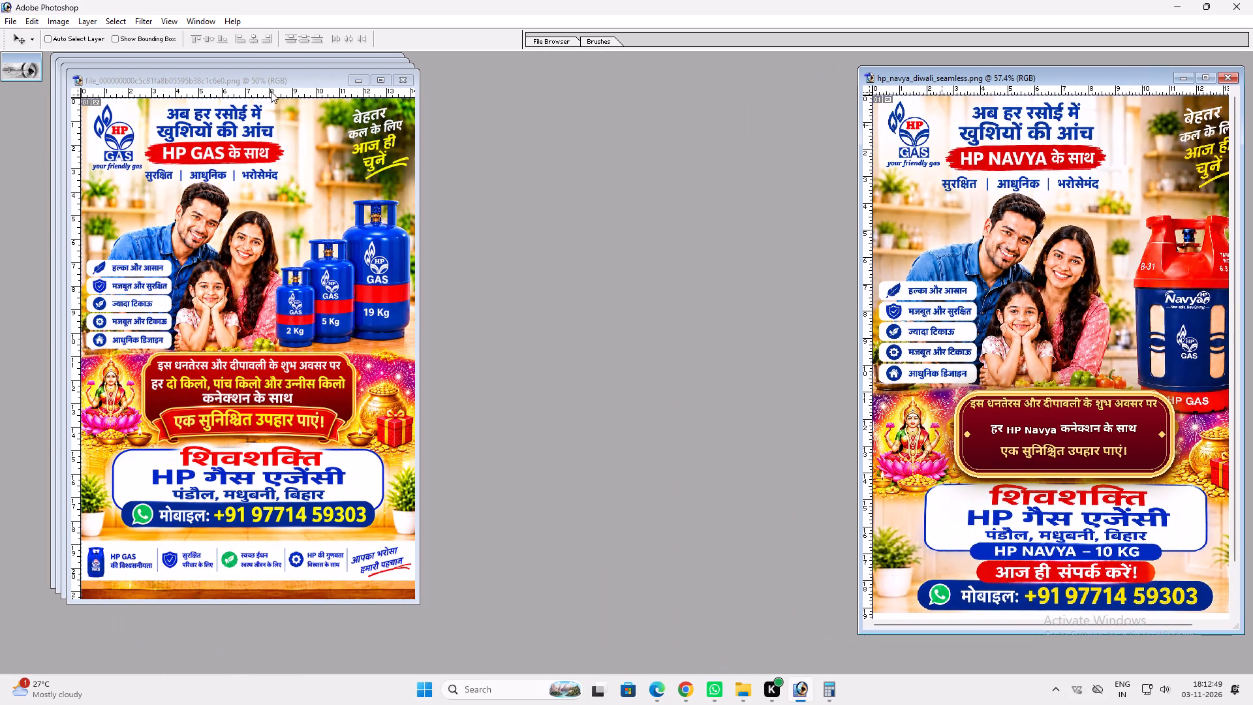
pyautogui.moveTo(266, 75); pyautogui.dragTo(700, 90)
pyautogui.moveTo(318, 85); pyautogui.dragTo(749, 67)
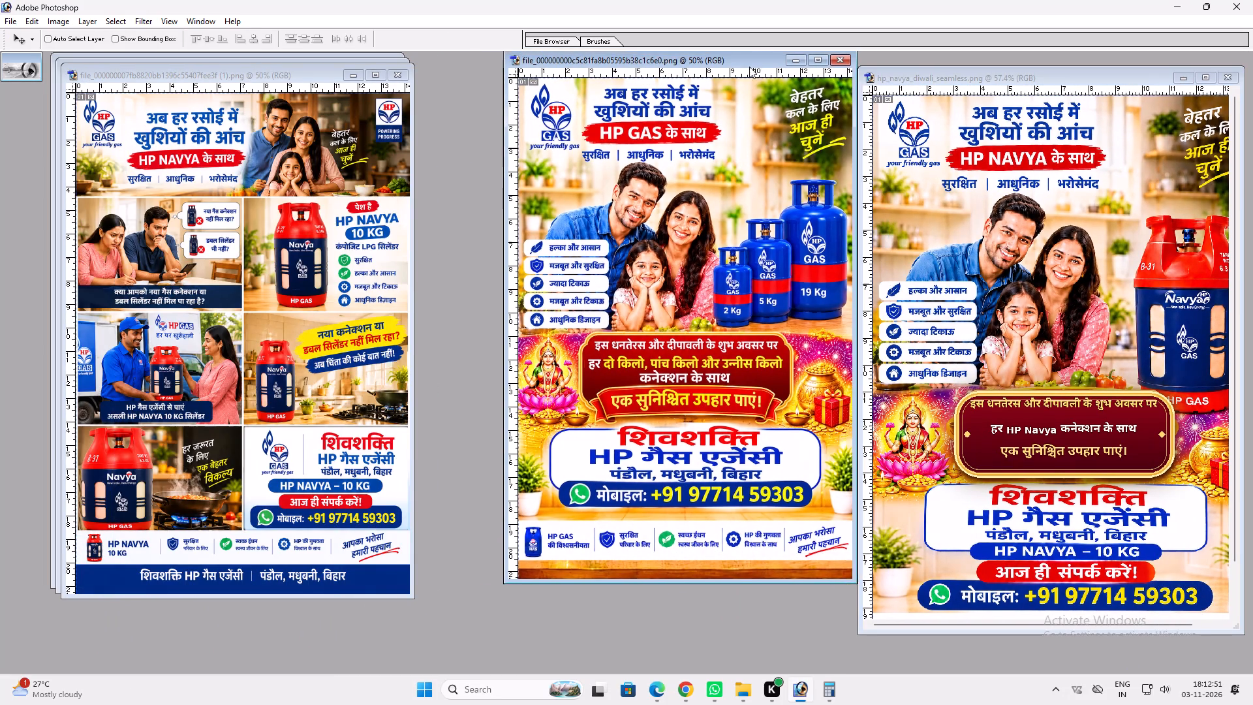
pyautogui.moveTo(749, 67); pyautogui.dragTo(756, 84)
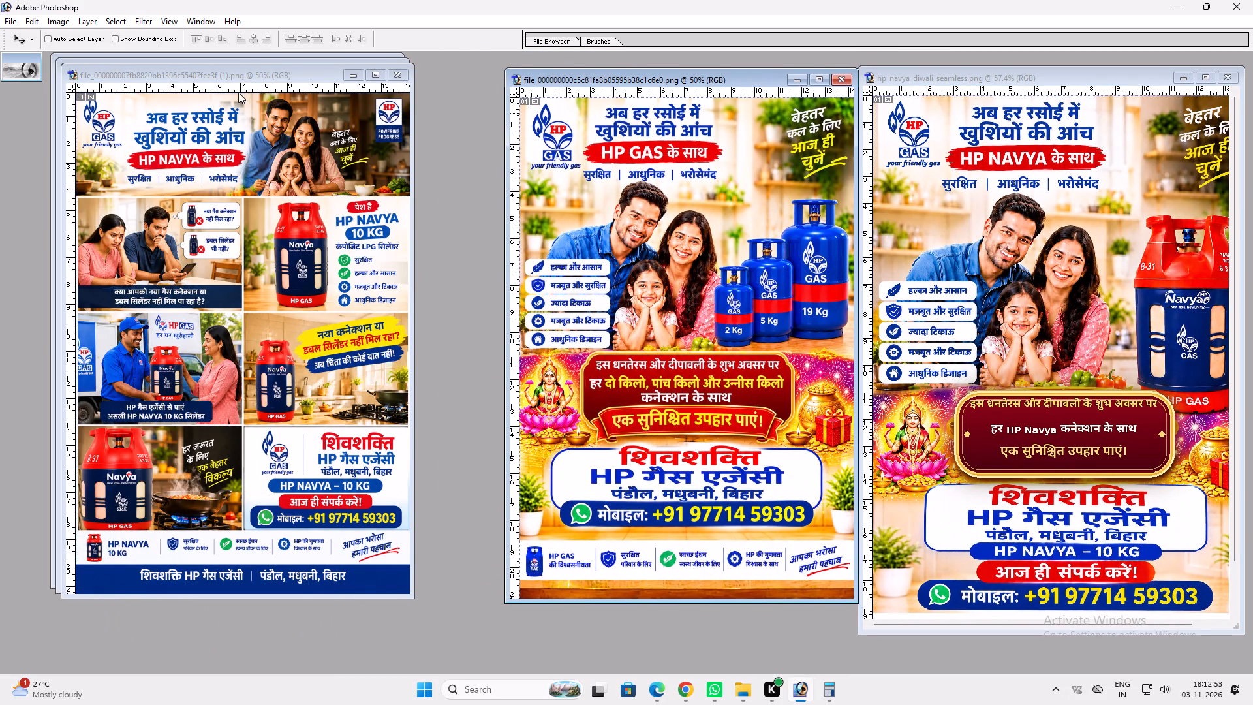
pyautogui.moveTo(235, 74); pyautogui.dragTo(334, 116)
pyautogui.moveTo(294, 78); pyautogui.dragTo(658, 289)
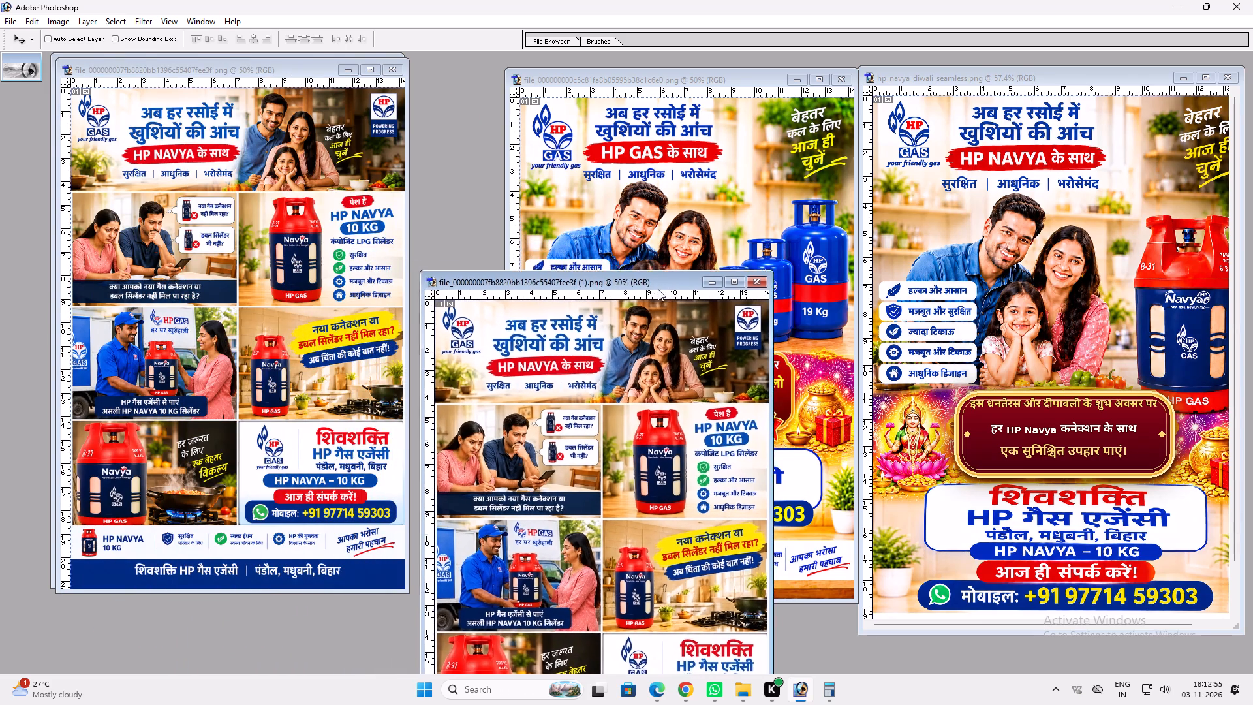
pyautogui.moveTo(658, 289); pyautogui.dragTo(650, 335)
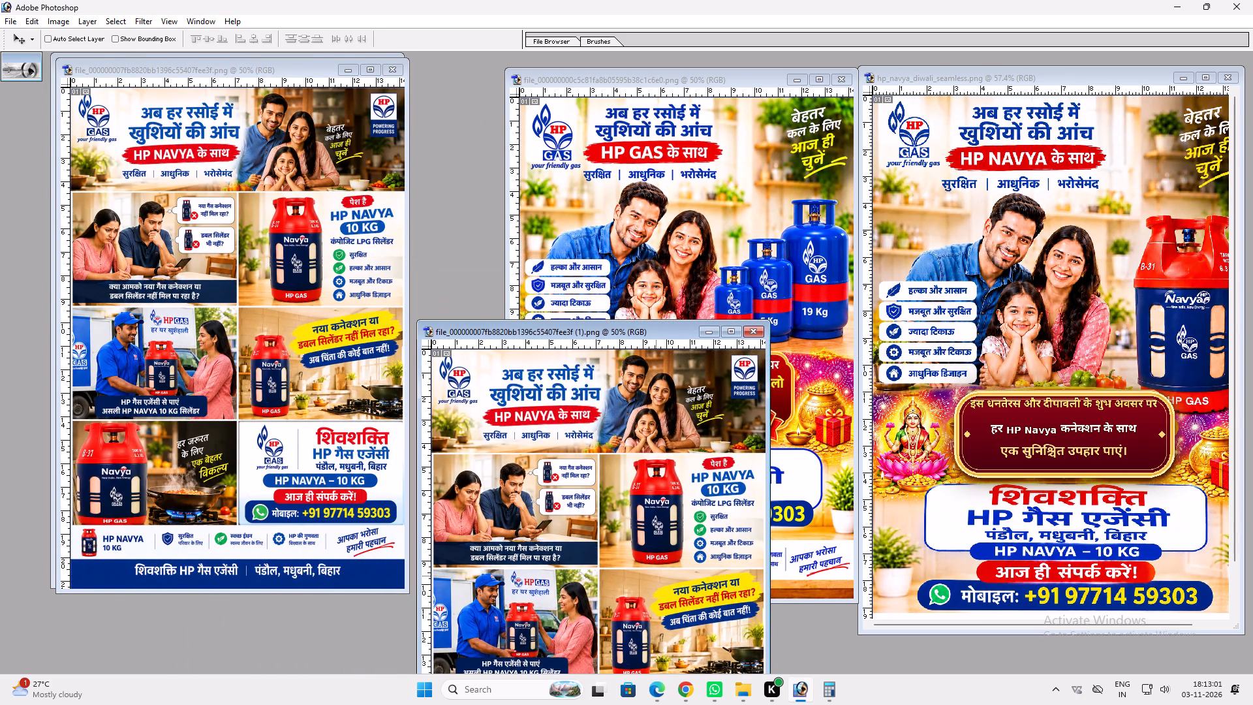
pyautogui.click(513, 321)
pyautogui.moveTo(504, 326); pyautogui.dragTo(518, 246)
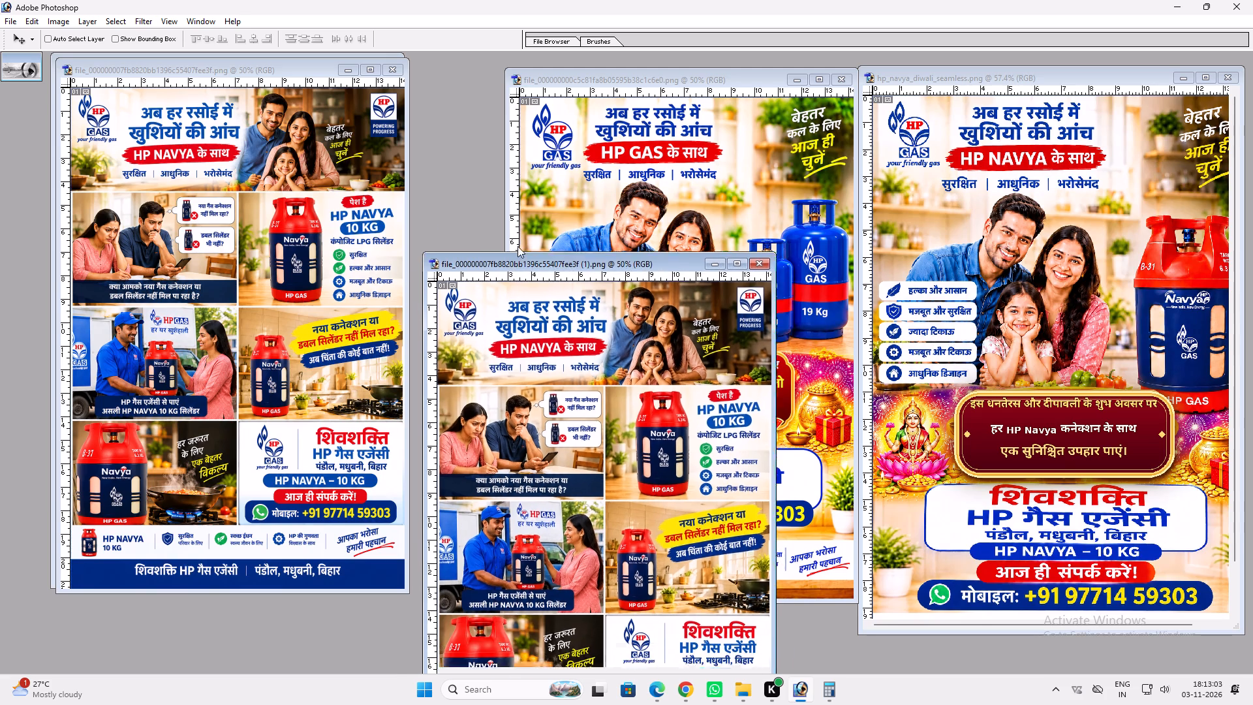
pyautogui.moveTo(518, 246); pyautogui.dragTo(578, 87)
pyautogui.hotkey('ctrl', 'o')
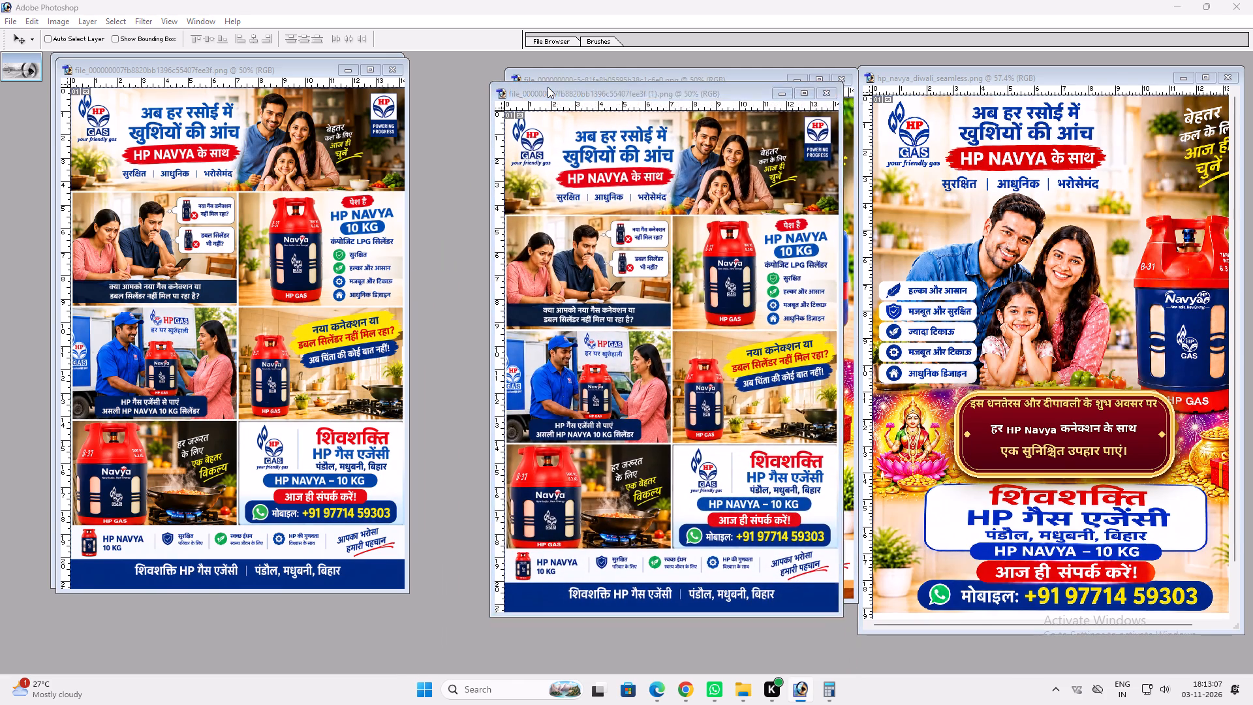
pyautogui.click(253, 85)
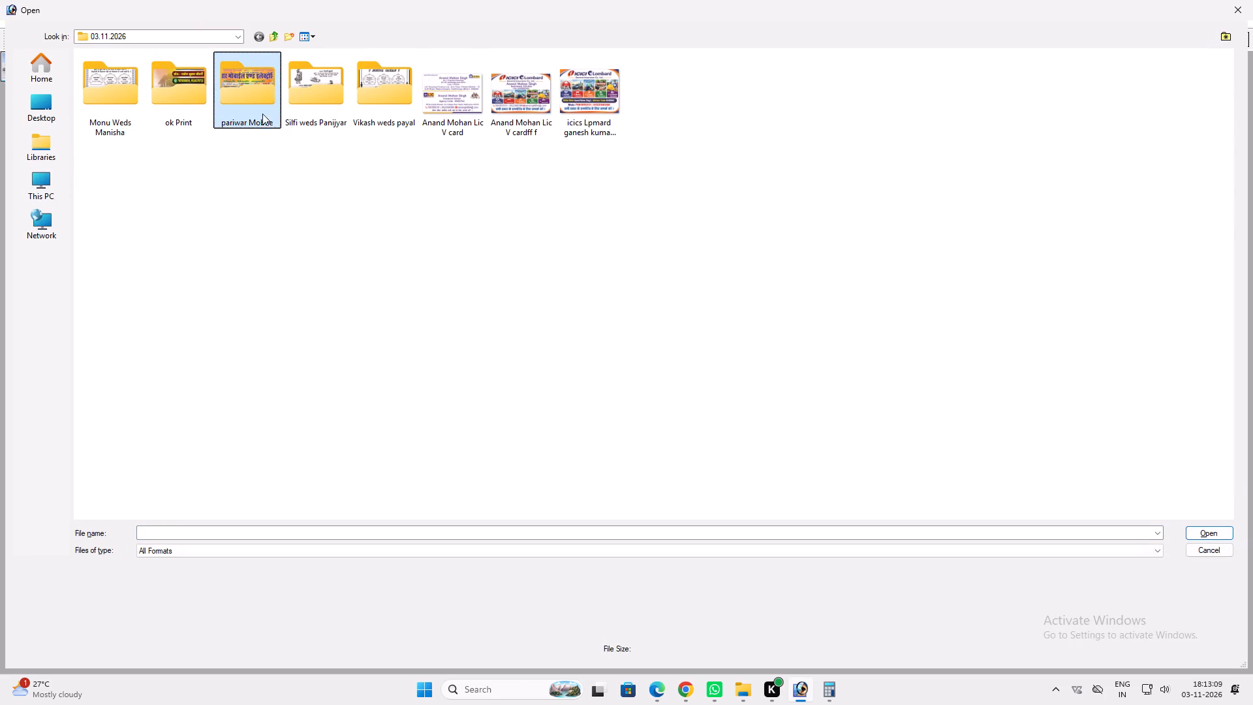
pyautogui.doubleClick(205, 91)
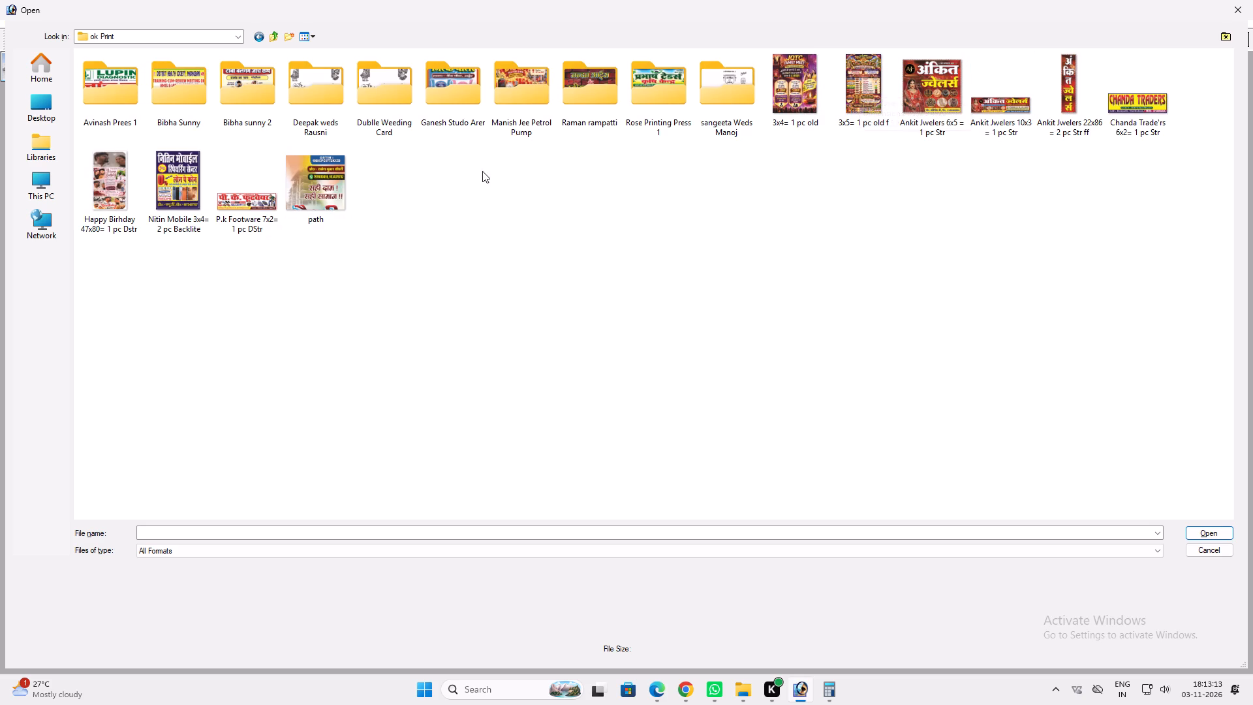
pyautogui.click(580, 99)
pyautogui.hotkey('ctrl', 'c')
pyautogui.hotkey('ctrl', 'c')
pyautogui.hotkey('ctrl', 'c')
pyautogui.hotkey('ctrl', 'c')
pyautogui.hotkey('ctrl', 'c')
pyautogui.hotkey('ctrl', 'c')
pyautogui.hotkey('ctrl', 'c')
pyautogui.hotkey('ctrl', 'c')
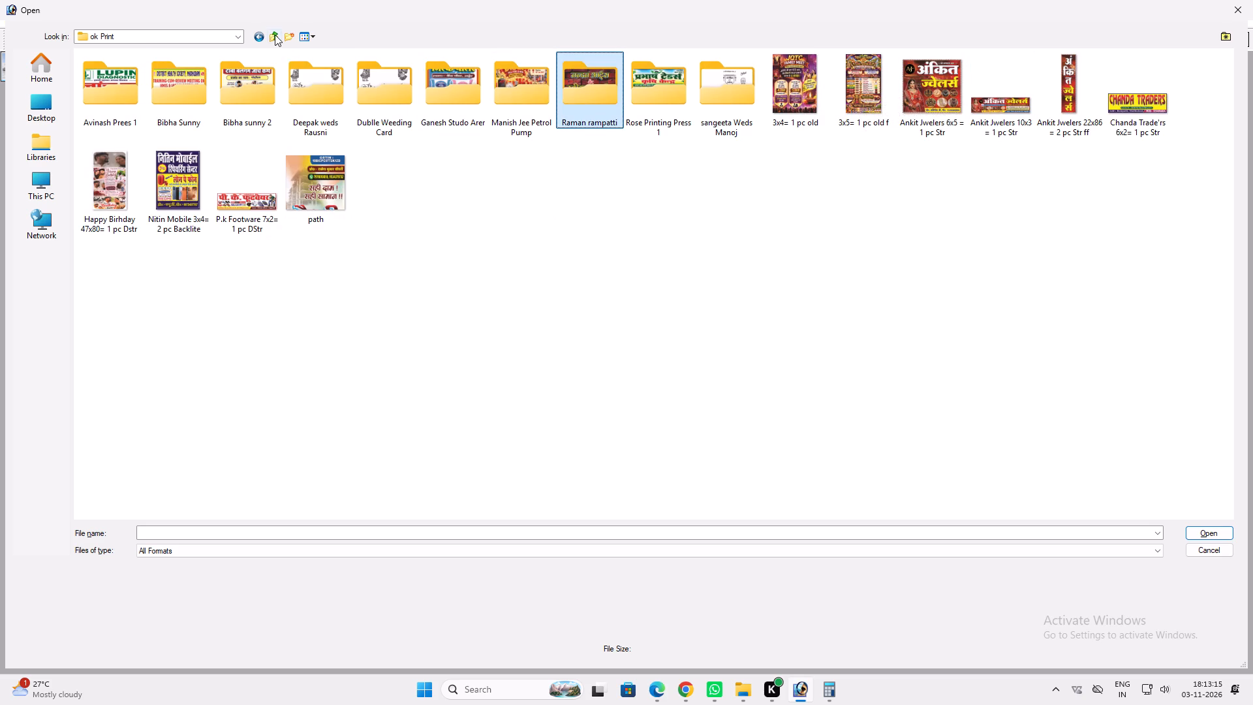
pyautogui.keyDown('ctrl'); pyautogui.click(275, 35); pyautogui.keyUp('ctrl')
pyautogui.click(275, 35)
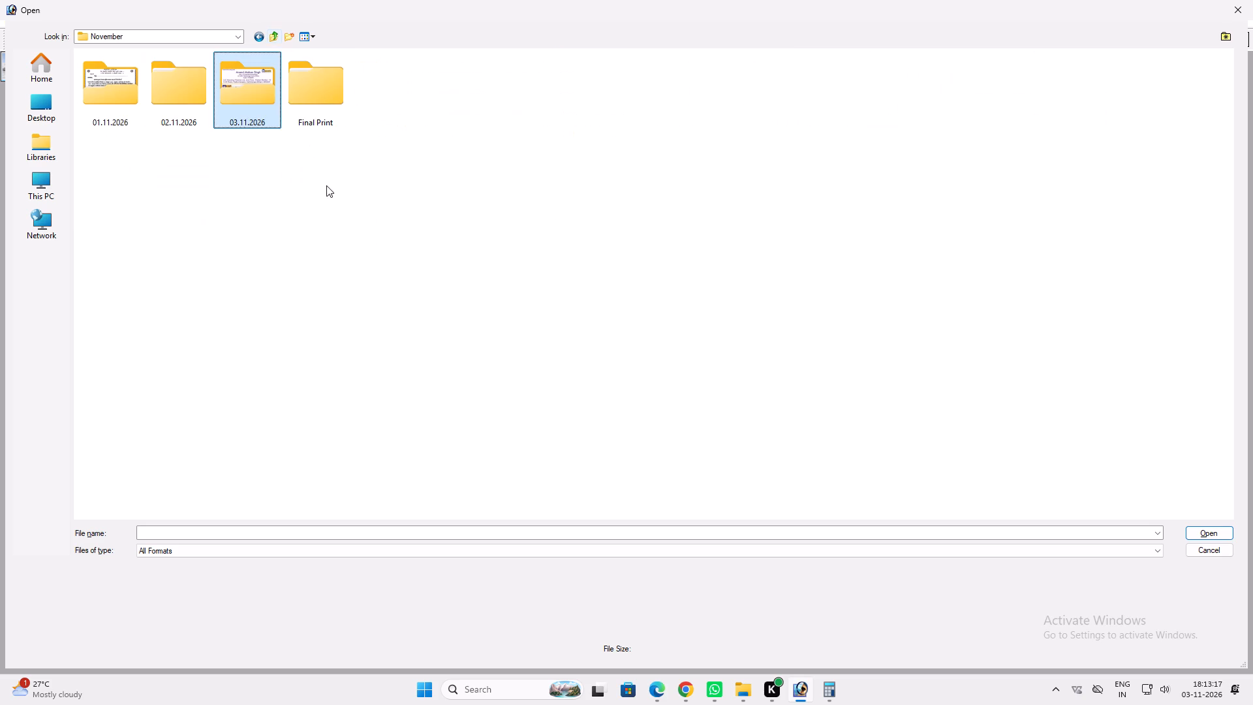
pyautogui.click(326, 185)
pyautogui.doubleClick(314, 88)
pyautogui.click(352, 133)
pyautogui.hotkey('ctrl', 'v')
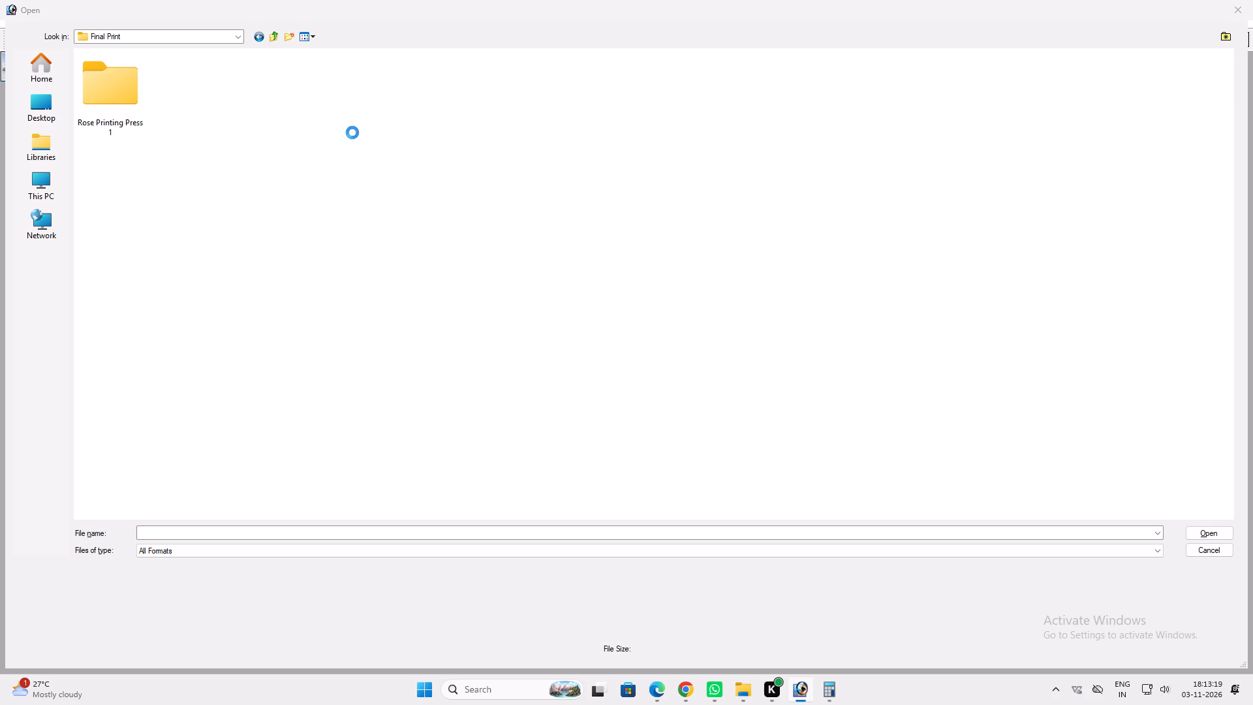
pyautogui.moveTo(1252, 0); pyautogui.dragTo(1245, 3)
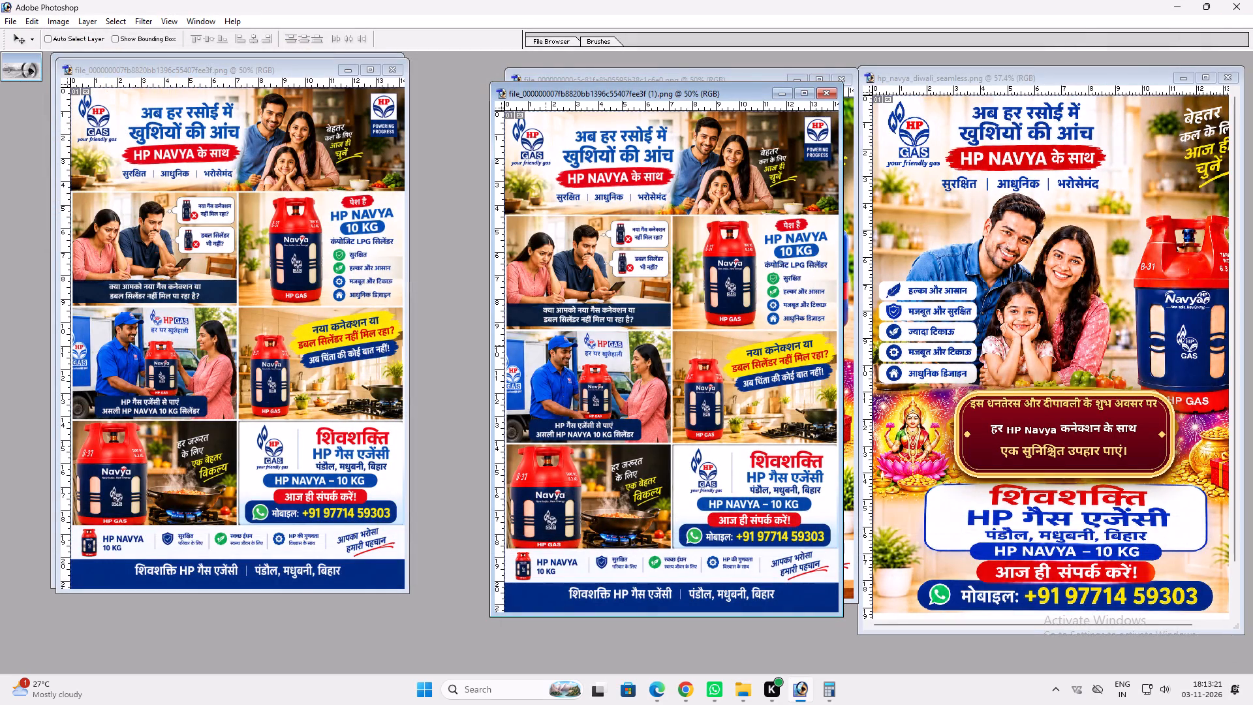
# Close the duplicate HP Navya panel poster whose file name lacks the (1) suffix.
pyautogui.click(300, 226)
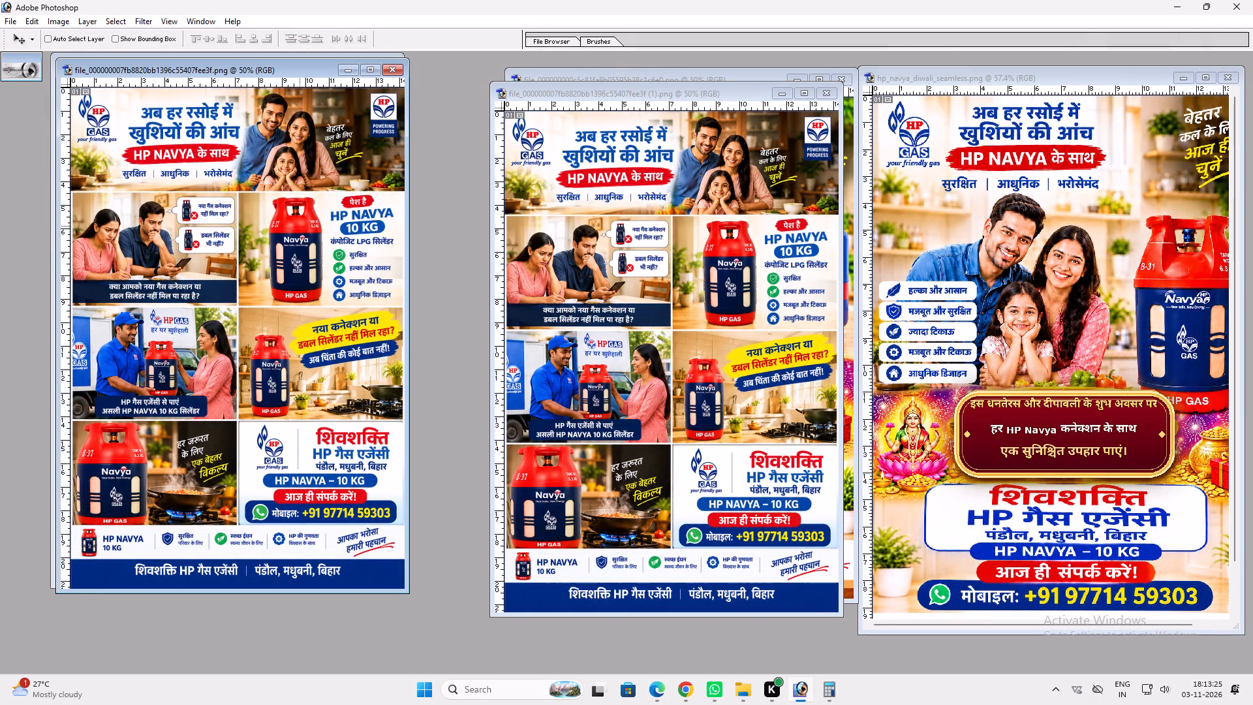
pyautogui.hotkey('ctrl', 'w')
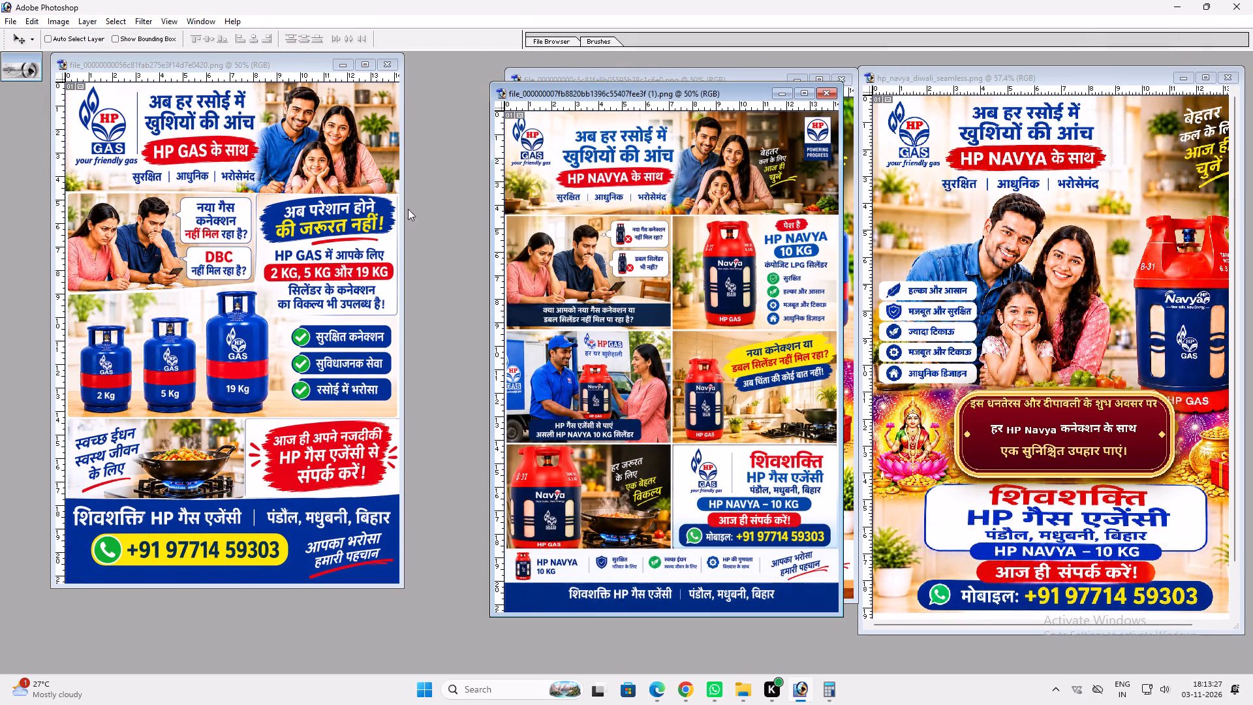
# Rearrange the four remaining poster windows for comparison and widen the window of the HP Gas panel poster showing three blue cylinders.
pyautogui.click(367, 223)
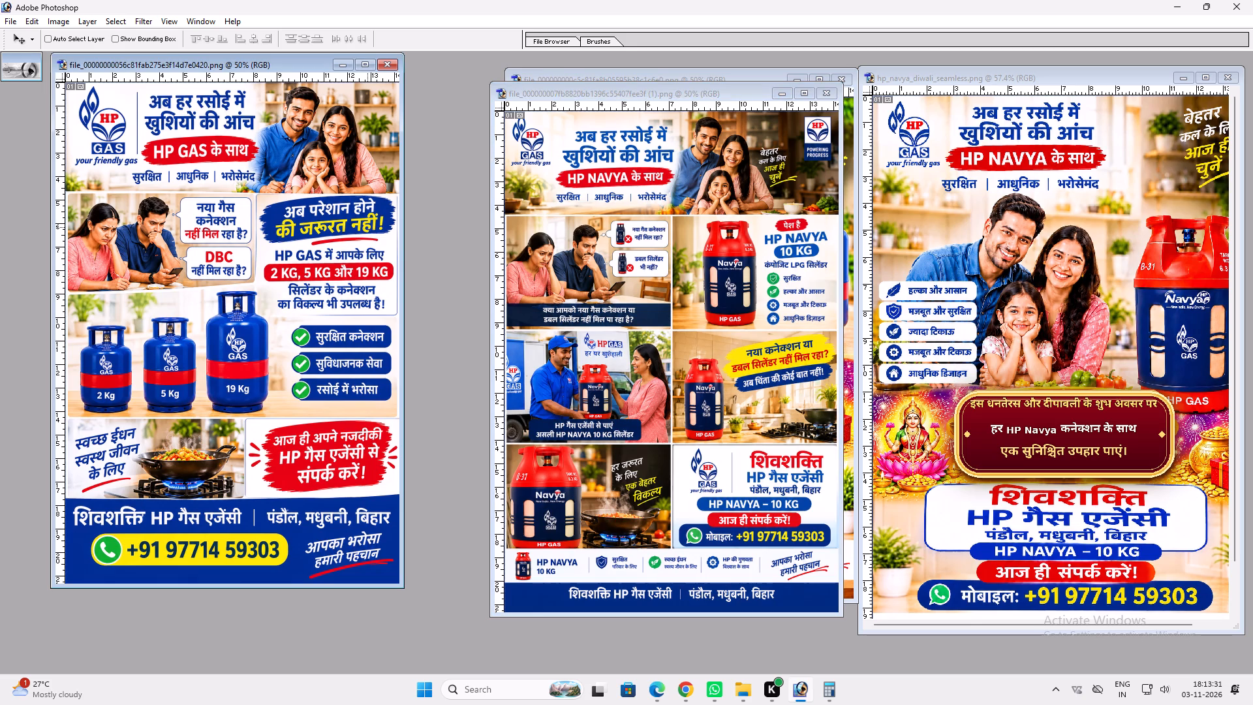
pyautogui.click(329, 259)
pyautogui.click(788, 336)
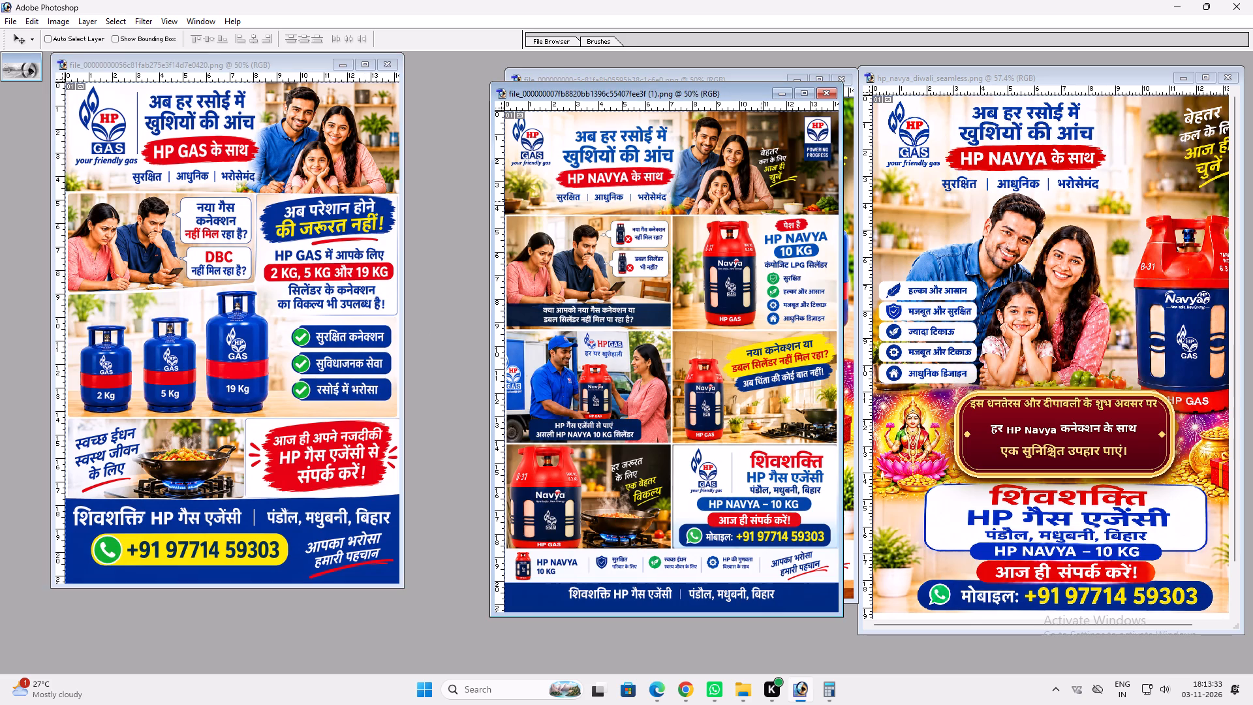
pyautogui.moveTo(721, 93); pyautogui.dragTo(382, 285)
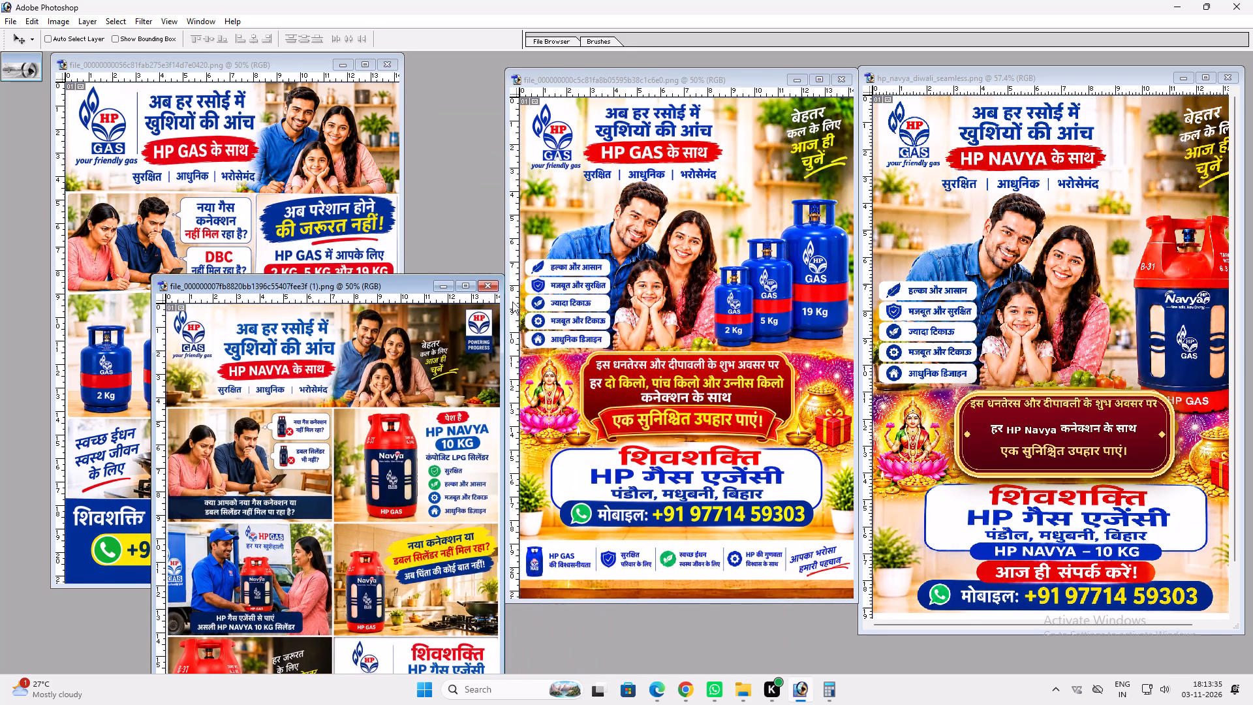
pyautogui.click(596, 302)
pyautogui.click(946, 334)
pyautogui.click(720, 298)
pyautogui.moveTo(1033, 251); pyautogui.dragTo(1027, 245)
pyautogui.moveTo(1010, 69); pyautogui.dragTo(1012, 73)
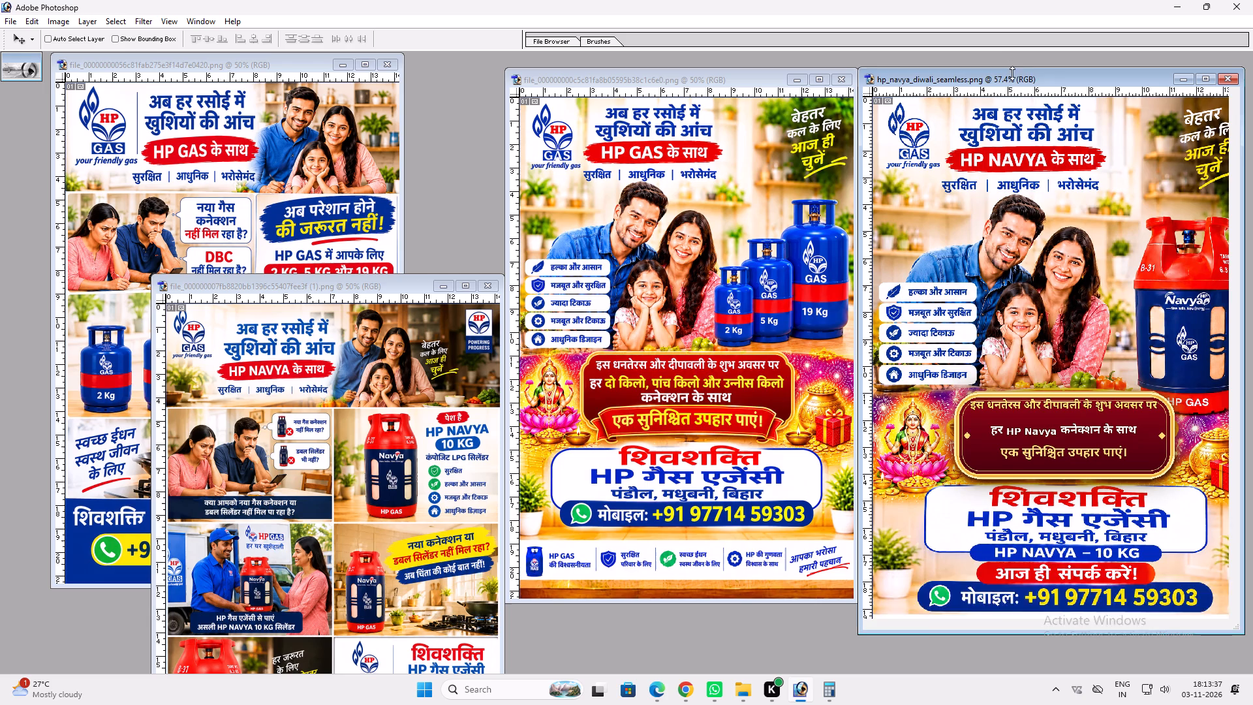
pyautogui.moveTo(1012, 73); pyautogui.dragTo(1121, 110)
pyautogui.keyDown('ctrl'); pyautogui.click(407, 378); pyautogui.keyUp('ctrl')
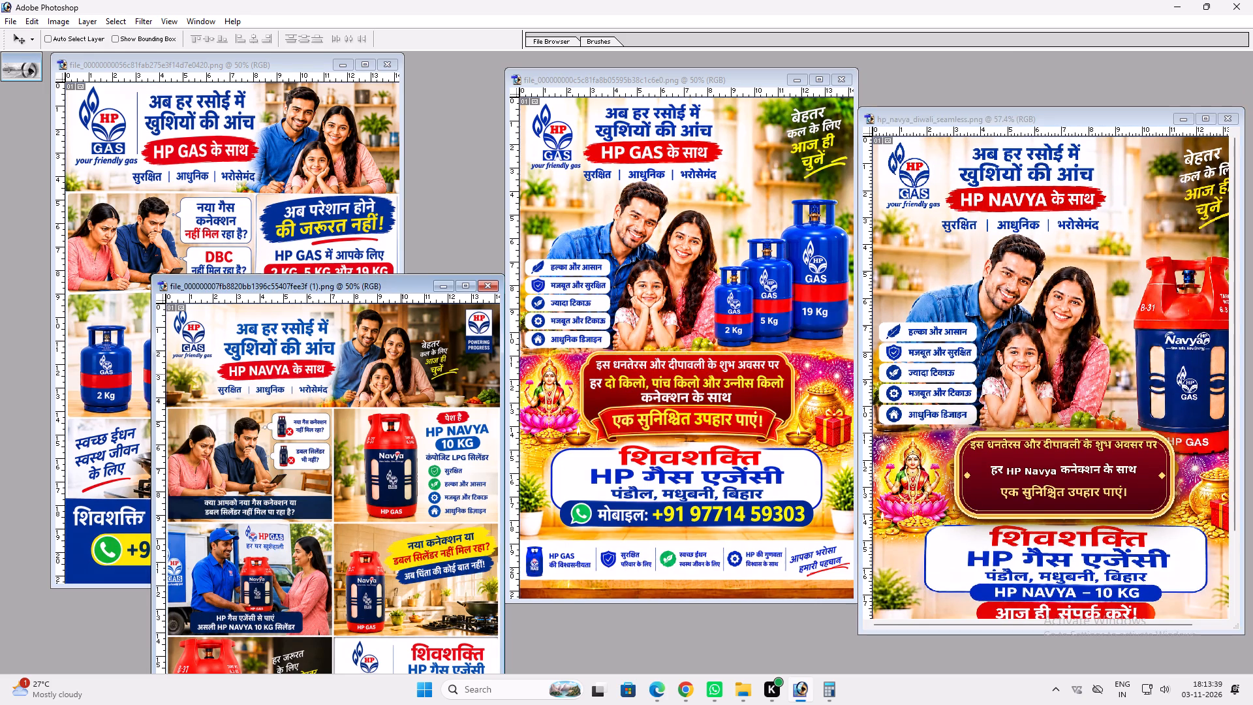
pyautogui.moveTo(350, 281); pyautogui.dragTo(484, 229)
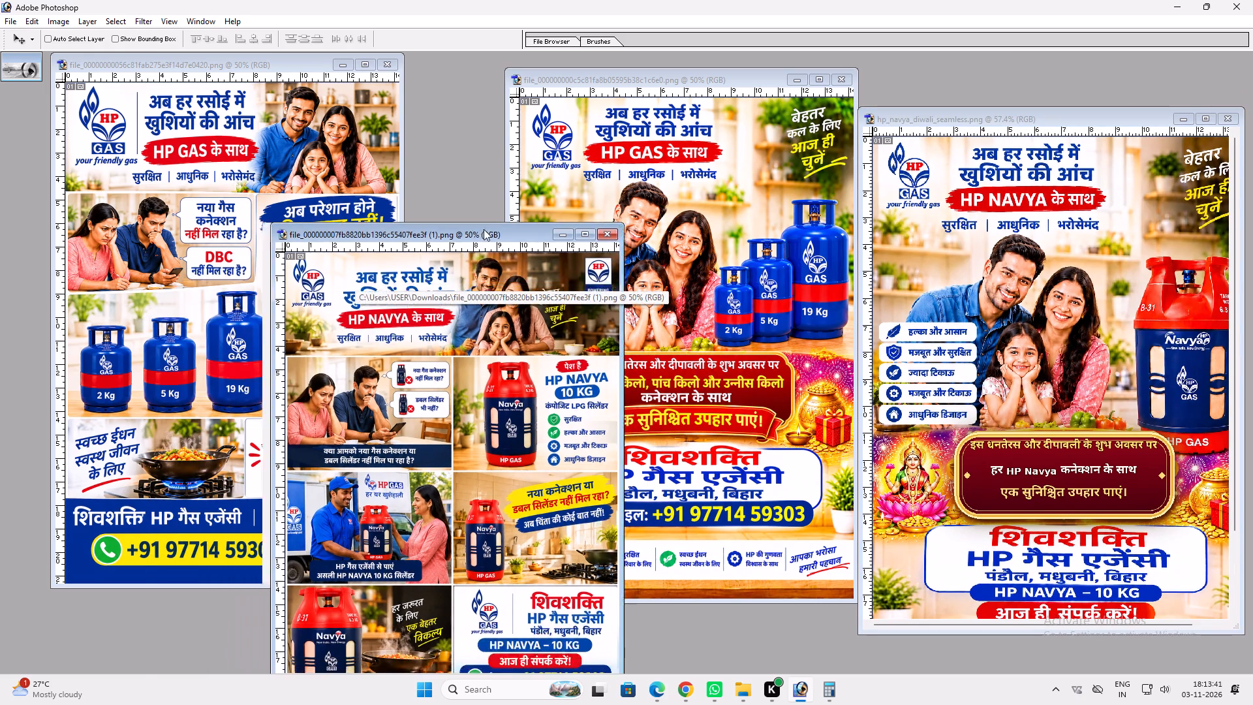
pyautogui.moveTo(484, 229); pyautogui.dragTo(693, 155)
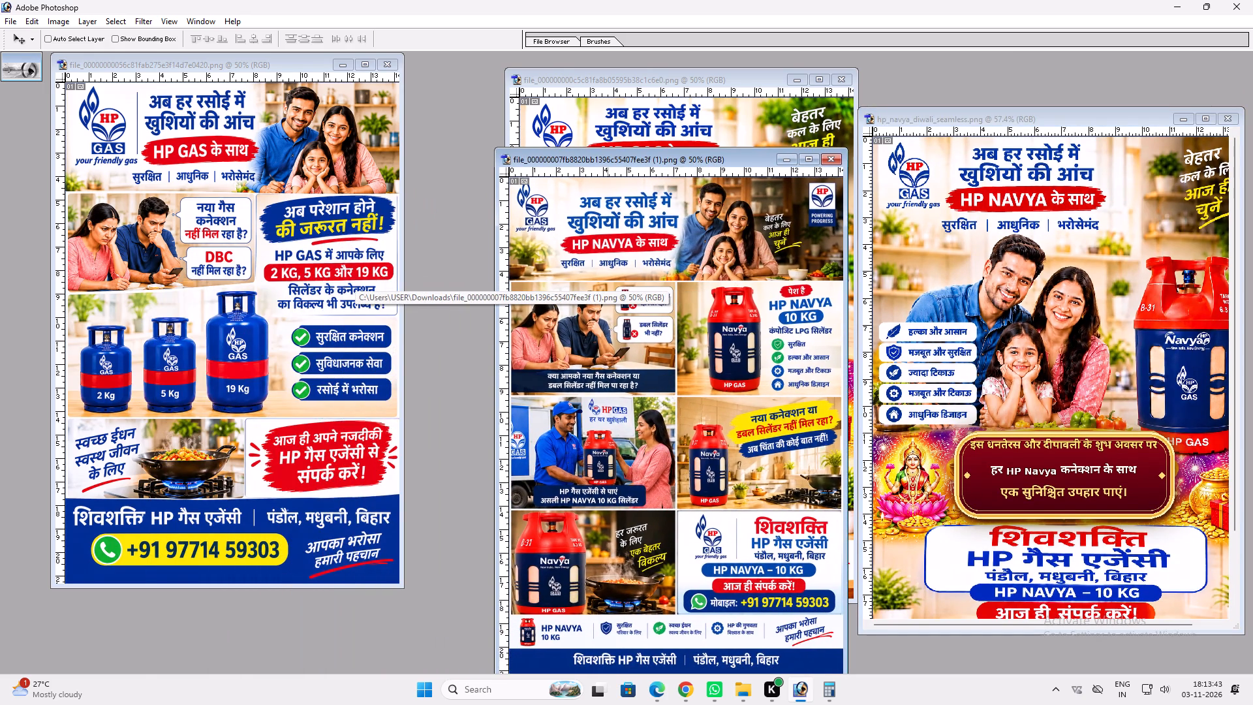
pyautogui.moveTo(403, 152); pyautogui.dragTo(462, 151)
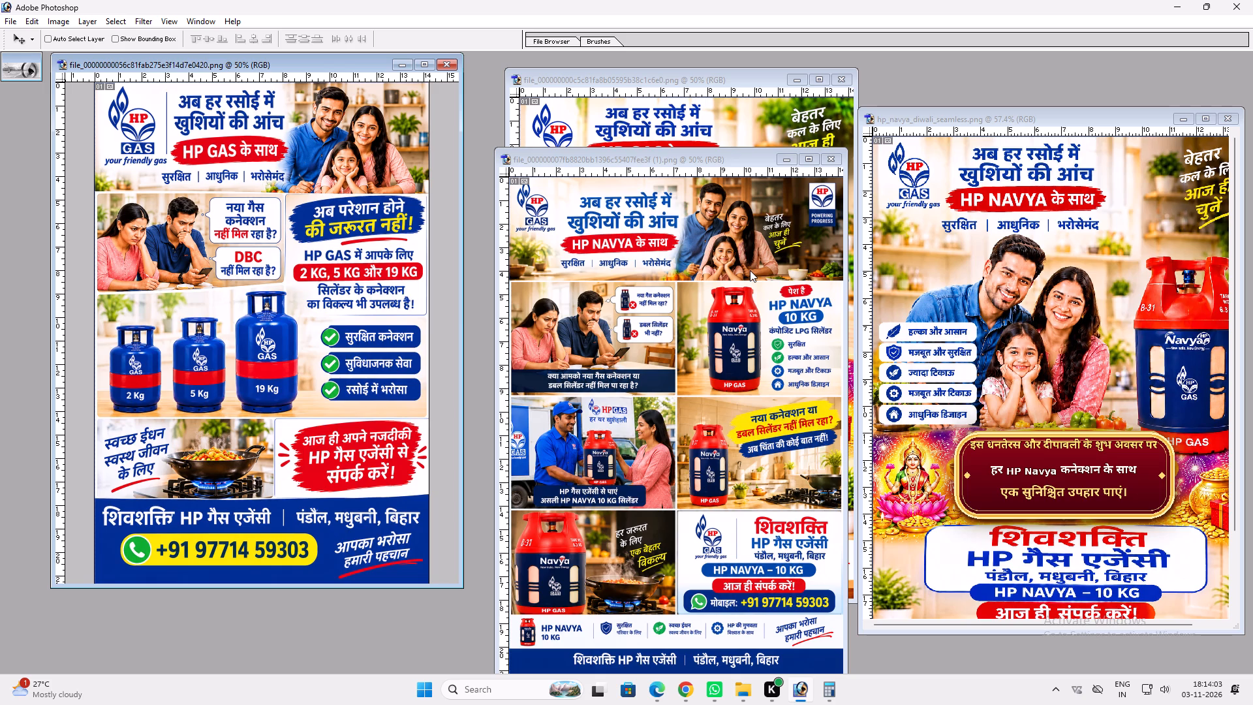
# Check the image size of the HP Gas panel poster with three blue cylinders and view it fitted to the screen.
pyautogui.press('Return')
pyautogui.press('f')
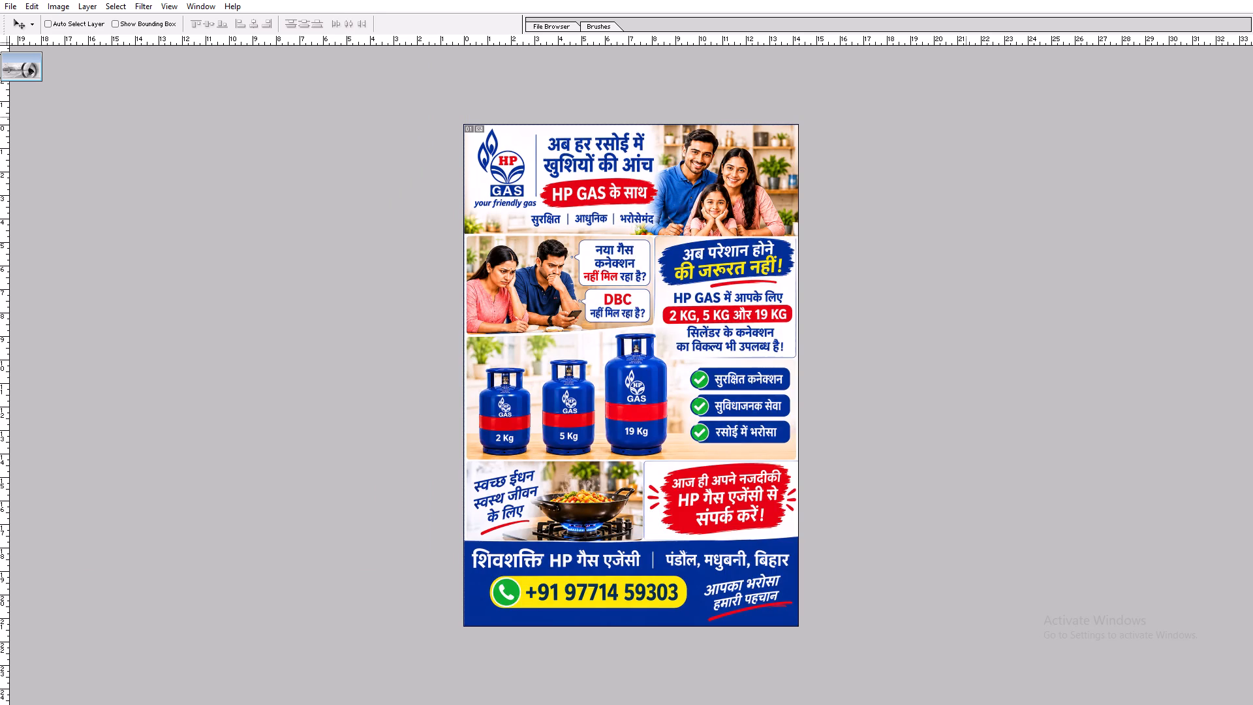
pyautogui.hotkey('alt', 'i')
pyautogui.hotkey('alt', 'i')
pyautogui.press('Tab')
pyautogui.press('Tab')
pyautogui.press('Tab')
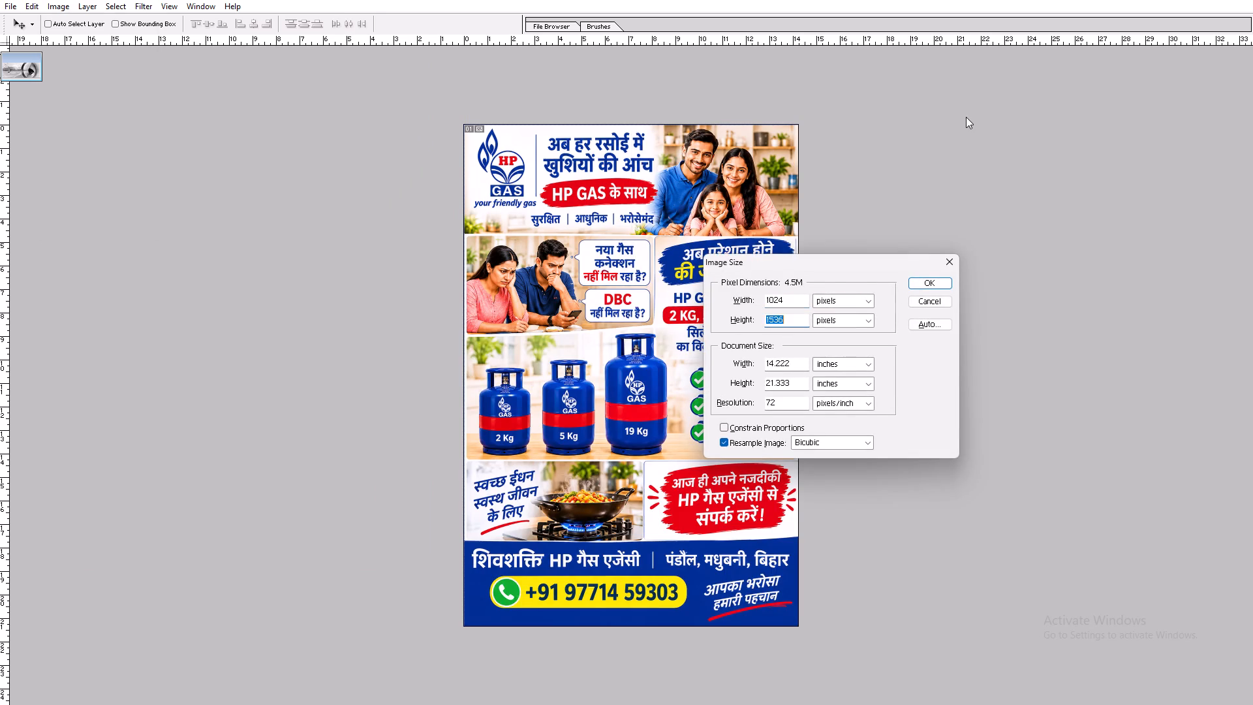
pyautogui.press('f')
pyautogui.press('Return')
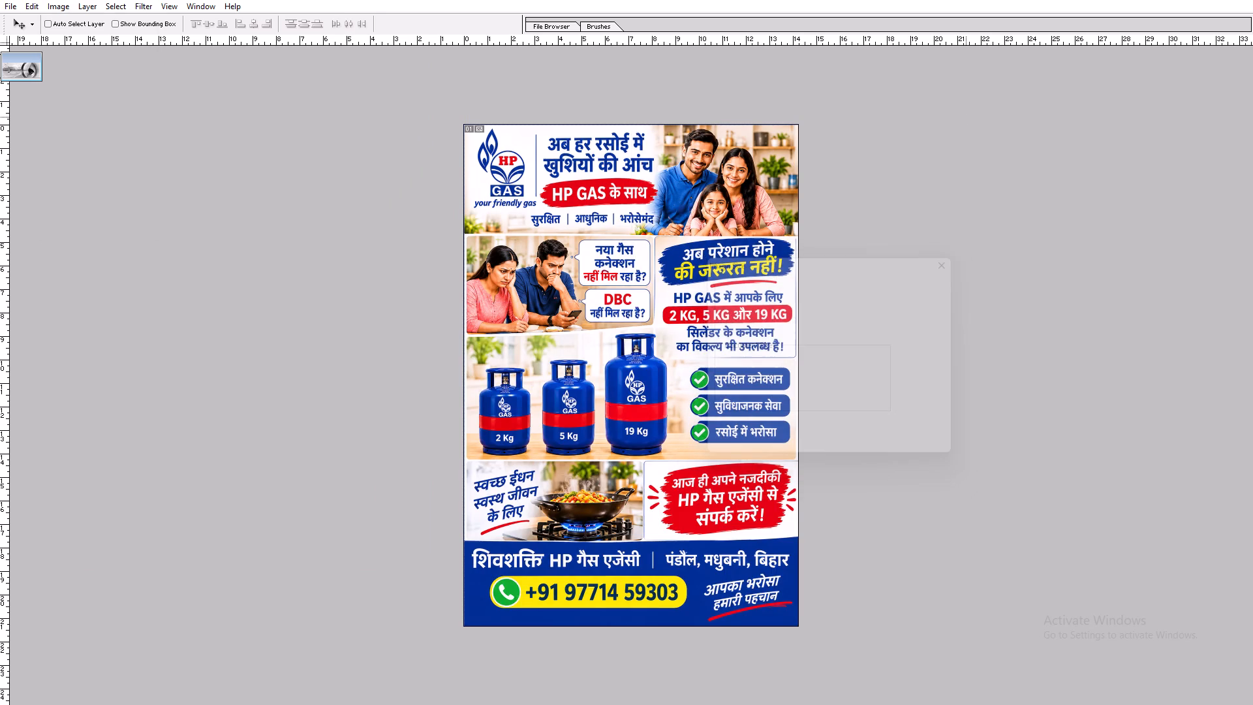
pyautogui.hotkey('ctrl', '0')
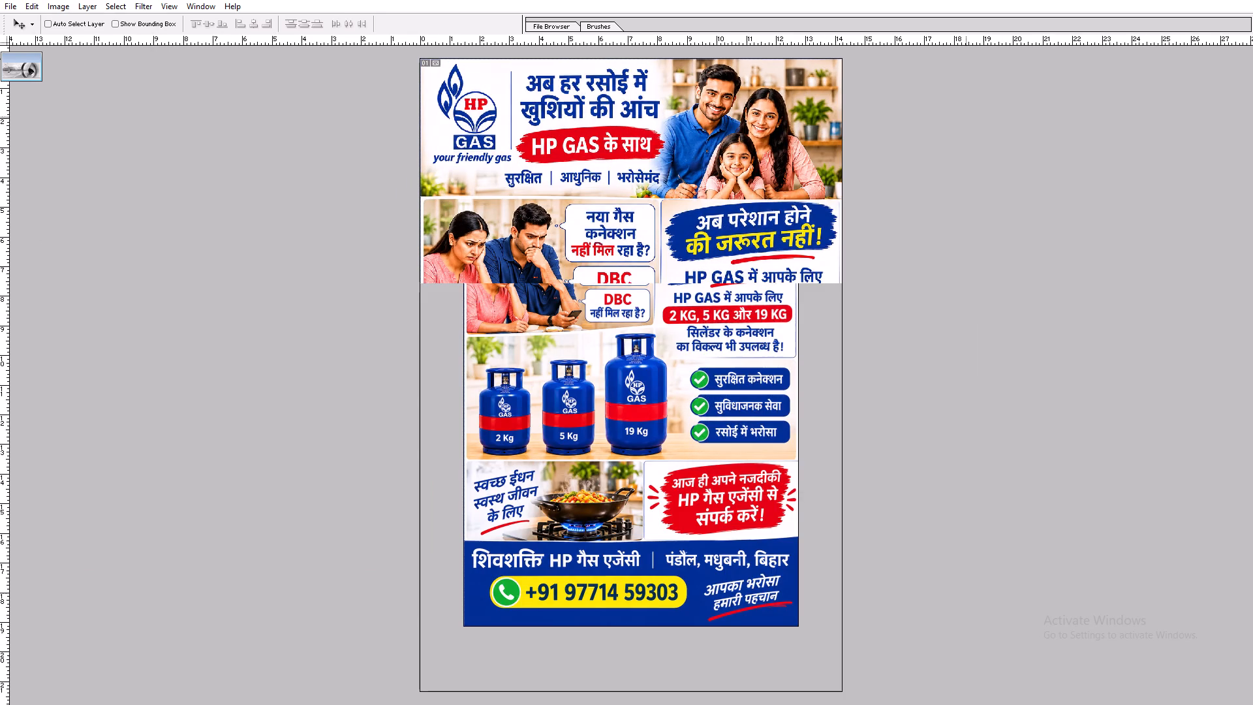
pyautogui.write('ff')
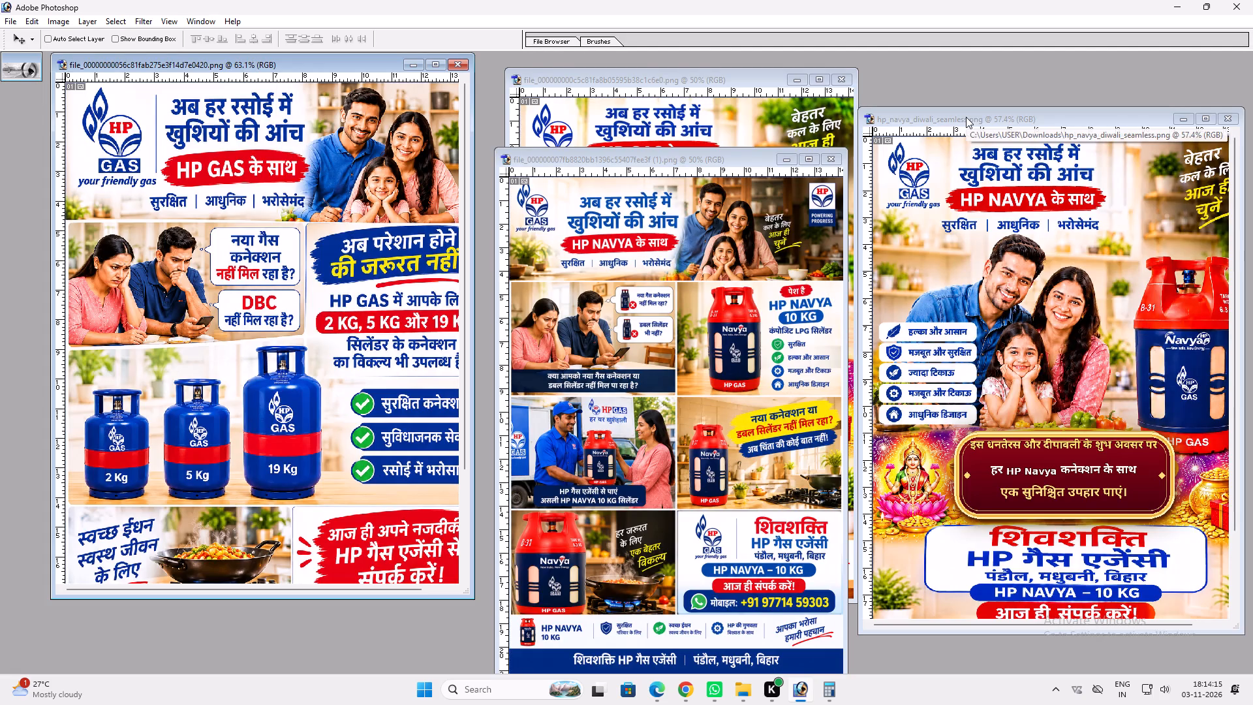
# Examine the HP Navya panel poster in a maximised window, then restore the window to its floating size.
pyautogui.click(812, 159)
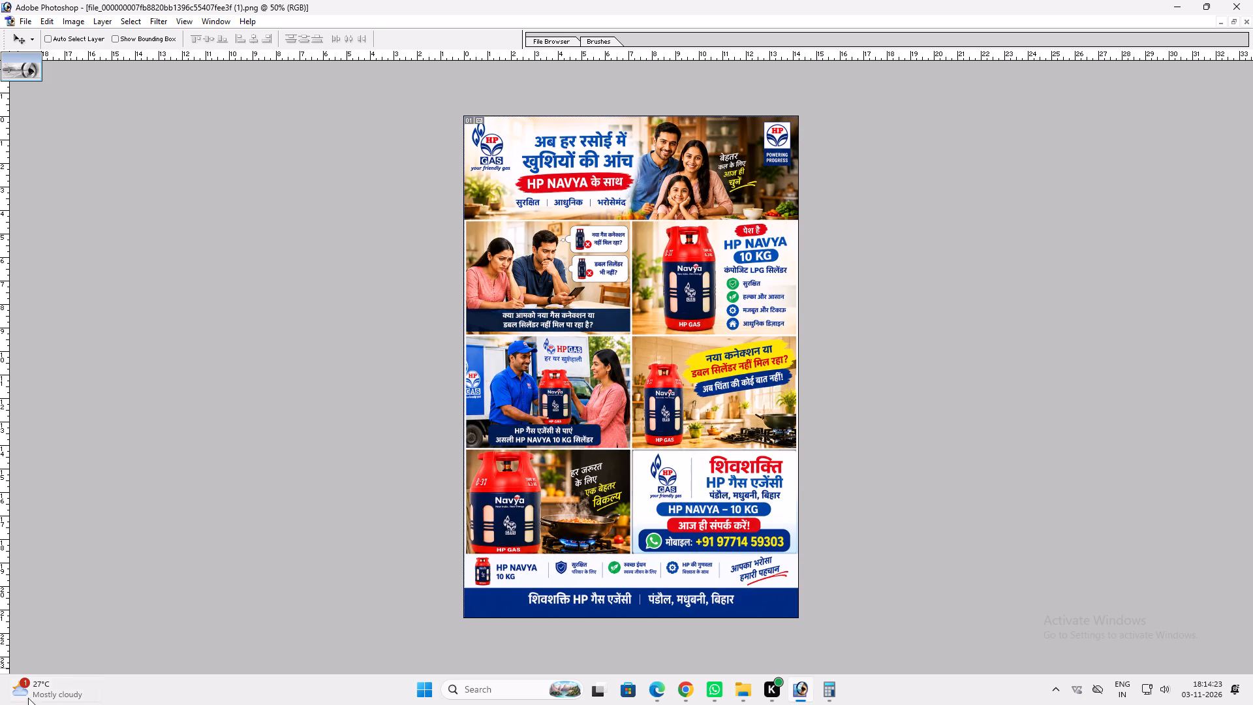
pyautogui.click(1230, 20)
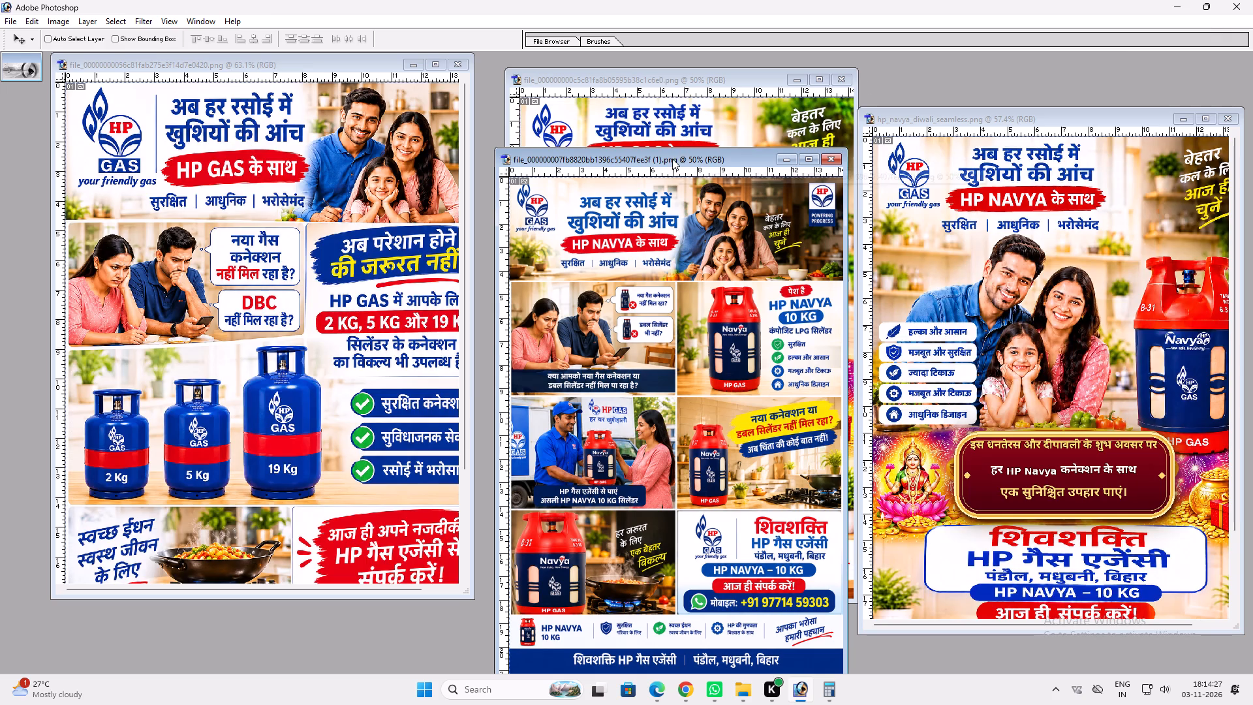
# Rearrange the HP Navya panel, HP Gas Diwali and HP Navya Diwali poster windows side by side for comparison.
pyautogui.moveTo(672, 159); pyautogui.dragTo(341, 93)
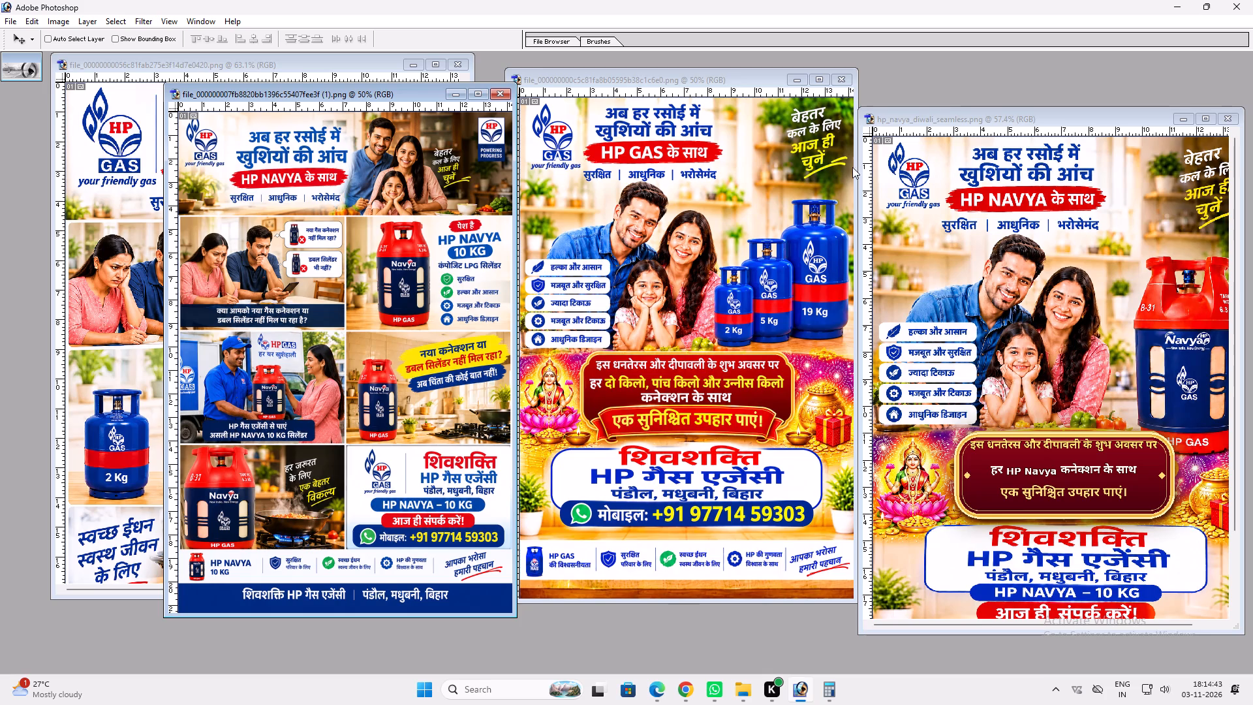
pyautogui.moveTo(294, 87); pyautogui.dragTo(355, 104)
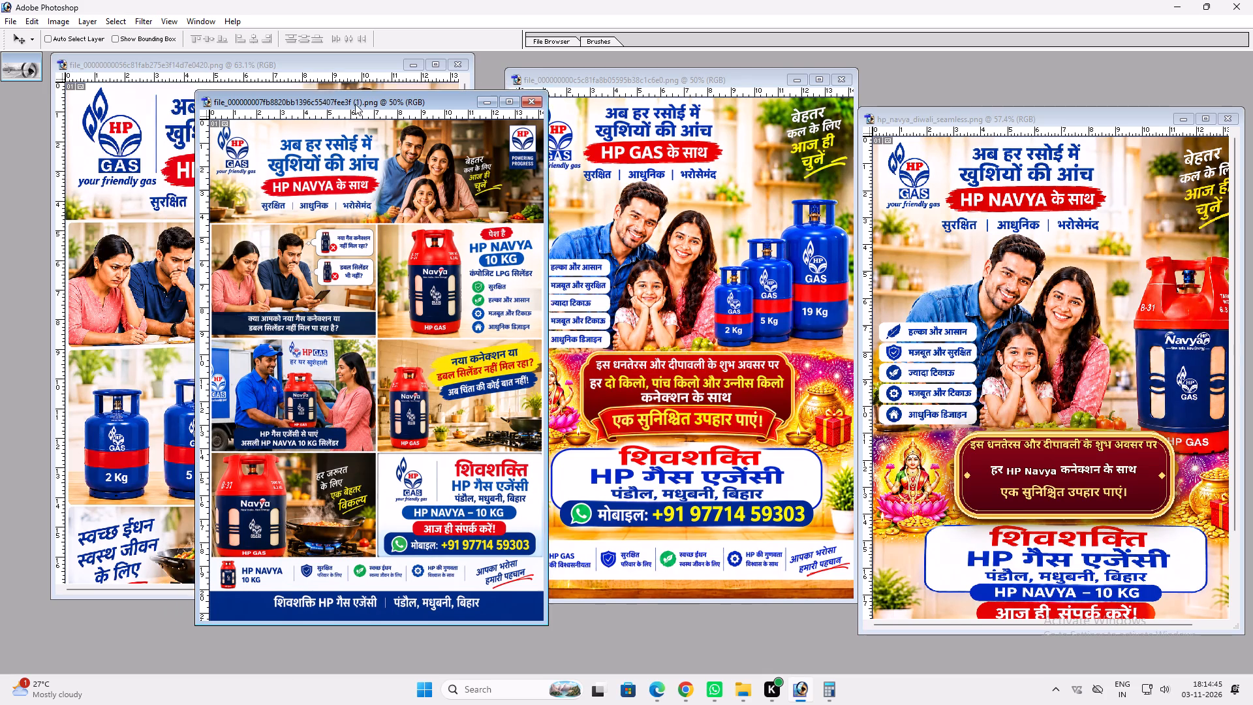
pyautogui.moveTo(355, 104); pyautogui.dragTo(859, 131)
pyautogui.click(698, 78)
pyautogui.moveTo(698, 78); pyautogui.dragTo(682, 84)
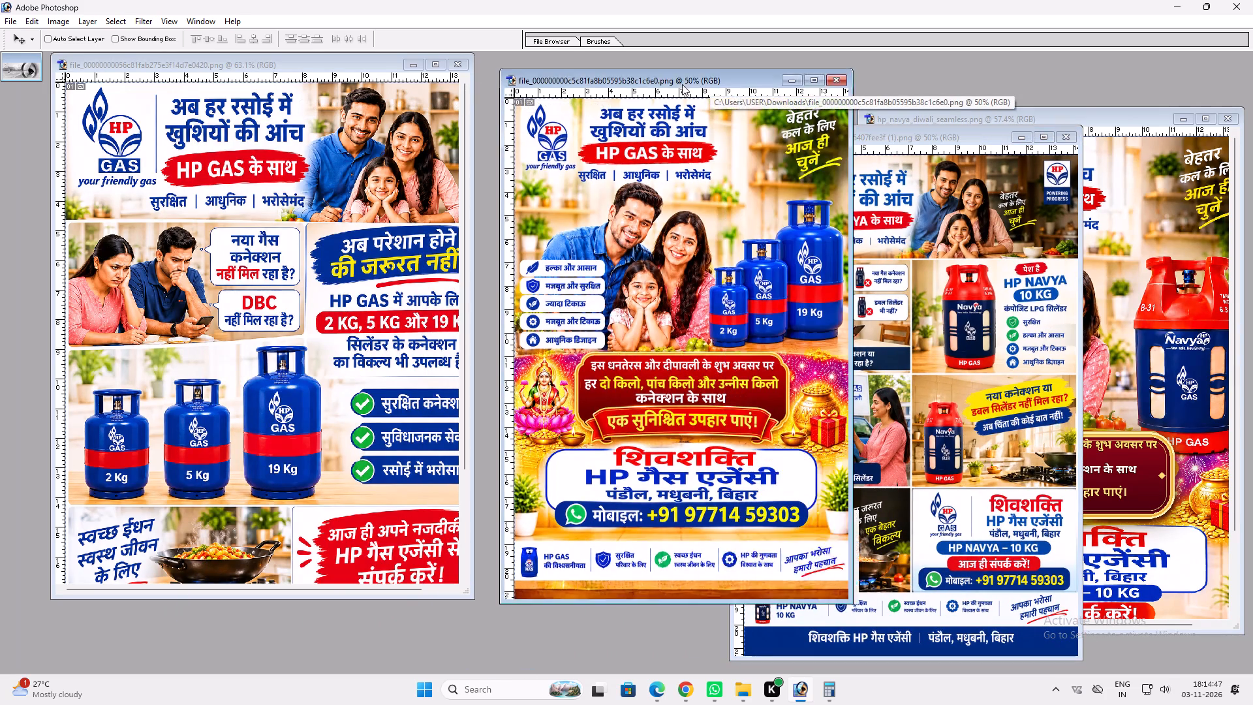
pyautogui.moveTo(682, 84); pyautogui.dragTo(459, 92)
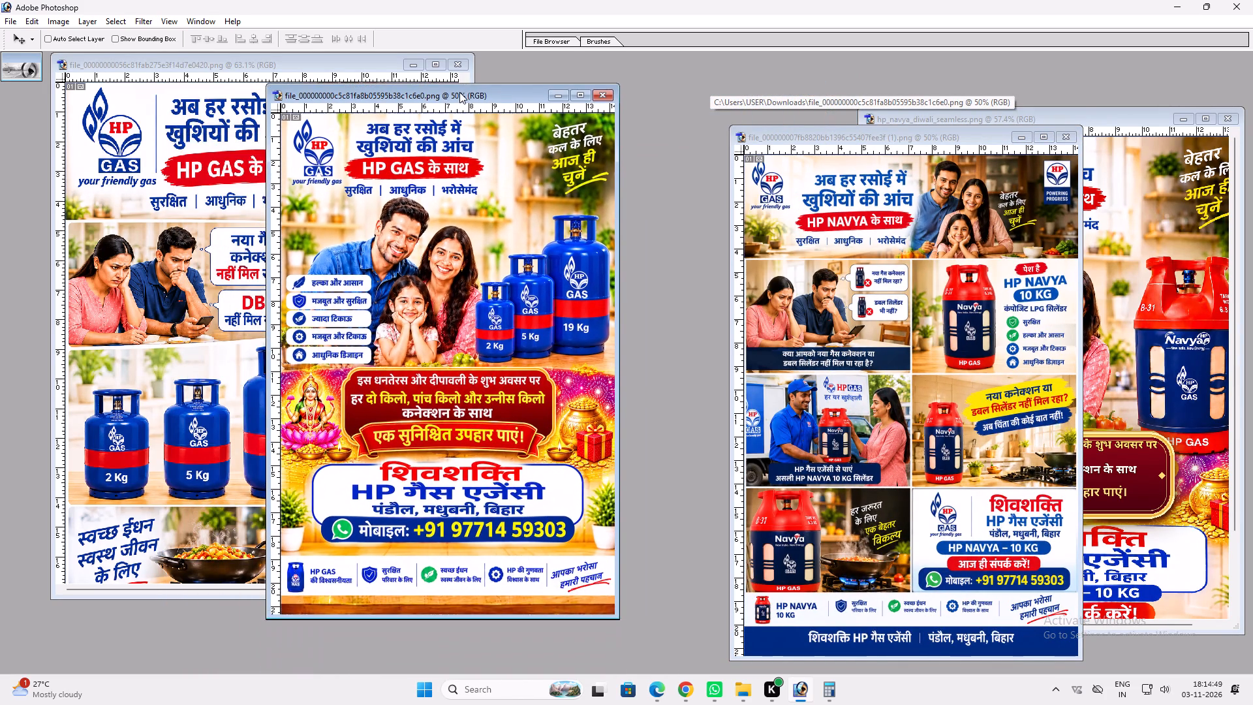
pyautogui.moveTo(459, 92); pyautogui.dragTo(362, 65)
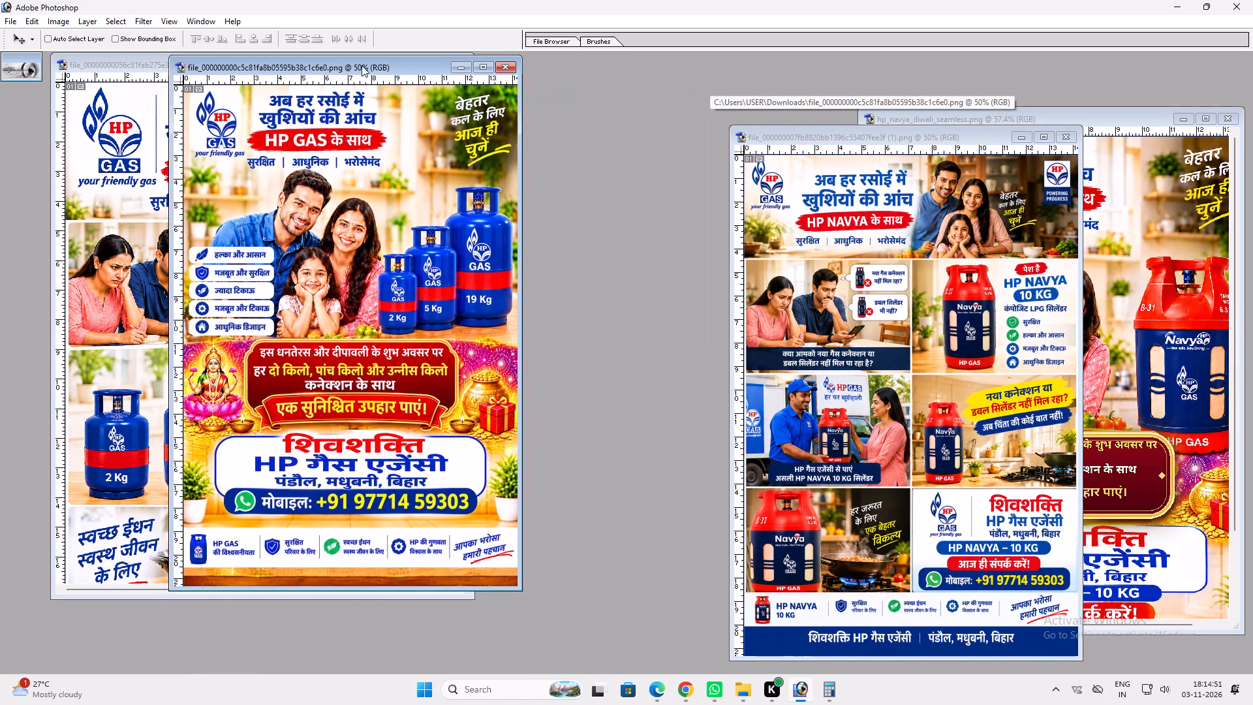
pyautogui.moveTo(362, 65); pyautogui.dragTo(327, 70)
pyautogui.click(831, 133)
pyautogui.moveTo(831, 133); pyautogui.dragTo(610, 87)
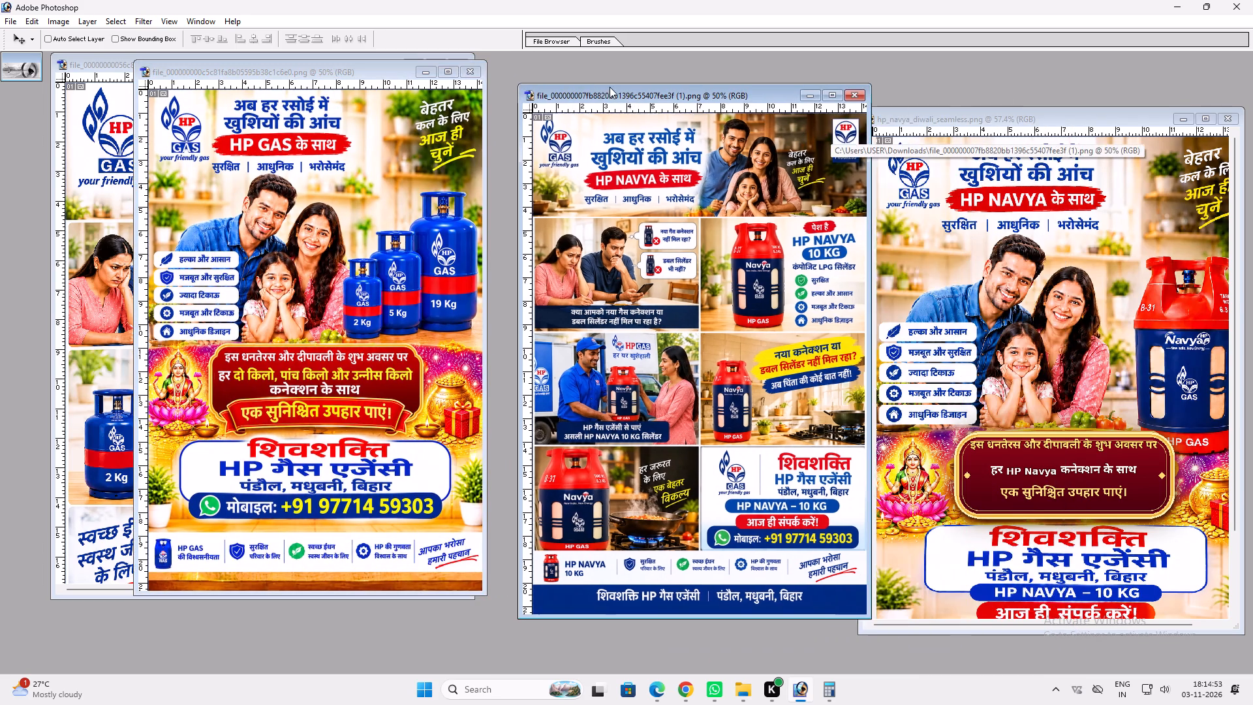
pyautogui.moveTo(610, 87); pyautogui.dragTo(598, 85)
pyautogui.click(923, 114)
pyautogui.moveTo(923, 116); pyautogui.dragTo(903, 86)
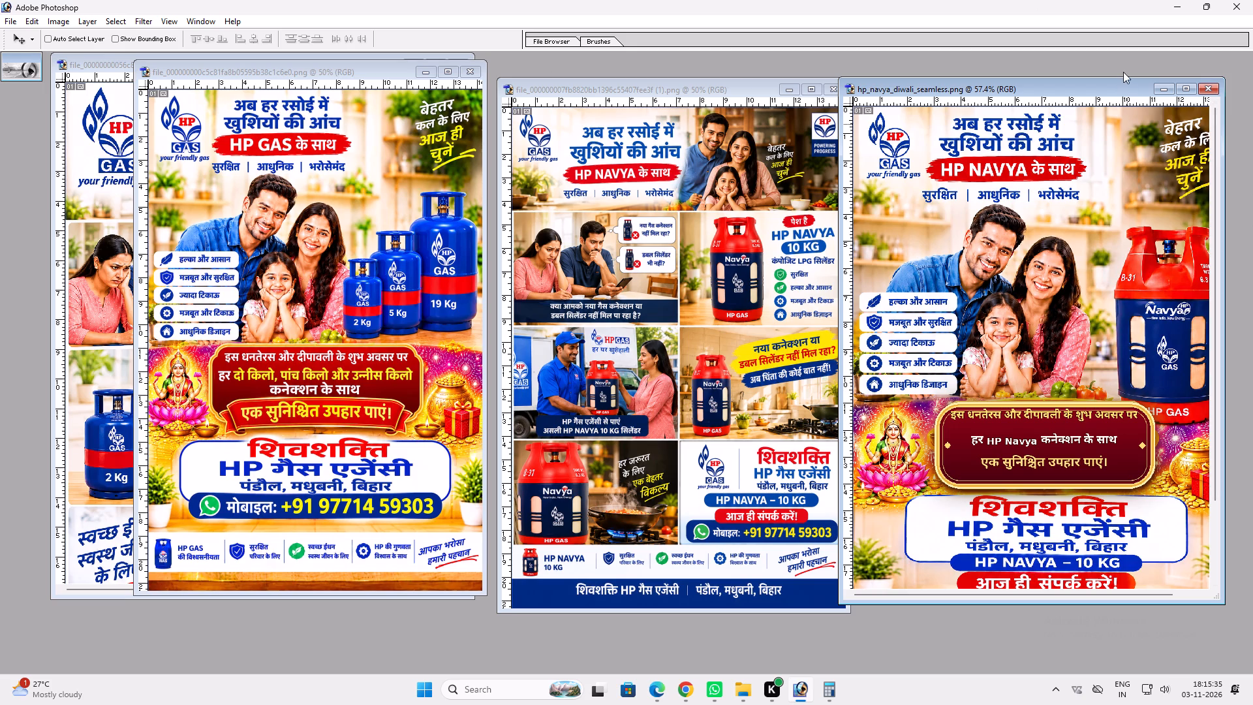
# Examine the hp_navya_diwali_seamless poster in a maximised window, then restore its floating window.
pyautogui.click(1181, 89)
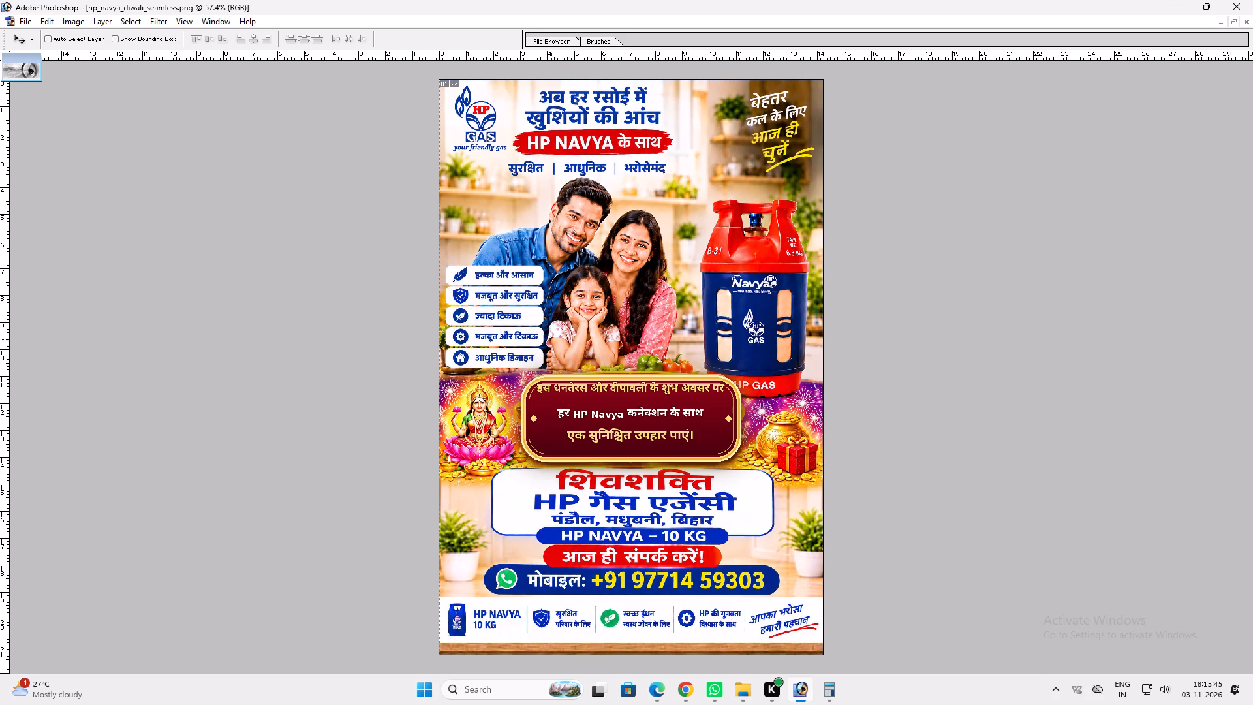
pyautogui.click(1230, 22)
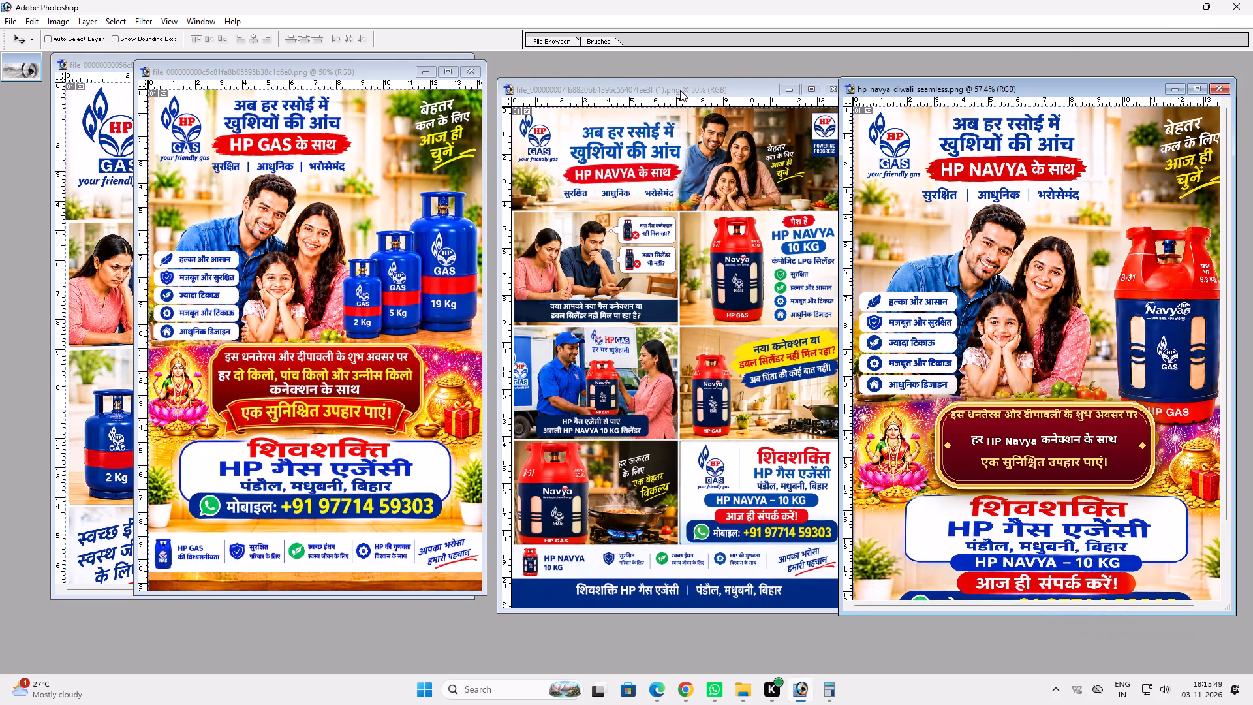
# Move the HP Navya panel poster over the HP Navya Diwali poster, and examine the HP Gas Diwali poster maximised beside the blue-cylinder panel poster.
pyautogui.moveTo(681, 89); pyautogui.dragTo(813, 92)
pyautogui.moveTo(699, 87); pyautogui.dragTo(1000, 97)
pyautogui.click(349, 74)
pyautogui.moveTo(349, 70); pyautogui.dragTo(667, 91)
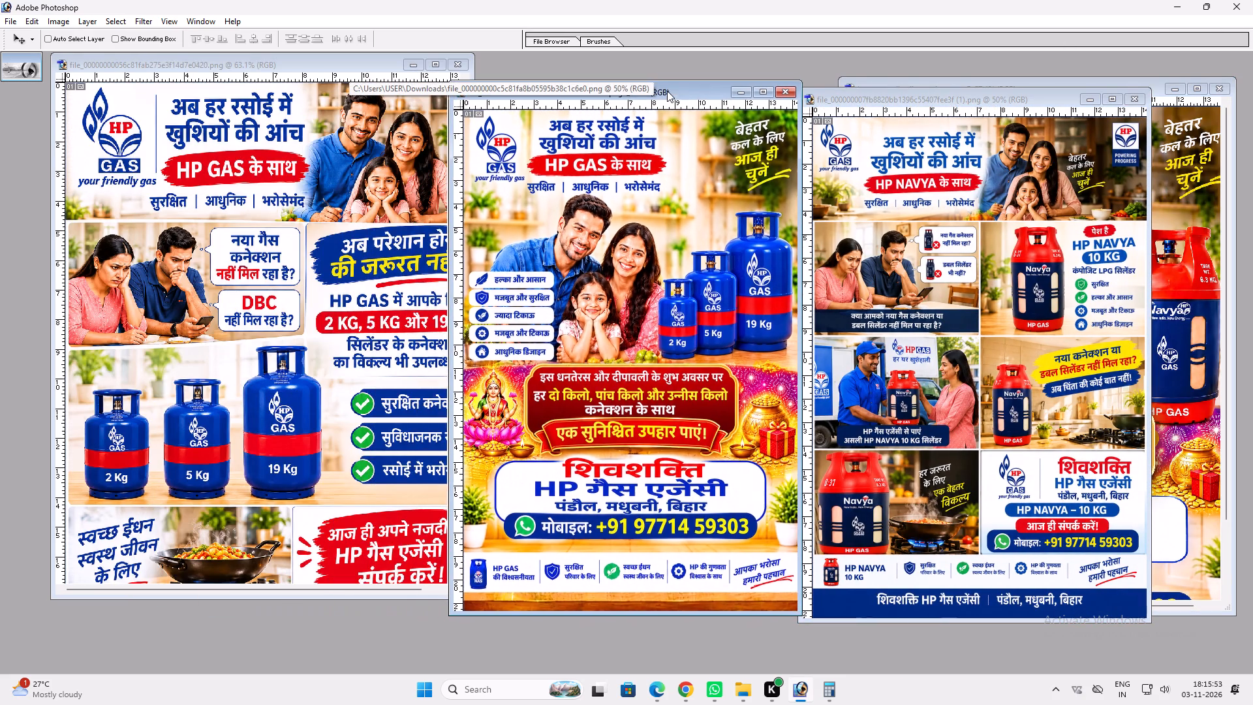
pyautogui.moveTo(667, 91); pyautogui.dragTo(670, 90)
pyautogui.click(766, 92)
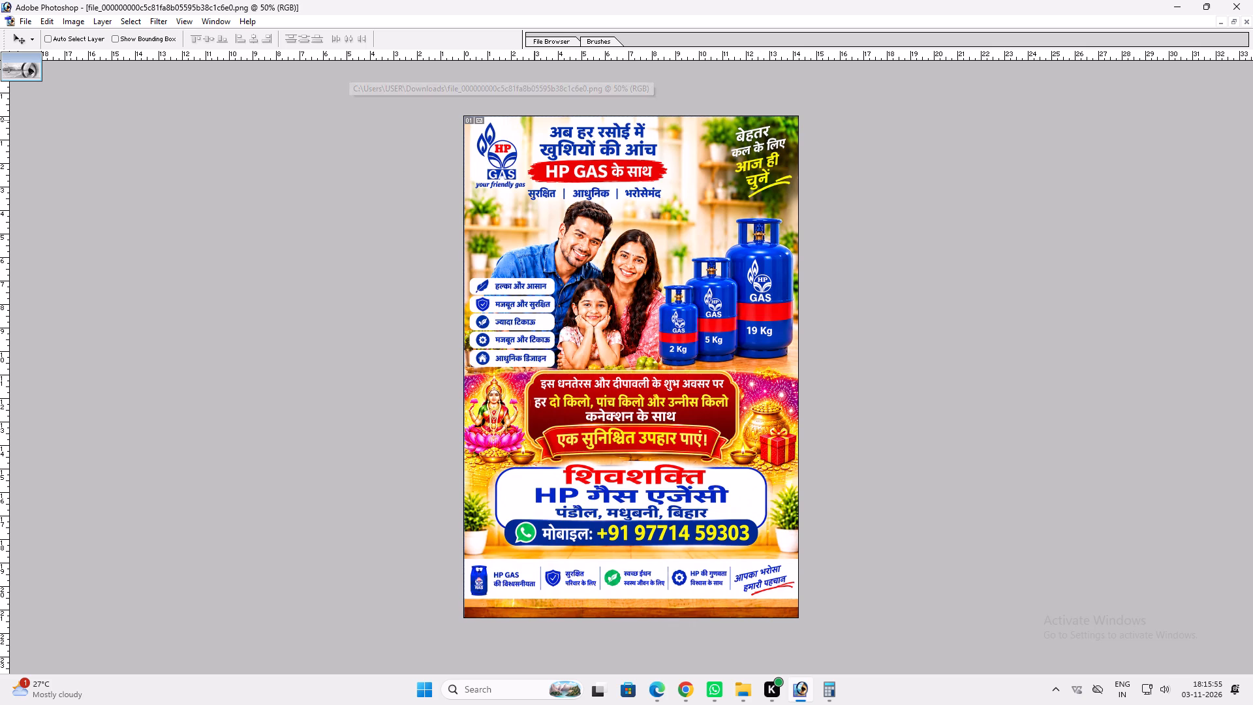
pyautogui.click(1235, 23)
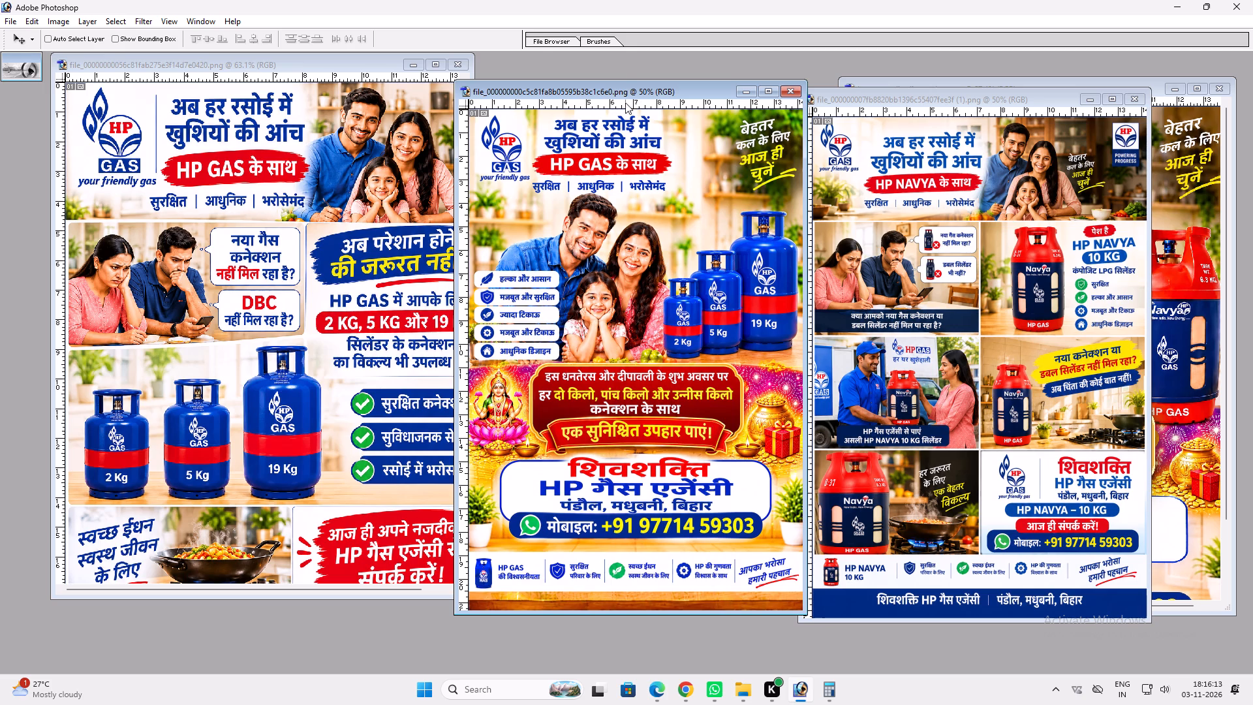
pyautogui.moveTo(623, 87); pyautogui.dragTo(713, 65)
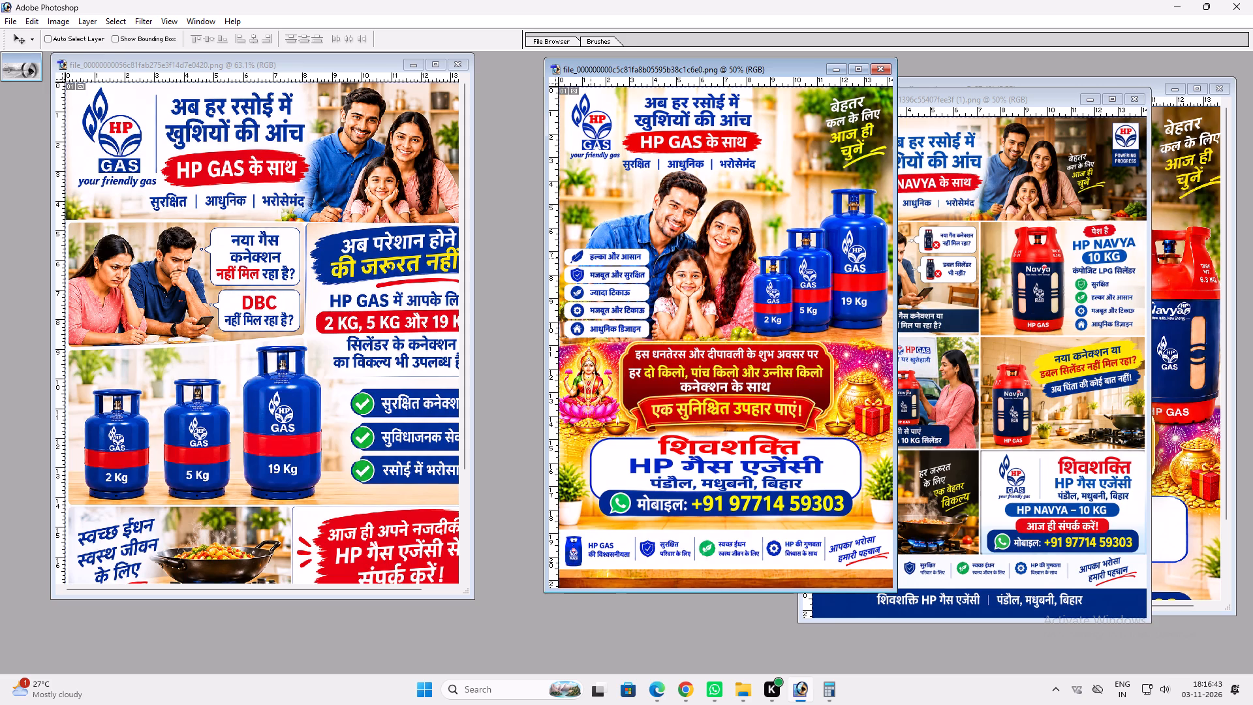
# Bring up the open File Explorer windows to switch to one of them.
pyautogui.click(748, 686)
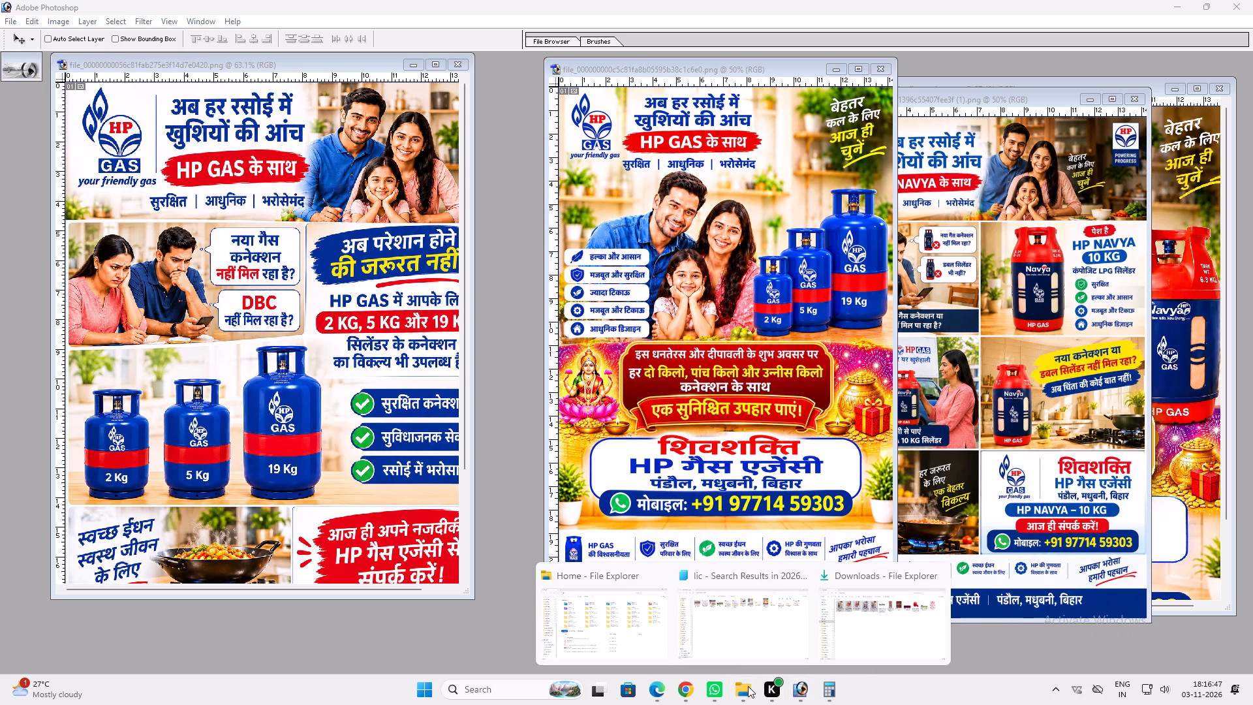
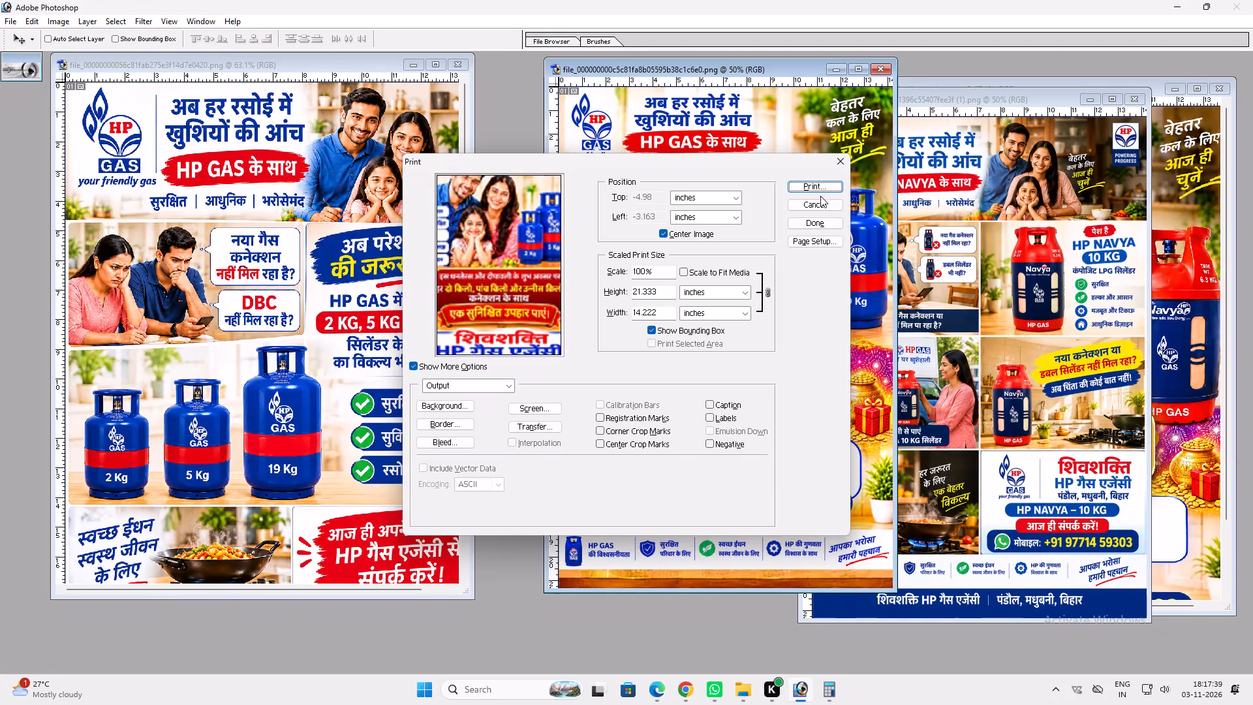
# Dismiss the Print dialog without printing the poster.
pyautogui.click(820, 213)
pyautogui.click(817, 210)
pyautogui.hotkey('ctrl', 'o')
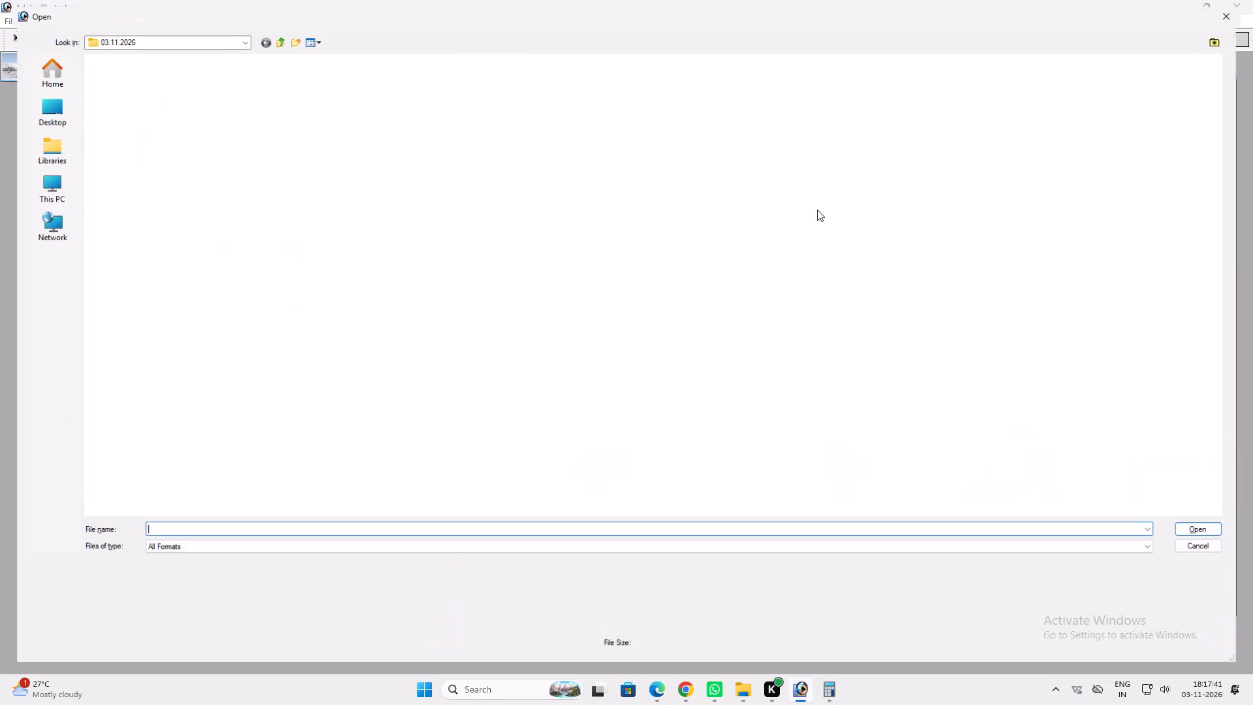
pyautogui.doubleClick(183, 84)
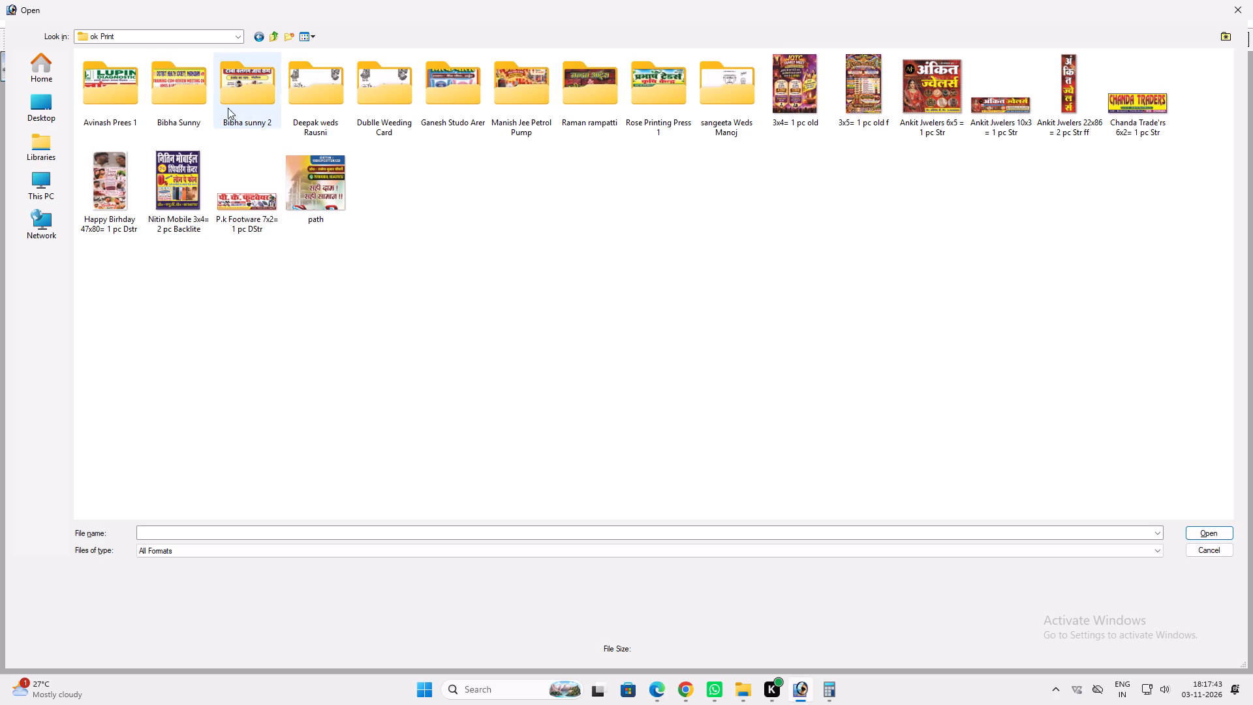
pyautogui.click(659, 97)
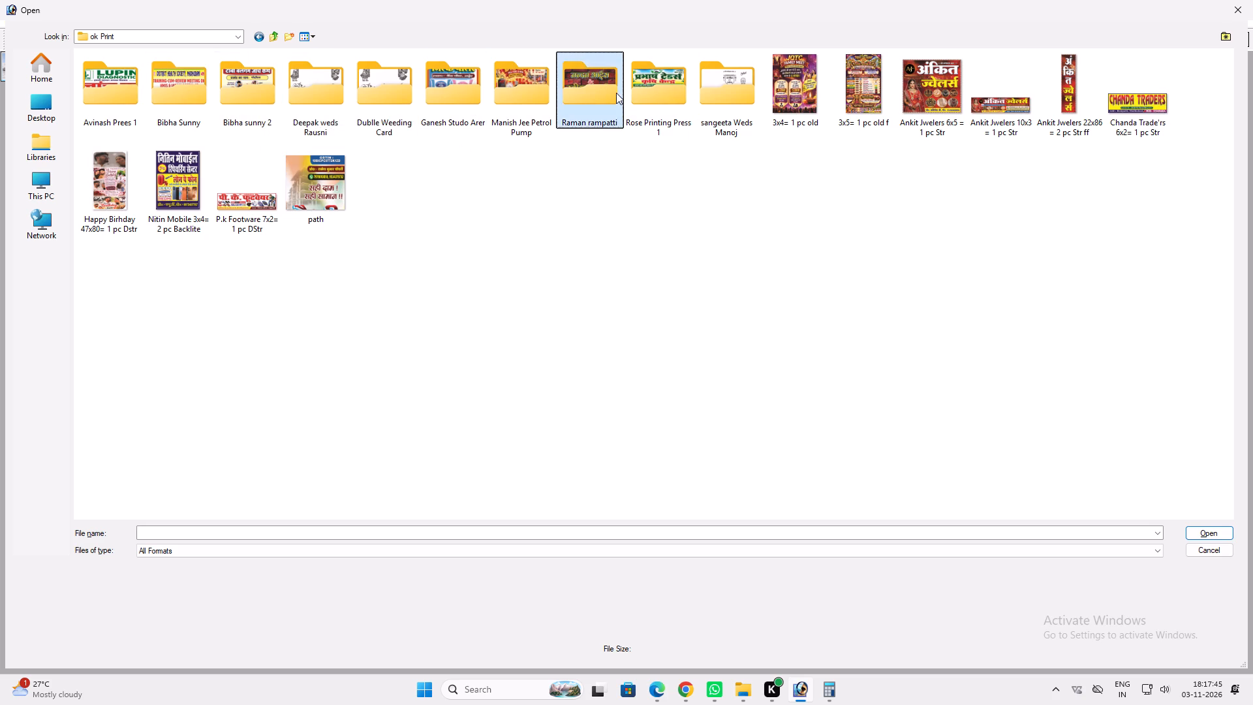
pyautogui.doubleClick(616, 93)
pyautogui.click(199, 104)
pyautogui.click(127, 102)
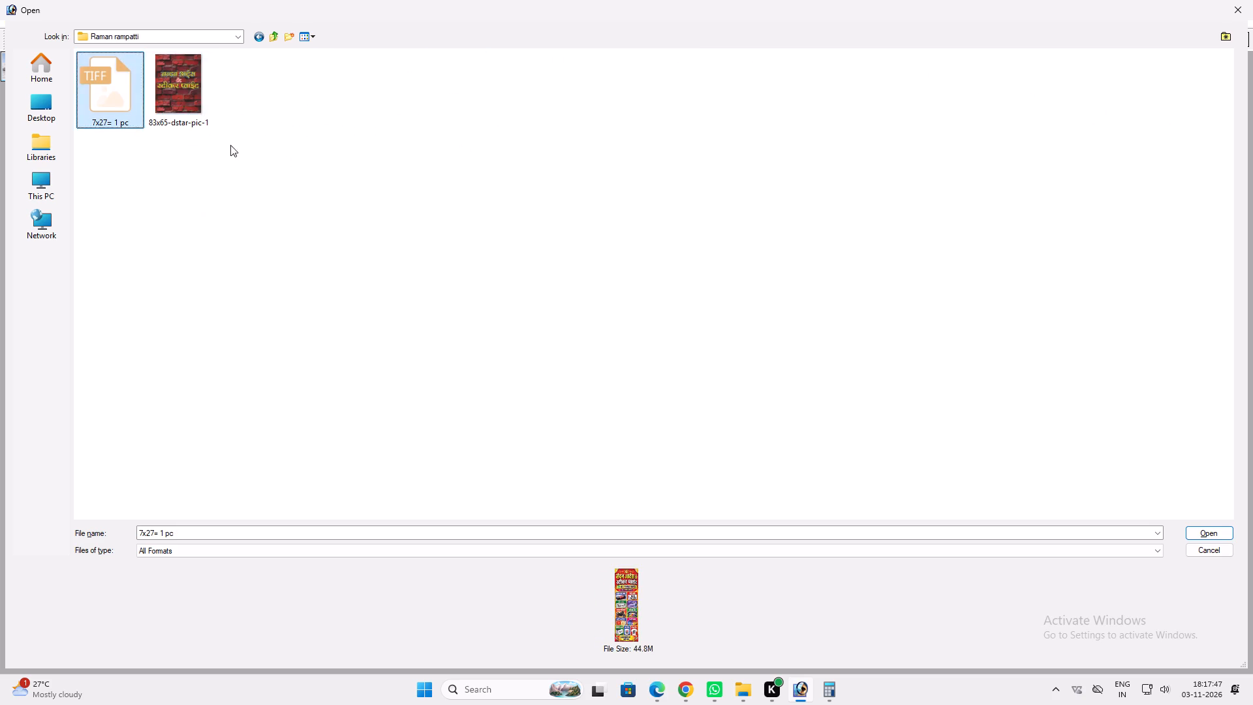
pyautogui.moveTo(247, 172); pyautogui.dragTo(108, 104)
pyautogui.click(269, 37)
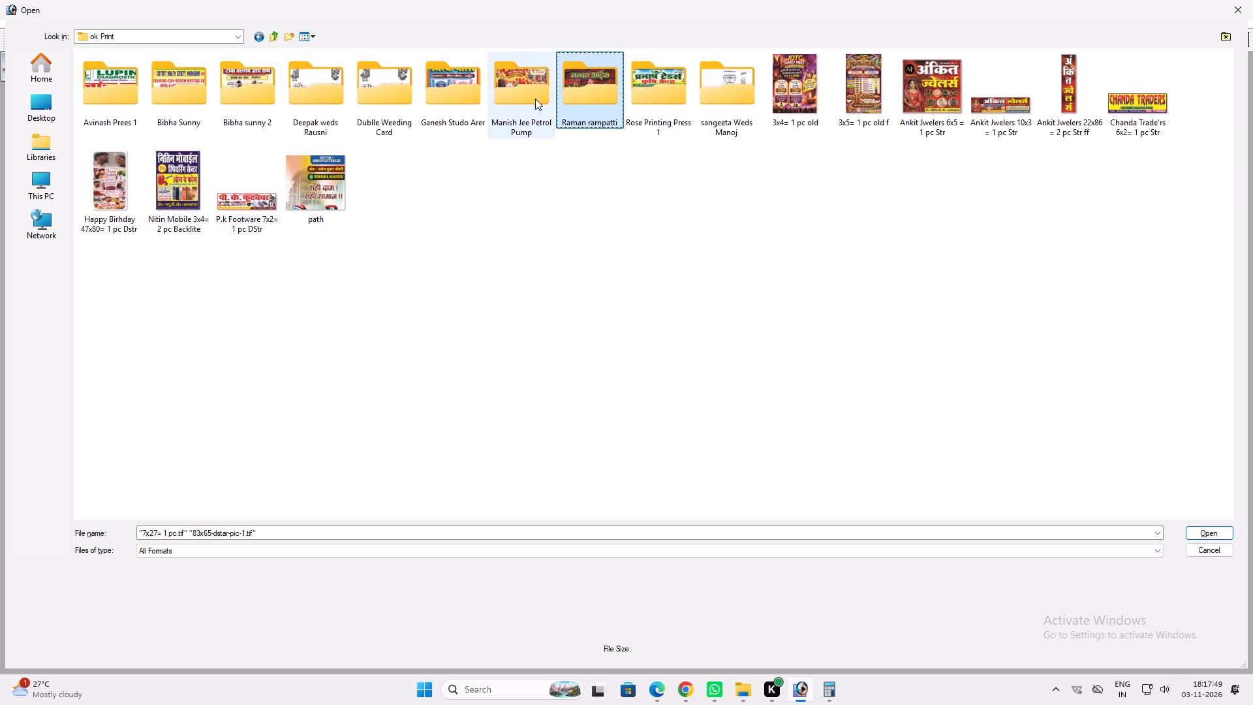
pyautogui.click(587, 74)
pyautogui.hotkey('ctrl', 'c')
pyautogui.hotkey('ctrl', 'c')
pyautogui.hotkey('ctrl', 'c')
pyautogui.hotkey('ctrl', 'c')
pyautogui.hotkey('ctrl', 'c')
pyautogui.keyDown('ctrl'); pyautogui.click(272, 34); pyautogui.keyUp('ctrl')
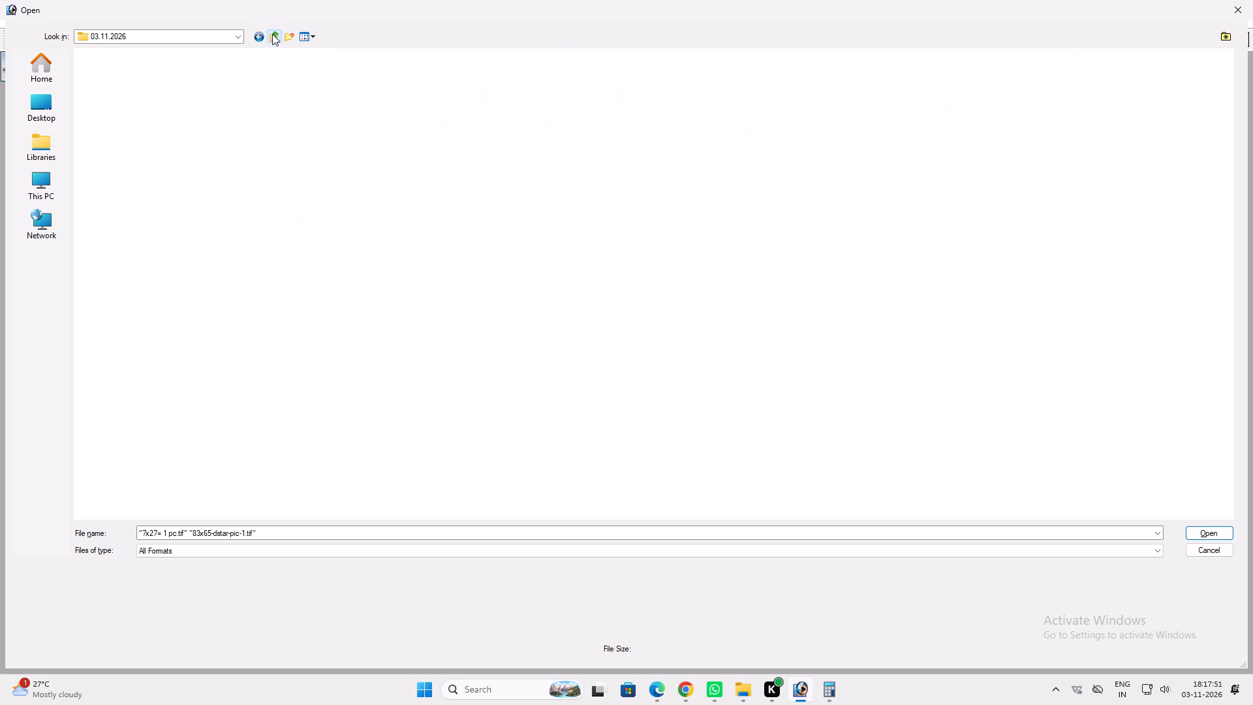
pyautogui.click(272, 34)
pyautogui.click(417, 198)
pyautogui.tripleClick(345, 106)
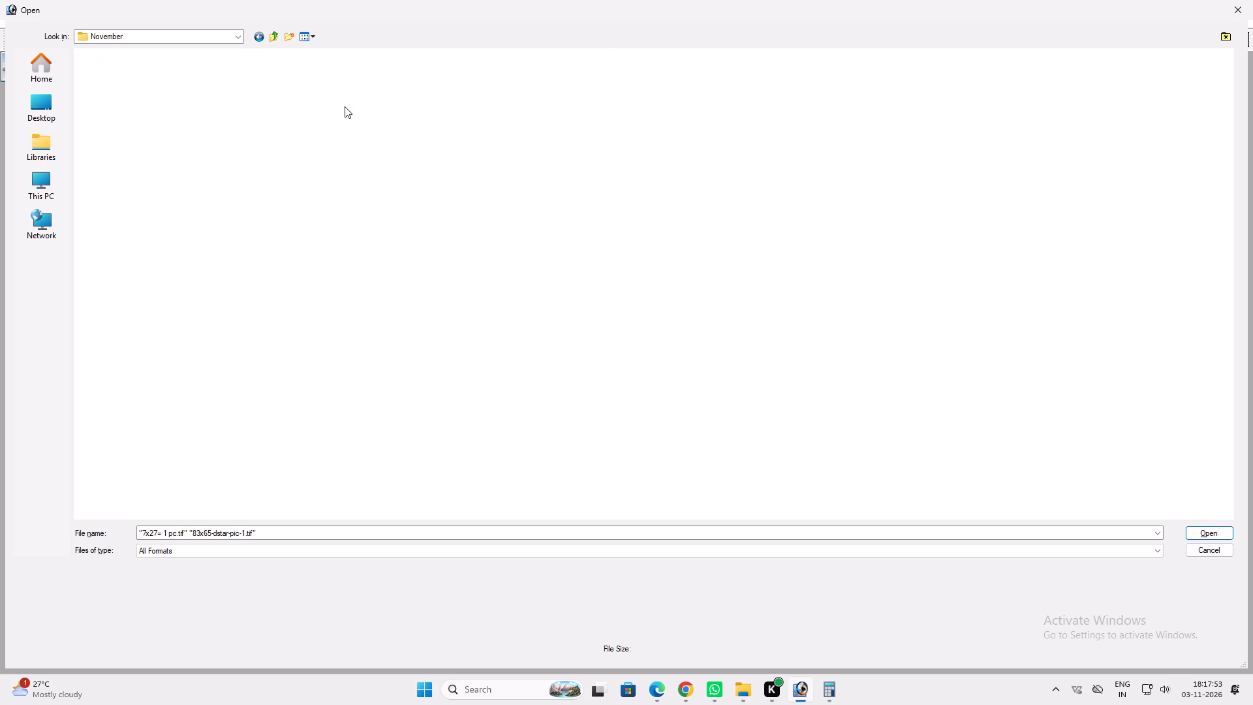
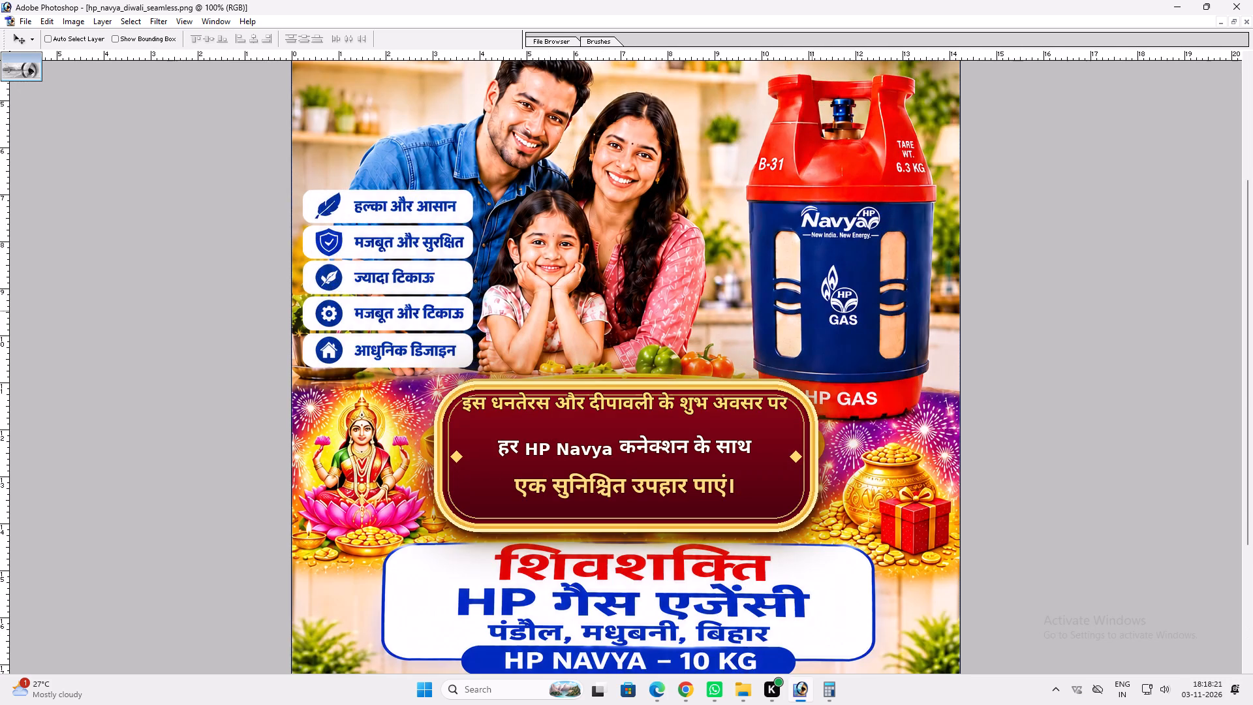
# Examine the HP Navya Diwali poster at actual and whole-page size and compare it with the other open HP Gas posters.
pyautogui.press('space')
pyautogui.press('space')
pyautogui.press('space')
pyautogui.press('space')
pyautogui.press('space')
pyautogui.press('space')
pyautogui.press('space')
pyautogui.press('space')
pyautogui.press('space')
pyautogui.press('space')
pyautogui.press('space')
pyautogui.press('space')
pyautogui.press('space')
pyautogui.press('space')
pyautogui.press('space')
pyautogui.press('space')
pyautogui.press('space')
pyautogui.moveTo(743, 392); pyautogui.dragTo(739, 424)
pyautogui.rightClick(695, 401)
pyautogui.click(711, 405)
pyautogui.press('v')
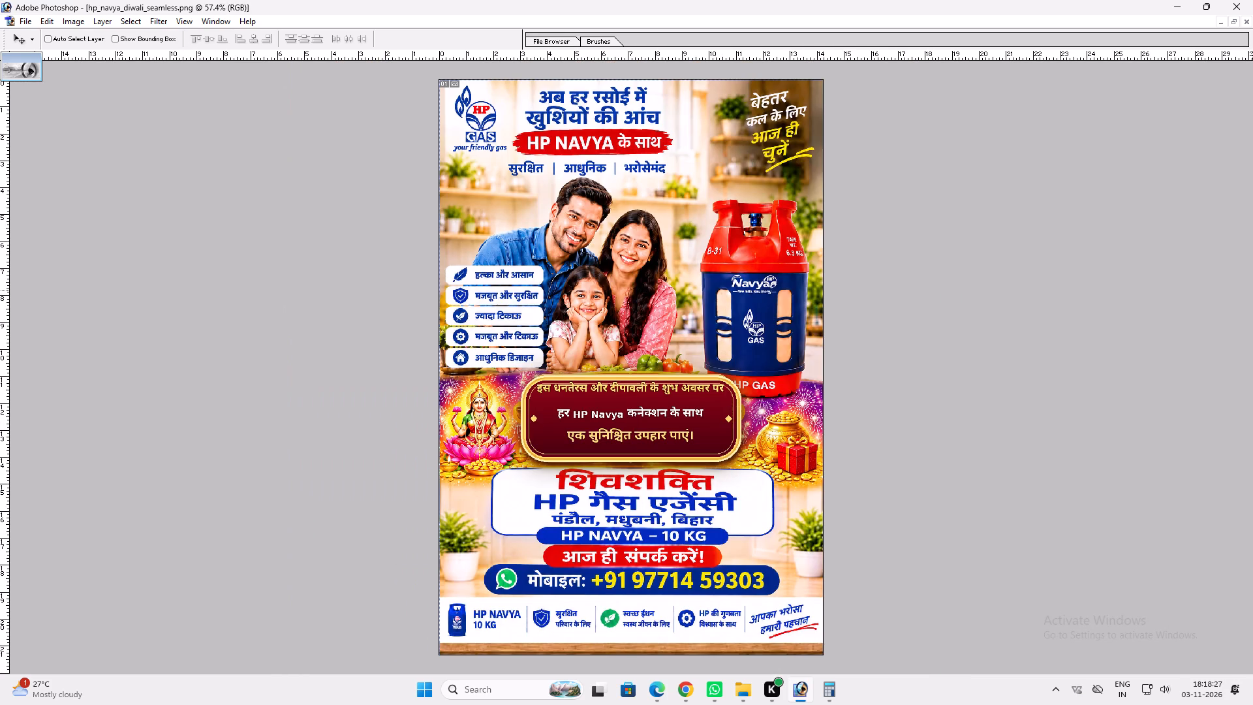
pyautogui.click(1231, 22)
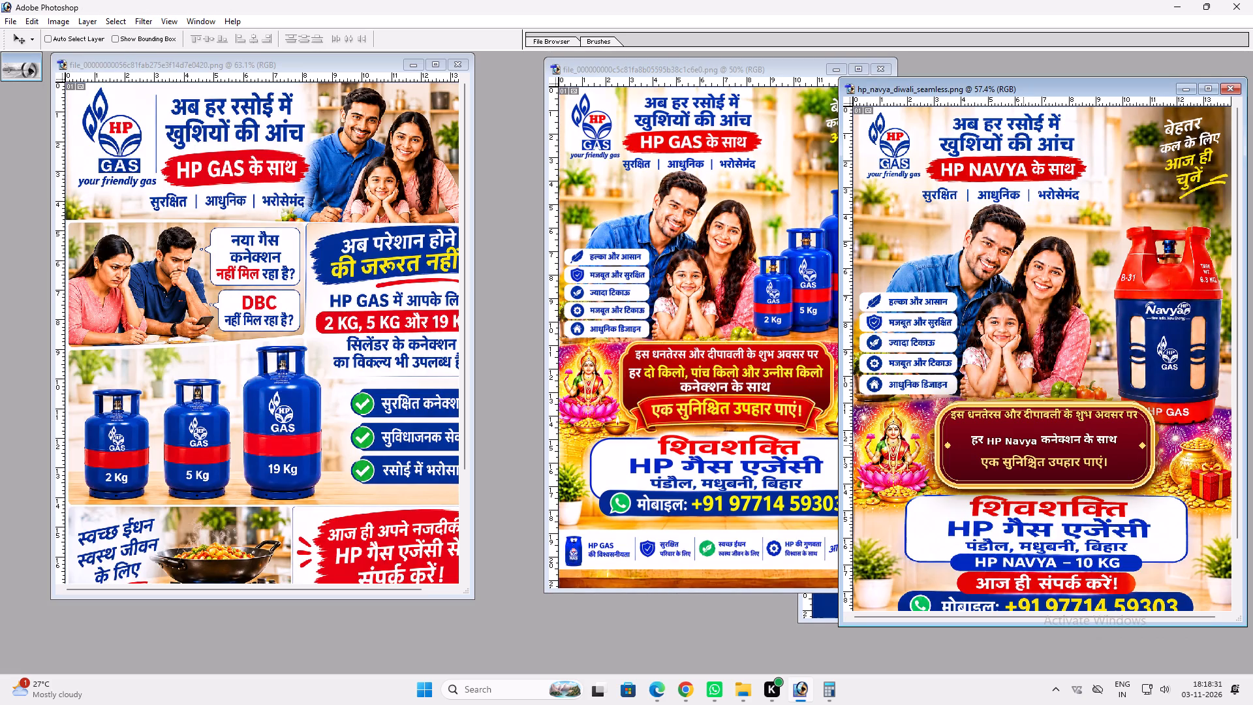
pyautogui.click(720, 388)
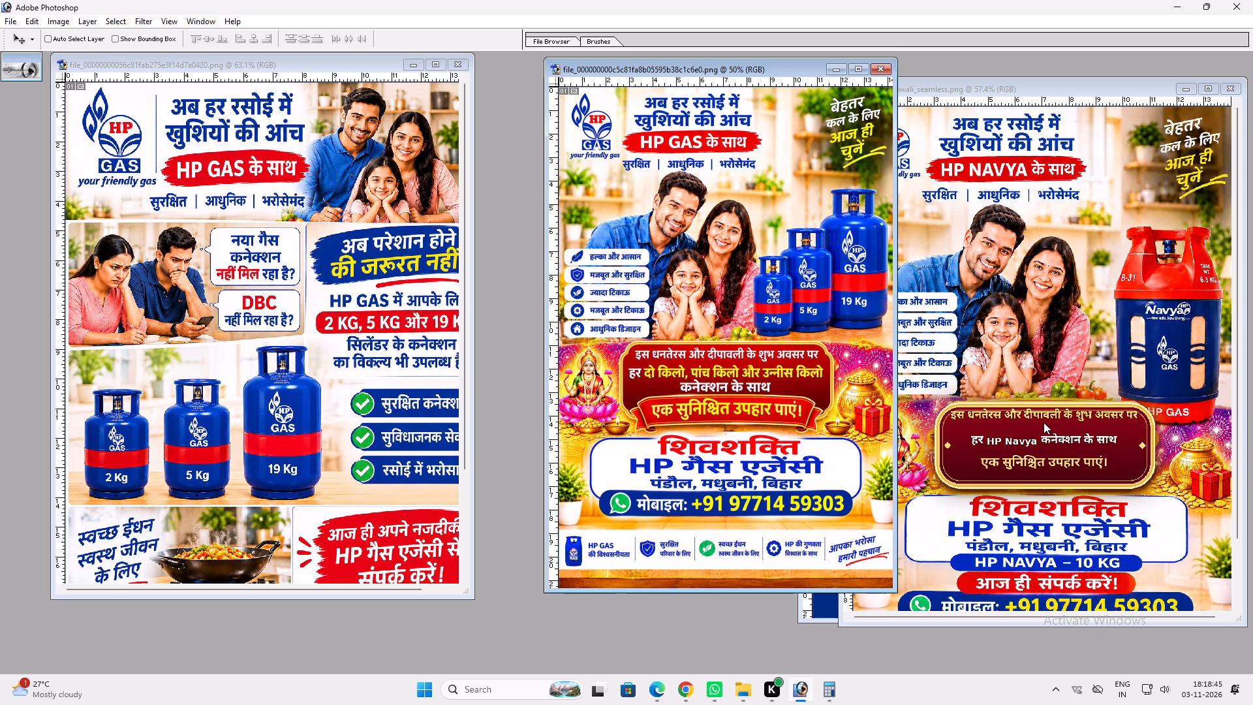
# Resize the hp_navya_diwali_seamless poster to 36 inches wide by 48 inches high without constrained proportions, keeping 72 pixels/inch.
pyautogui.moveTo(1044, 422); pyautogui.dragTo(1034, 422)
pyautogui.press('f')
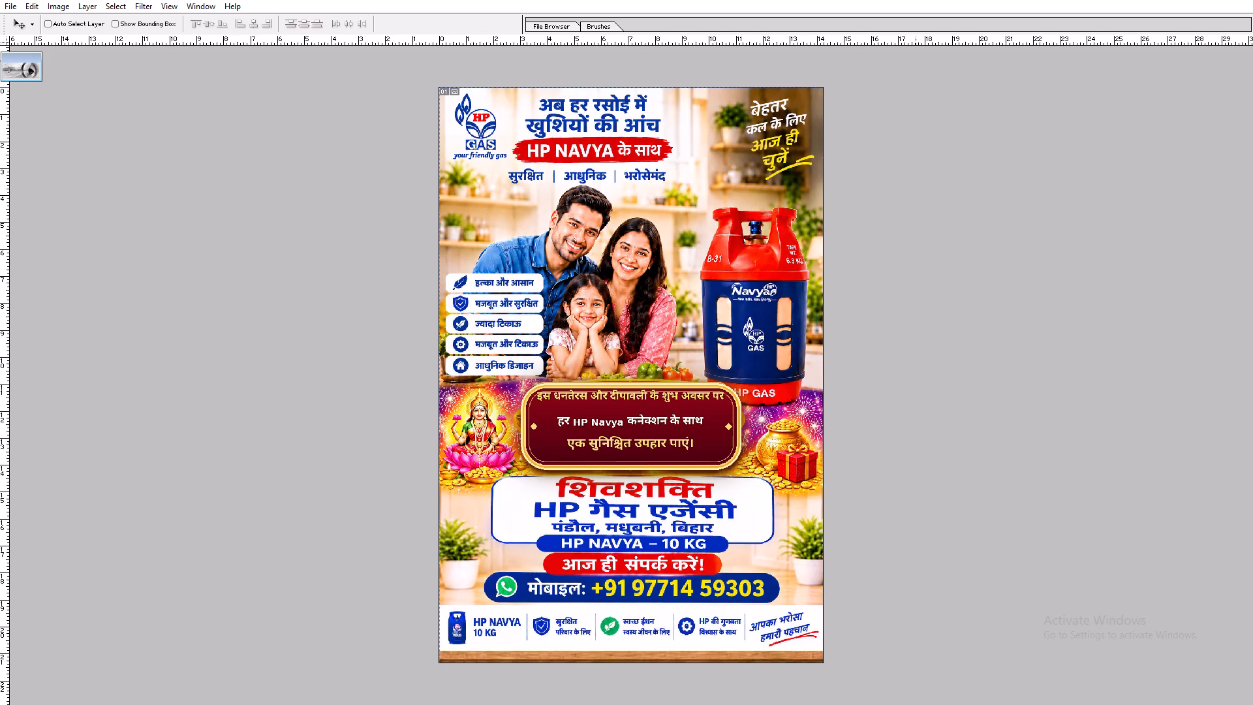
pyautogui.hotkey('ctrl', '0')
pyautogui.press('v')
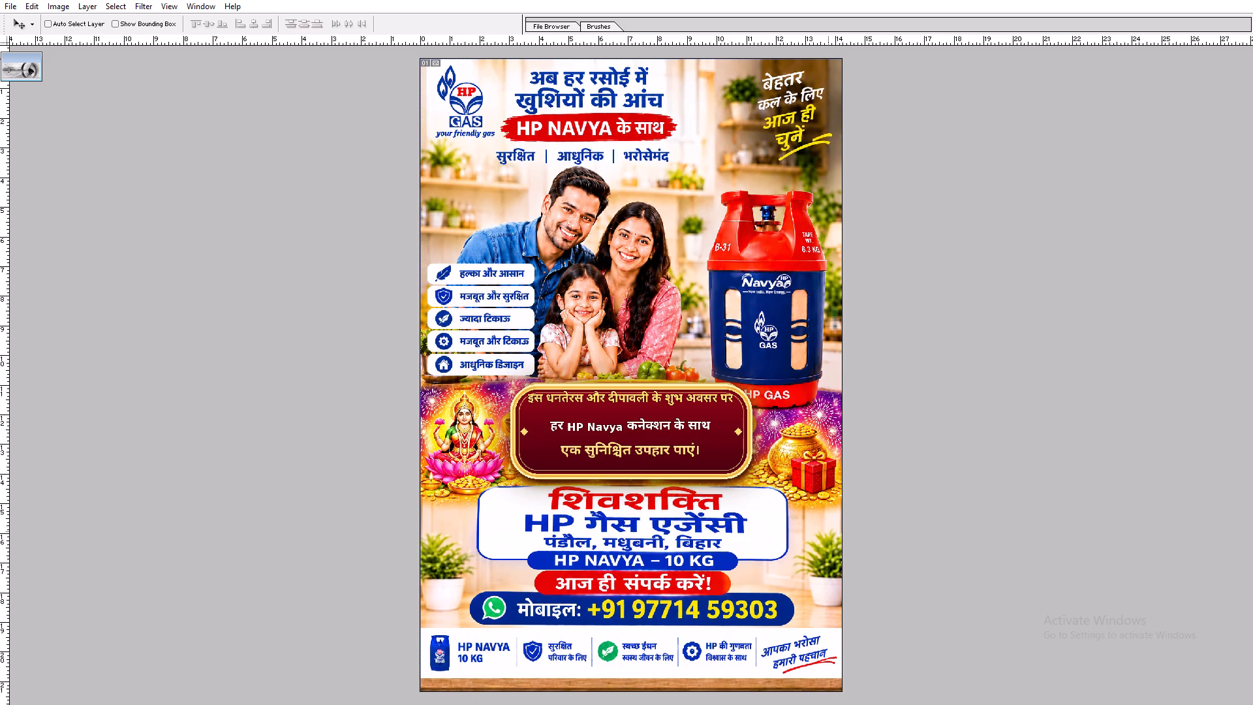
pyautogui.hotkey('alt', 'i')
pyautogui.hotkey('alt', 'Tab')
pyautogui.hotkey('alt', 'i')
pyautogui.hotkey('alt', 'i')
pyautogui.press('Tab')
pyautogui.press('Tab')
pyautogui.press('Tab')
pyautogui.press('Tab')
pyautogui.press('3')
pyautogui.press('6')
pyautogui.press('Tab')
pyautogui.press('Tab')
pyautogui.press('4')
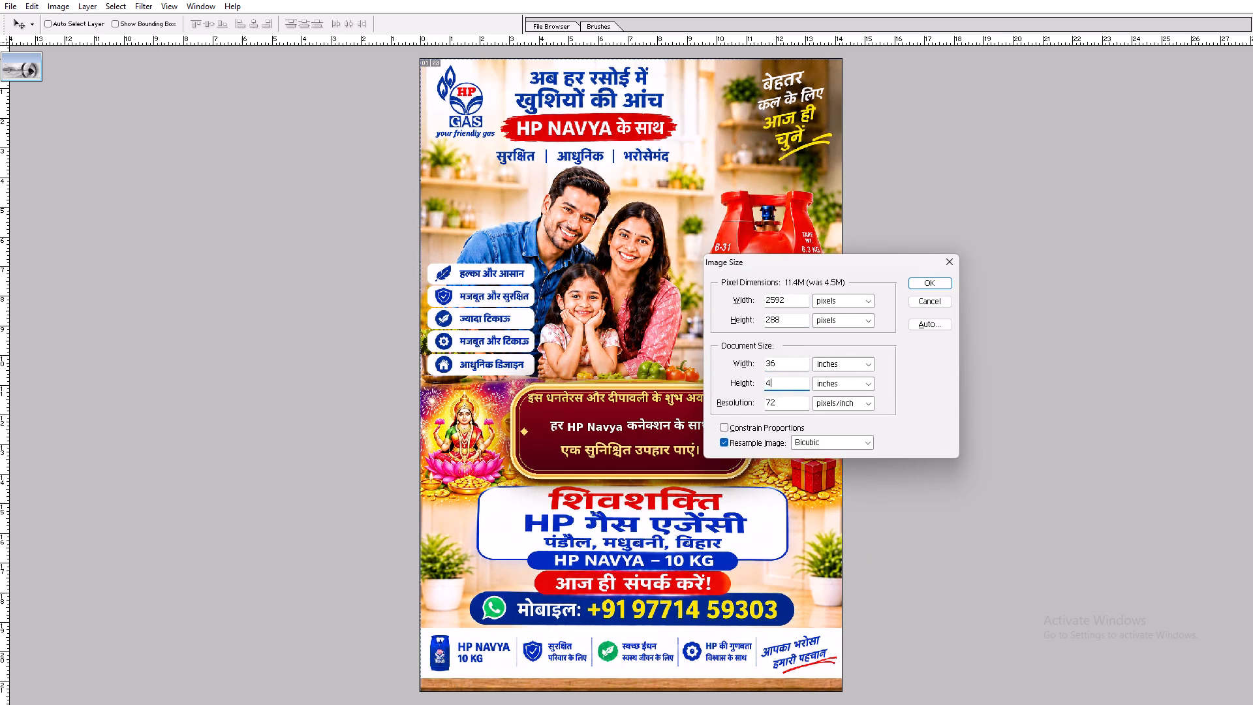
pyautogui.press('8')
pyautogui.press('Tab')
pyautogui.press('Tab')
pyautogui.press('Return')
pyautogui.hotkey('ctrl', '0')
# Convert the HP Navya poster's colour mode to CMYK.
pyautogui.hotkey('alt', 'i')
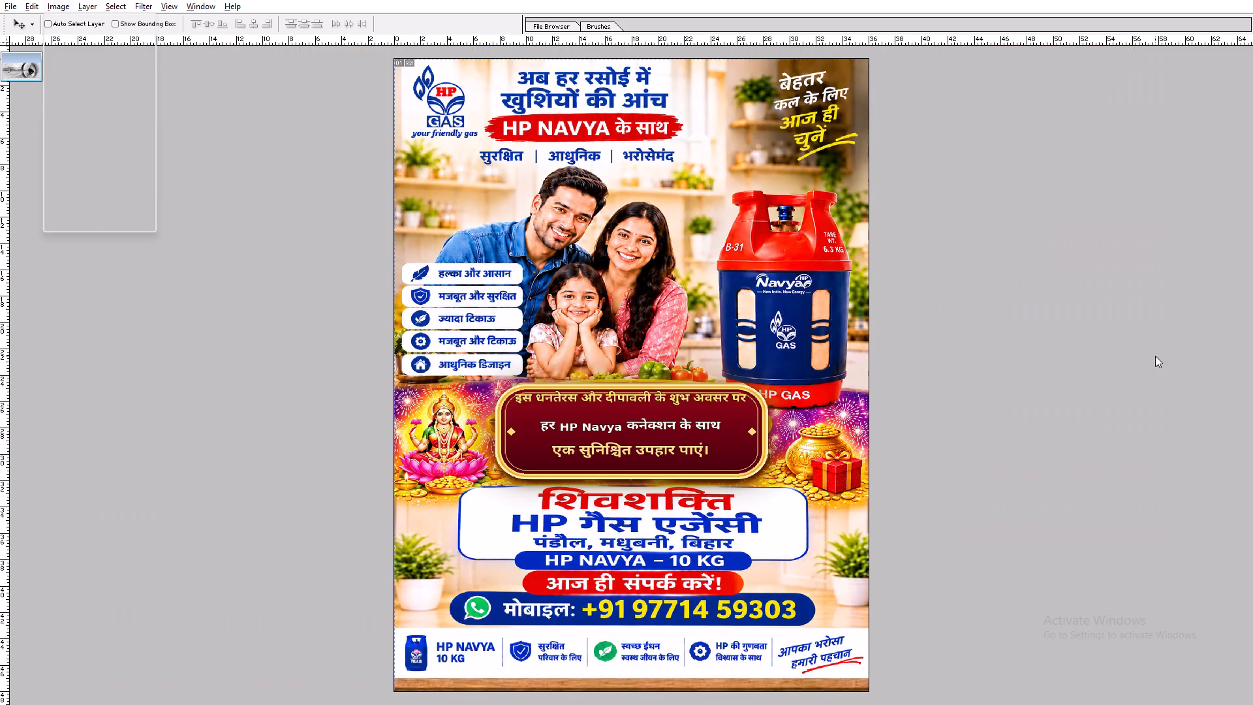
pyautogui.hotkey('alt', 'm')
pyautogui.hotkey('alt', 'c')
# Increase the poster's contrast with Levels, raising the shadow input to about 54 and slightly lowering the highlight input.
pyautogui.hotkey('ctrl', '+')
pyautogui.hotkey('ctrl', 'l')
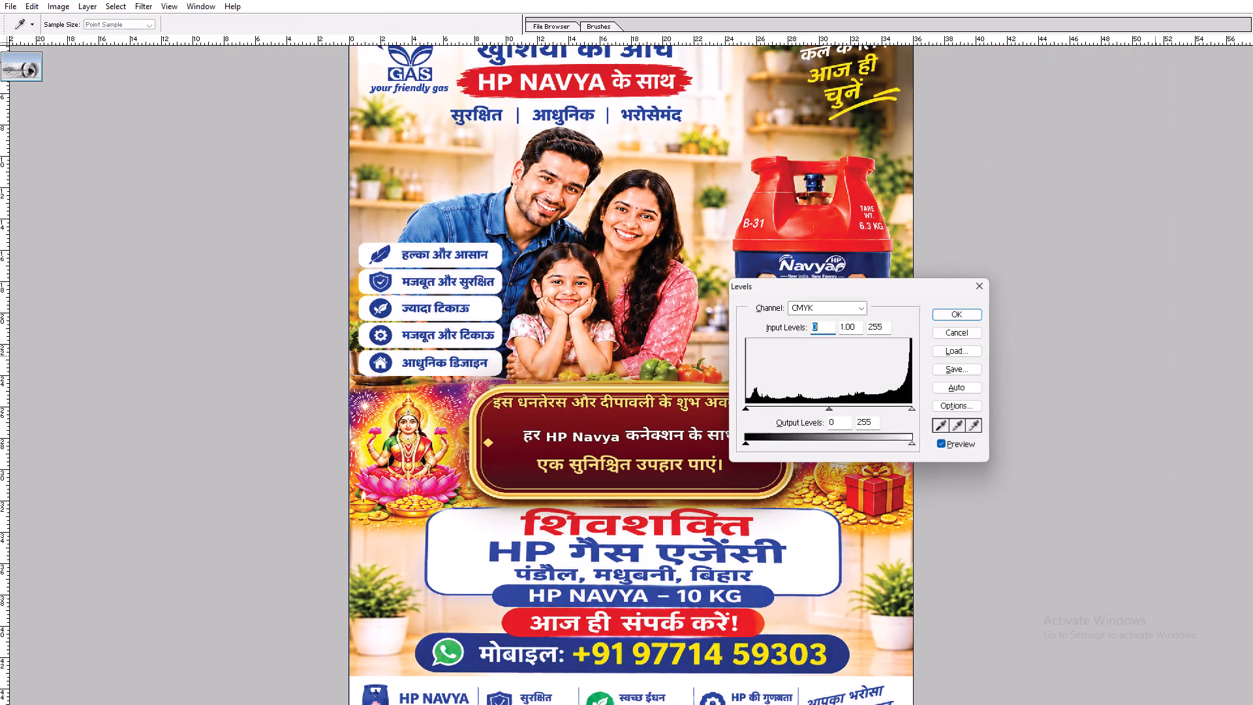
pyautogui.moveTo(754, 407); pyautogui.dragTo(782, 407)
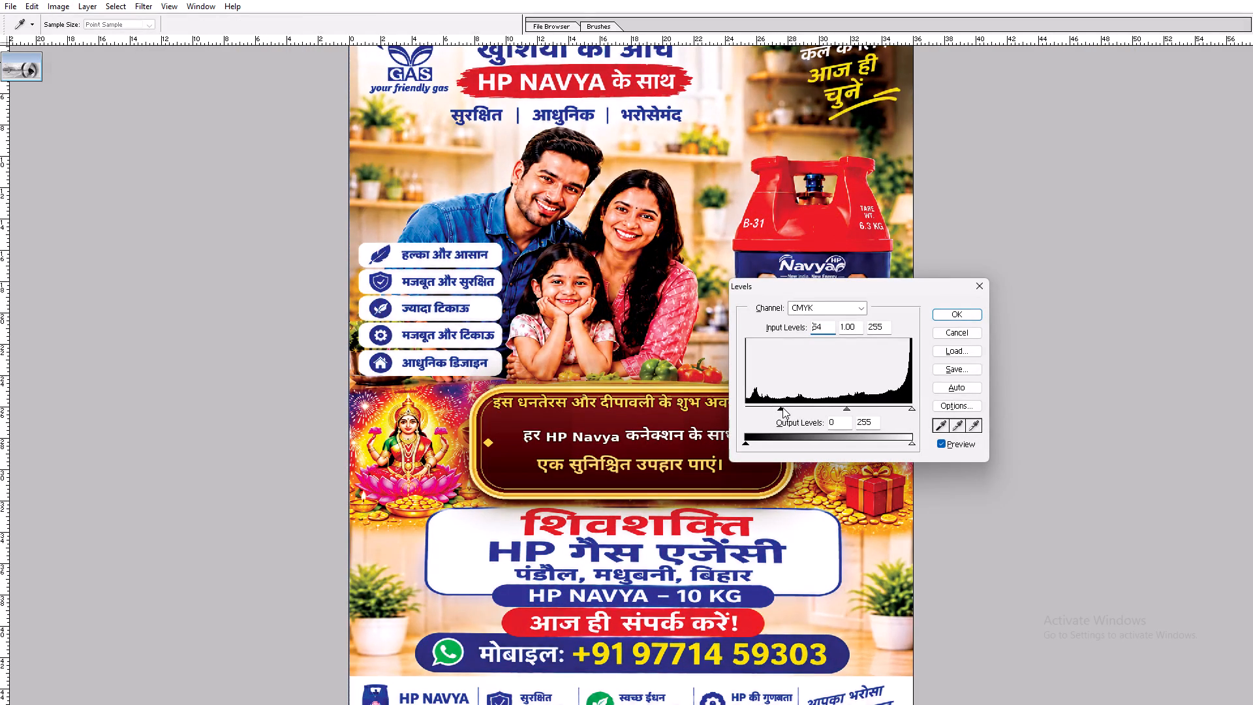
pyautogui.moveTo(782, 407); pyautogui.dragTo(782, 408)
pyautogui.moveTo(908, 409); pyautogui.dragTo(898, 411)
pyautogui.press('Return')
# Set the HP Navya poster's document width to 30 inches with Image Size.
pyautogui.hotkey('ctrl', '+')
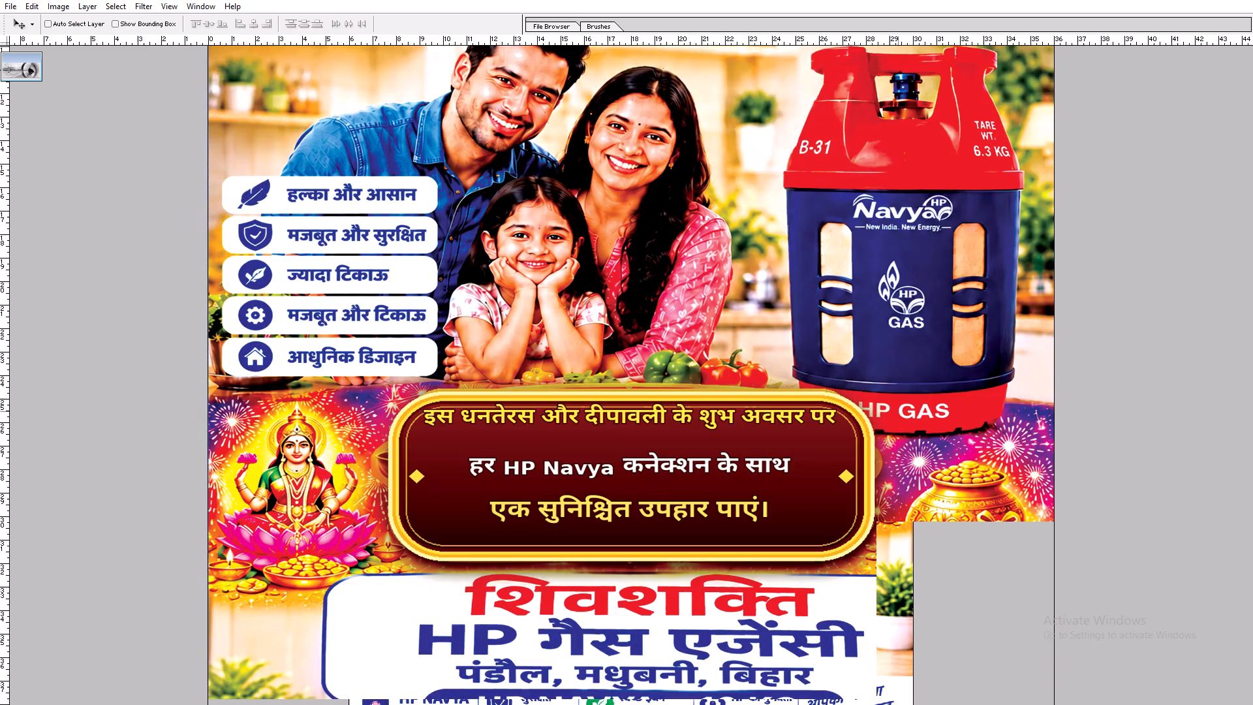
pyautogui.press('space')
pyautogui.moveTo(756, 502); pyautogui.dragTo(778, 337)
pyautogui.press('m')
pyautogui.press('v')
pyautogui.write('tt')
pyautogui.press('t')
pyautogui.press('t')
pyautogui.write('tt')
pyautogui.write('tt')
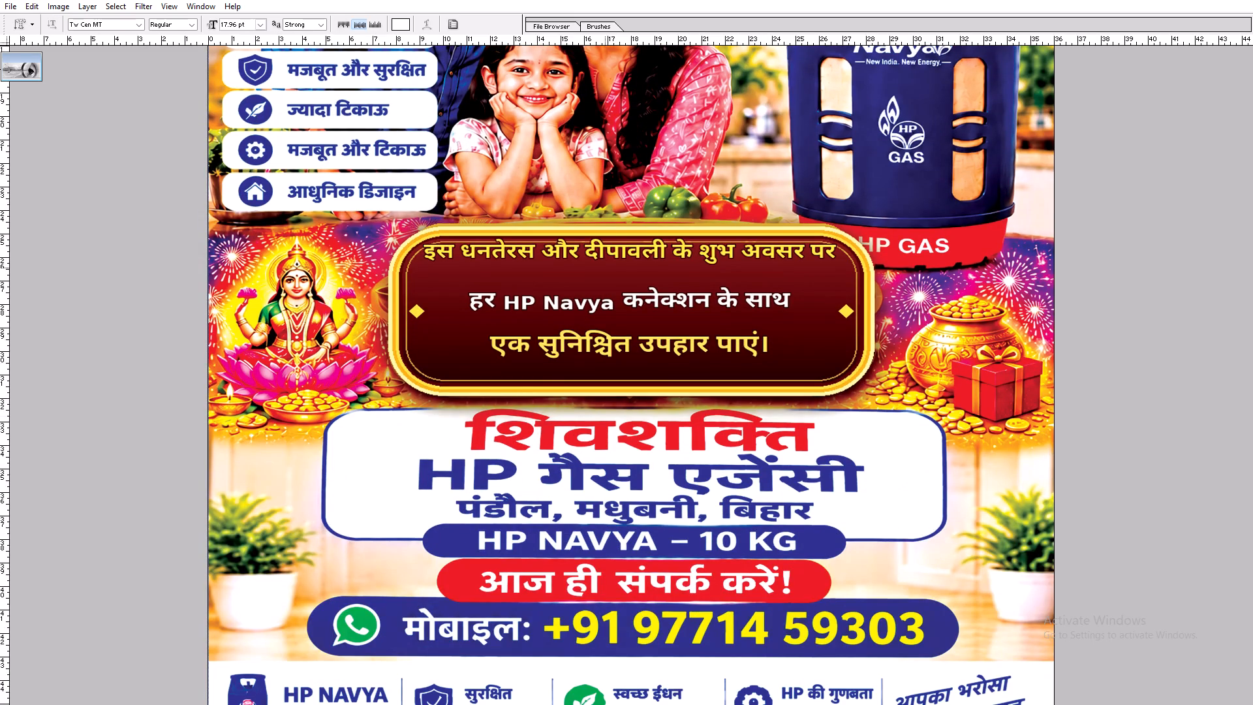
pyautogui.hotkey('alt', 'i')
pyautogui.hotkey('alt', 'i')
pyautogui.press('Tab')
pyautogui.press('Tab')
pyautogui.press('Tab')
pyautogui.press('Tab')
pyautogui.write('30')
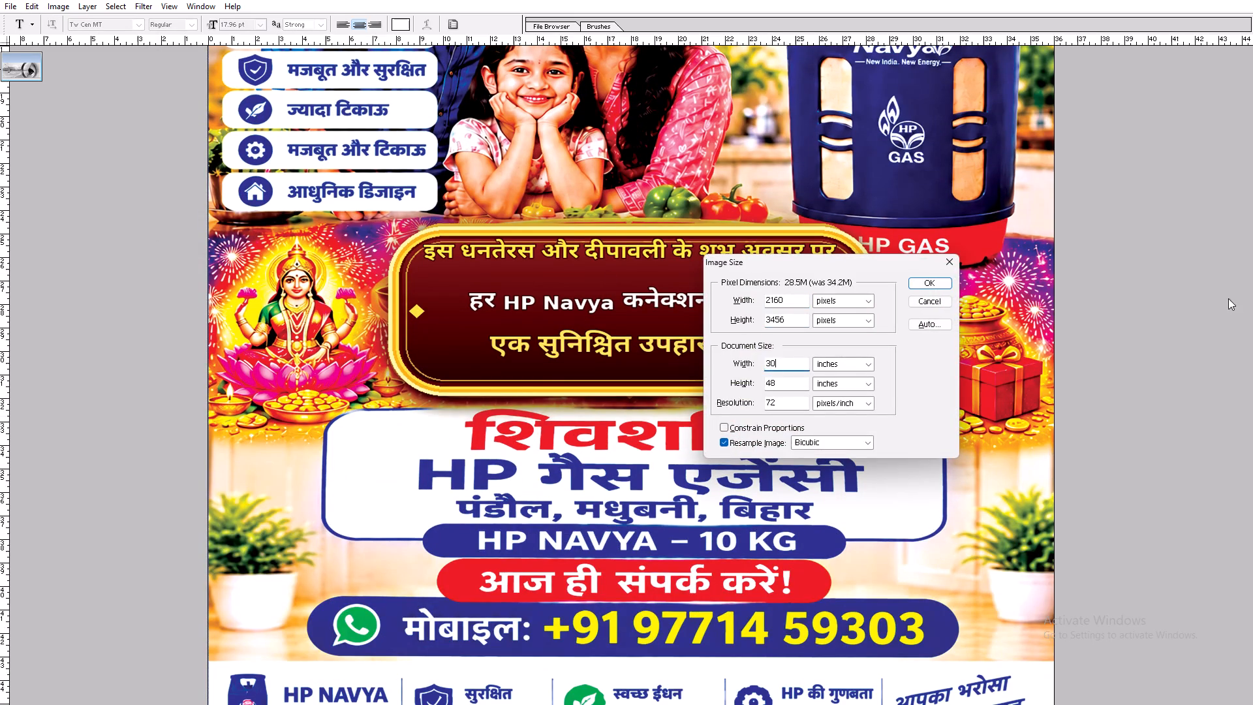
pyautogui.press('Return')
# Add the placeholder text "fff" on the maroon greeting panel and scale it up to about 89 pt.
pyautogui.press('space')
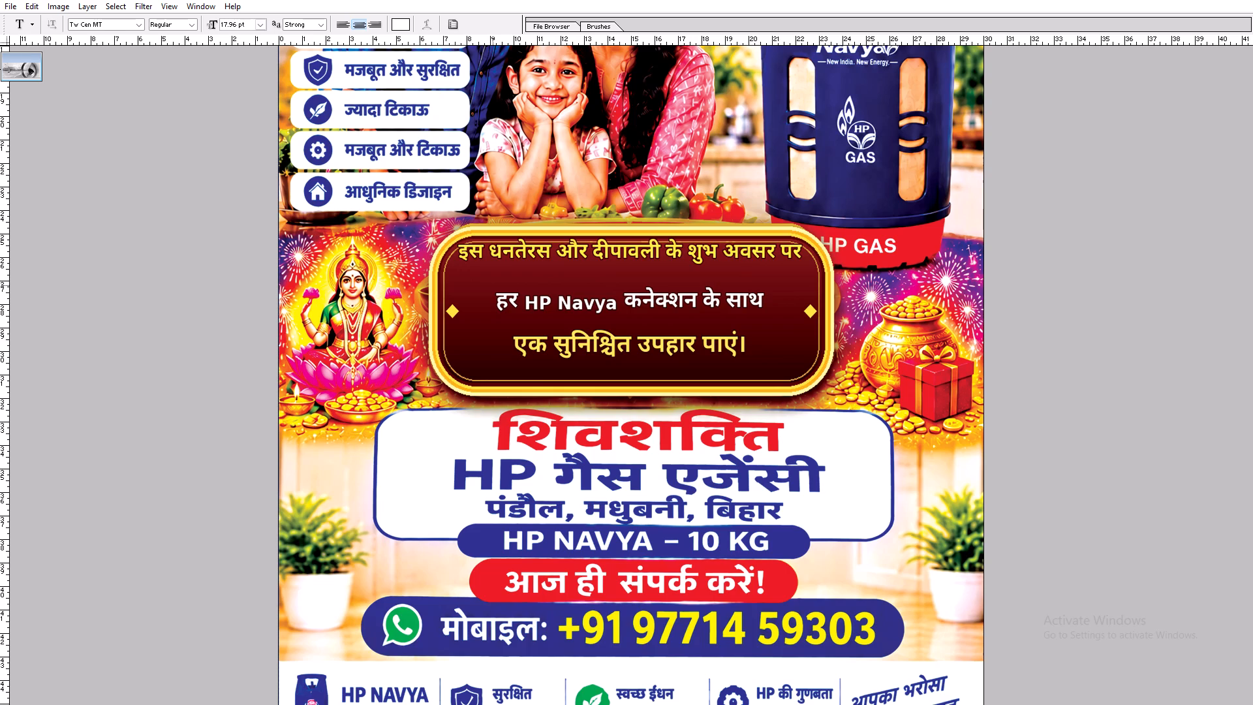
pyautogui.click(504, 278)
pyautogui.press('f')
pyautogui.write('ff')
pyautogui.hotkey('ctrl', 'Return')
pyautogui.hotkey('ctrl', 't')
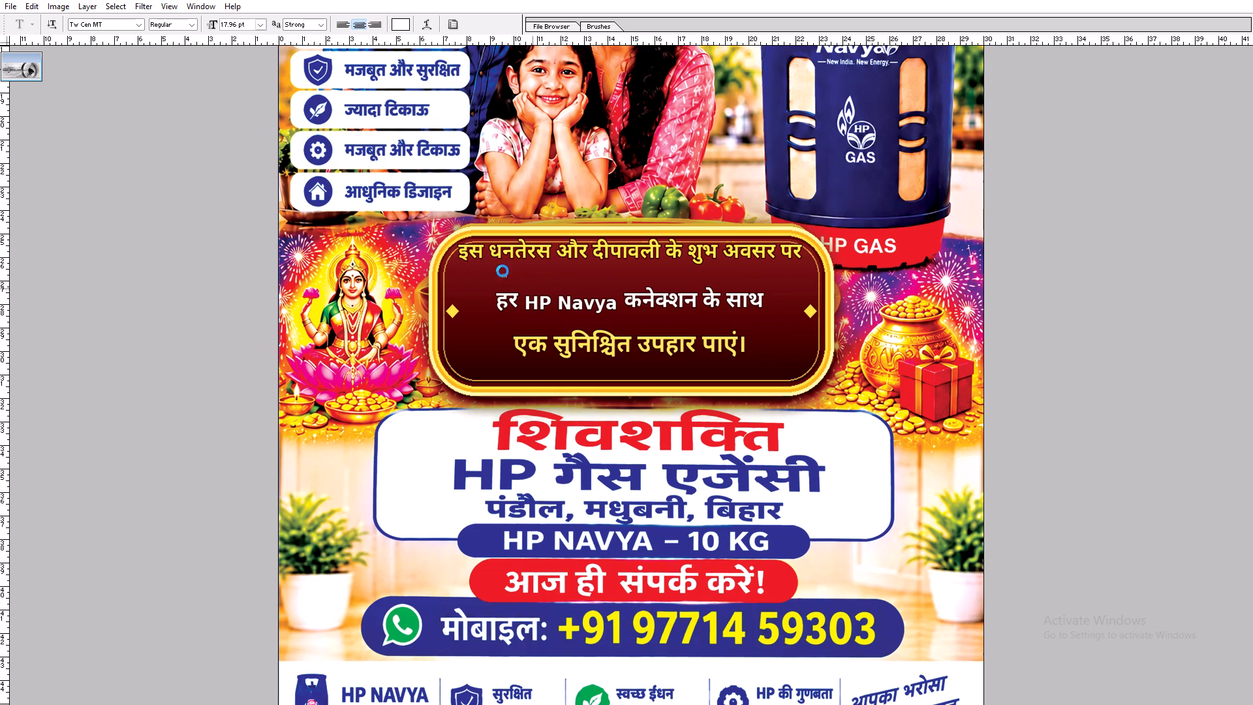
pyautogui.keyDown('shift'); pyautogui.moveTo(509, 271); pyautogui.dragTo(540, 268); pyautogui.keyUp('shift')
pyautogui.press('Return')
# Change the font of the placeholder text on the maroon panel to RAJ 07.
pyautogui.press('t')
pyautogui.keyDown('ctrl'); pyautogui.doubleClick(513, 273); pyautogui.keyUp('ctrl')
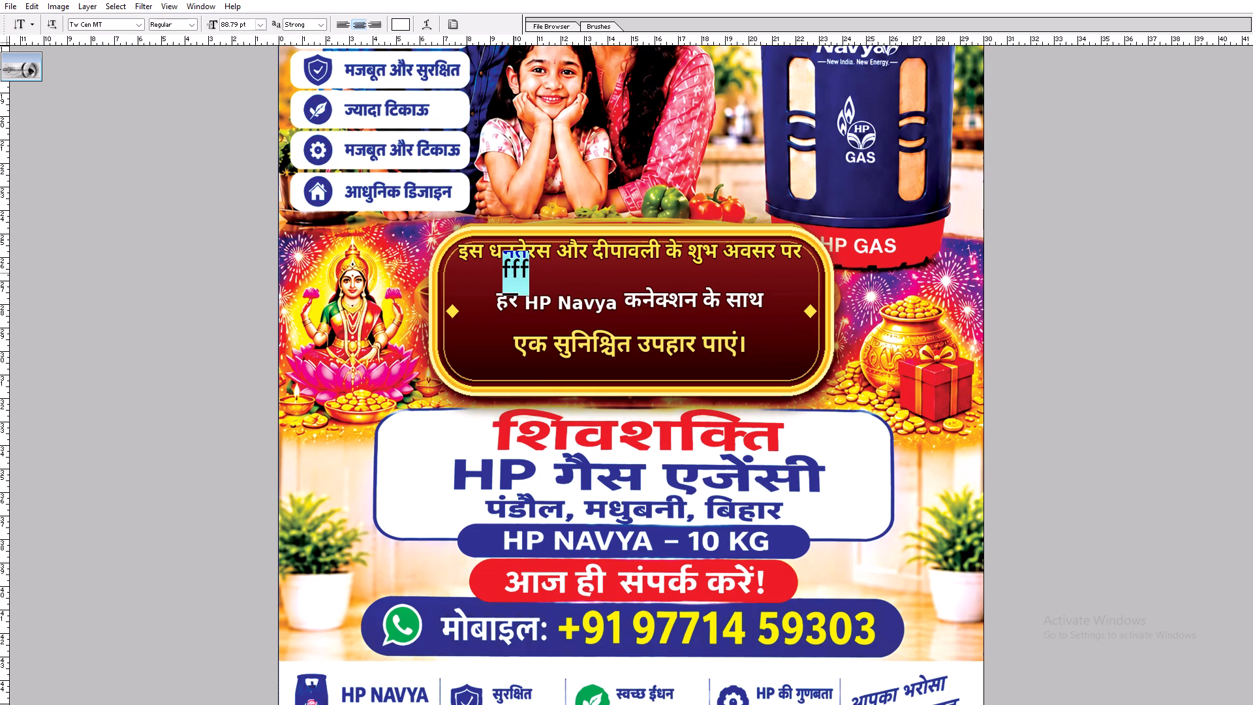
pyautogui.hotkey('ctrl', 'a')
pyautogui.click(112, 26)
pyautogui.write('ra')
pyautogui.press('Down')
pyautogui.press('Down')
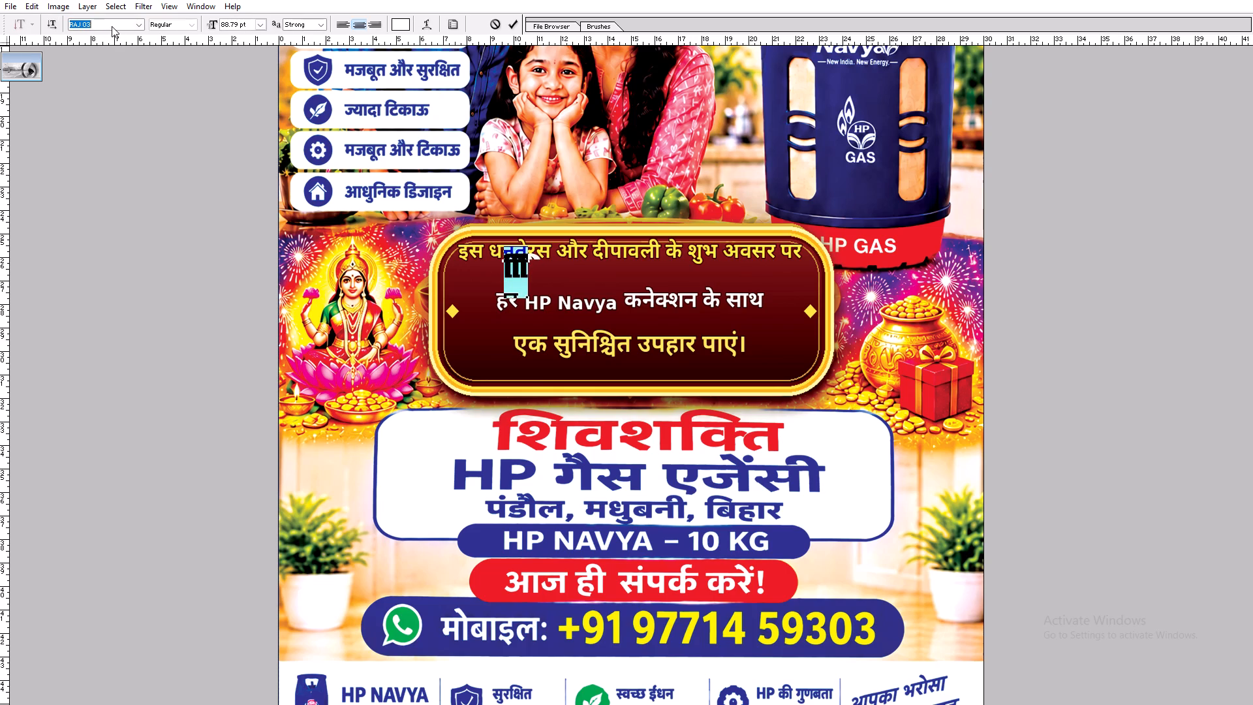
pyautogui.press('Down')
pyautogui.press('Down')
pyautogui.press('Down')
pyautogui.press('Down')
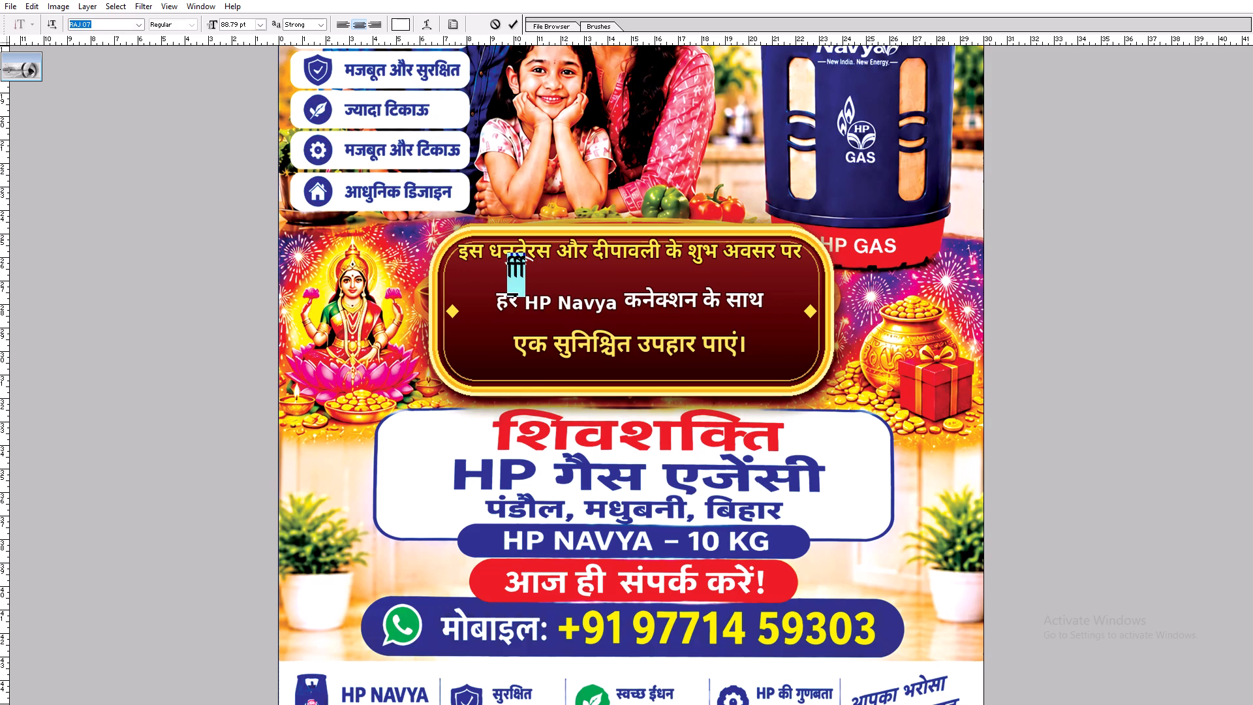
# Replace the placeholder text with the Hindi line "इस धनतेरस और दिपावली के शुभ अवसर पर".
pyautogui.click(511, 275)
pyautogui.hotkey('ctrl', 'a')
pyautogui.write('bl')
pyautogui.press('space')
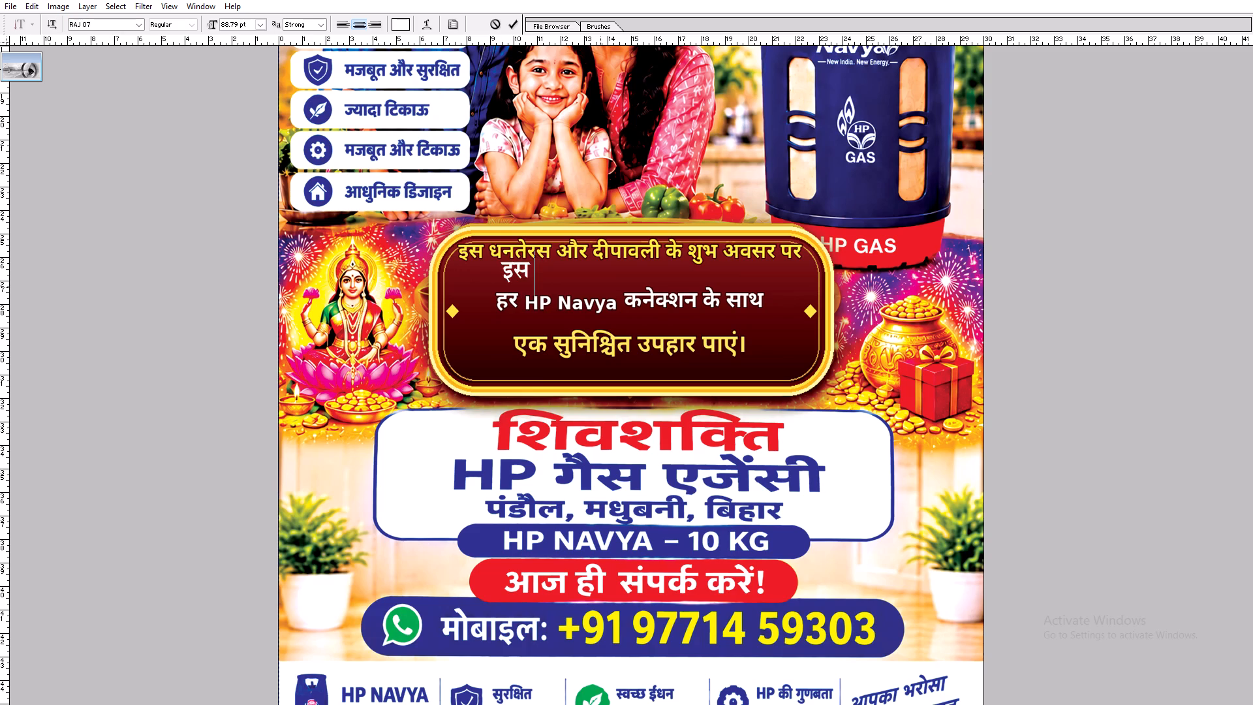
pyautogui.moveTo(601, 289); pyautogui.dragTo(577, 299)
pyautogui.write("/kursjl vkSj fnikoyh ds 'k")
pyautogui.write('qHk f')
pyautogui.press('BackSpace')
pyautogui.write('volj ij')
pyautogui.press('space')
pyautogui.press('Return')
pyautogui.write('vv')
pyautogui.press('v')
# Move the new Hindi greeting line so it is centred near the top of the maroon panel.
pyautogui.moveTo(555, 302); pyautogui.dragTo(596, 300)
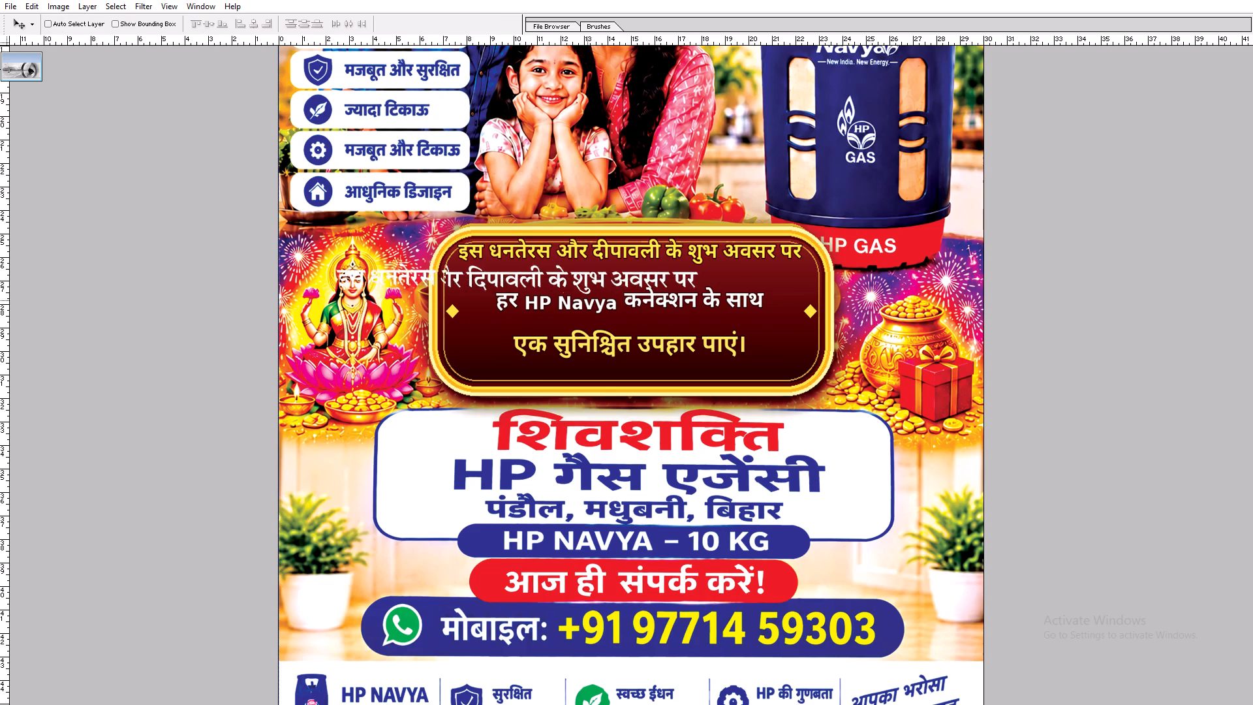
pyautogui.moveTo(596, 300); pyautogui.dragTo(702, 281)
# Duplicate the greeting line just below and retype the copy as "हर Hp Navya कनेक्शन के साथ", leaving the Latin words in RAJ 07.
pyautogui.keyDown('alt'); pyautogui.moveTo(678, 271); pyautogui.dragTo(674, 307); pyautogui.keyUp('alt')
pyautogui.press('t')
pyautogui.click(666, 302)
pyautogui.hotkey('ctrl', 'a')
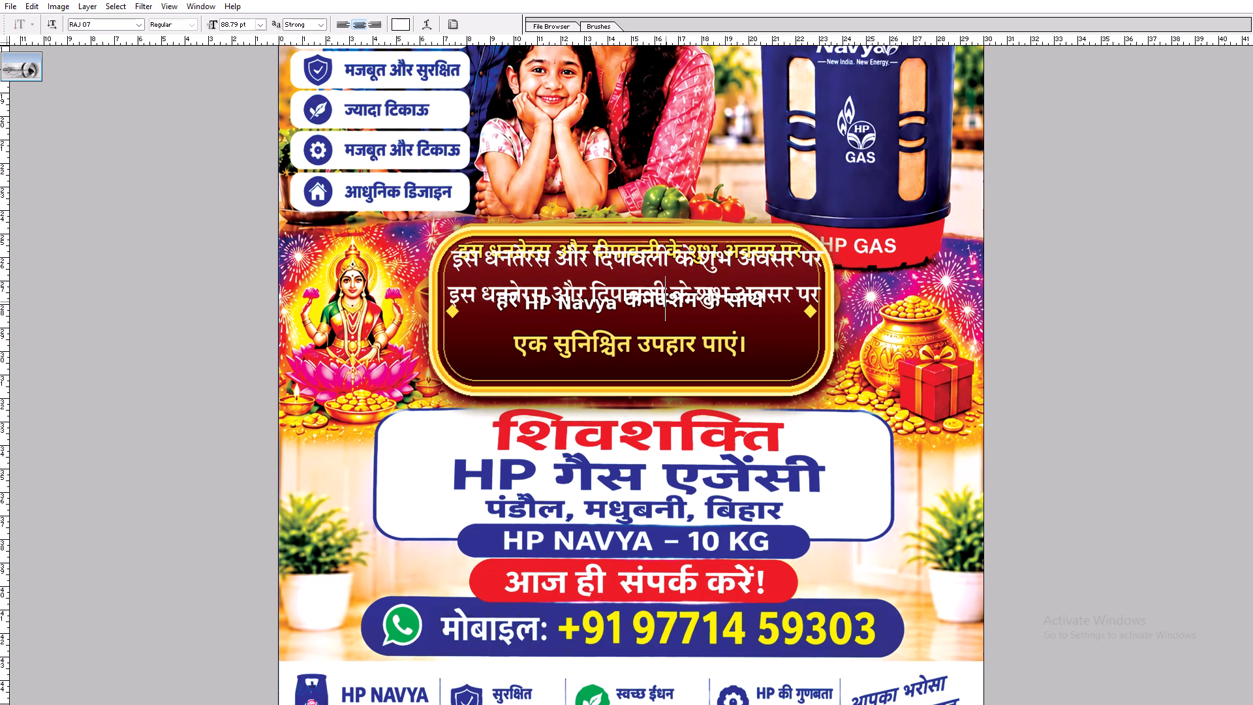
pyautogui.write('gj')
pyautogui.press('space')
pyautogui.moveTo(855, 371); pyautogui.dragTo(791, 360)
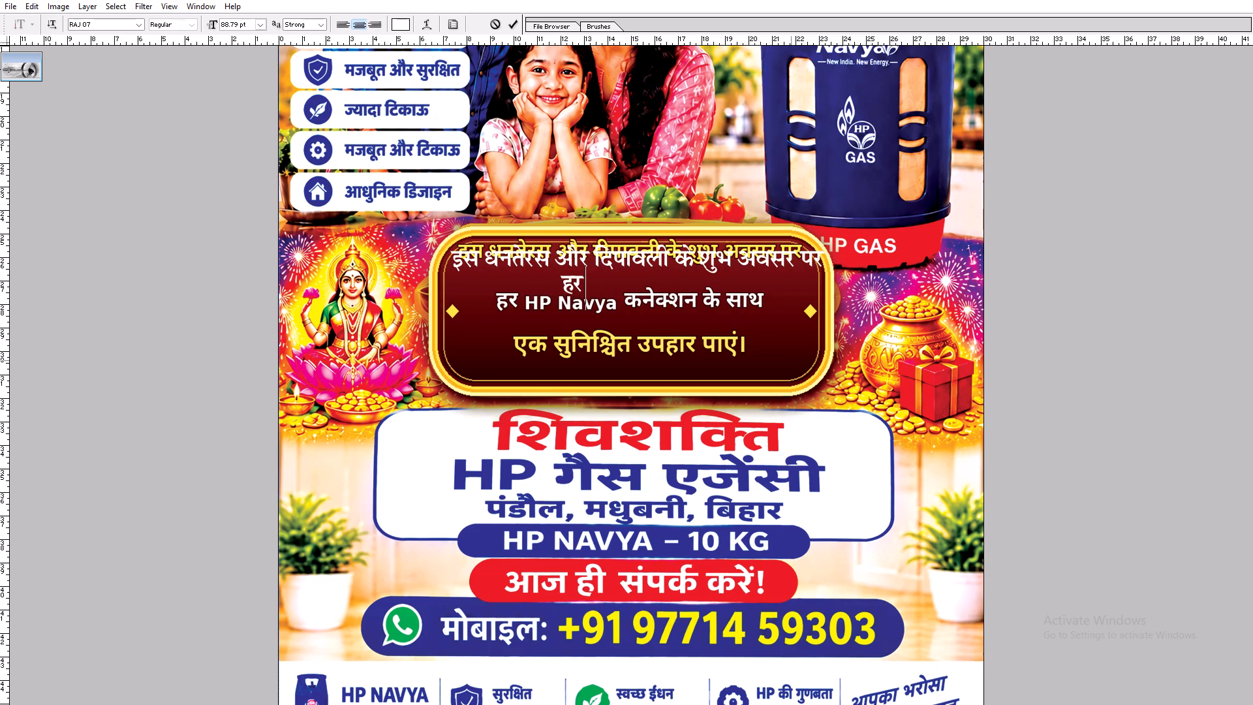
pyautogui.moveTo(791, 360); pyautogui.dragTo(733, 360)
pyautogui.write('Hp')
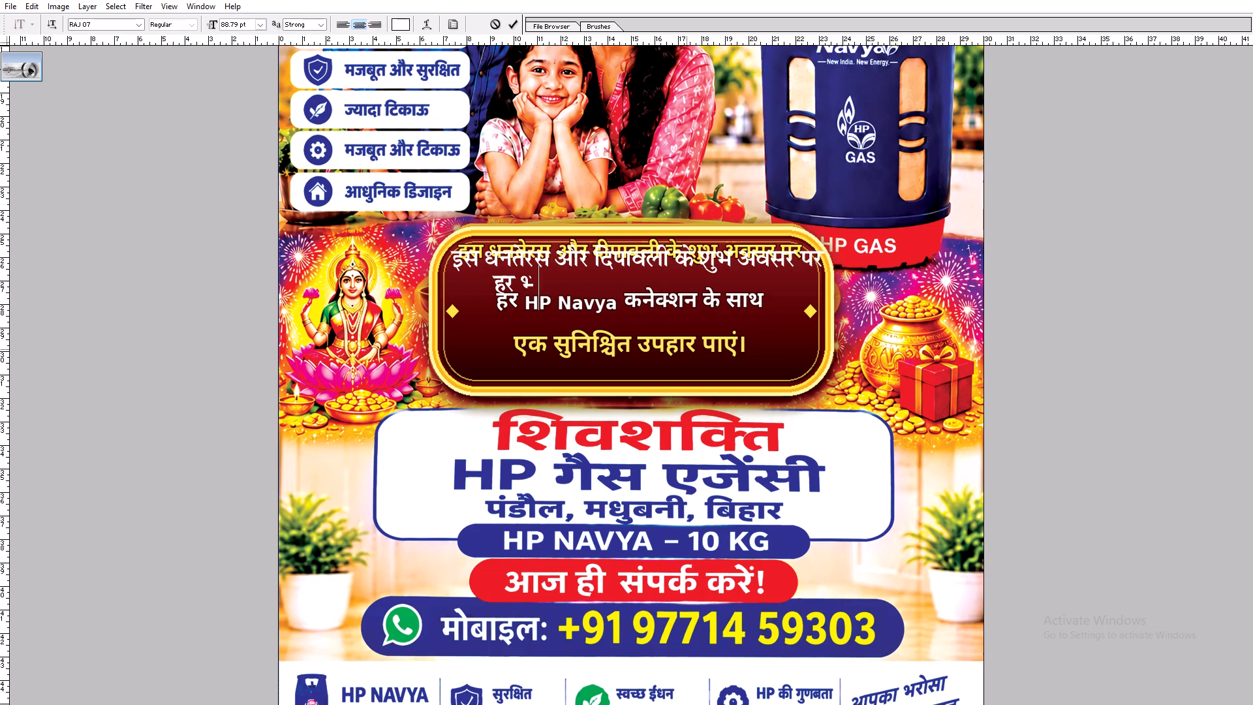
pyautogui.press('space')
pyautogui.write('Nav')
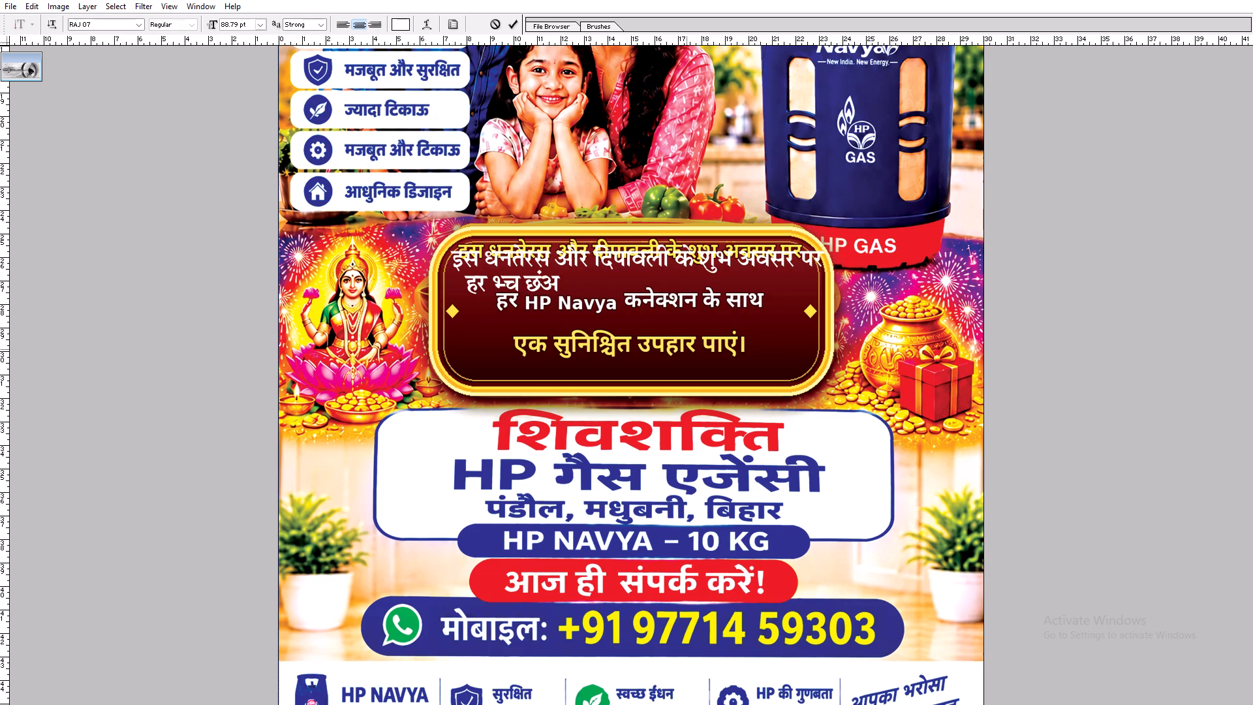
pyautogui.write('ya dus')
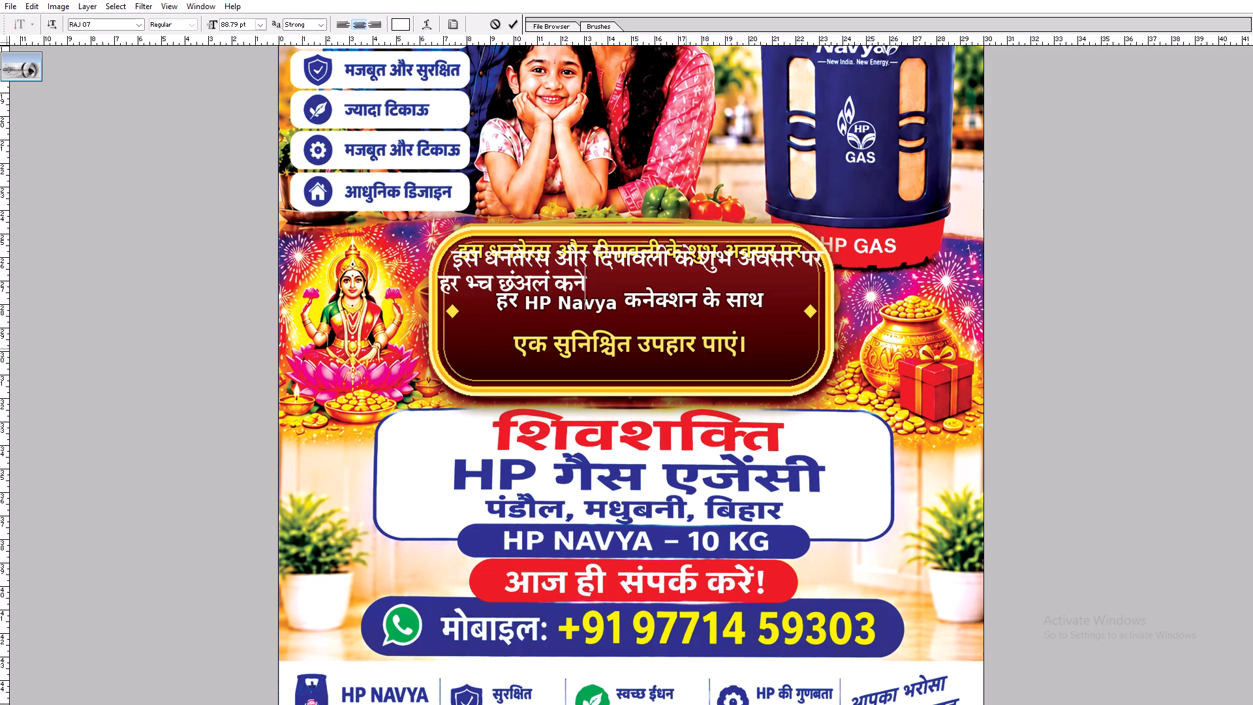
pyautogui.hotkey('shift', 'd')
pyautogui.write("'ku ds lkF")
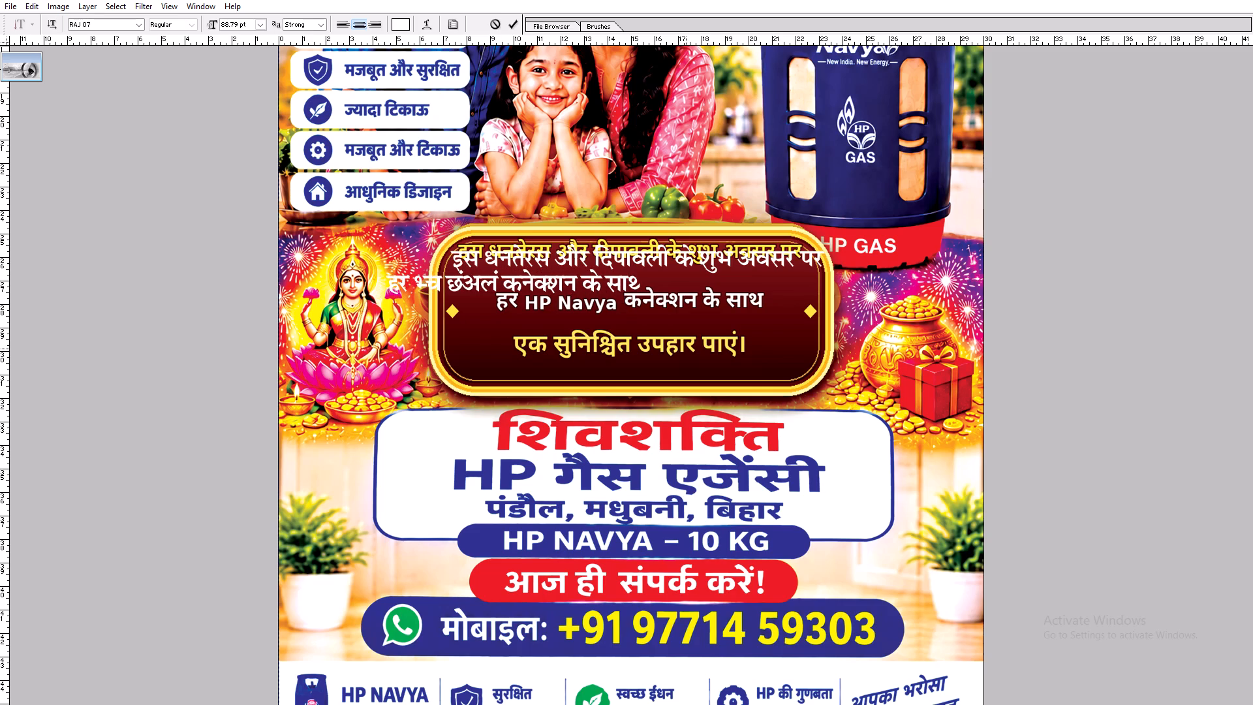
pyautogui.press('k')
pyautogui.press('Return')
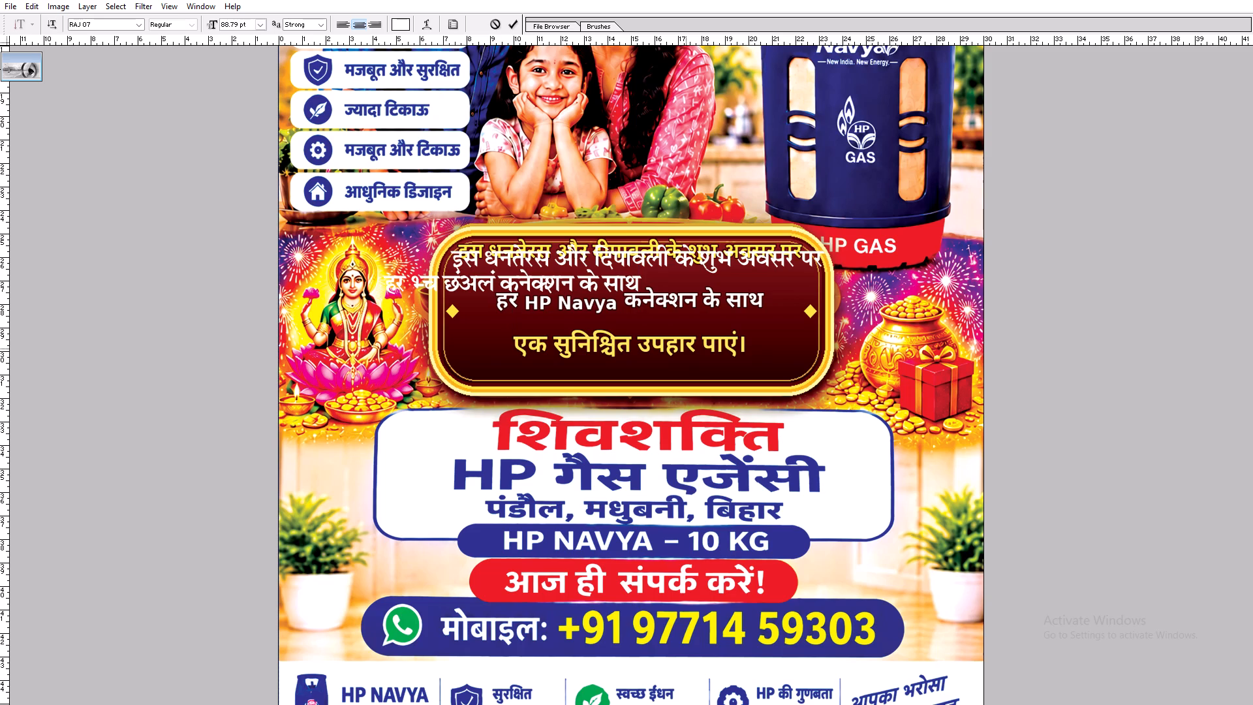
# Add a further line reading "एक सुनिश्चित उपहार पाएं।" to the copied text and commit it.
pyautogui.write(',d')
pyautogui.press('space')
pyautogui.write('lqfu')
pyautogui.write("f'")
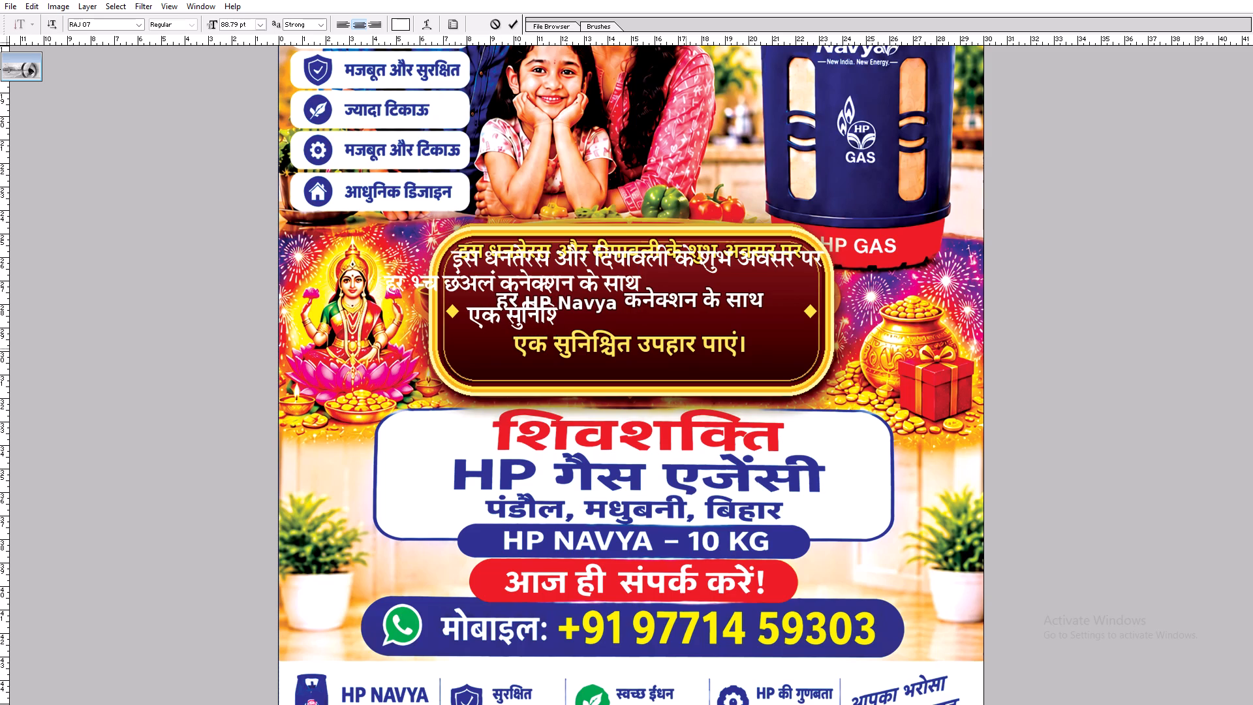
pyautogui.write('pe')
pyautogui.press('space')
pyautogui.press('BackSpace')
pyautogui.press('BackSpace')
pyautogui.press('r')
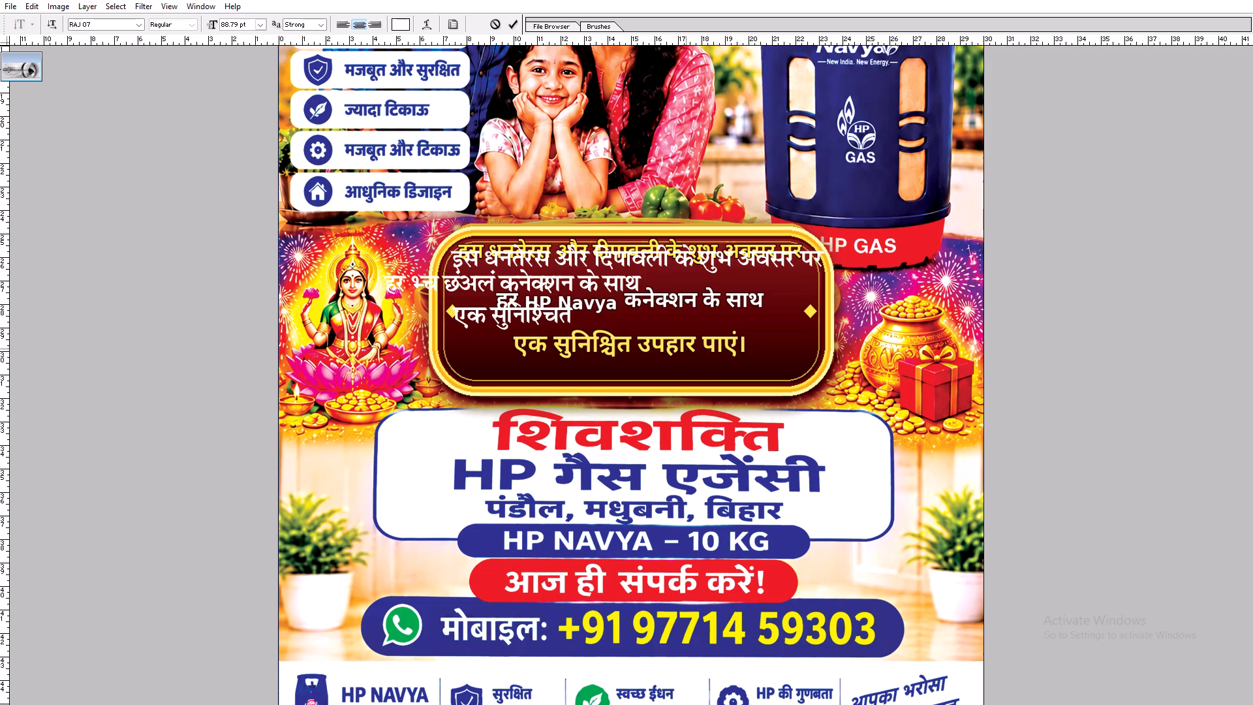
pyautogui.press('space')
pyautogui.write('migkj ik,a A')
pyautogui.press('Return')
pyautogui.write('vvv')
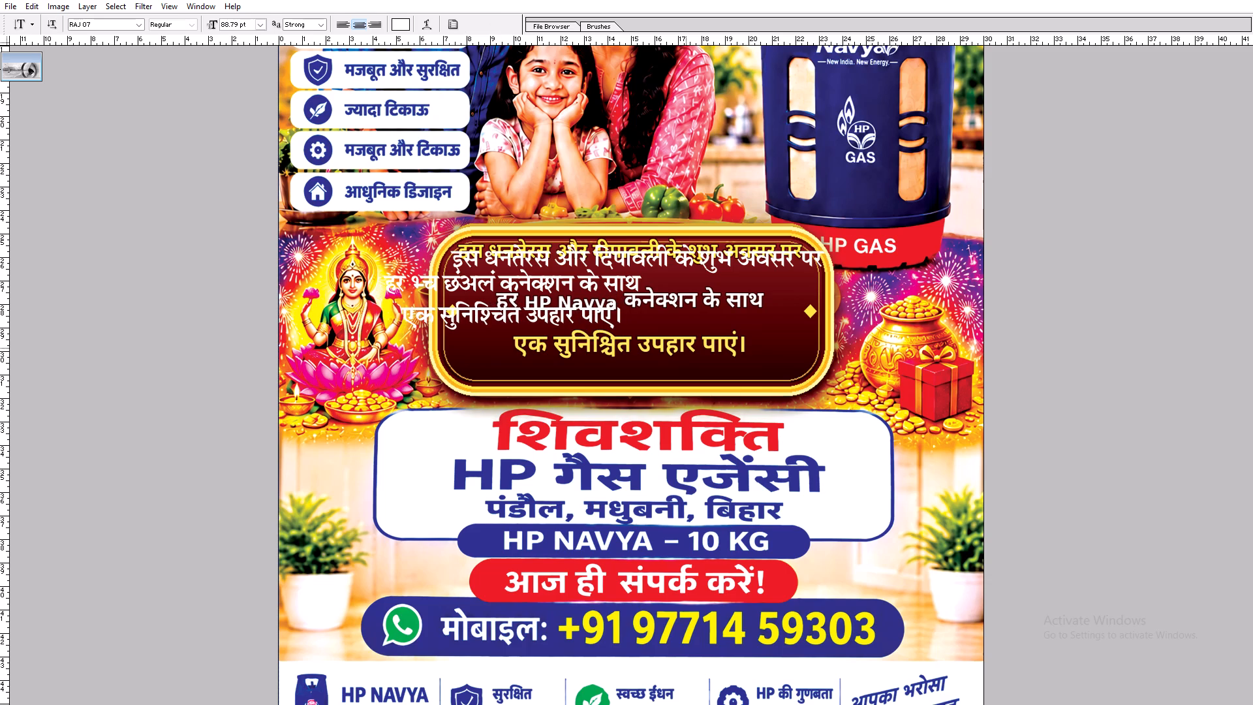
# Cover the original "एक सुनिश्चित उपहार पाएं।" line by stretching plain maroon strips of the background across it.
pyautogui.keyDown('ctrl'); pyautogui.click(776, 347); pyautogui.keyUp('ctrl')
pyautogui.press('m')
pyautogui.moveTo(471, 339); pyautogui.dragTo(474, 345)
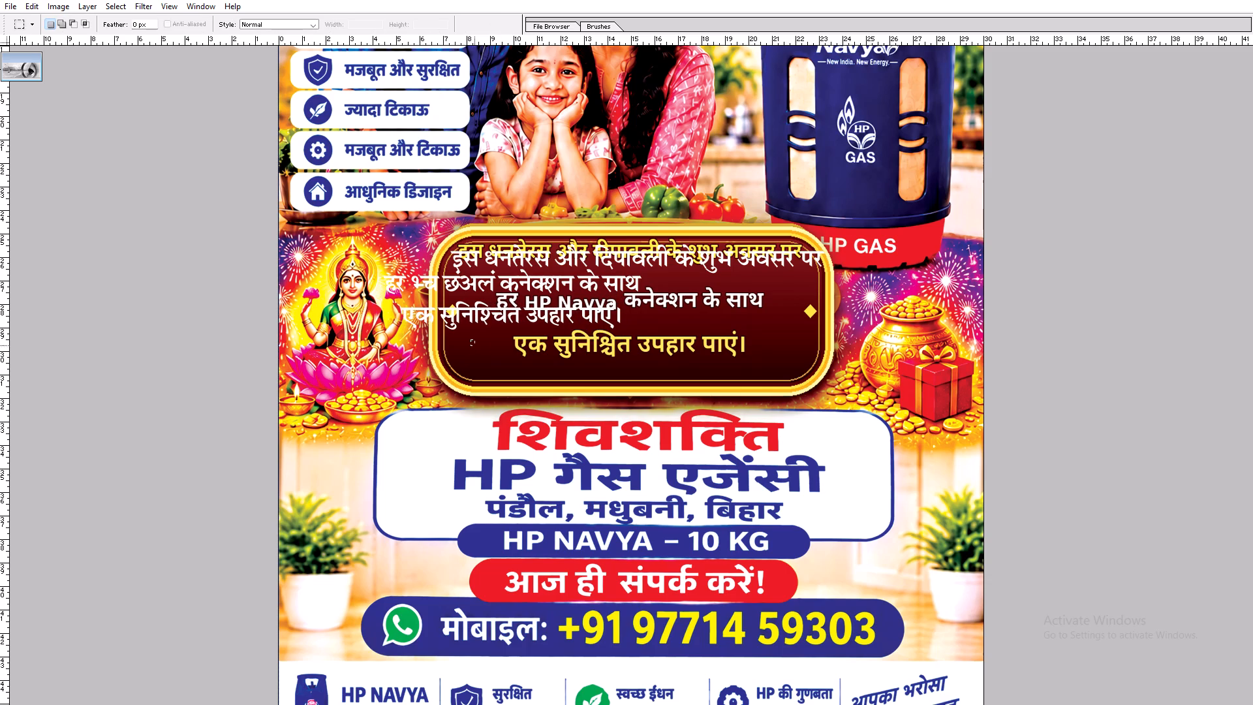
pyautogui.moveTo(474, 345); pyautogui.dragTo(496, 367)
pyautogui.hotkey('ctrl', 't')
pyautogui.moveTo(498, 352); pyautogui.dragTo(782, 365)
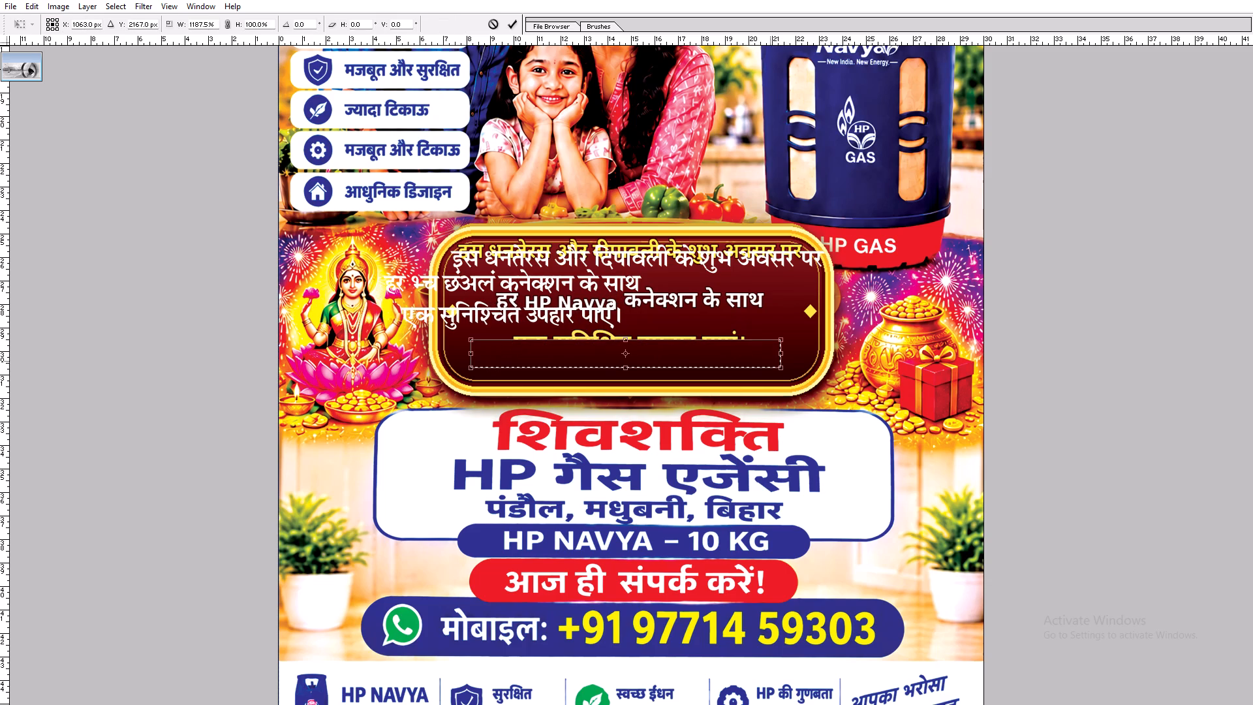
pyautogui.press('Return')
pyautogui.hotkey('ctrl', 'd')
pyautogui.moveTo(489, 321); pyautogui.dragTo(503, 350)
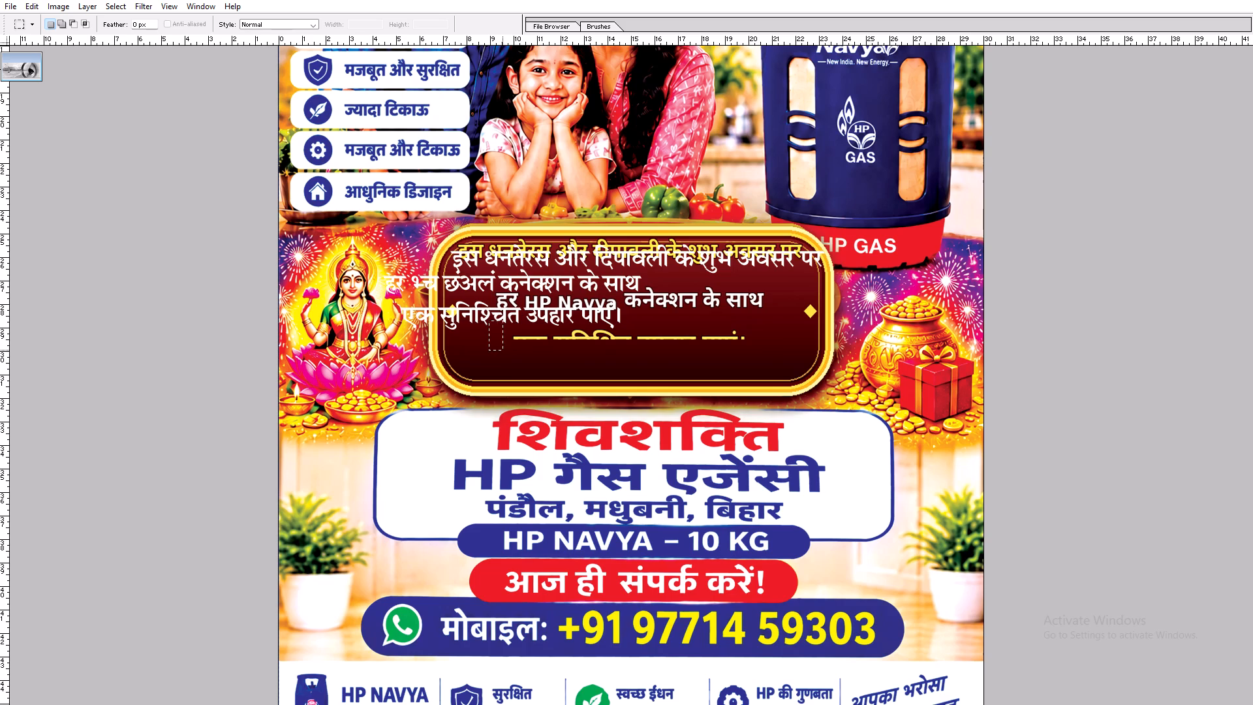
pyautogui.moveTo(503, 350); pyautogui.dragTo(504, 350)
pyautogui.hotkey('ctrl', 't')
pyautogui.moveTo(504, 333); pyautogui.dragTo(782, 341)
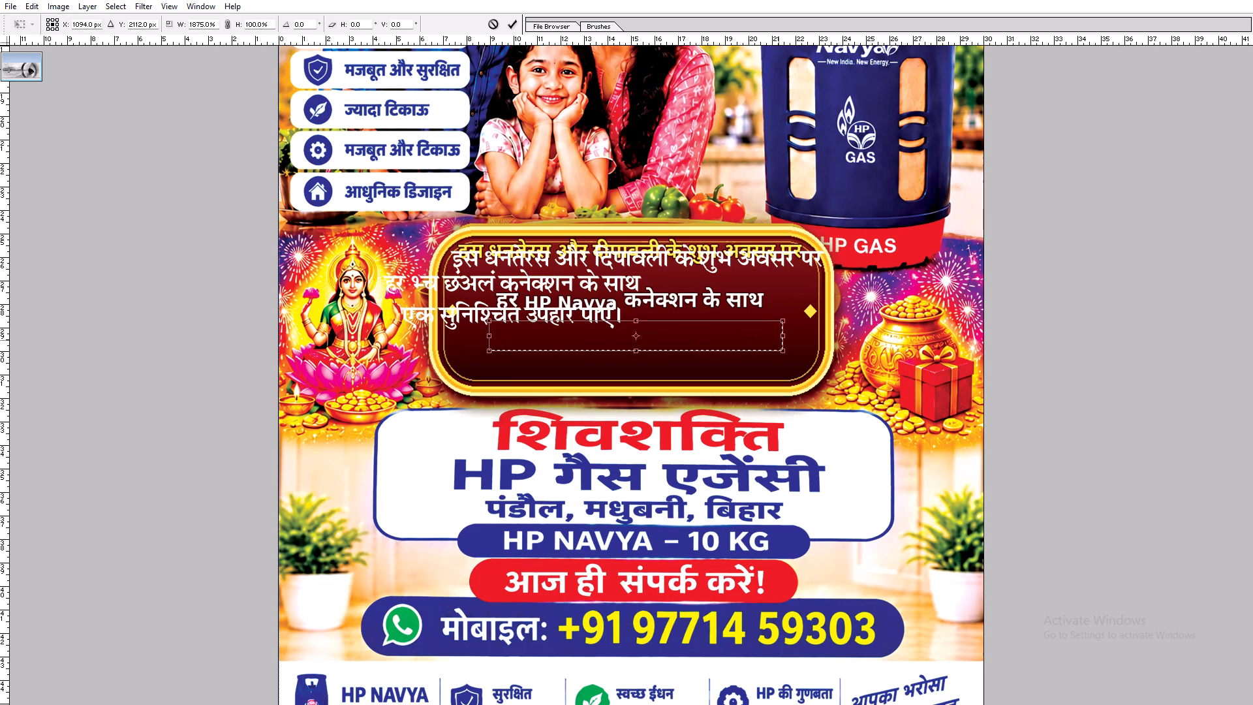
pyautogui.press('Return')
pyautogui.hotkey('ctrl', 'd')
# Cover the gold diamond ornament at the maroon panel's right end by stretching a plain background patch over it.
pyautogui.moveTo(784, 294); pyautogui.dragTo(797, 325)
pyautogui.hotkey('ctrl', 't')
pyautogui.moveTo(799, 313); pyautogui.dragTo(817, 313)
pyautogui.hotkey('ctrl', 'Return')
pyautogui.hotkey('ctrl', 'd')
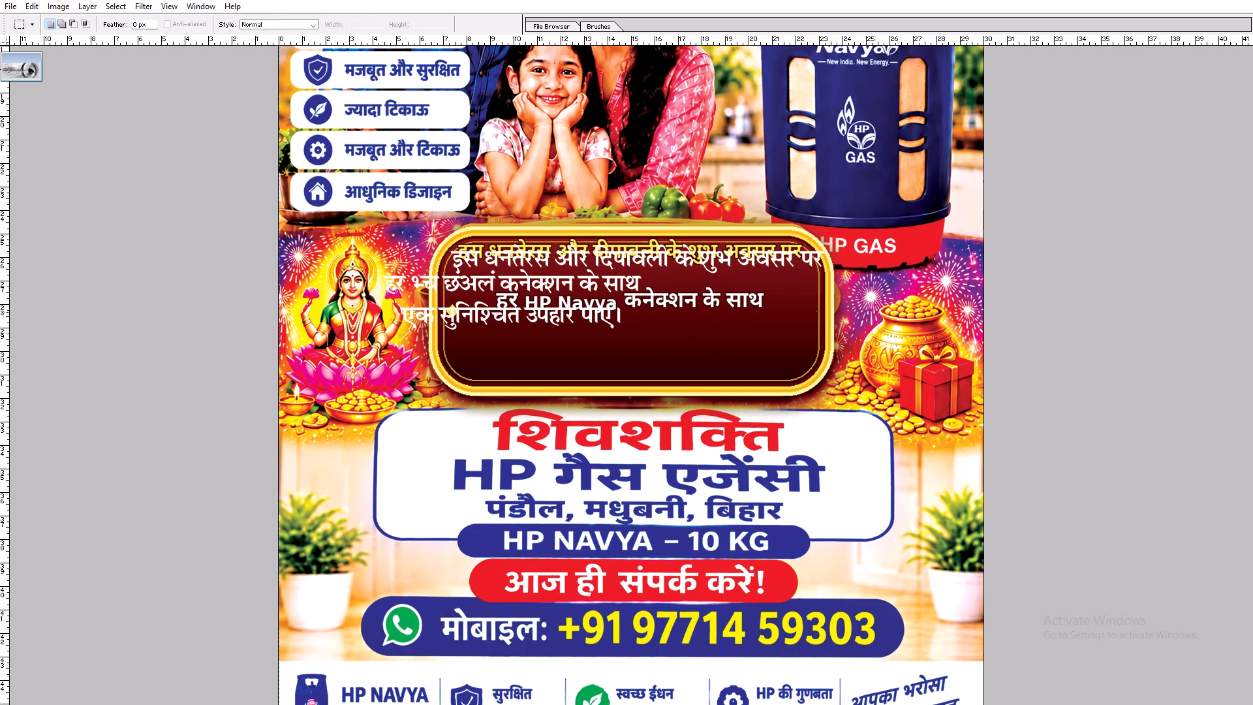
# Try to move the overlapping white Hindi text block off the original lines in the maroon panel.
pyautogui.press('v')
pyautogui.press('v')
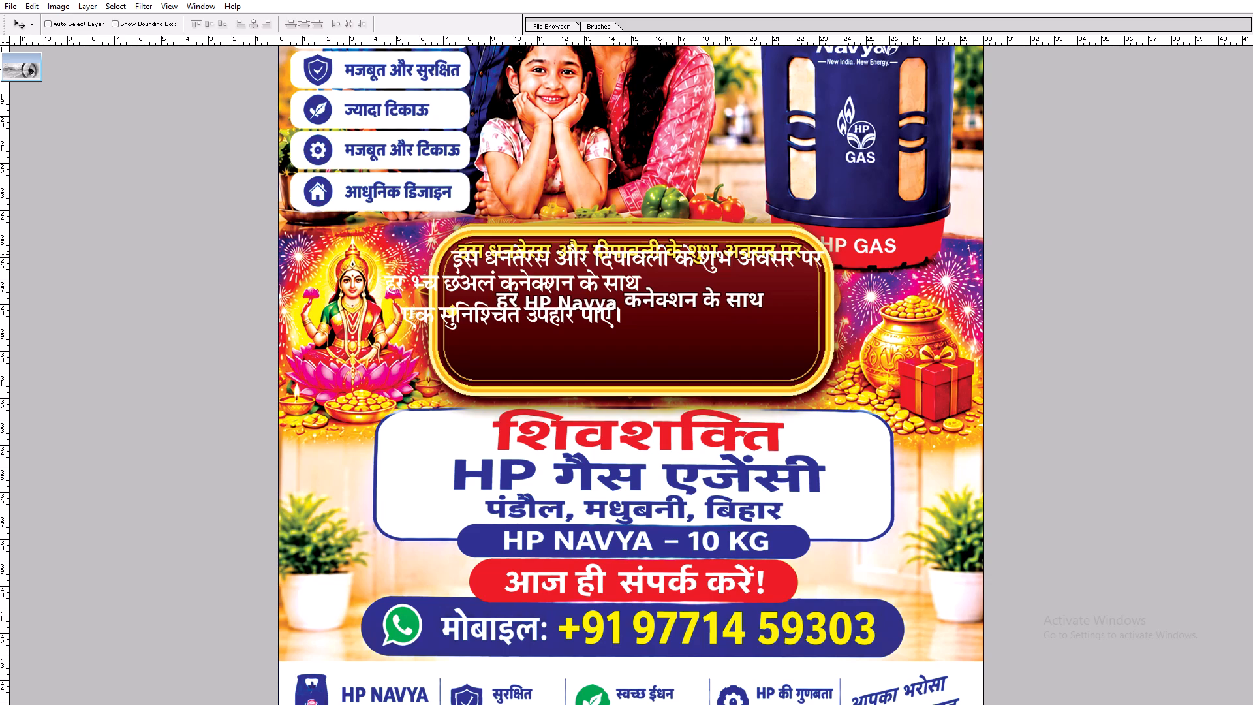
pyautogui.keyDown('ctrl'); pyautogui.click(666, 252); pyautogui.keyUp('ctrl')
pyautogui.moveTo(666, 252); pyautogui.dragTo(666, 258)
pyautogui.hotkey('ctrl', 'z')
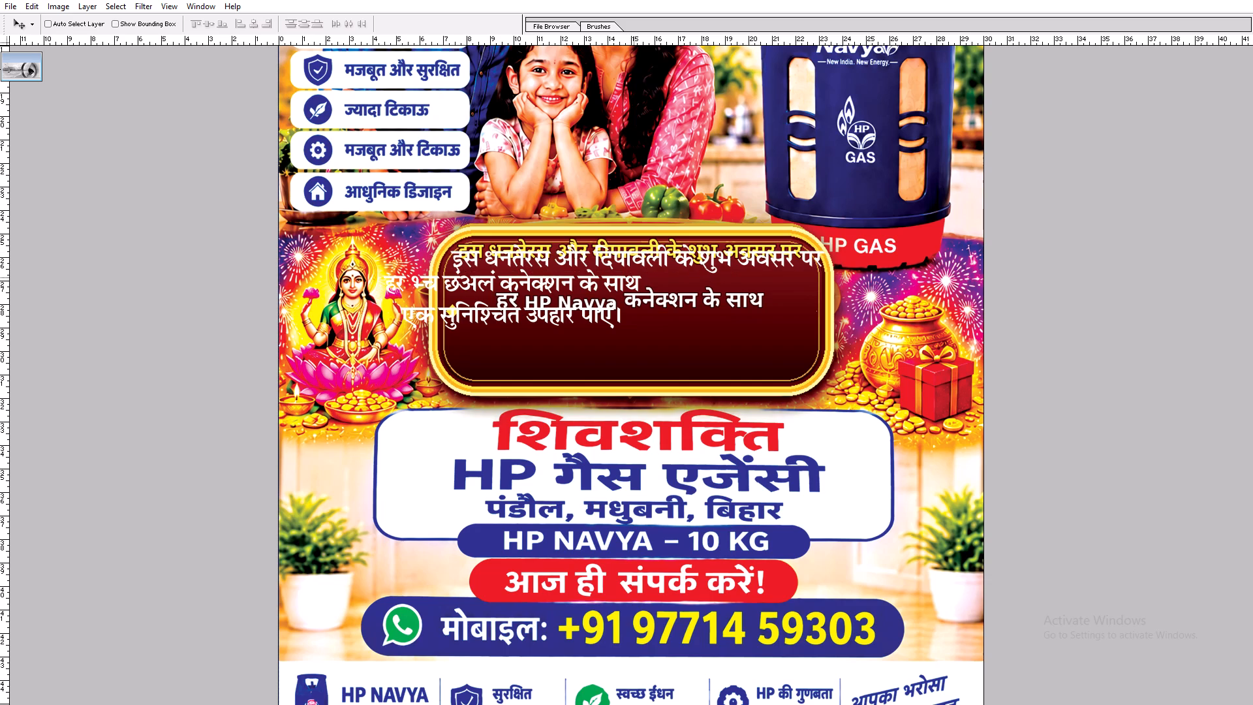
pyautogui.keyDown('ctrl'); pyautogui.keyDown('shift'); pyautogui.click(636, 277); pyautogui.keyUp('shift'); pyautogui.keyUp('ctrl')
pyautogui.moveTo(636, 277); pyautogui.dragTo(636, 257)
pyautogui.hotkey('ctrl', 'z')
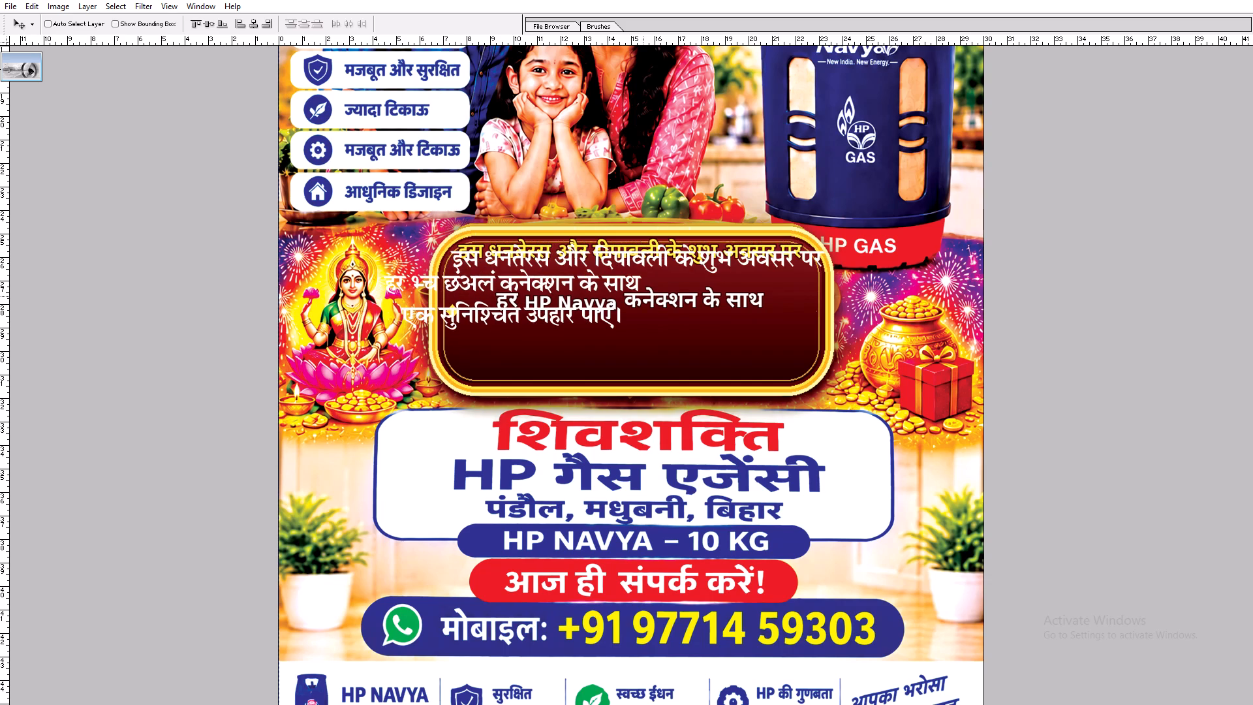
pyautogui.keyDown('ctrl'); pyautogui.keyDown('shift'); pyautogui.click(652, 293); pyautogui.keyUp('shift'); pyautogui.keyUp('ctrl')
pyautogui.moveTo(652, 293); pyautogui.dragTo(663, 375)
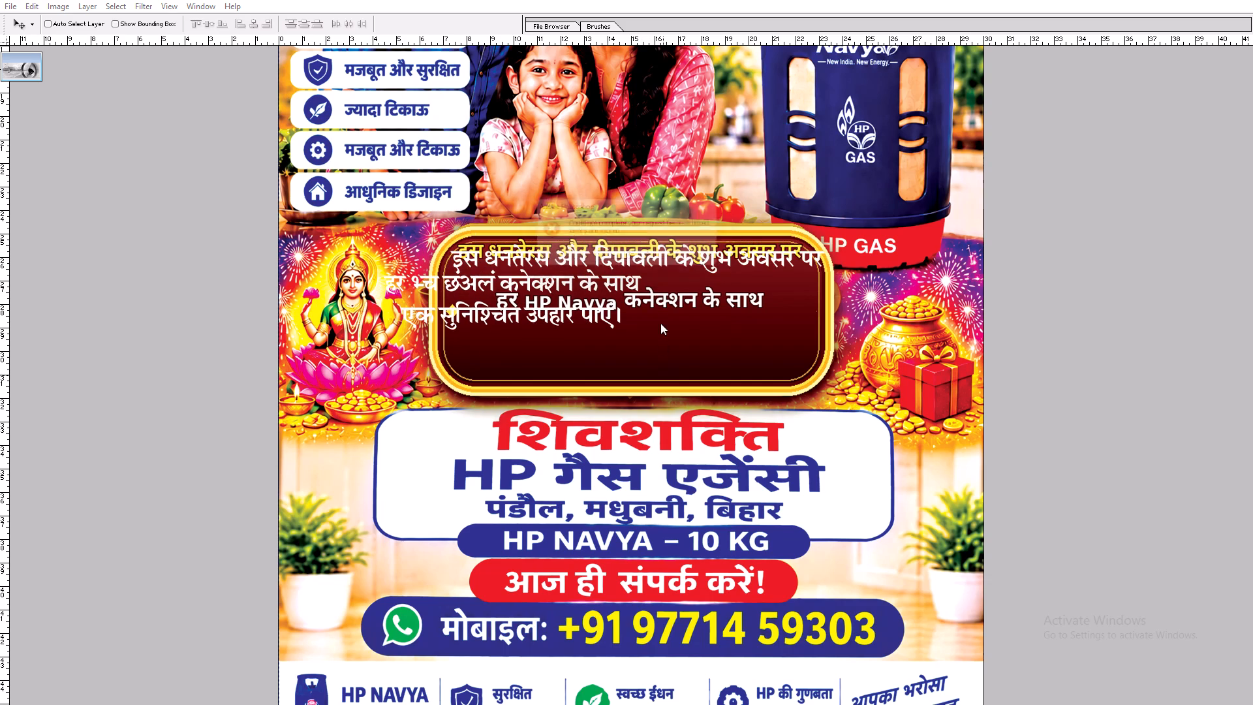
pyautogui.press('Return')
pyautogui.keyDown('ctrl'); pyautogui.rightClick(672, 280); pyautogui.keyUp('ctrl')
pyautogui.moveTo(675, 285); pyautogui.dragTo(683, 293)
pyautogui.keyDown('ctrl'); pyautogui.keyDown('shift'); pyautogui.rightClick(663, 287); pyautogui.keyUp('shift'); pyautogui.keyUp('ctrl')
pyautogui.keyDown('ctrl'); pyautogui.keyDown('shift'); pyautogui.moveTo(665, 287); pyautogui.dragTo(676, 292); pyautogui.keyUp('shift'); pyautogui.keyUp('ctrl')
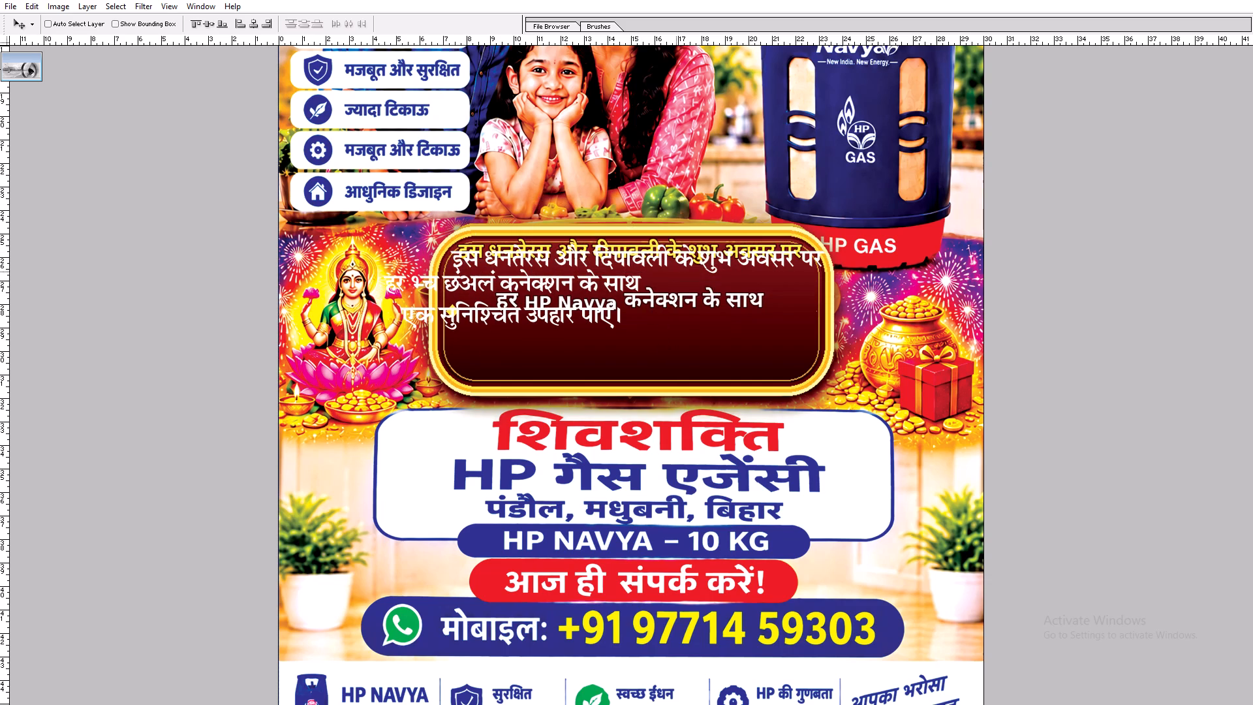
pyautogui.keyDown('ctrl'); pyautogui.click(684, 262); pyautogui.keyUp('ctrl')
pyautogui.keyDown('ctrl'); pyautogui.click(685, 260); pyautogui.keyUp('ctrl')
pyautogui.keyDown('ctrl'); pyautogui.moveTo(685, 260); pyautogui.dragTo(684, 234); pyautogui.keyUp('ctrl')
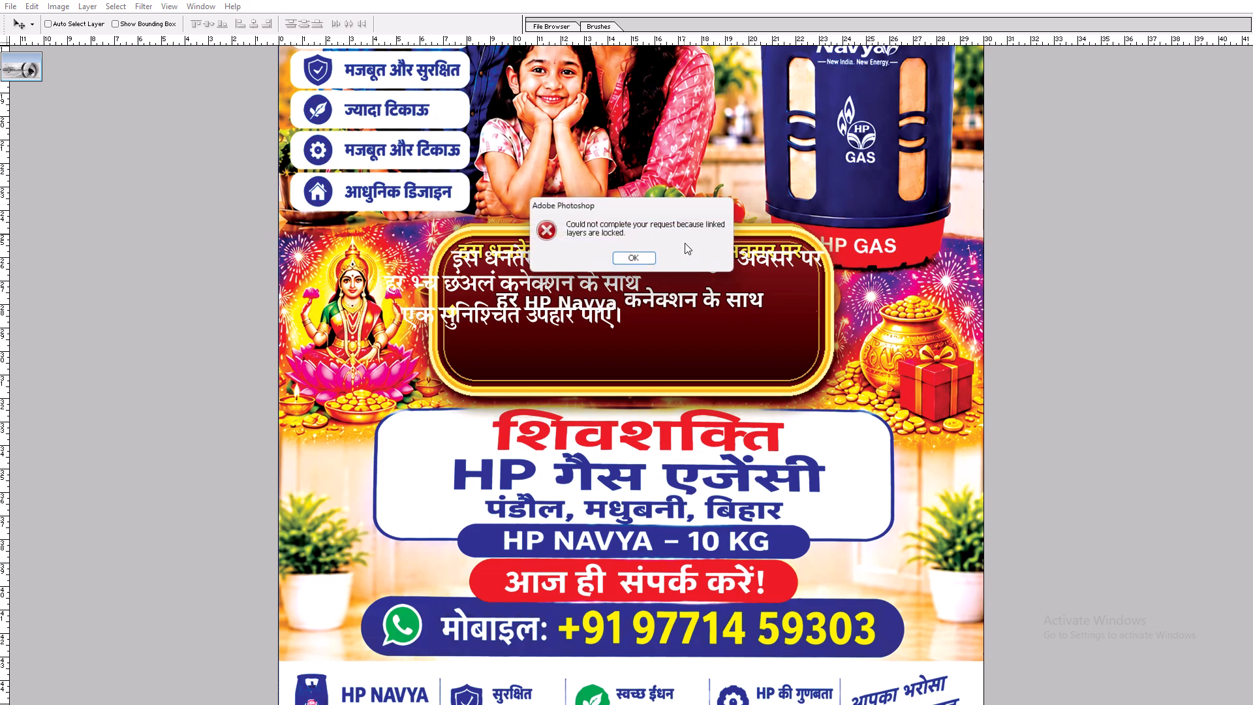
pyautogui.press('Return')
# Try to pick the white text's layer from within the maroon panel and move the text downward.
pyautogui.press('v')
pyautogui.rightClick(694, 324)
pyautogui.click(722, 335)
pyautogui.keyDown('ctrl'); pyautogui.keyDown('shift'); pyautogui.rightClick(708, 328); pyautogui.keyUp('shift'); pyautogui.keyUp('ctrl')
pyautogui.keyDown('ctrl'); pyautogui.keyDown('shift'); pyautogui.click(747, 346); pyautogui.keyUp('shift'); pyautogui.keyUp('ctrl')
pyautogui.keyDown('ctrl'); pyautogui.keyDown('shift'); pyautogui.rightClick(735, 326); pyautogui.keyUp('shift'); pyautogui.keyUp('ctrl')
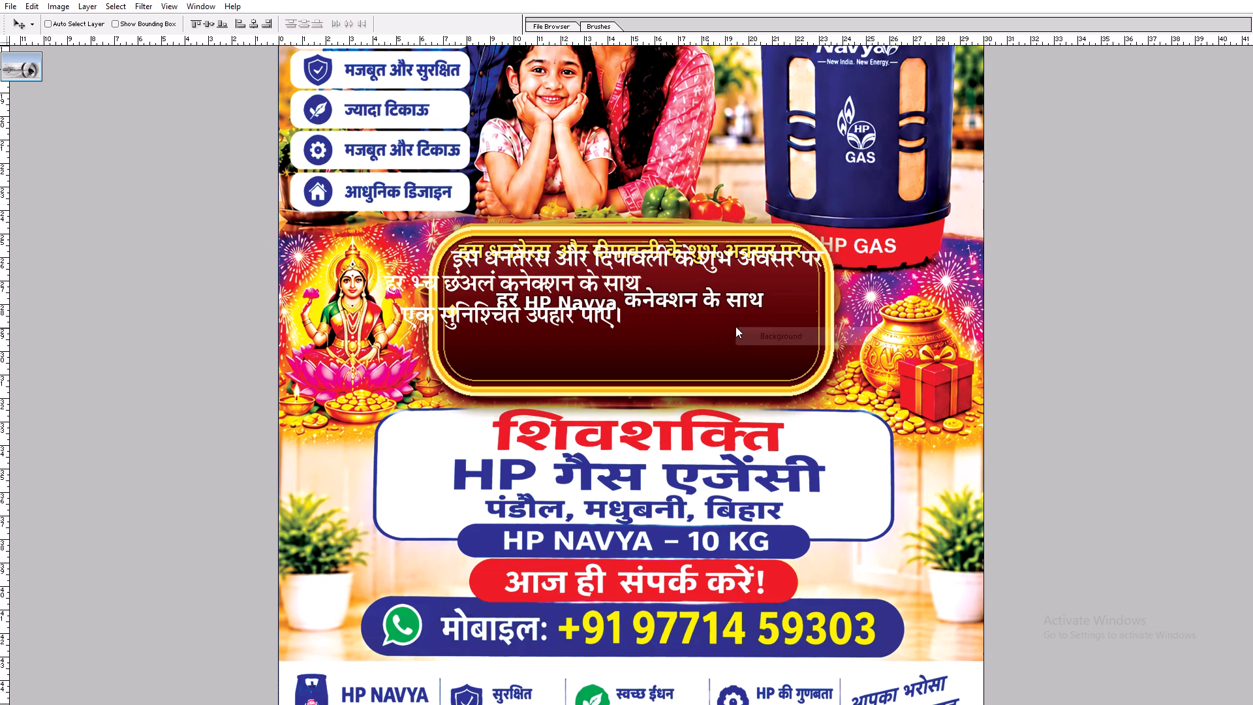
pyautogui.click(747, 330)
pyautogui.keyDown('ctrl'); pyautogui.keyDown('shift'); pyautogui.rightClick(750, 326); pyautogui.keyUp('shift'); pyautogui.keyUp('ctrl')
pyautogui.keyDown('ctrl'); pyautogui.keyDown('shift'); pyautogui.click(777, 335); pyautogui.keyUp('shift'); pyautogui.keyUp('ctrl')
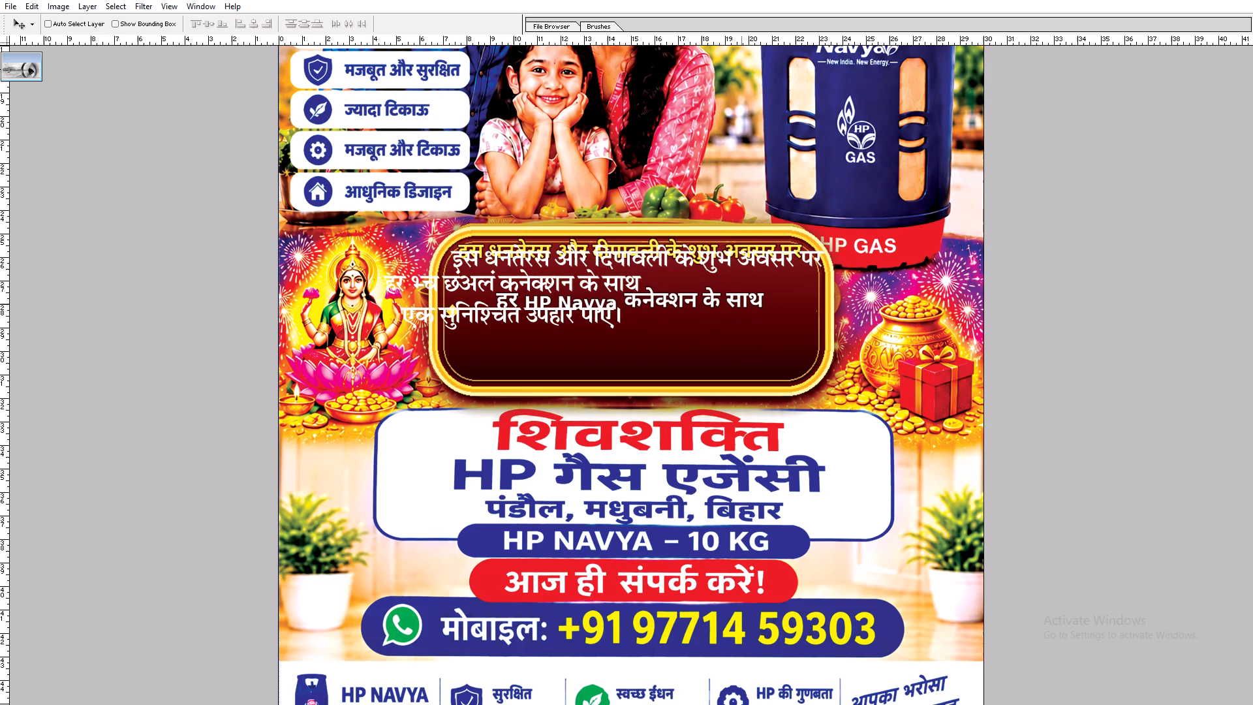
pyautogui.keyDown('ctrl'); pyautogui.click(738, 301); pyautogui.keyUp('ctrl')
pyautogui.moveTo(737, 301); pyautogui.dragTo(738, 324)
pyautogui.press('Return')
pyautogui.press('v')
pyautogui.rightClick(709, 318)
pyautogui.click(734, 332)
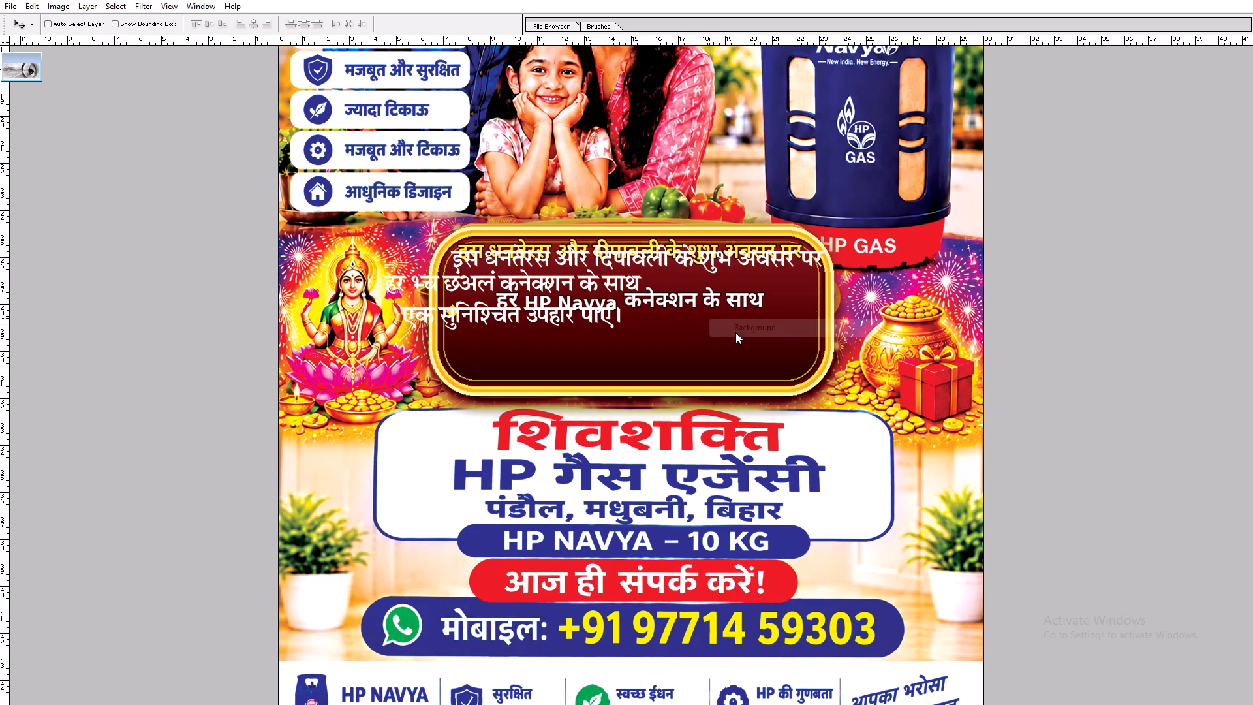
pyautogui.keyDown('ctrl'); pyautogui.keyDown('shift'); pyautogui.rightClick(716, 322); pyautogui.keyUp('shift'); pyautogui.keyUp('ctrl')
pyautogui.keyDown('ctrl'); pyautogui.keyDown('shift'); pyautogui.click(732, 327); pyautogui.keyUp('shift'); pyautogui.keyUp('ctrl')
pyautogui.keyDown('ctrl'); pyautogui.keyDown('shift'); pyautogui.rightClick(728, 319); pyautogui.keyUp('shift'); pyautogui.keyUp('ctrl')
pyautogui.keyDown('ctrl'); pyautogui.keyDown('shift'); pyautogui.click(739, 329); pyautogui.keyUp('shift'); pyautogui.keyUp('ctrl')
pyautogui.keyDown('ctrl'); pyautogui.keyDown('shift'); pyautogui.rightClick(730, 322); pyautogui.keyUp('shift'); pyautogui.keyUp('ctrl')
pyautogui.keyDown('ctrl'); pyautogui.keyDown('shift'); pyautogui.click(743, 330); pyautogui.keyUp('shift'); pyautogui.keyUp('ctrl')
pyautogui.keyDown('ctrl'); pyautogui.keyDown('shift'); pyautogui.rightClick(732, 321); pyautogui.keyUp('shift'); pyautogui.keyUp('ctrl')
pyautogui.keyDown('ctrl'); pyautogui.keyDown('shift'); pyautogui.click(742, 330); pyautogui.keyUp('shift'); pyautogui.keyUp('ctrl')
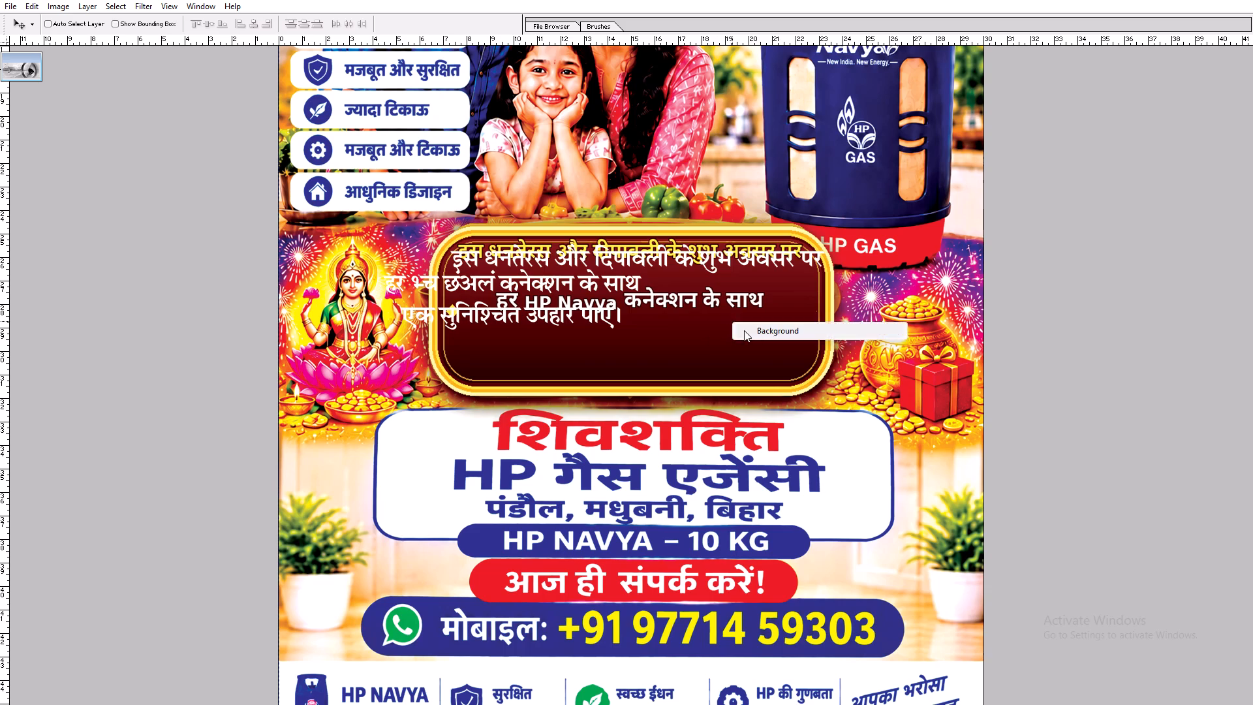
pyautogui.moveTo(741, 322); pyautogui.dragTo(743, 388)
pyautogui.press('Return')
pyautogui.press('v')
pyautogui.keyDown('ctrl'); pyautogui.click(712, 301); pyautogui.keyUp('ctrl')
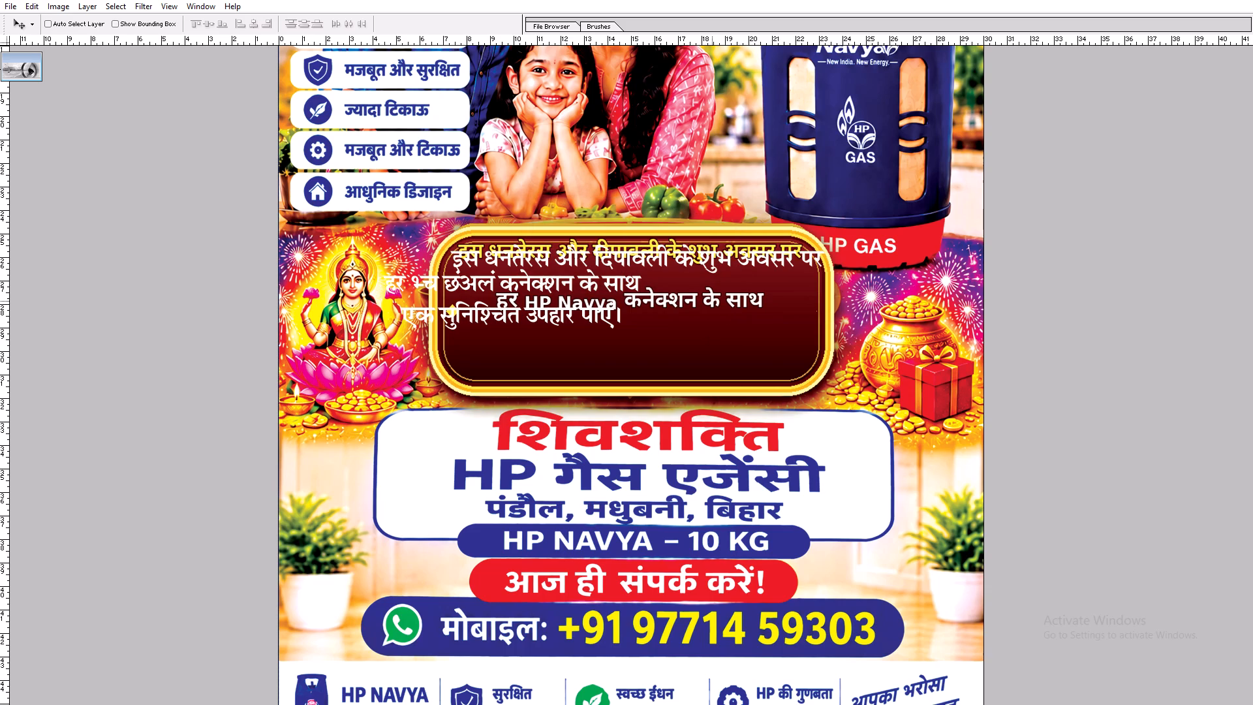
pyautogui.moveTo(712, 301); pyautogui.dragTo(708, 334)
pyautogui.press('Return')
# Activate the white Hindi text layer and move the block below the maroon panel, over the शिवशक्ति heading.
pyautogui.press('t')
pyautogui.click(650, 304)
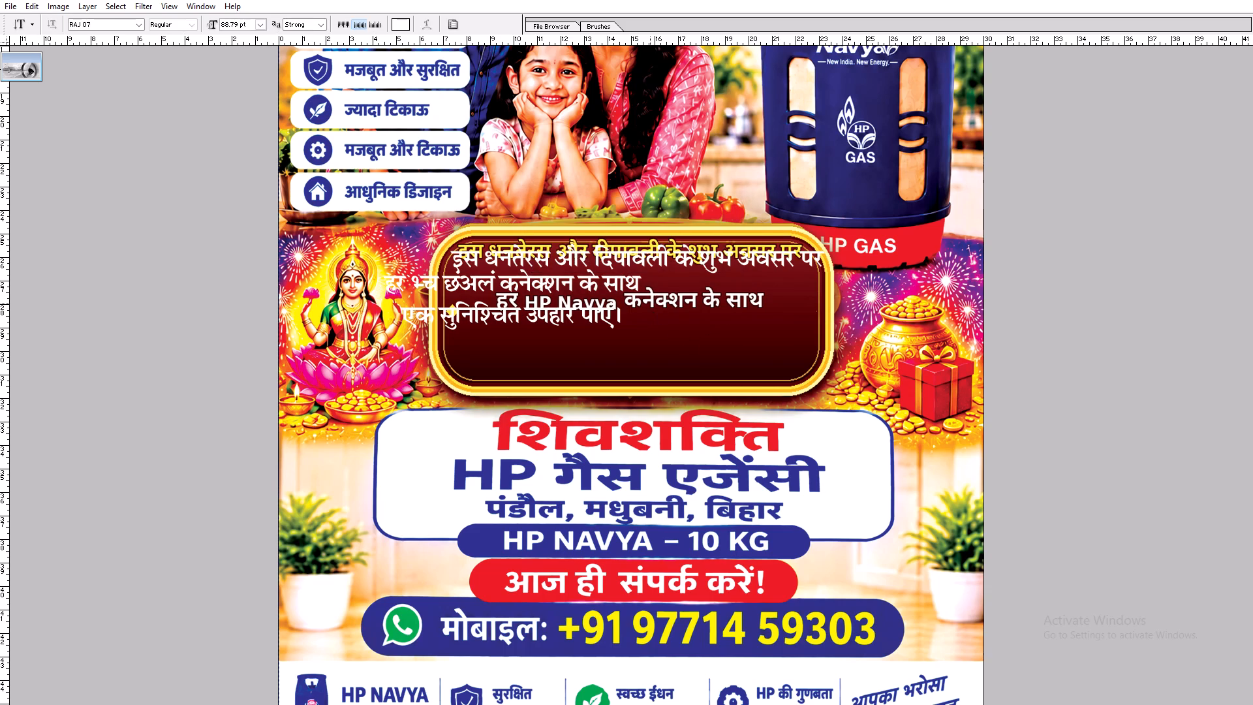
pyautogui.press('Return')
pyautogui.write('vvv')
pyautogui.moveTo(620, 289); pyautogui.dragTo(591, 245)
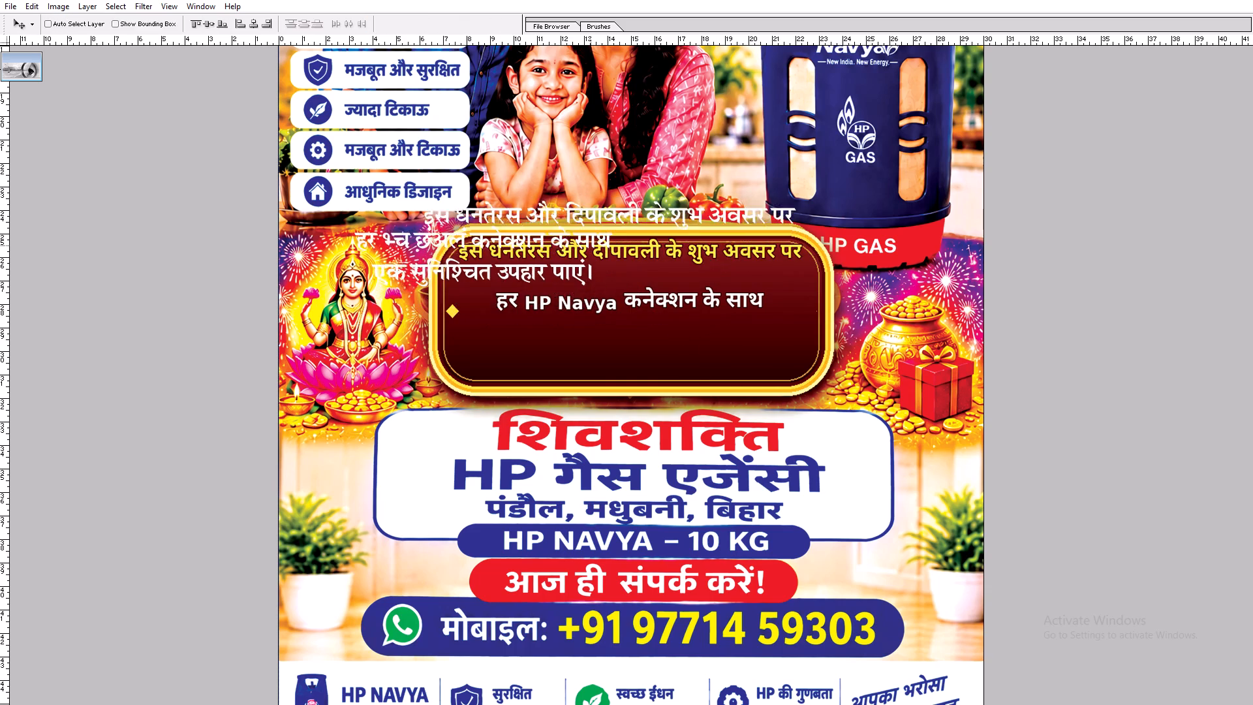
pyautogui.moveTo(591, 245); pyautogui.dragTo(677, 431)
pyautogui.keyDown('ctrl'); pyautogui.click(667, 334); pyautogui.keyUp('ctrl')
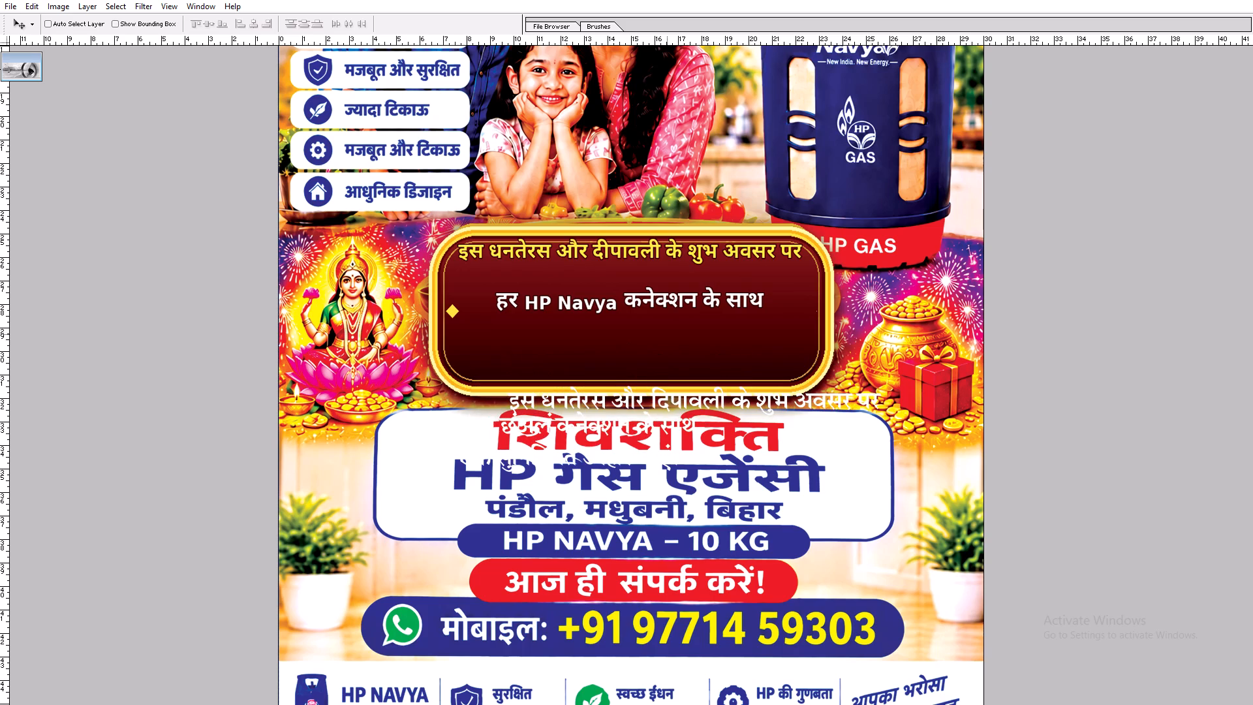
# Cover the original "हर HP Navya कनेक्शन के साथ" line by stretching a plain maroon strip of the background across it.
pyautogui.press('m')
pyautogui.moveTo(478, 286); pyautogui.dragTo(487, 321)
pyautogui.hotkey('ctrl', 't')
pyautogui.moveTo(489, 304); pyautogui.dragTo(616, 316)
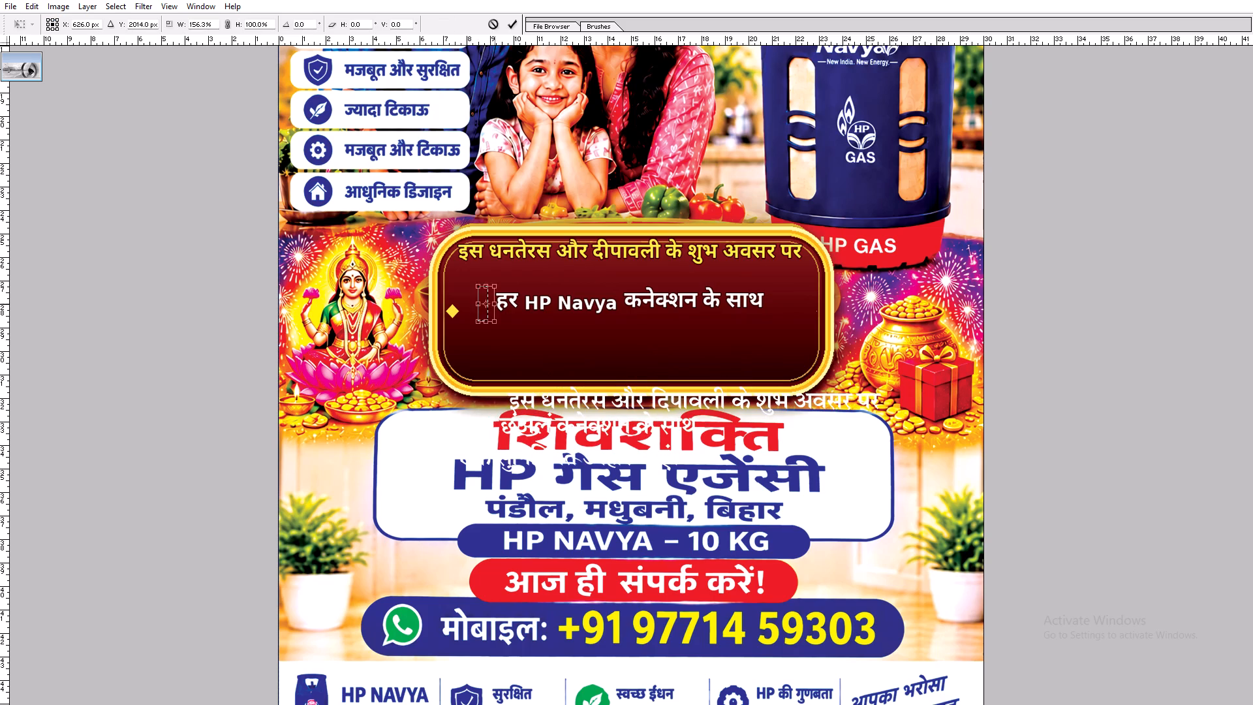
pyautogui.moveTo(616, 316); pyautogui.dragTo(781, 316)
pyautogui.hotkey('ctrl', 'Return')
pyautogui.hotkey('ctrl', 'd')
pyautogui.press('v')
pyautogui.press('v')
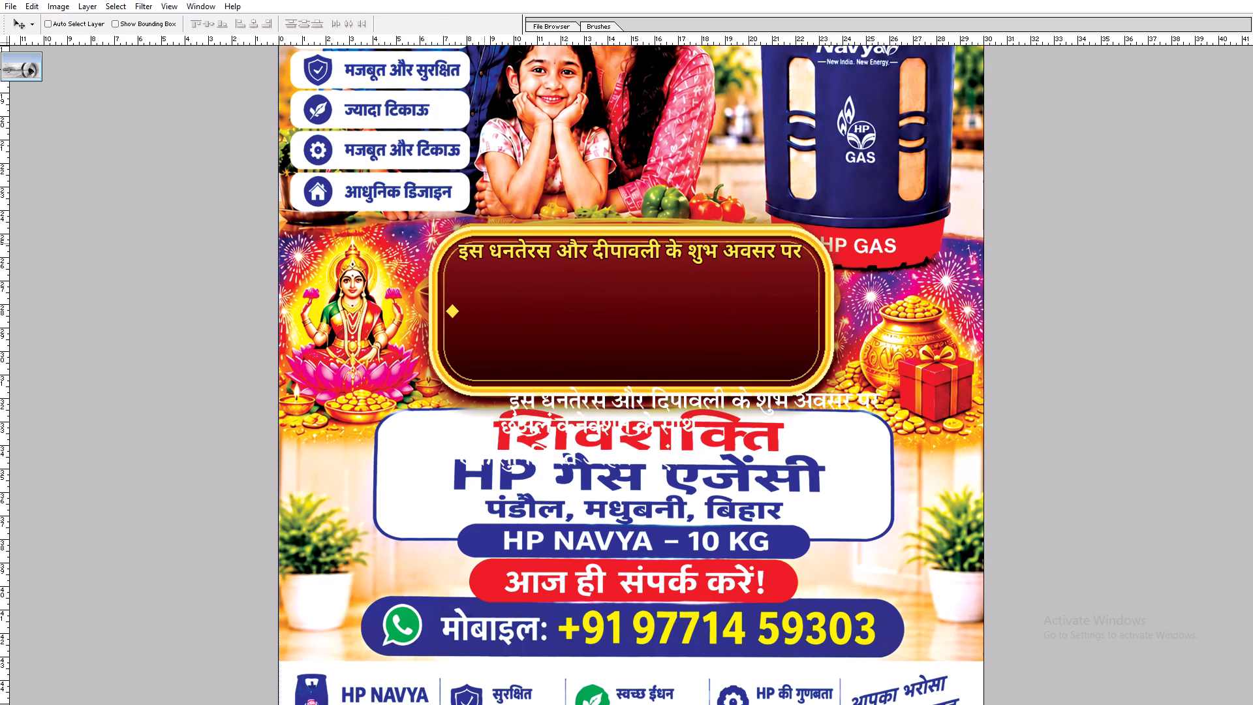
# Stretch a plain maroon strip upward over the opening words of the yellow "इस धनतेरस और दीपावली के शुभ अवसर पर" line.
pyautogui.press('m')
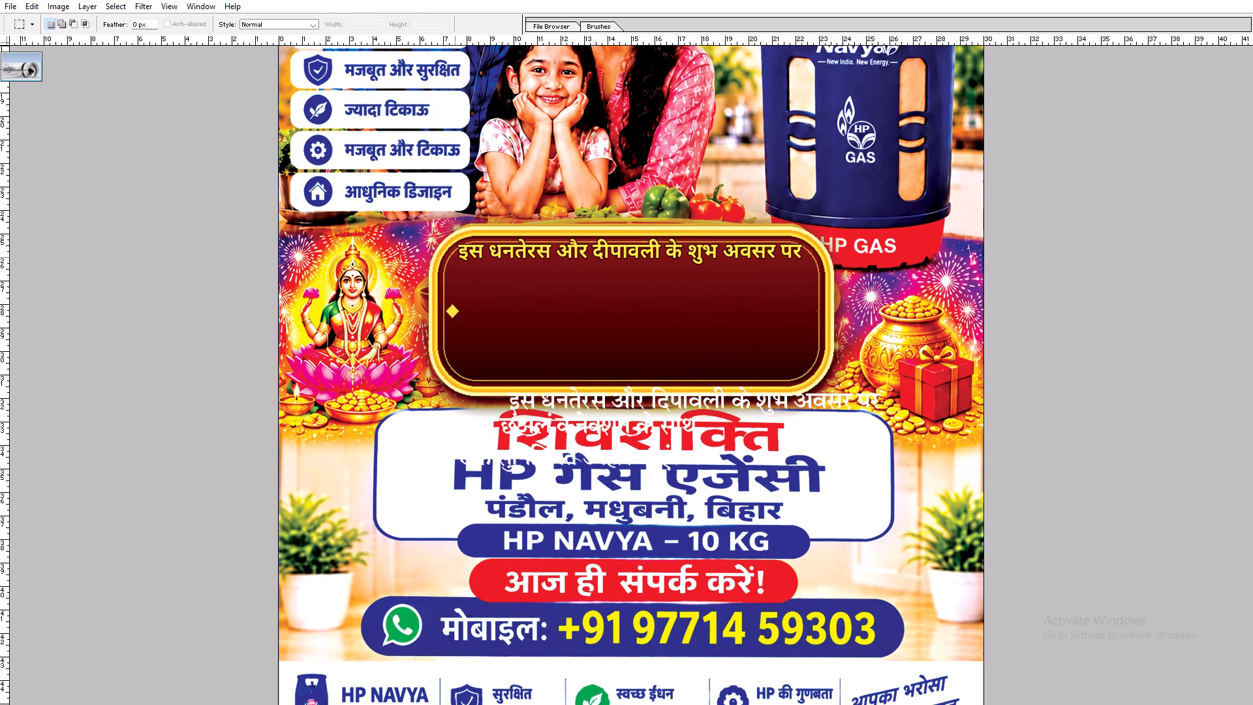
pyautogui.moveTo(455, 259); pyautogui.dragTo(793, 266)
pyautogui.hotkey('ctrl', 'd')
pyautogui.moveTo(457, 262); pyautogui.dragTo(554, 267)
pyautogui.hotkey('ctrl', 't')
pyautogui.moveTo(523, 258); pyautogui.dragTo(524, 247)
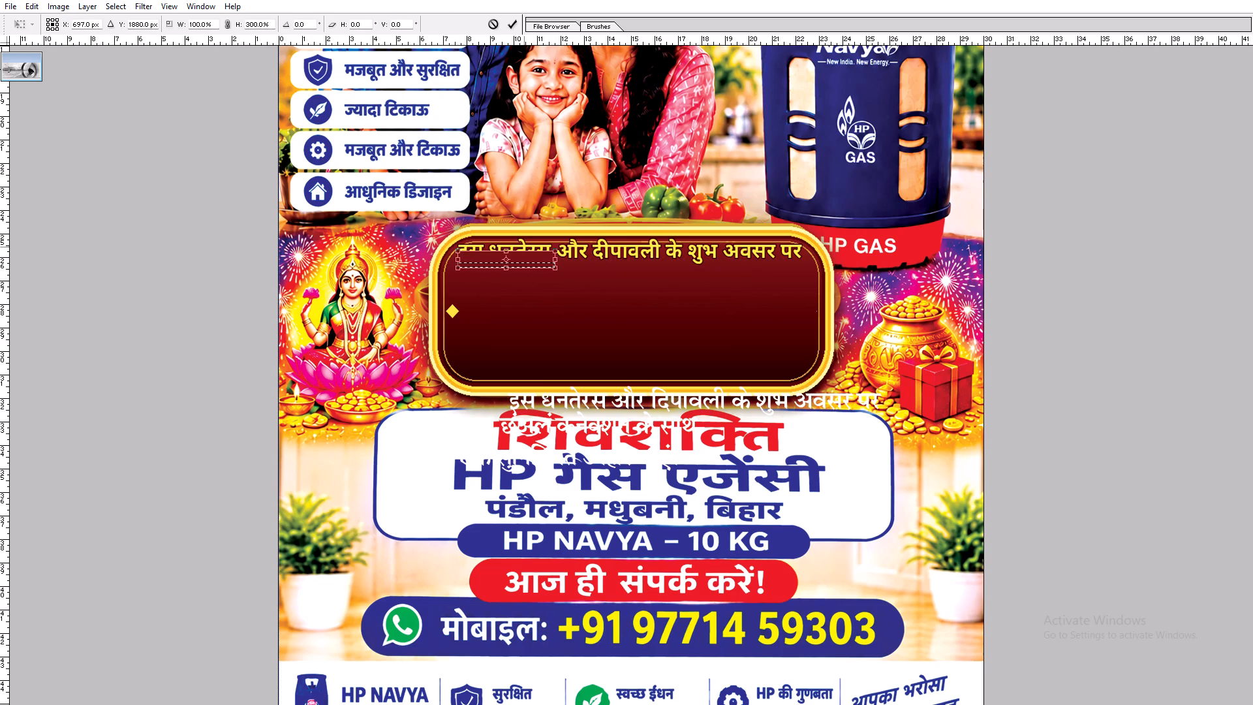
pyautogui.moveTo(524, 247); pyautogui.dragTo(529, 244)
pyautogui.press('Return')
pyautogui.hotkey('ctrl', 'd')
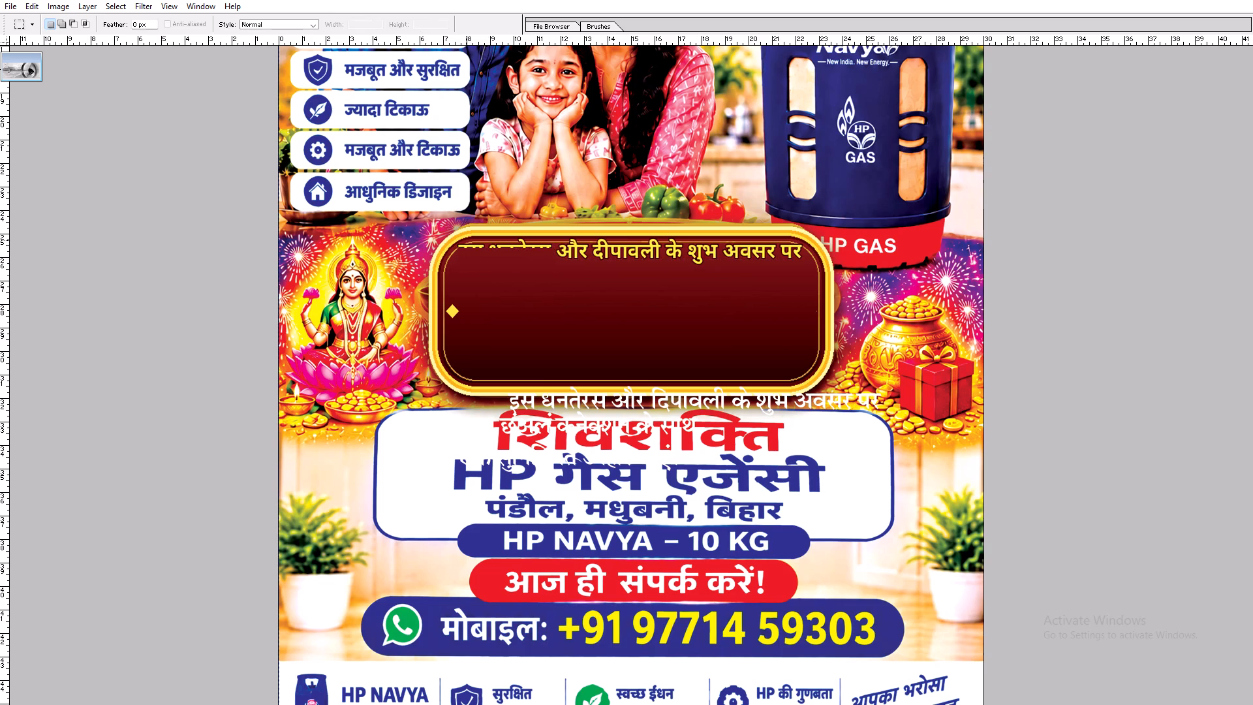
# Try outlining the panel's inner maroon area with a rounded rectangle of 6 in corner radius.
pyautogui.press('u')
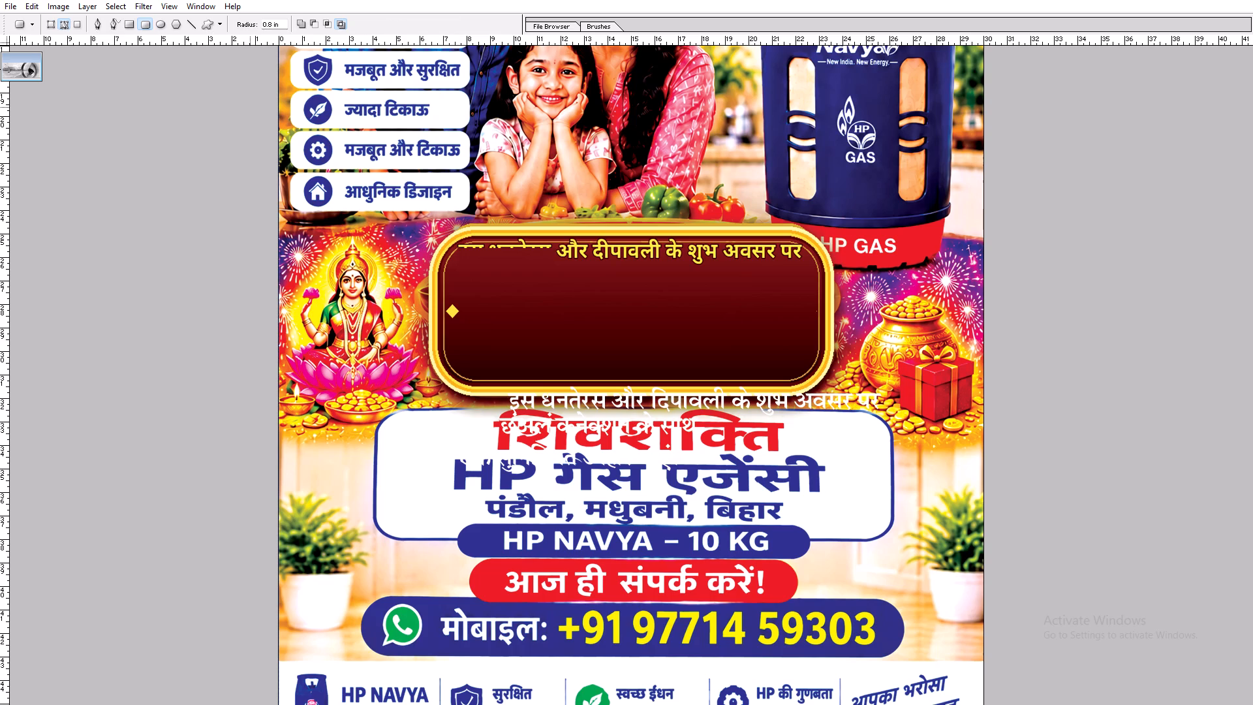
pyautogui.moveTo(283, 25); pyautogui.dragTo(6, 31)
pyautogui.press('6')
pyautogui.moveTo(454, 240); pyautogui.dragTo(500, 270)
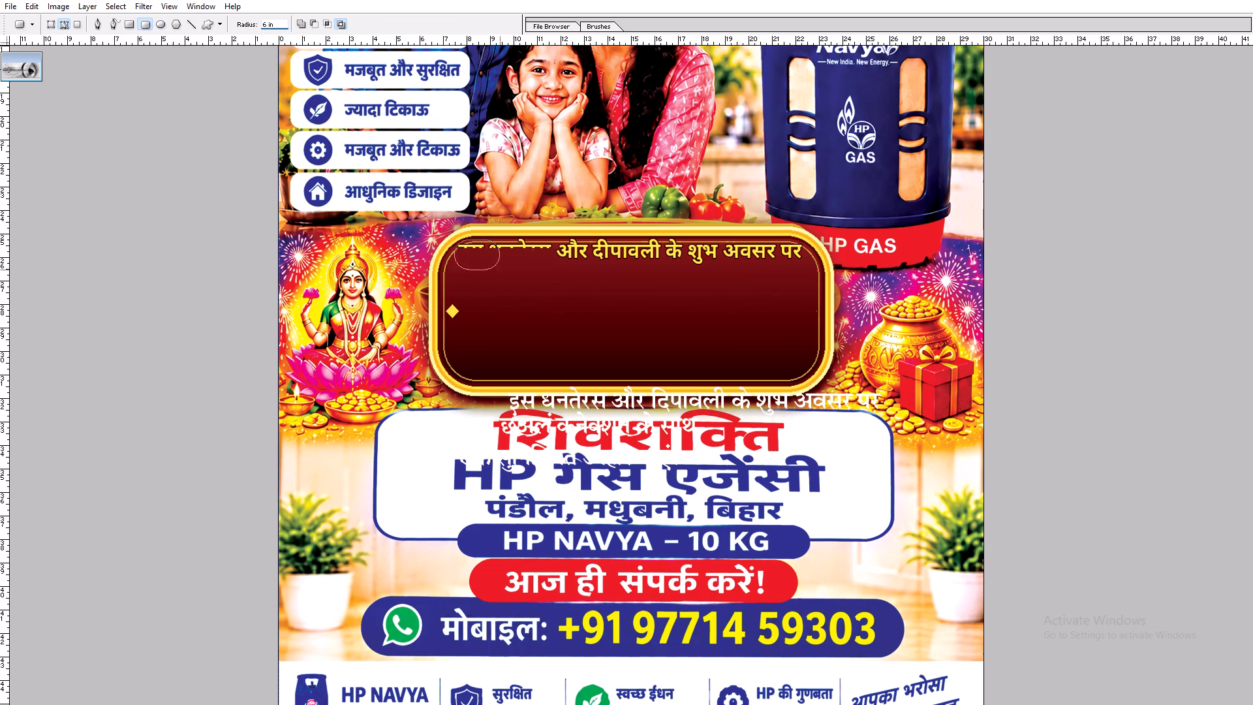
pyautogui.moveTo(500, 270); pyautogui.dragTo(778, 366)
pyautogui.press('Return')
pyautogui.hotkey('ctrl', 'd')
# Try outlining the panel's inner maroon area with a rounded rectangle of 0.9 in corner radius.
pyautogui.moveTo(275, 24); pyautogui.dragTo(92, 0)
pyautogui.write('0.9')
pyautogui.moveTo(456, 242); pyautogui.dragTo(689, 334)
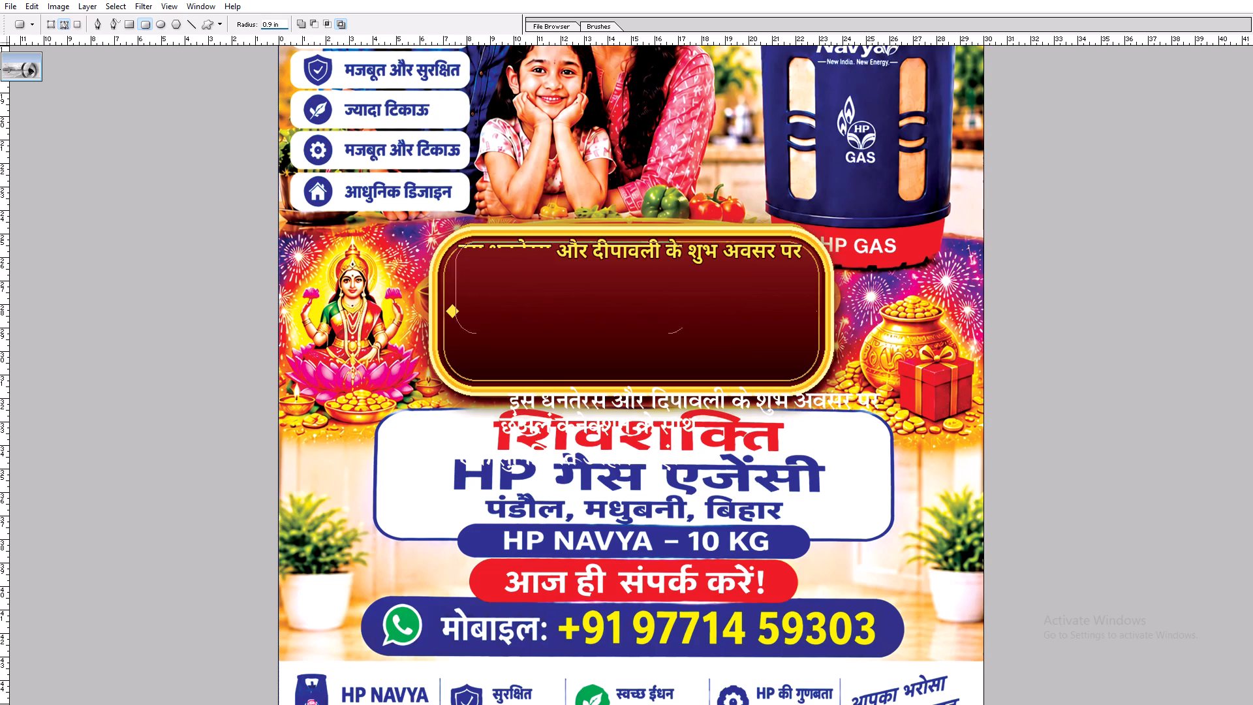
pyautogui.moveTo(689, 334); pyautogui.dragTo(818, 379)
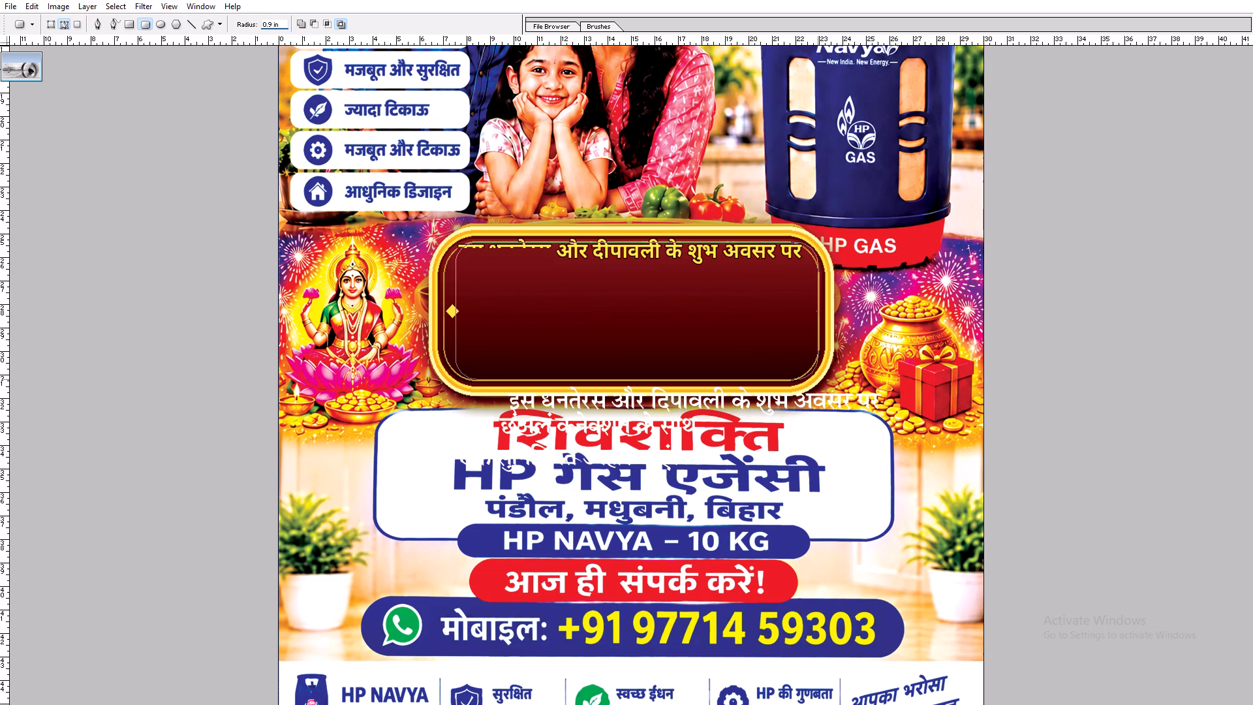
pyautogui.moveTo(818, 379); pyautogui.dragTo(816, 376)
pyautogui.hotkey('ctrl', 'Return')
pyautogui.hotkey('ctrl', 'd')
# Outline the inner maroon area with a 1 in radius rounded rectangle, fit it to the gold border and make it a selection.
pyautogui.moveTo(279, 22); pyautogui.dragTo(38, 0)
pyautogui.press('1')
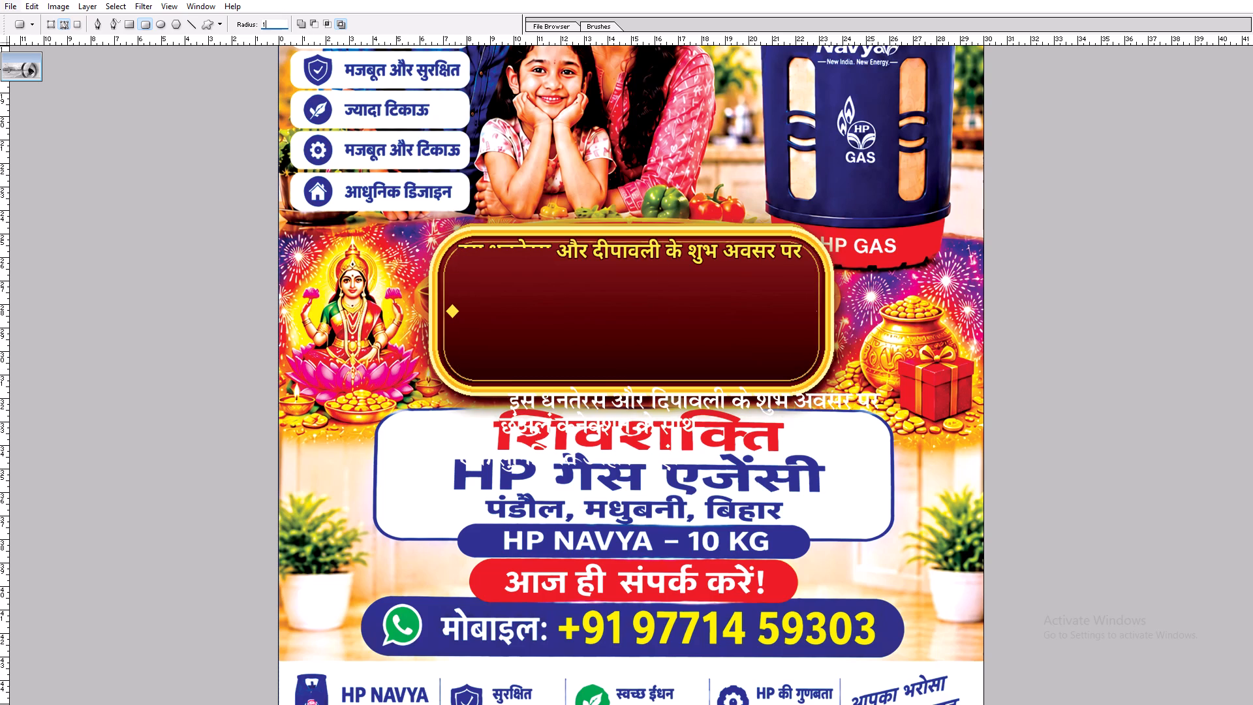
pyautogui.moveTo(452, 241); pyautogui.dragTo(761, 334)
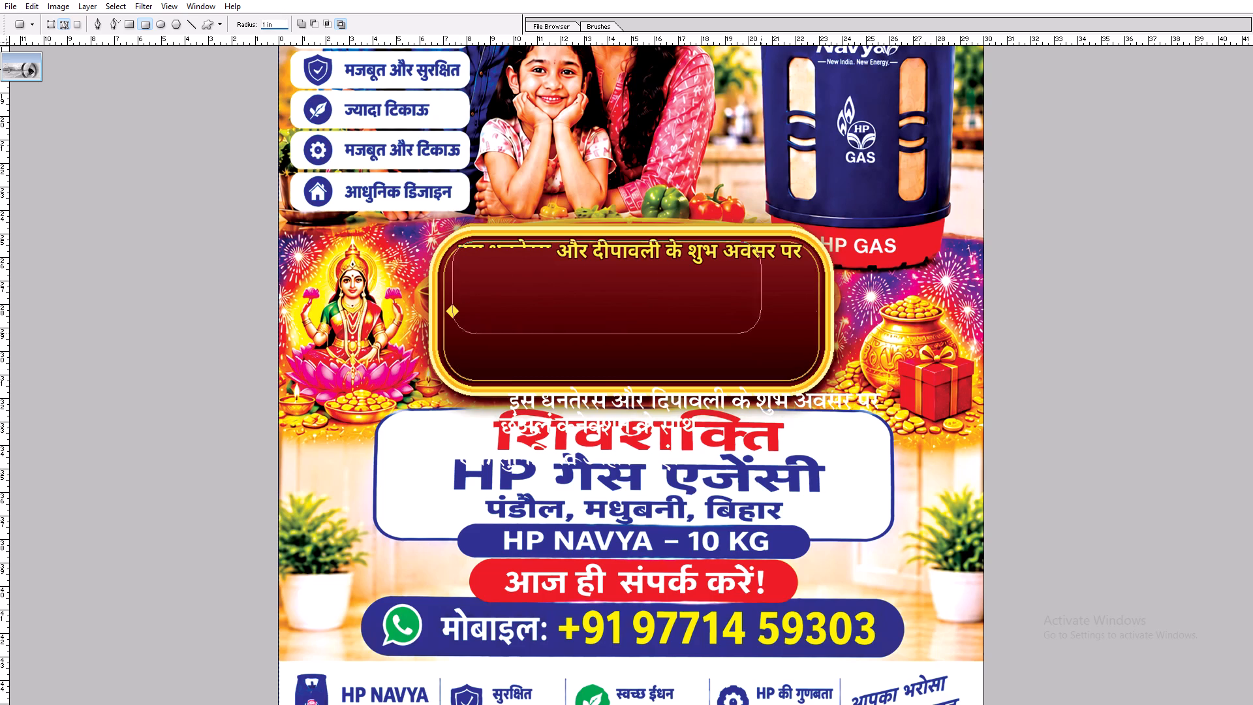
pyautogui.moveTo(761, 334); pyautogui.dragTo(820, 375)
pyautogui.hotkey('ctrl', 't')
pyautogui.keyDown('shift'); pyautogui.click(818, 260); pyautogui.keyUp('shift')
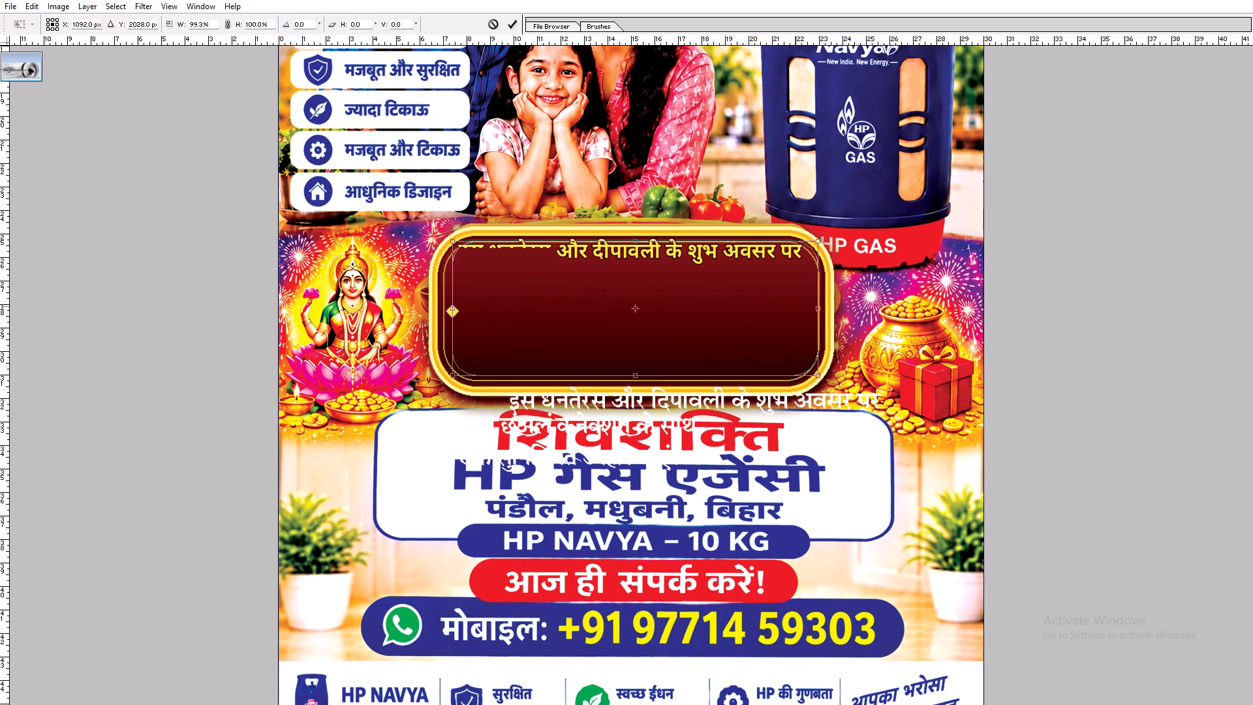
pyautogui.keyDown('shift'); pyautogui.moveTo(748, 371); pyautogui.dragTo(738, 376); pyautogui.keyUp('shift')
pyautogui.keyDown('shift'); pyautogui.moveTo(454, 322); pyautogui.dragTo(448, 322); pyautogui.keyUp('shift')
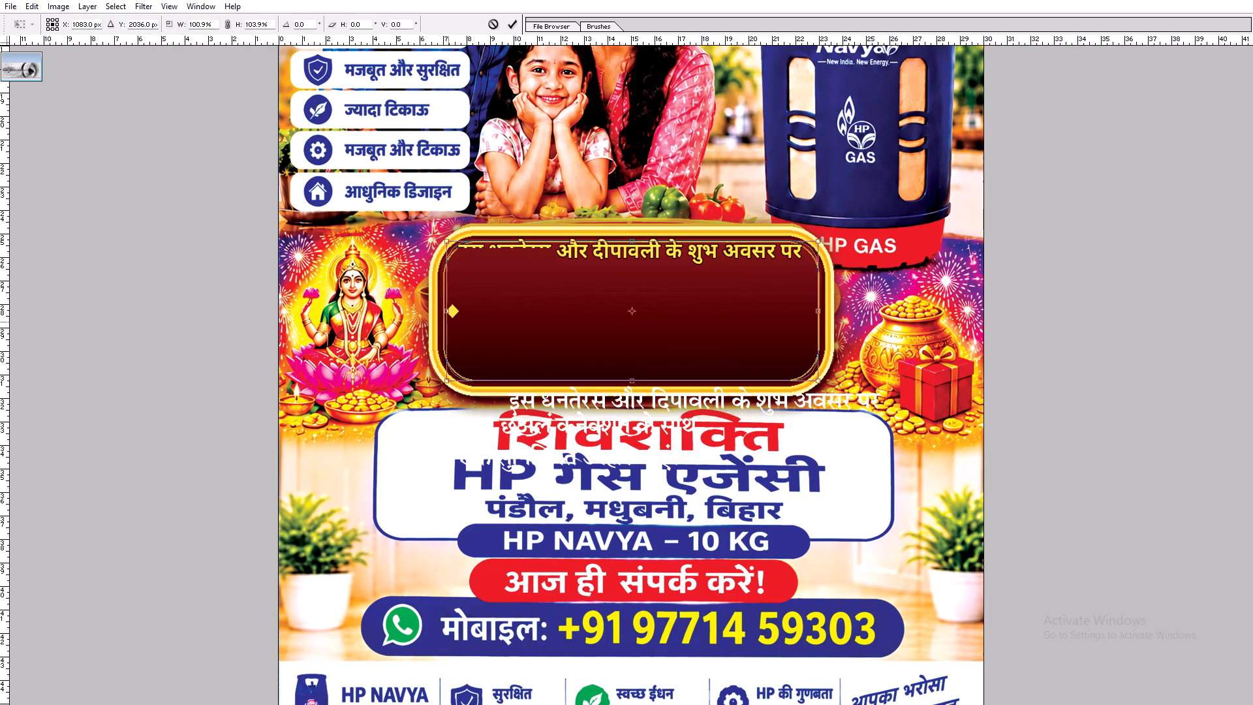
pyautogui.keyDown('shift'); pyautogui.moveTo(448, 322); pyautogui.dragTo(446, 322); pyautogui.keyUp('shift')
pyautogui.hotkey('ctrl', 'Return')
pyautogui.hotkey('ctrl', 'Return')
# Copy the selected maroon panel area from the background onto a new layer and bring that layer to the front.
pyautogui.press('v')
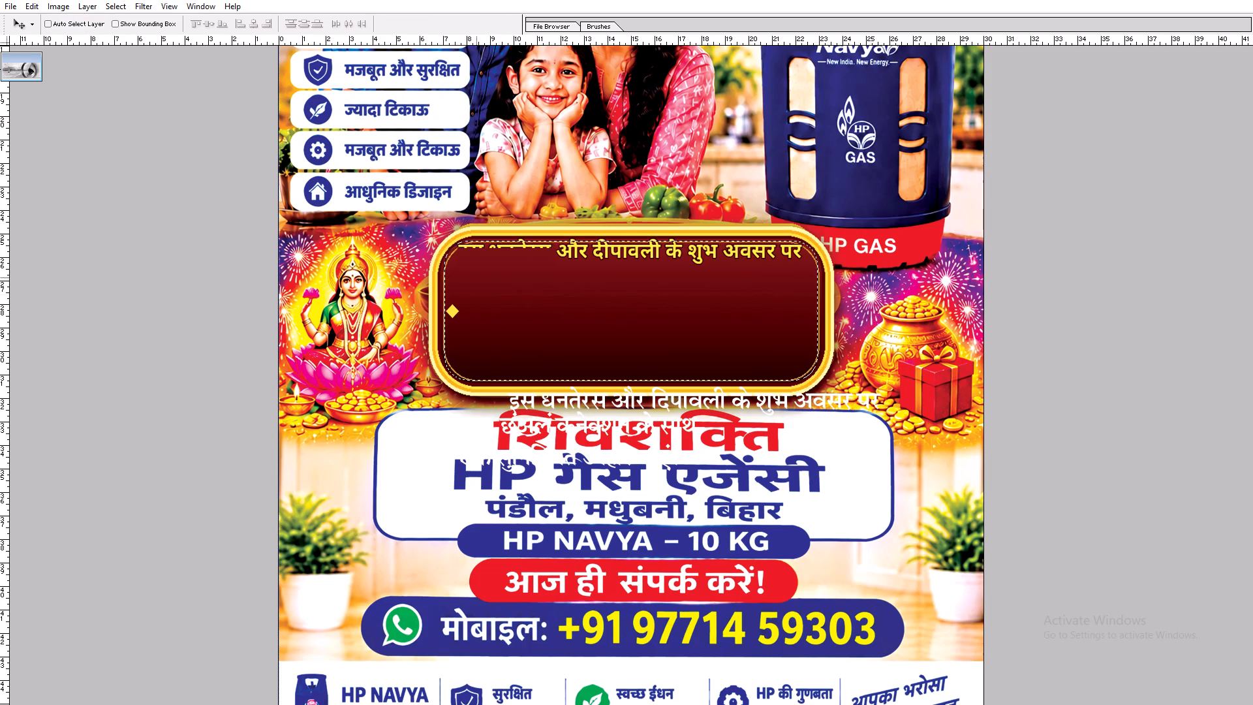
pyautogui.rightClick(456, 196)
pyautogui.click(487, 207)
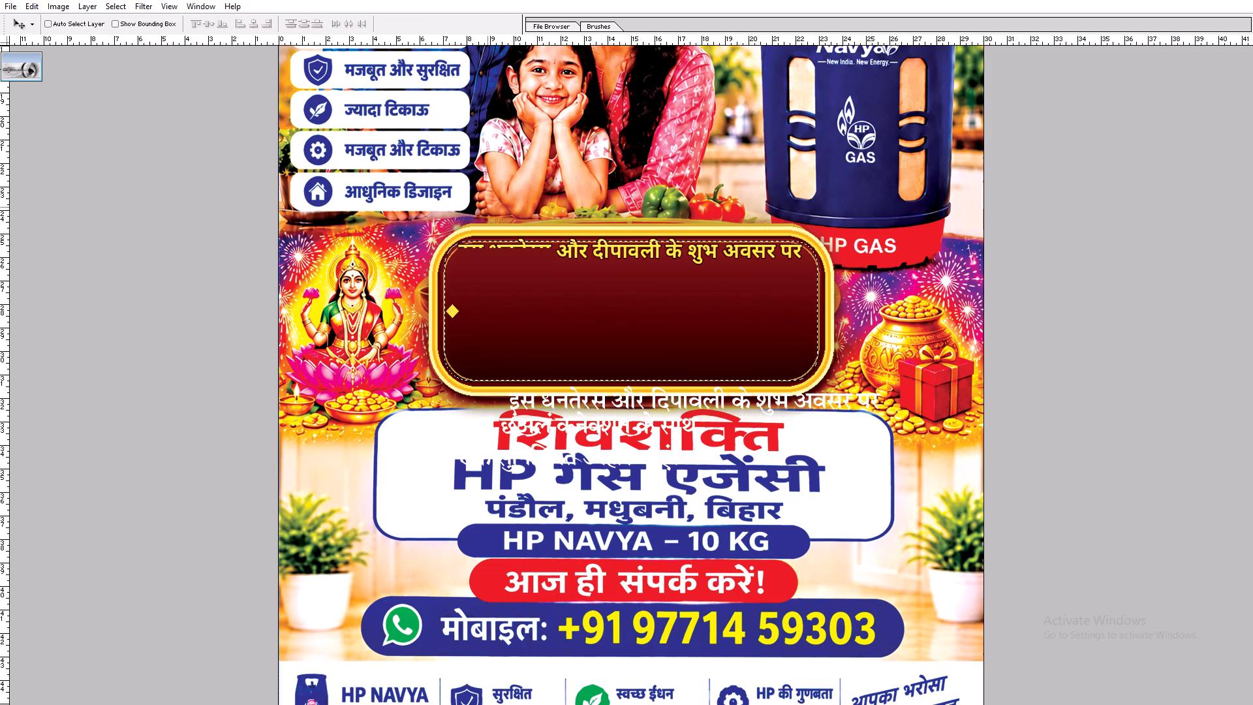
pyautogui.rightClick(443, 178)
pyautogui.click(486, 189)
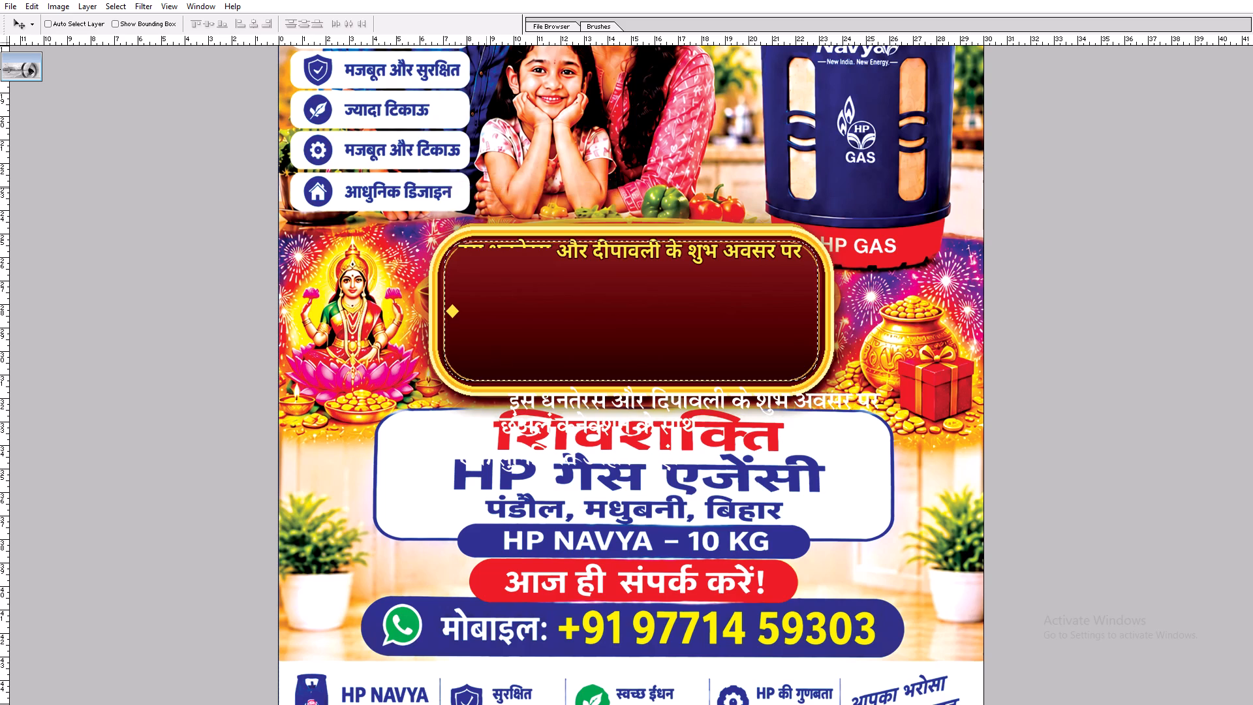
pyautogui.hotkey('ctrl', 'c')
pyautogui.hotkey('ctrl', 'v')
pyautogui.hotkey('ctrl', ']')
pyautogui.hotkey('ctrl', ']')
pyautogui.hotkey('ctrl', 'shift', ']')
pyautogui.hotkey('ctrl', 'shift', ']')
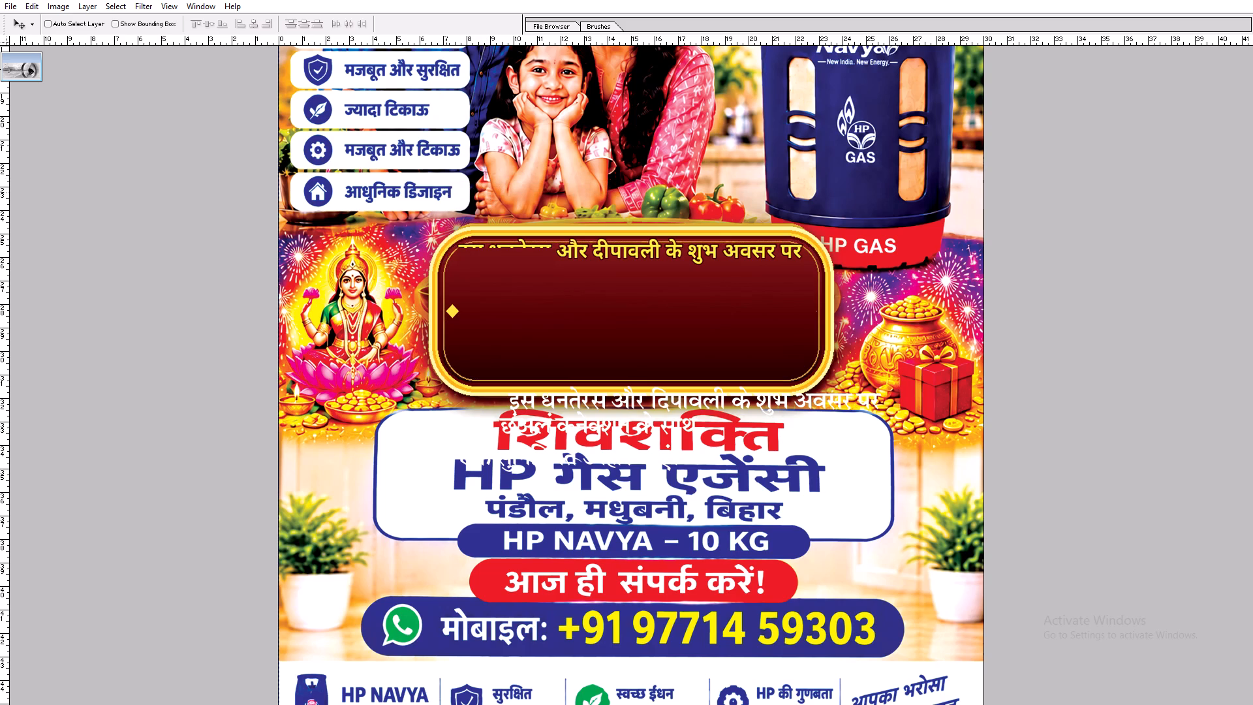
pyautogui.hotkey('ctrl', 'shift', ']')
pyautogui.write('vvv')
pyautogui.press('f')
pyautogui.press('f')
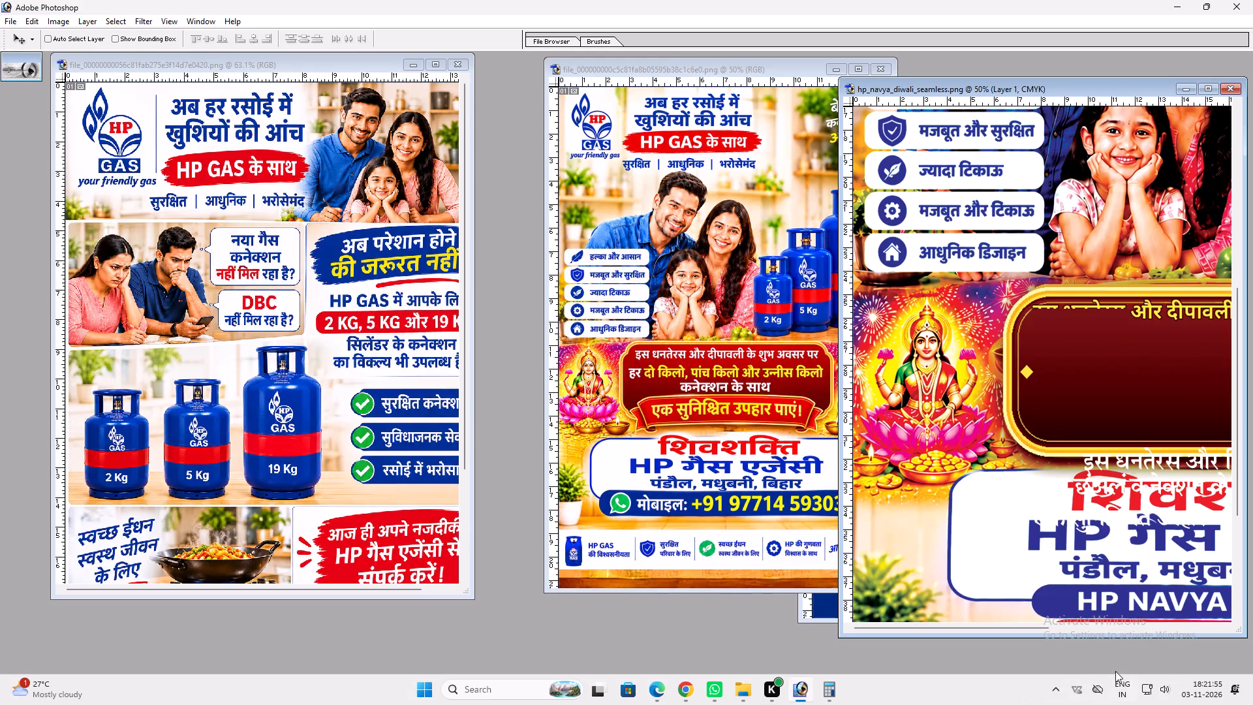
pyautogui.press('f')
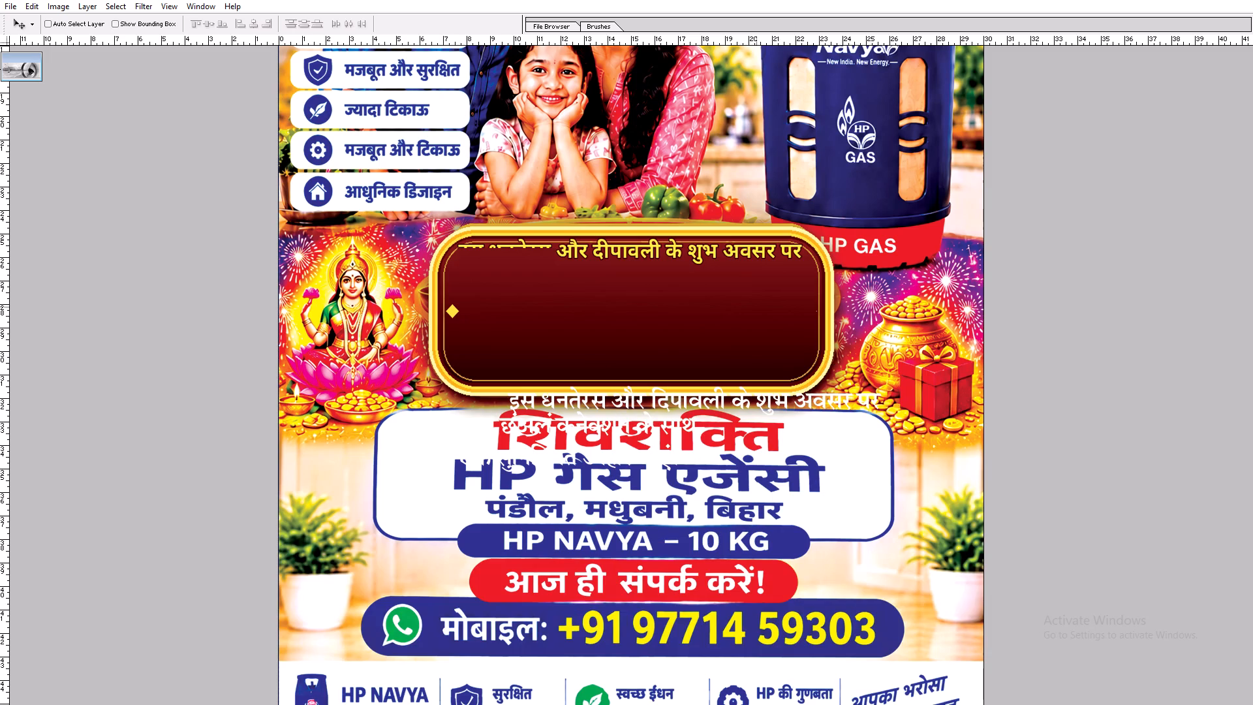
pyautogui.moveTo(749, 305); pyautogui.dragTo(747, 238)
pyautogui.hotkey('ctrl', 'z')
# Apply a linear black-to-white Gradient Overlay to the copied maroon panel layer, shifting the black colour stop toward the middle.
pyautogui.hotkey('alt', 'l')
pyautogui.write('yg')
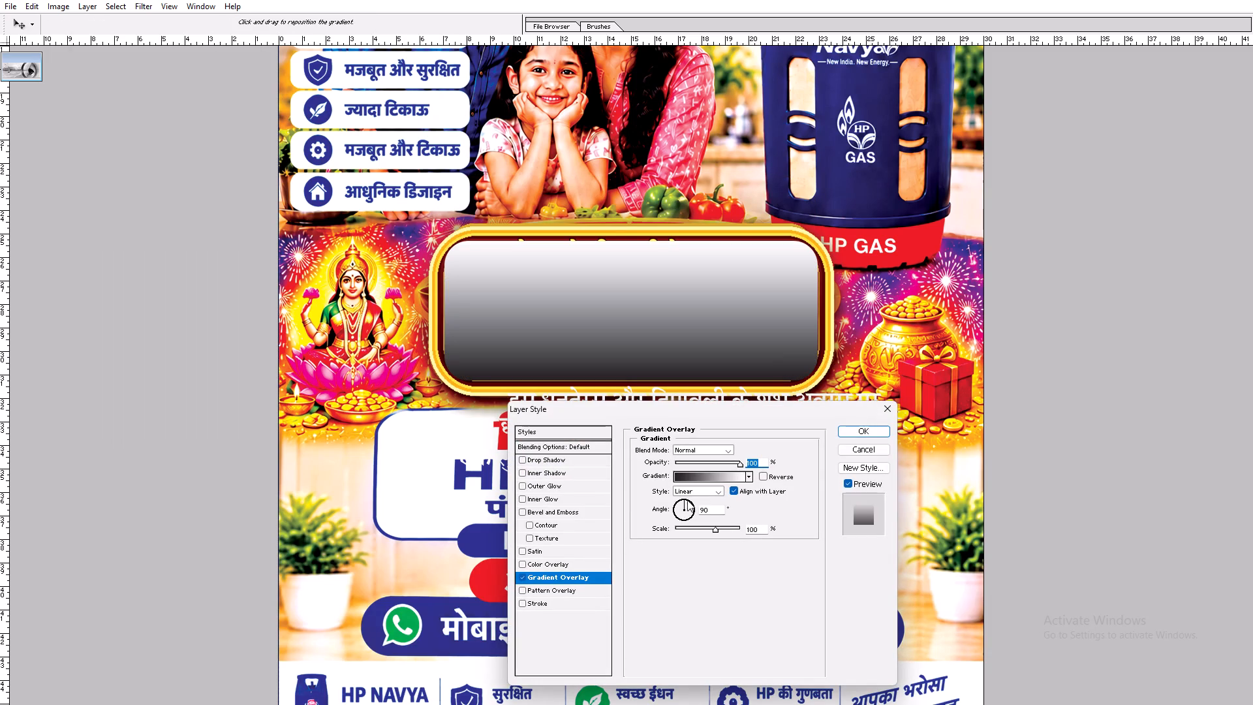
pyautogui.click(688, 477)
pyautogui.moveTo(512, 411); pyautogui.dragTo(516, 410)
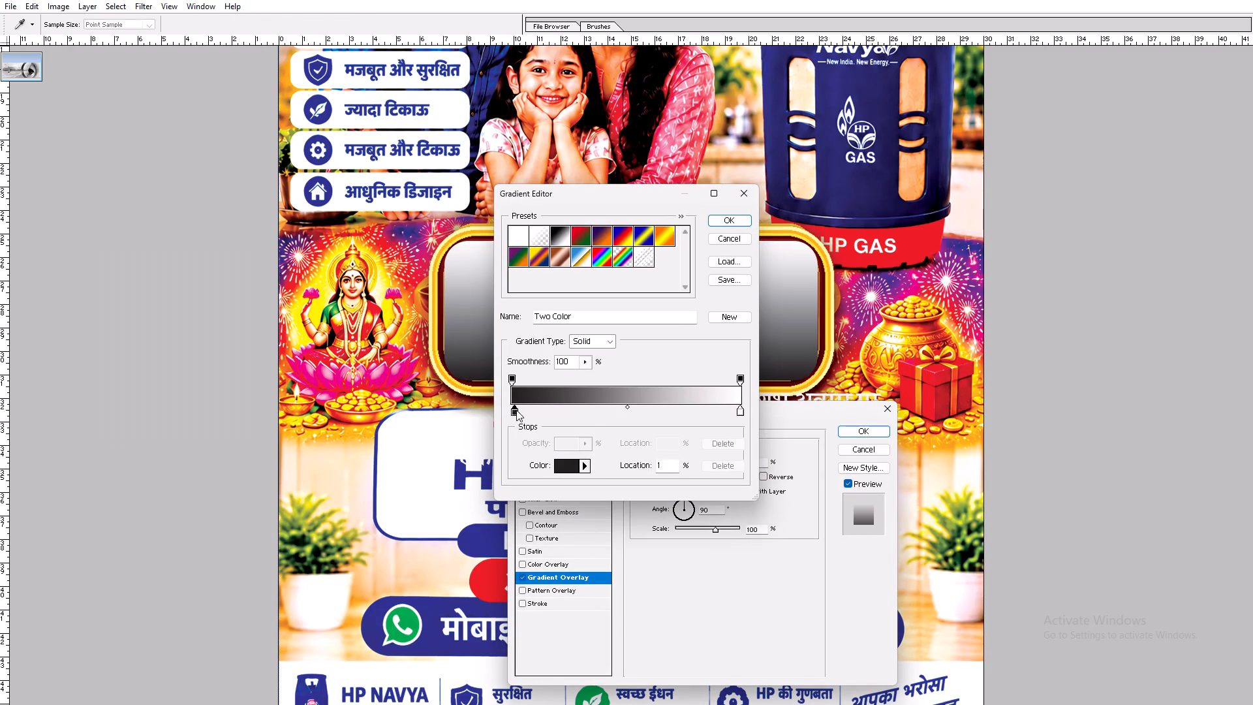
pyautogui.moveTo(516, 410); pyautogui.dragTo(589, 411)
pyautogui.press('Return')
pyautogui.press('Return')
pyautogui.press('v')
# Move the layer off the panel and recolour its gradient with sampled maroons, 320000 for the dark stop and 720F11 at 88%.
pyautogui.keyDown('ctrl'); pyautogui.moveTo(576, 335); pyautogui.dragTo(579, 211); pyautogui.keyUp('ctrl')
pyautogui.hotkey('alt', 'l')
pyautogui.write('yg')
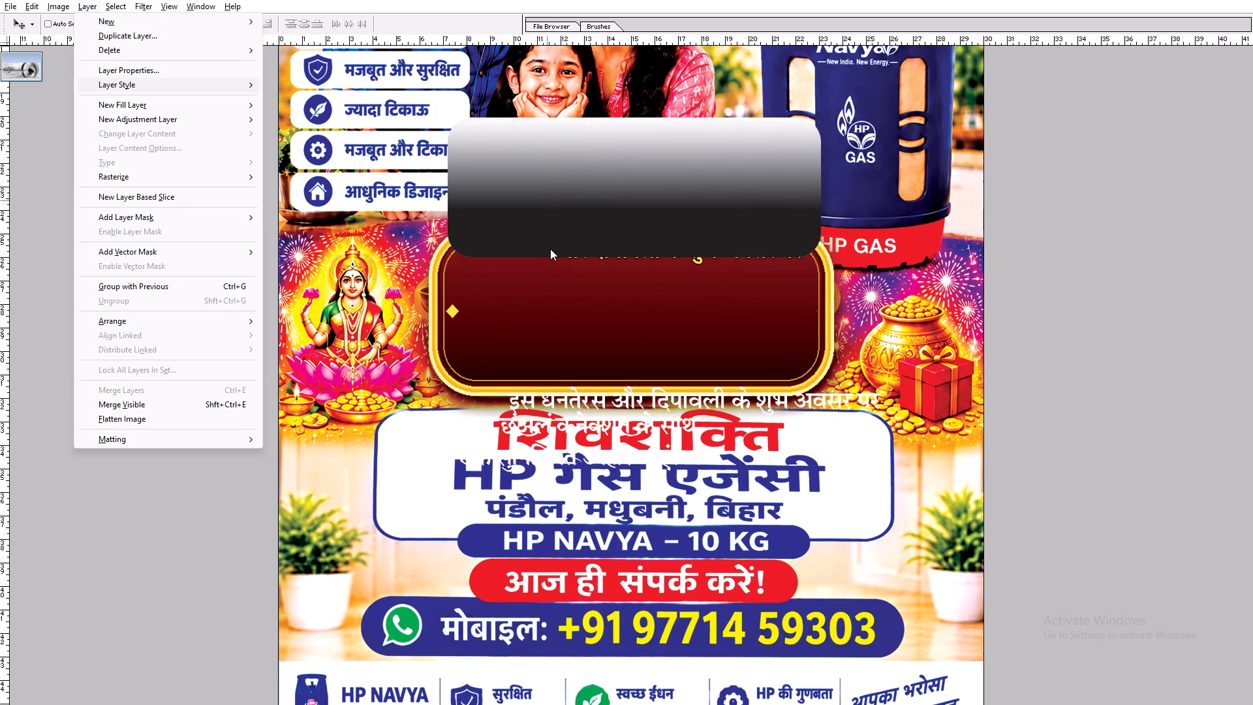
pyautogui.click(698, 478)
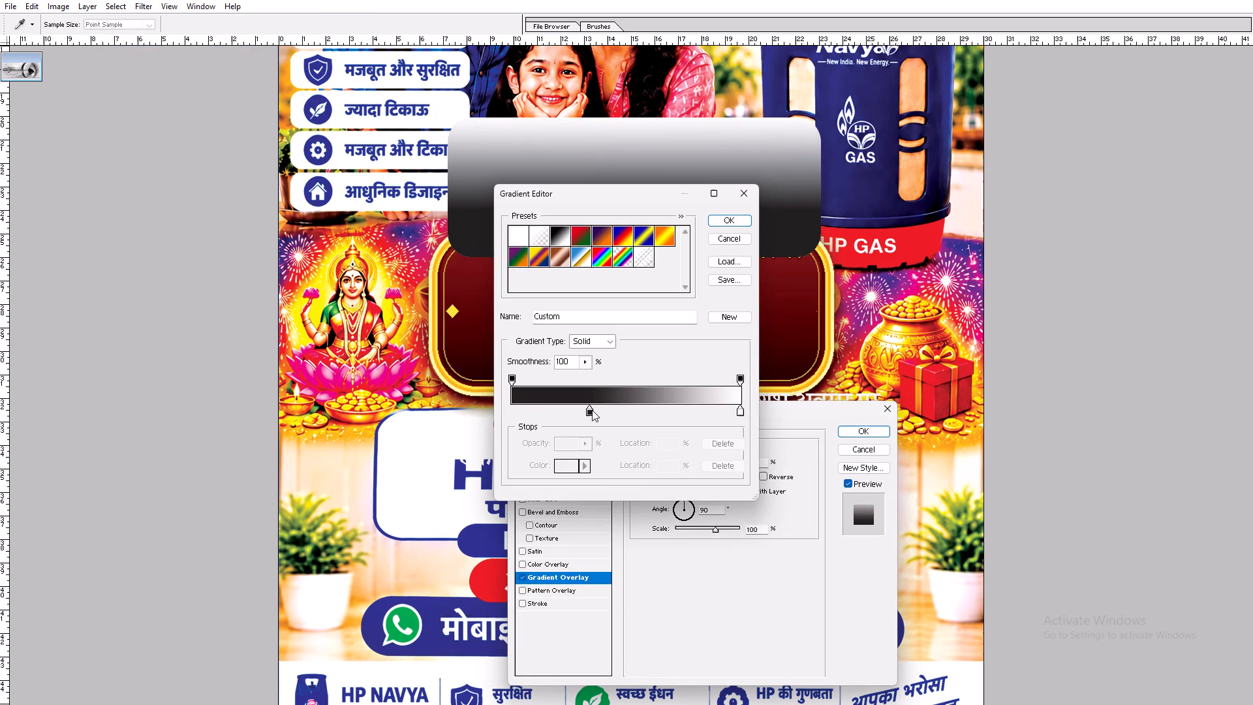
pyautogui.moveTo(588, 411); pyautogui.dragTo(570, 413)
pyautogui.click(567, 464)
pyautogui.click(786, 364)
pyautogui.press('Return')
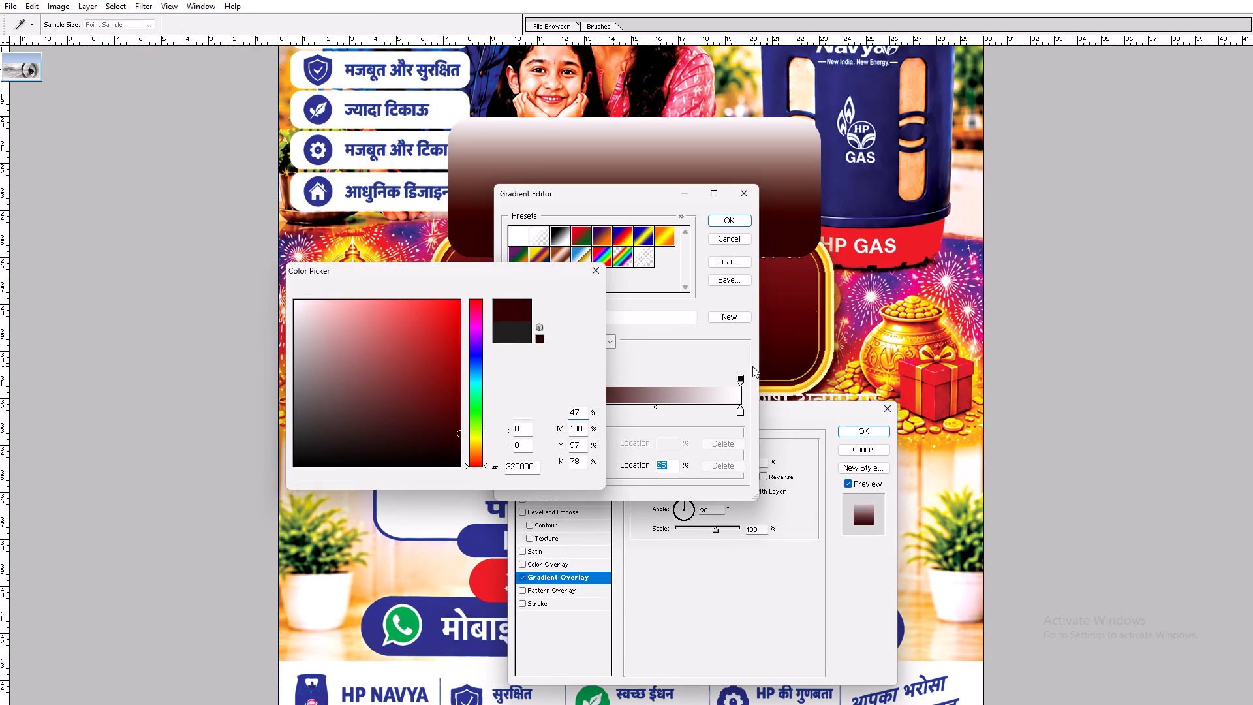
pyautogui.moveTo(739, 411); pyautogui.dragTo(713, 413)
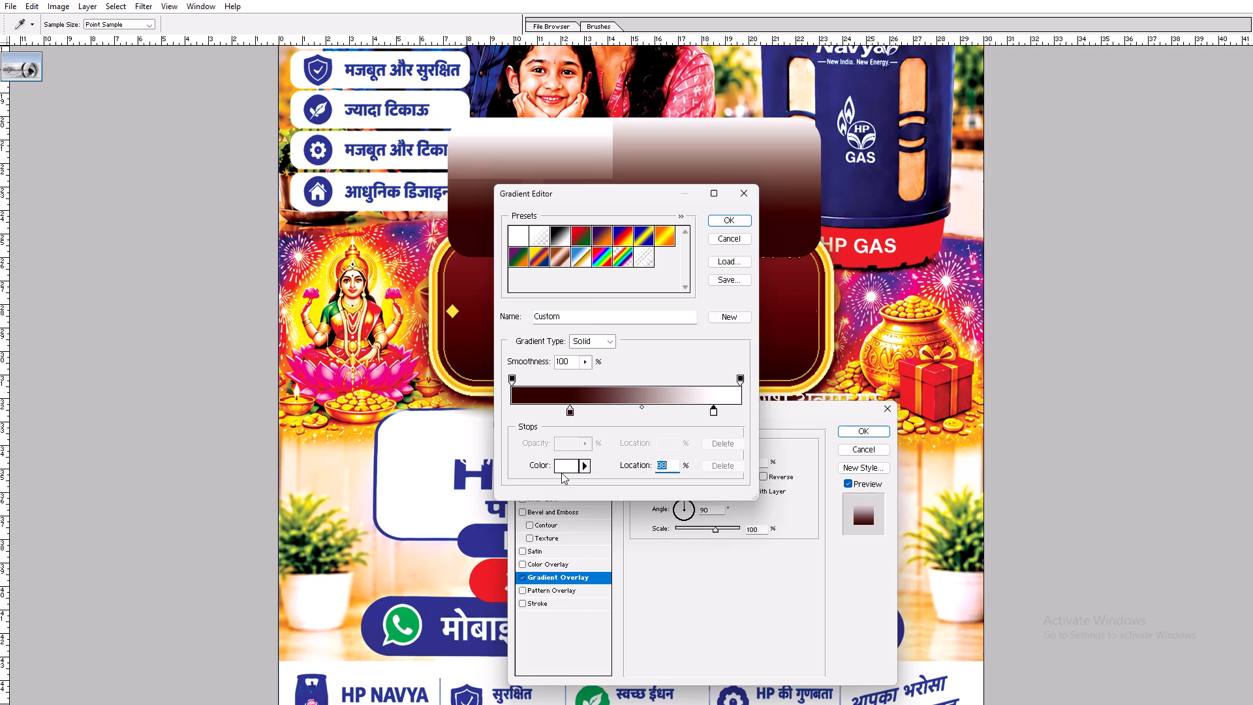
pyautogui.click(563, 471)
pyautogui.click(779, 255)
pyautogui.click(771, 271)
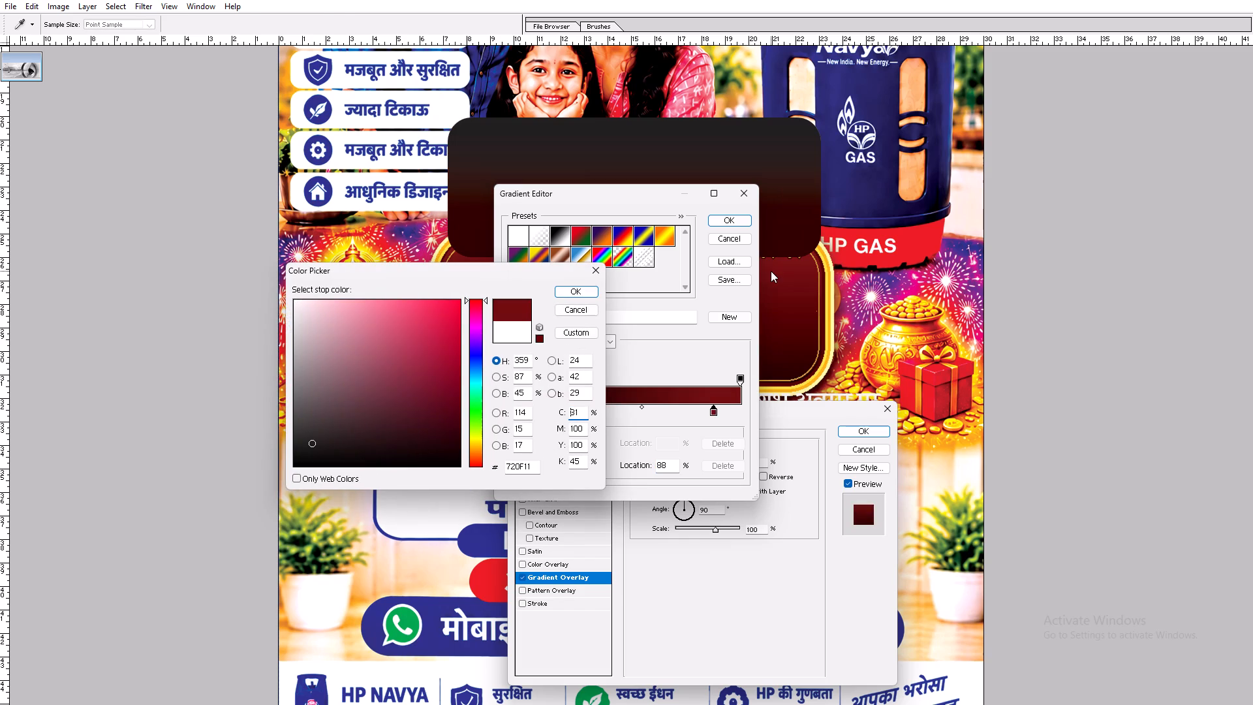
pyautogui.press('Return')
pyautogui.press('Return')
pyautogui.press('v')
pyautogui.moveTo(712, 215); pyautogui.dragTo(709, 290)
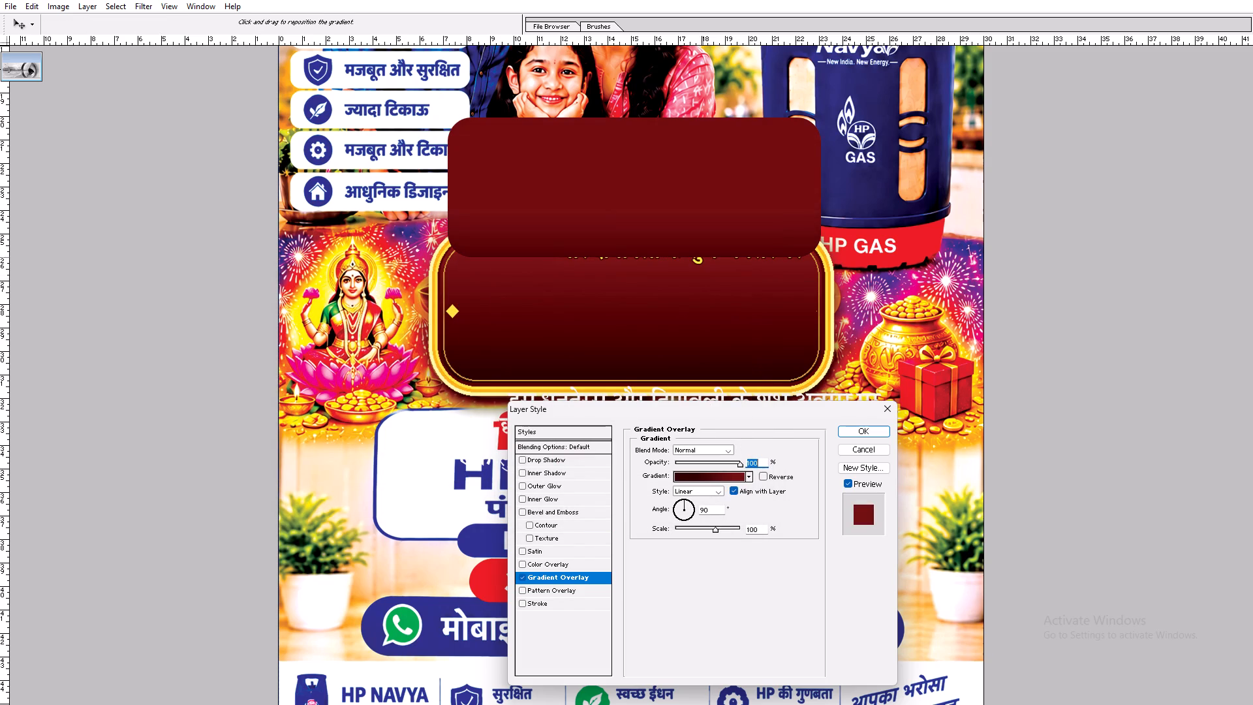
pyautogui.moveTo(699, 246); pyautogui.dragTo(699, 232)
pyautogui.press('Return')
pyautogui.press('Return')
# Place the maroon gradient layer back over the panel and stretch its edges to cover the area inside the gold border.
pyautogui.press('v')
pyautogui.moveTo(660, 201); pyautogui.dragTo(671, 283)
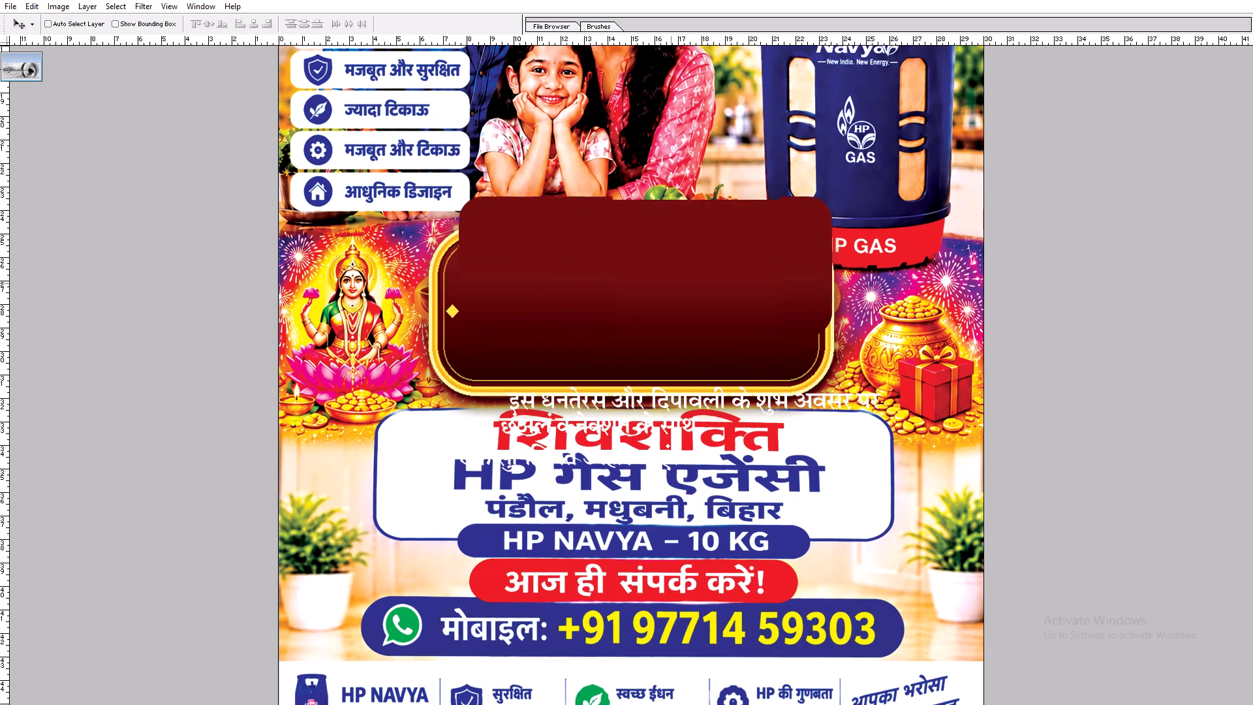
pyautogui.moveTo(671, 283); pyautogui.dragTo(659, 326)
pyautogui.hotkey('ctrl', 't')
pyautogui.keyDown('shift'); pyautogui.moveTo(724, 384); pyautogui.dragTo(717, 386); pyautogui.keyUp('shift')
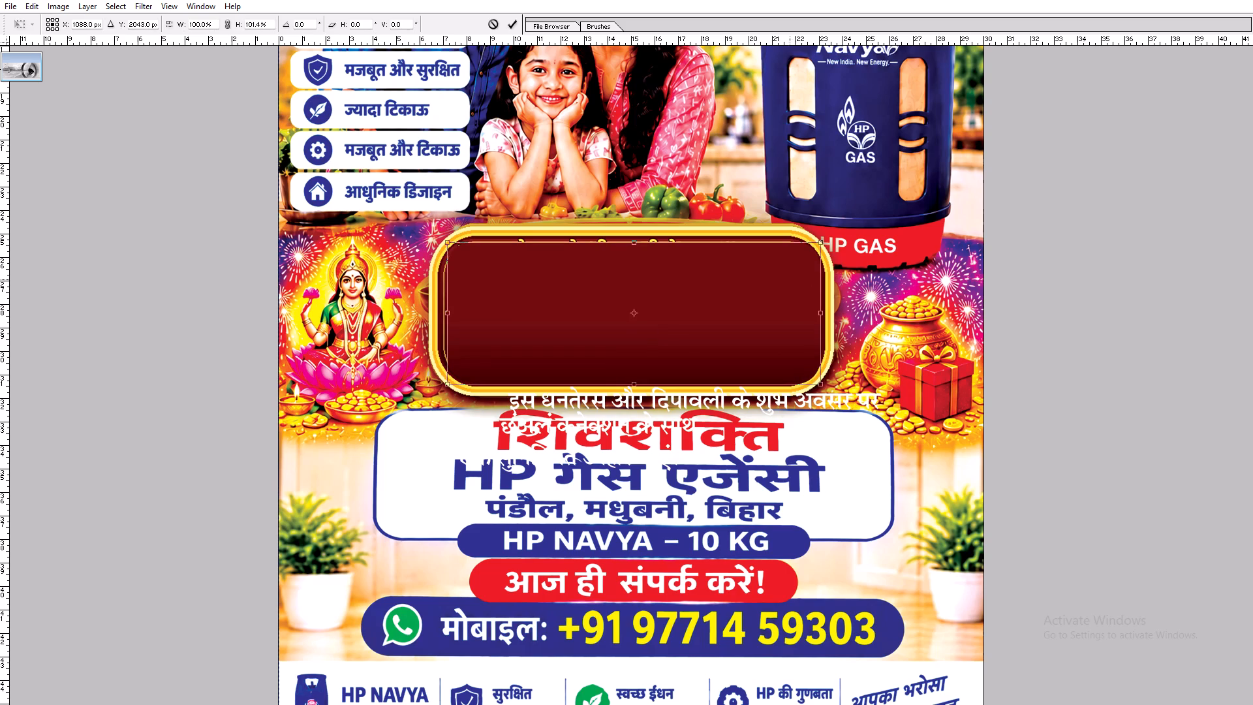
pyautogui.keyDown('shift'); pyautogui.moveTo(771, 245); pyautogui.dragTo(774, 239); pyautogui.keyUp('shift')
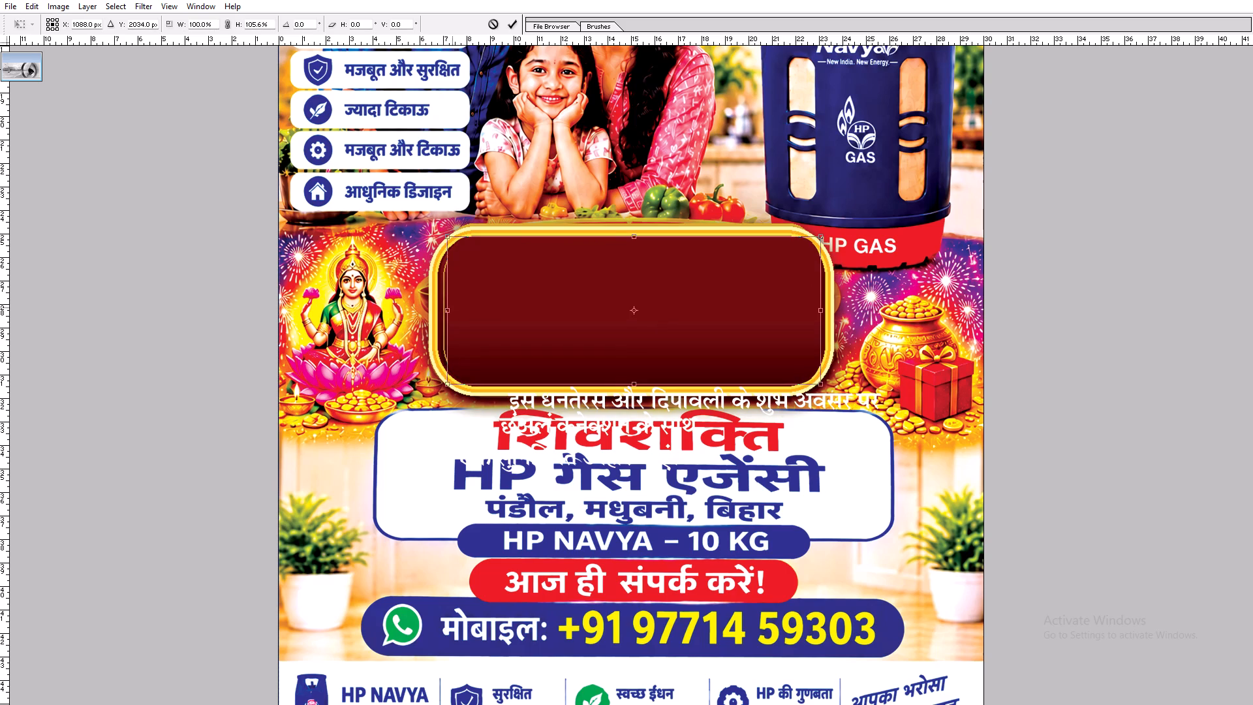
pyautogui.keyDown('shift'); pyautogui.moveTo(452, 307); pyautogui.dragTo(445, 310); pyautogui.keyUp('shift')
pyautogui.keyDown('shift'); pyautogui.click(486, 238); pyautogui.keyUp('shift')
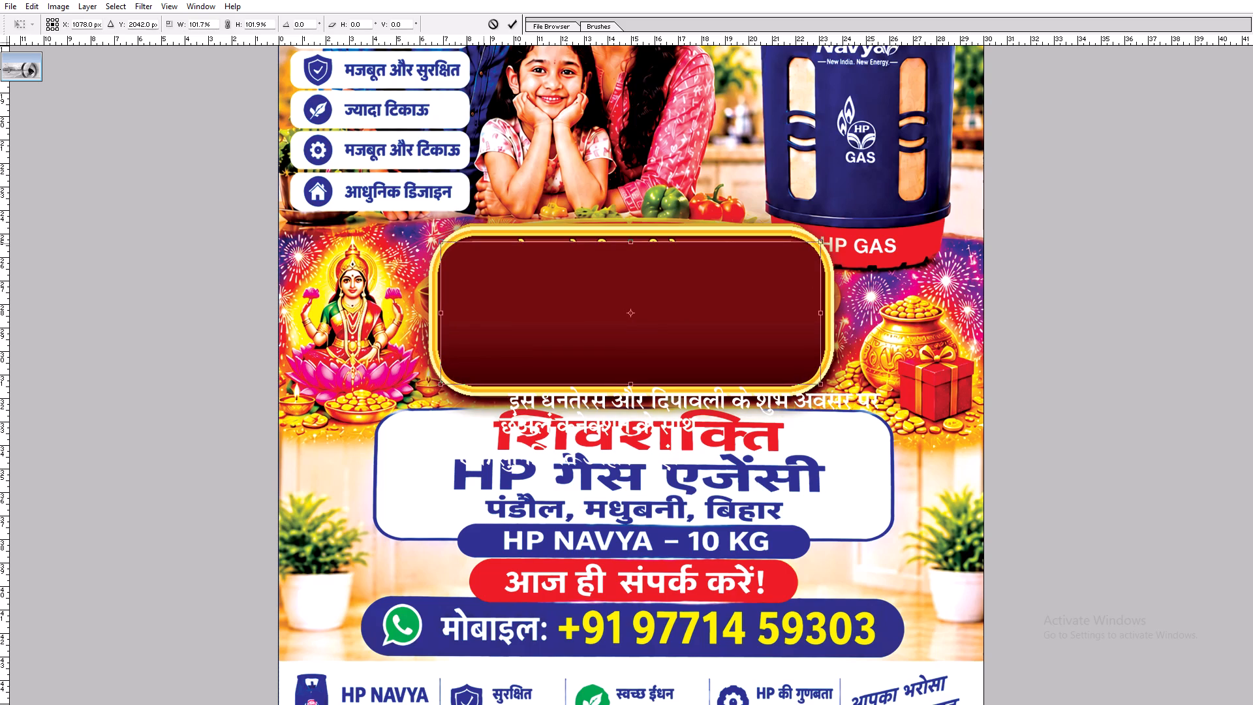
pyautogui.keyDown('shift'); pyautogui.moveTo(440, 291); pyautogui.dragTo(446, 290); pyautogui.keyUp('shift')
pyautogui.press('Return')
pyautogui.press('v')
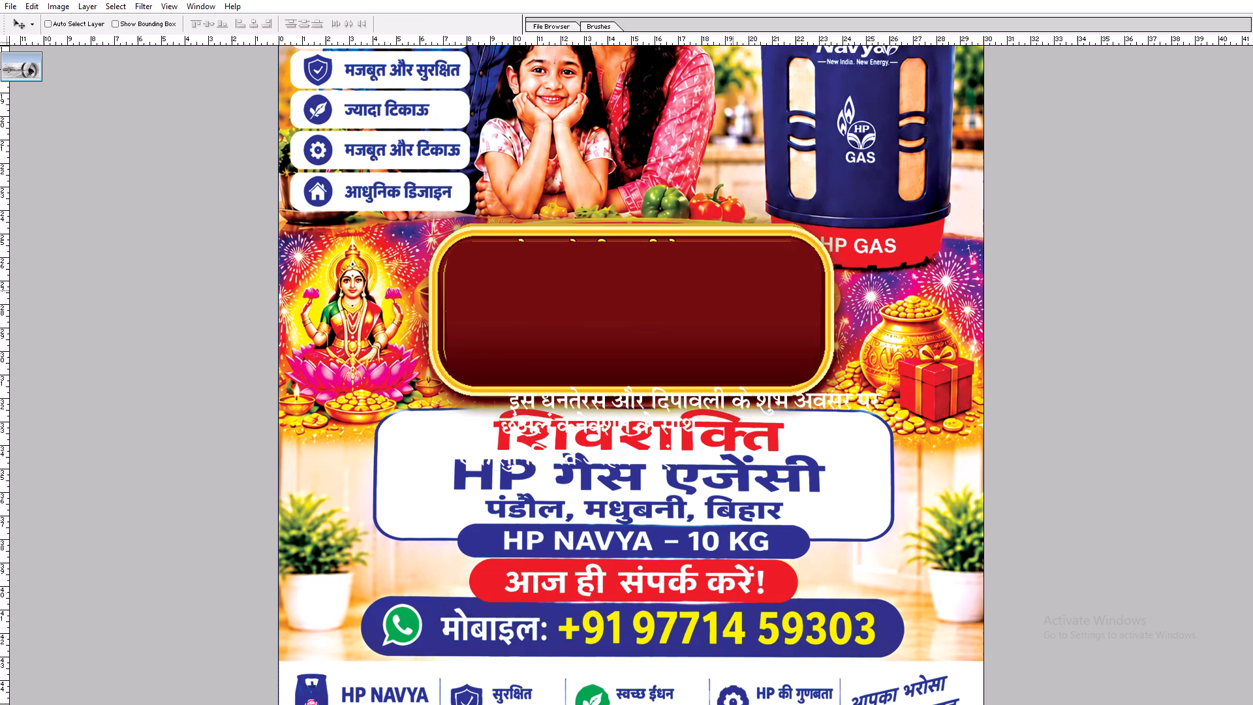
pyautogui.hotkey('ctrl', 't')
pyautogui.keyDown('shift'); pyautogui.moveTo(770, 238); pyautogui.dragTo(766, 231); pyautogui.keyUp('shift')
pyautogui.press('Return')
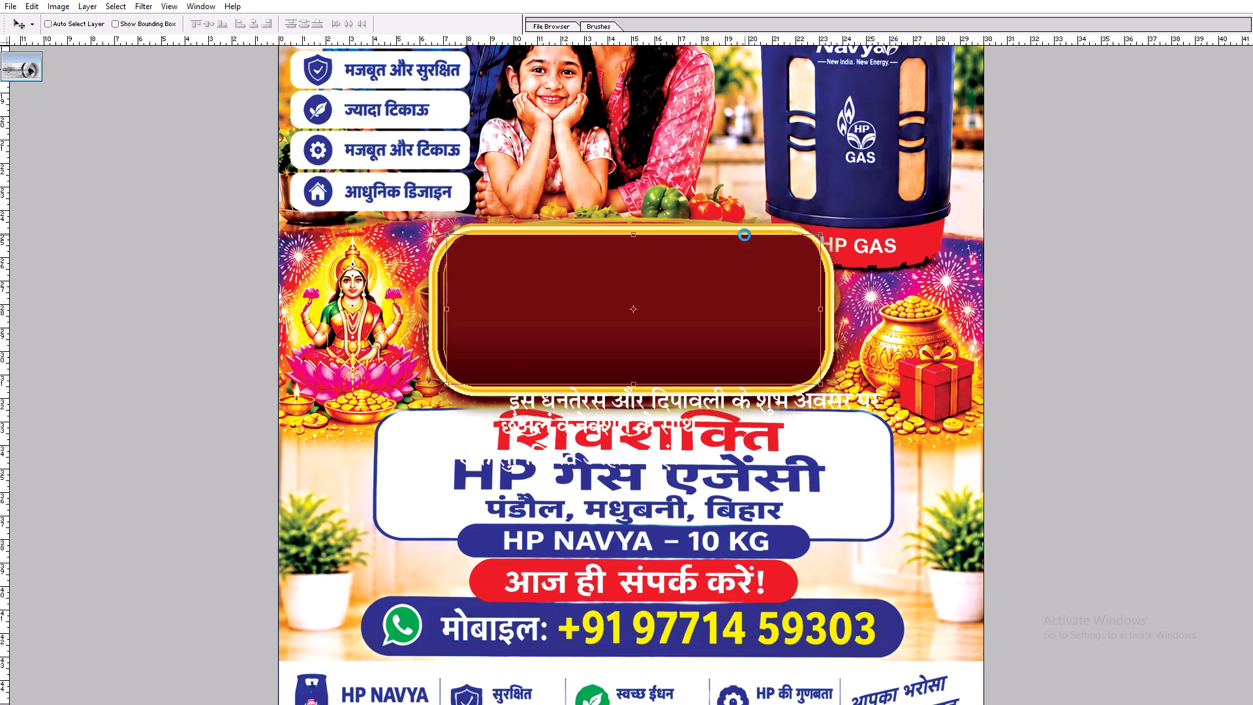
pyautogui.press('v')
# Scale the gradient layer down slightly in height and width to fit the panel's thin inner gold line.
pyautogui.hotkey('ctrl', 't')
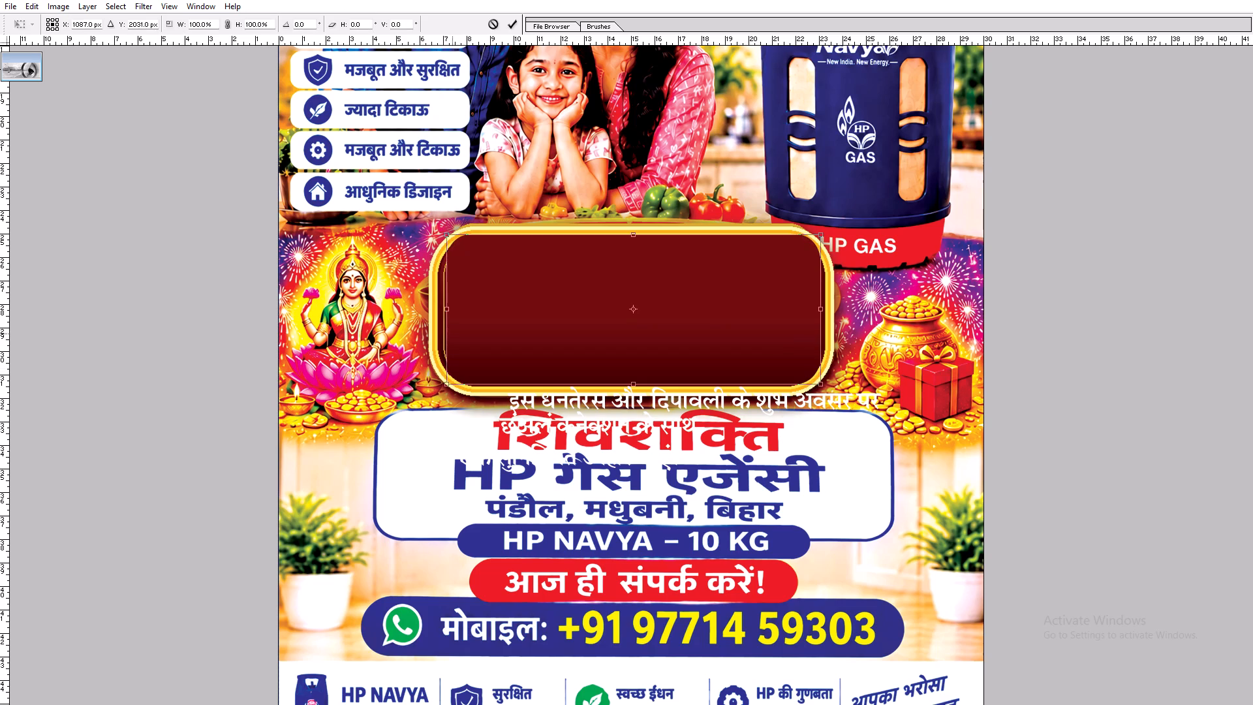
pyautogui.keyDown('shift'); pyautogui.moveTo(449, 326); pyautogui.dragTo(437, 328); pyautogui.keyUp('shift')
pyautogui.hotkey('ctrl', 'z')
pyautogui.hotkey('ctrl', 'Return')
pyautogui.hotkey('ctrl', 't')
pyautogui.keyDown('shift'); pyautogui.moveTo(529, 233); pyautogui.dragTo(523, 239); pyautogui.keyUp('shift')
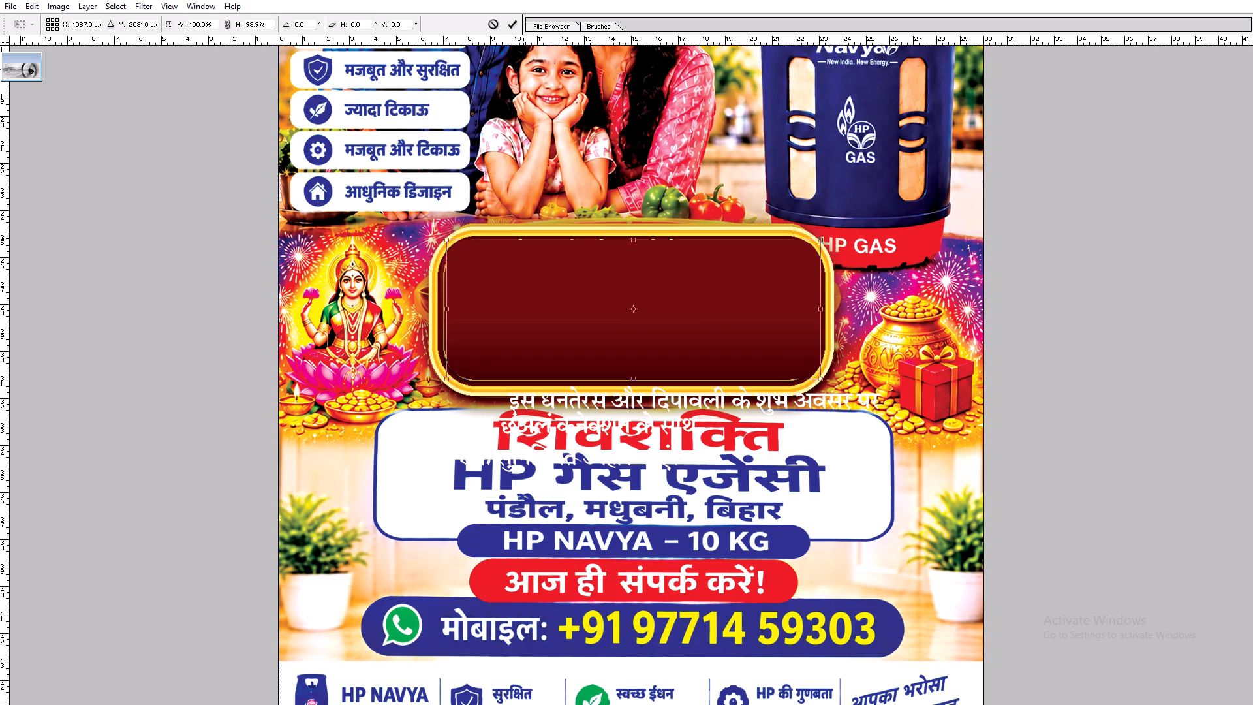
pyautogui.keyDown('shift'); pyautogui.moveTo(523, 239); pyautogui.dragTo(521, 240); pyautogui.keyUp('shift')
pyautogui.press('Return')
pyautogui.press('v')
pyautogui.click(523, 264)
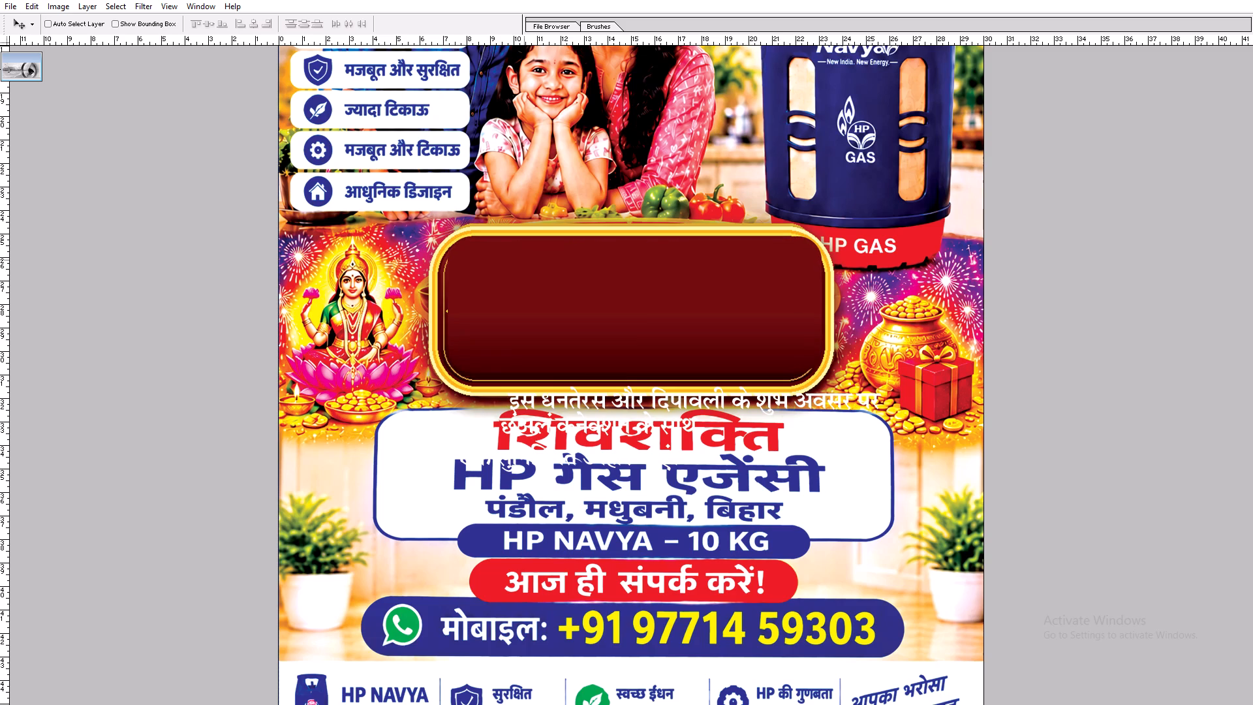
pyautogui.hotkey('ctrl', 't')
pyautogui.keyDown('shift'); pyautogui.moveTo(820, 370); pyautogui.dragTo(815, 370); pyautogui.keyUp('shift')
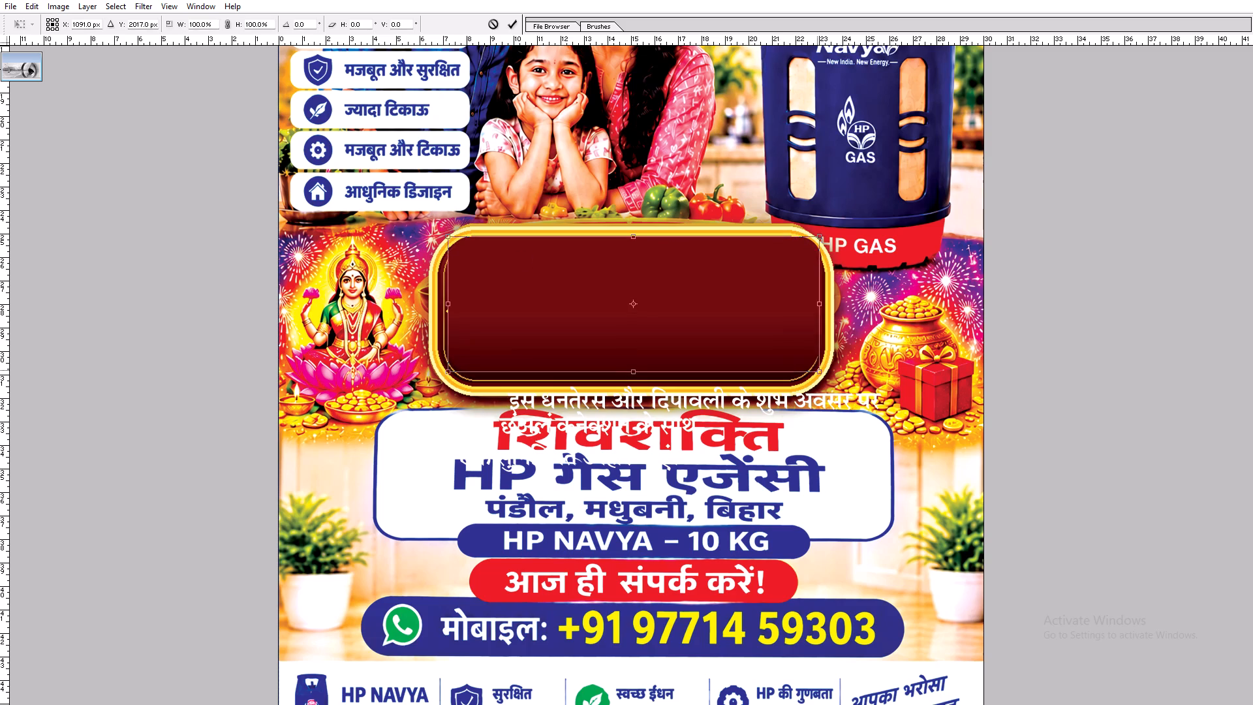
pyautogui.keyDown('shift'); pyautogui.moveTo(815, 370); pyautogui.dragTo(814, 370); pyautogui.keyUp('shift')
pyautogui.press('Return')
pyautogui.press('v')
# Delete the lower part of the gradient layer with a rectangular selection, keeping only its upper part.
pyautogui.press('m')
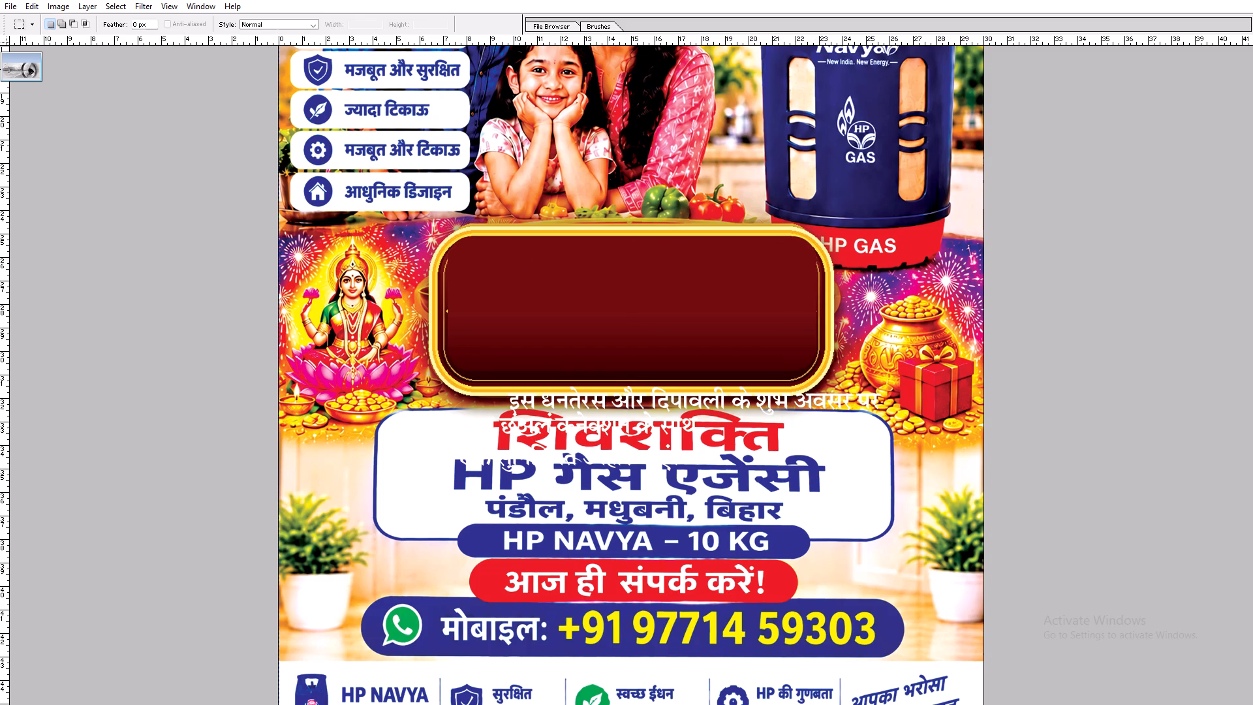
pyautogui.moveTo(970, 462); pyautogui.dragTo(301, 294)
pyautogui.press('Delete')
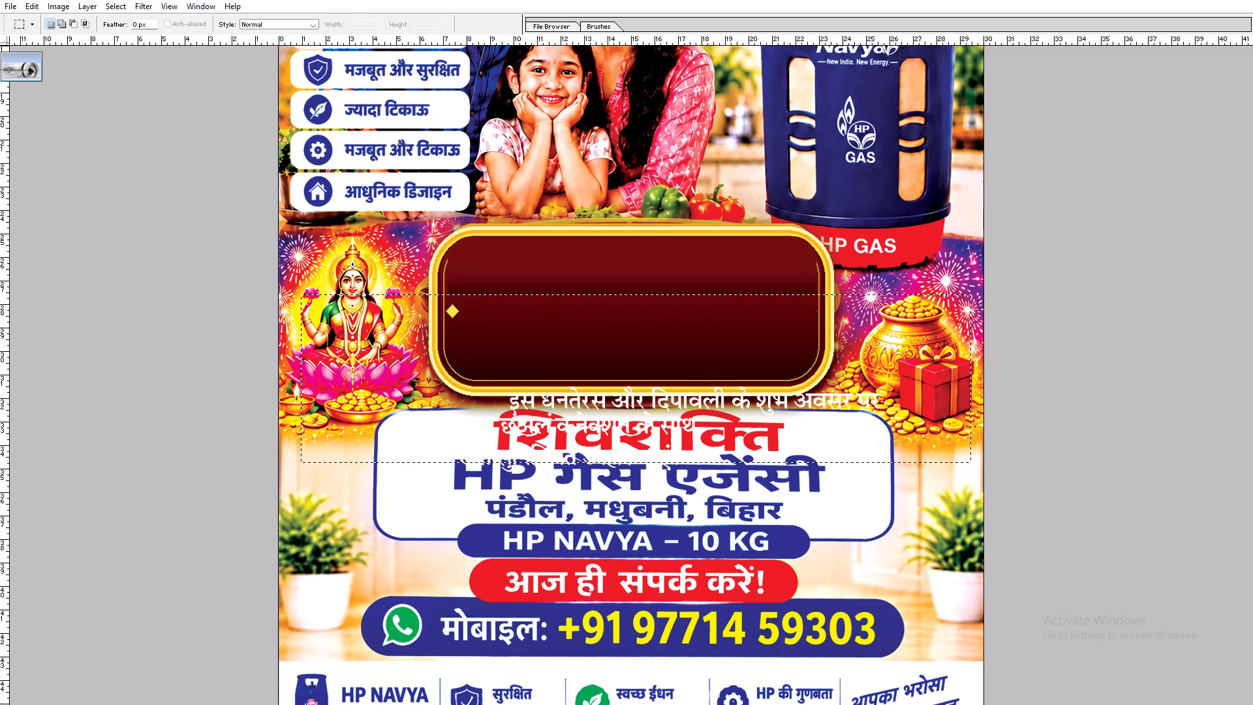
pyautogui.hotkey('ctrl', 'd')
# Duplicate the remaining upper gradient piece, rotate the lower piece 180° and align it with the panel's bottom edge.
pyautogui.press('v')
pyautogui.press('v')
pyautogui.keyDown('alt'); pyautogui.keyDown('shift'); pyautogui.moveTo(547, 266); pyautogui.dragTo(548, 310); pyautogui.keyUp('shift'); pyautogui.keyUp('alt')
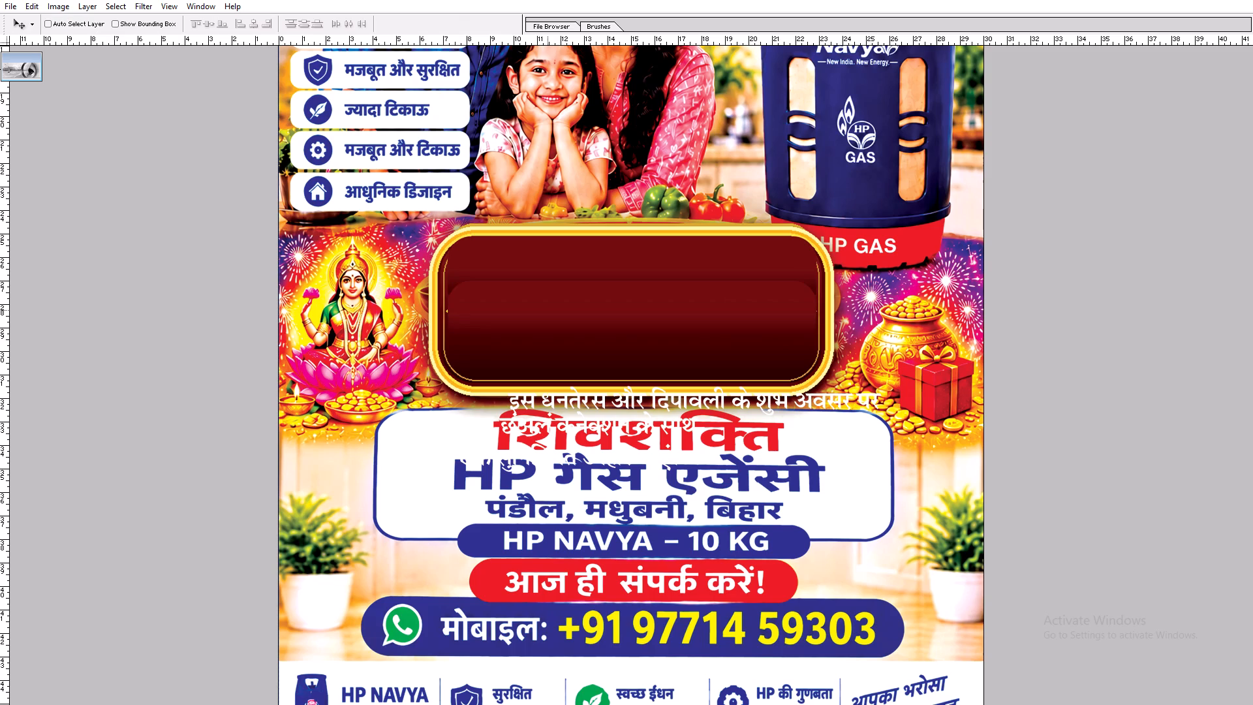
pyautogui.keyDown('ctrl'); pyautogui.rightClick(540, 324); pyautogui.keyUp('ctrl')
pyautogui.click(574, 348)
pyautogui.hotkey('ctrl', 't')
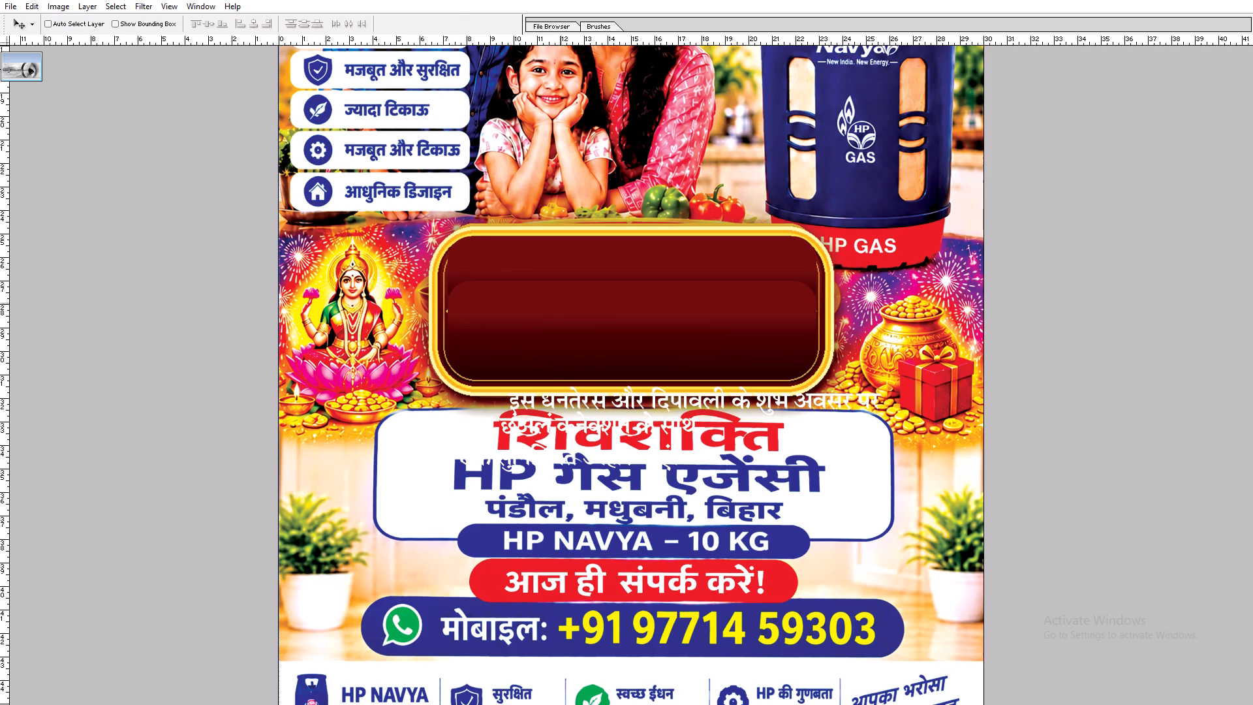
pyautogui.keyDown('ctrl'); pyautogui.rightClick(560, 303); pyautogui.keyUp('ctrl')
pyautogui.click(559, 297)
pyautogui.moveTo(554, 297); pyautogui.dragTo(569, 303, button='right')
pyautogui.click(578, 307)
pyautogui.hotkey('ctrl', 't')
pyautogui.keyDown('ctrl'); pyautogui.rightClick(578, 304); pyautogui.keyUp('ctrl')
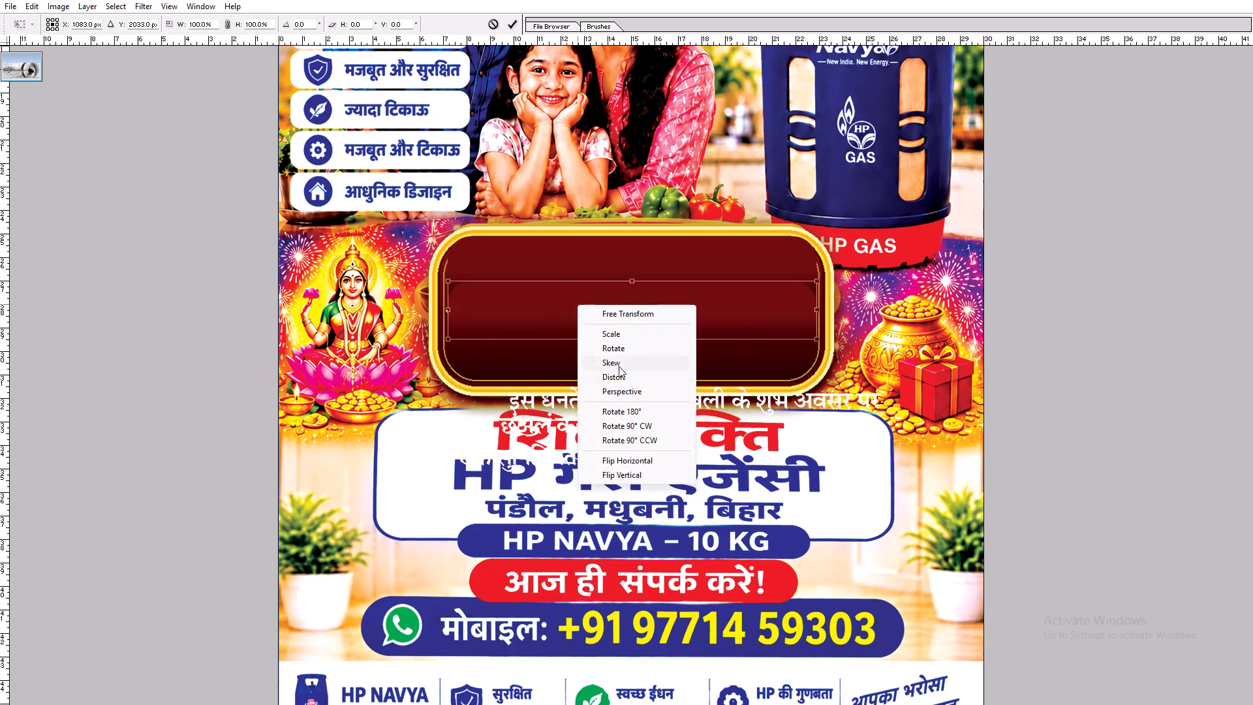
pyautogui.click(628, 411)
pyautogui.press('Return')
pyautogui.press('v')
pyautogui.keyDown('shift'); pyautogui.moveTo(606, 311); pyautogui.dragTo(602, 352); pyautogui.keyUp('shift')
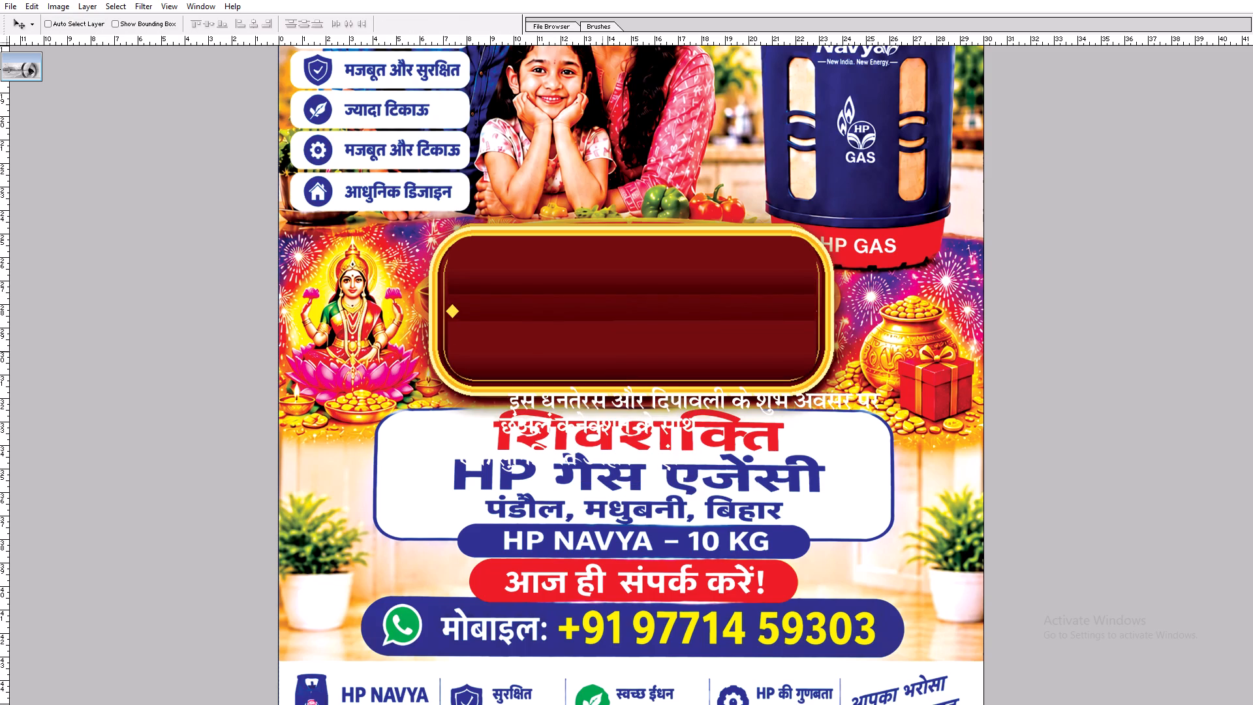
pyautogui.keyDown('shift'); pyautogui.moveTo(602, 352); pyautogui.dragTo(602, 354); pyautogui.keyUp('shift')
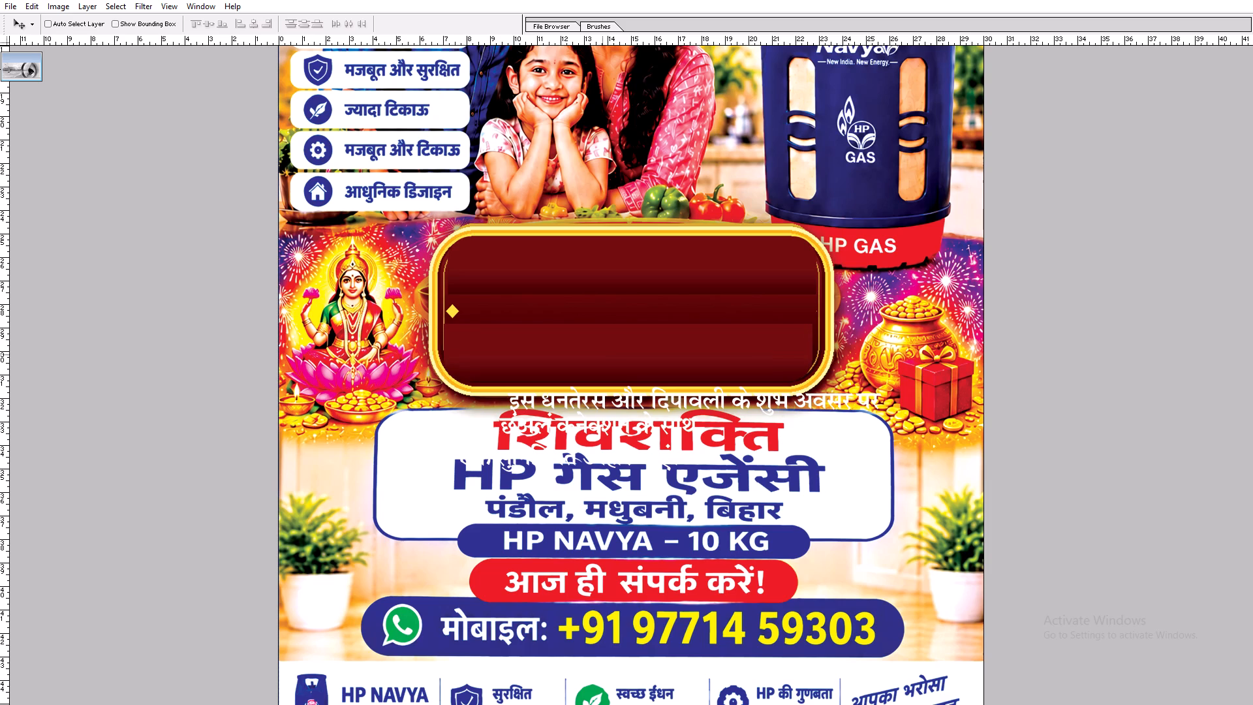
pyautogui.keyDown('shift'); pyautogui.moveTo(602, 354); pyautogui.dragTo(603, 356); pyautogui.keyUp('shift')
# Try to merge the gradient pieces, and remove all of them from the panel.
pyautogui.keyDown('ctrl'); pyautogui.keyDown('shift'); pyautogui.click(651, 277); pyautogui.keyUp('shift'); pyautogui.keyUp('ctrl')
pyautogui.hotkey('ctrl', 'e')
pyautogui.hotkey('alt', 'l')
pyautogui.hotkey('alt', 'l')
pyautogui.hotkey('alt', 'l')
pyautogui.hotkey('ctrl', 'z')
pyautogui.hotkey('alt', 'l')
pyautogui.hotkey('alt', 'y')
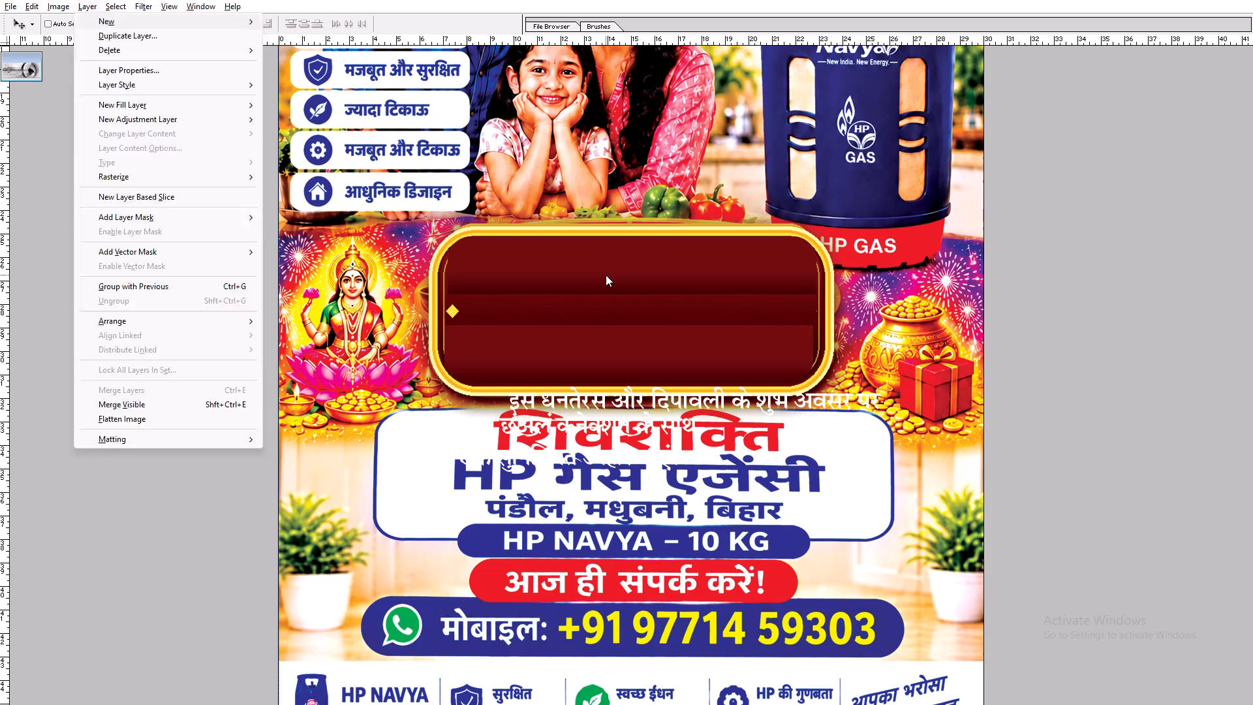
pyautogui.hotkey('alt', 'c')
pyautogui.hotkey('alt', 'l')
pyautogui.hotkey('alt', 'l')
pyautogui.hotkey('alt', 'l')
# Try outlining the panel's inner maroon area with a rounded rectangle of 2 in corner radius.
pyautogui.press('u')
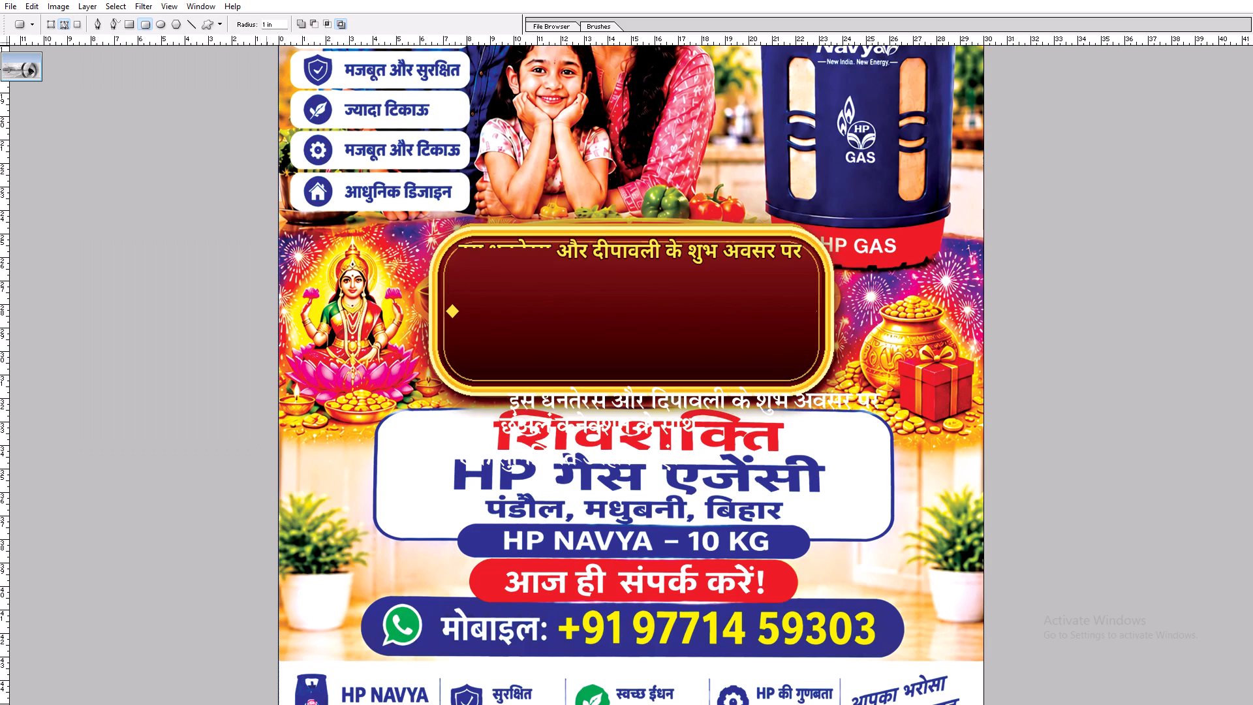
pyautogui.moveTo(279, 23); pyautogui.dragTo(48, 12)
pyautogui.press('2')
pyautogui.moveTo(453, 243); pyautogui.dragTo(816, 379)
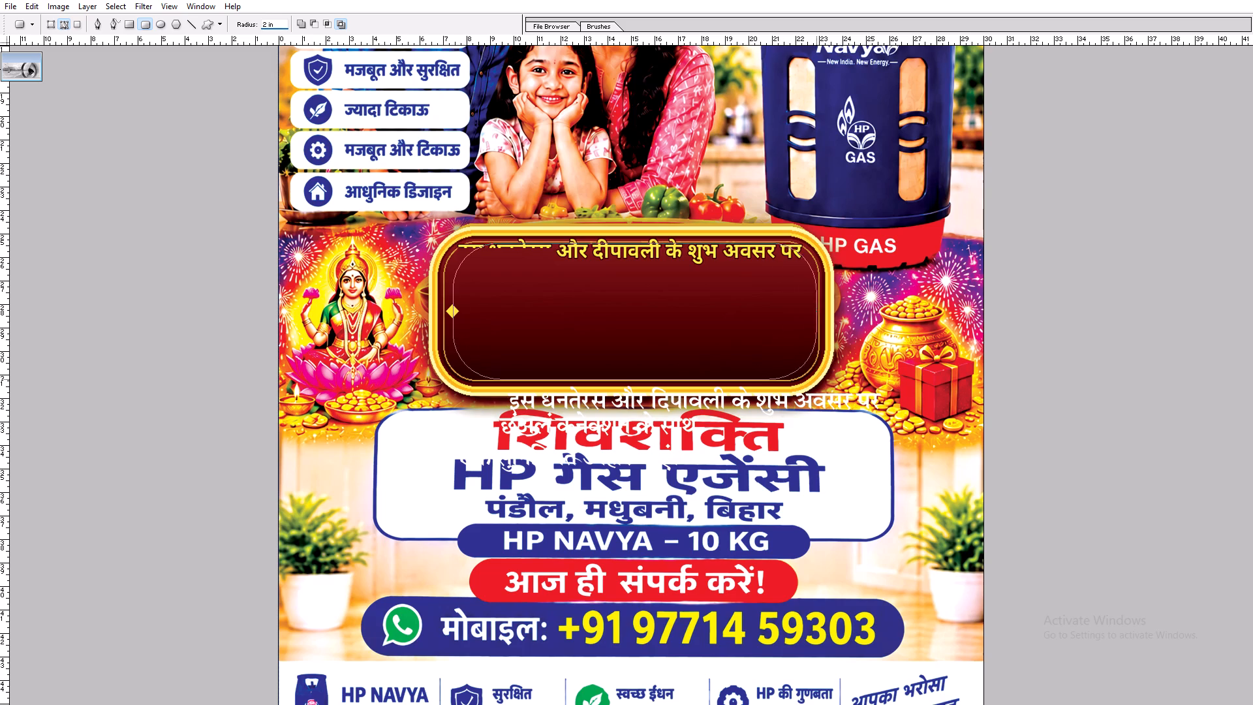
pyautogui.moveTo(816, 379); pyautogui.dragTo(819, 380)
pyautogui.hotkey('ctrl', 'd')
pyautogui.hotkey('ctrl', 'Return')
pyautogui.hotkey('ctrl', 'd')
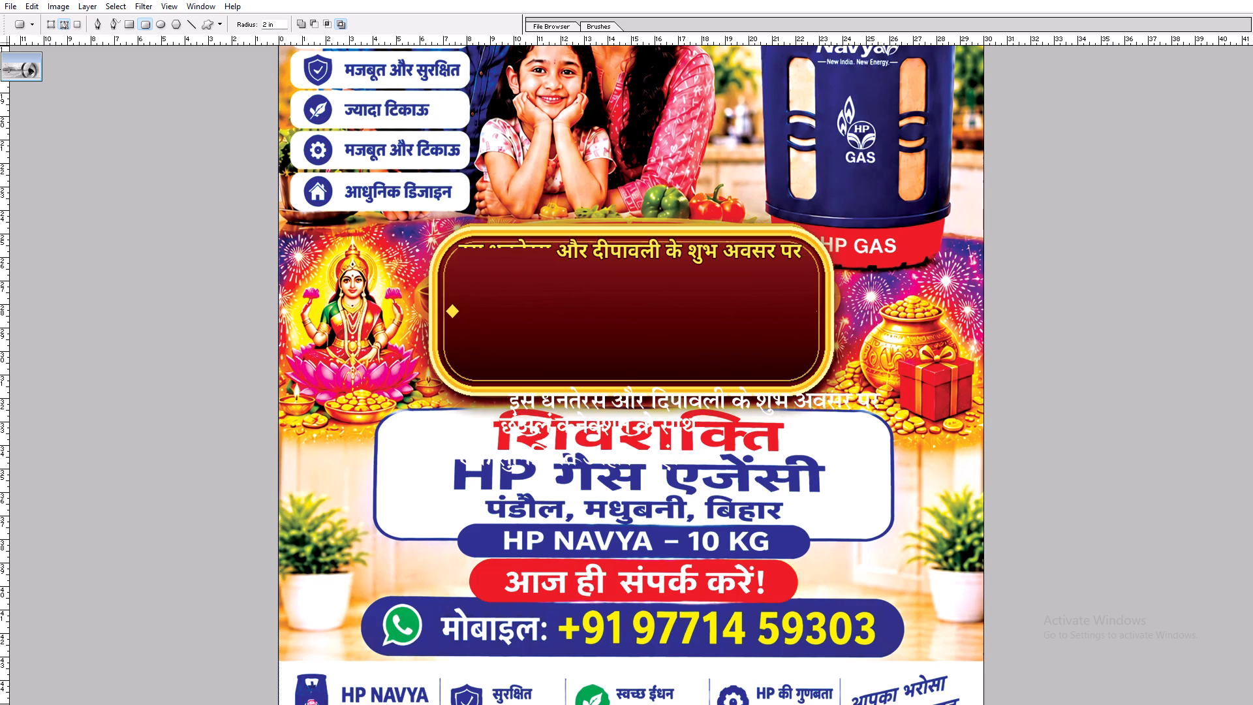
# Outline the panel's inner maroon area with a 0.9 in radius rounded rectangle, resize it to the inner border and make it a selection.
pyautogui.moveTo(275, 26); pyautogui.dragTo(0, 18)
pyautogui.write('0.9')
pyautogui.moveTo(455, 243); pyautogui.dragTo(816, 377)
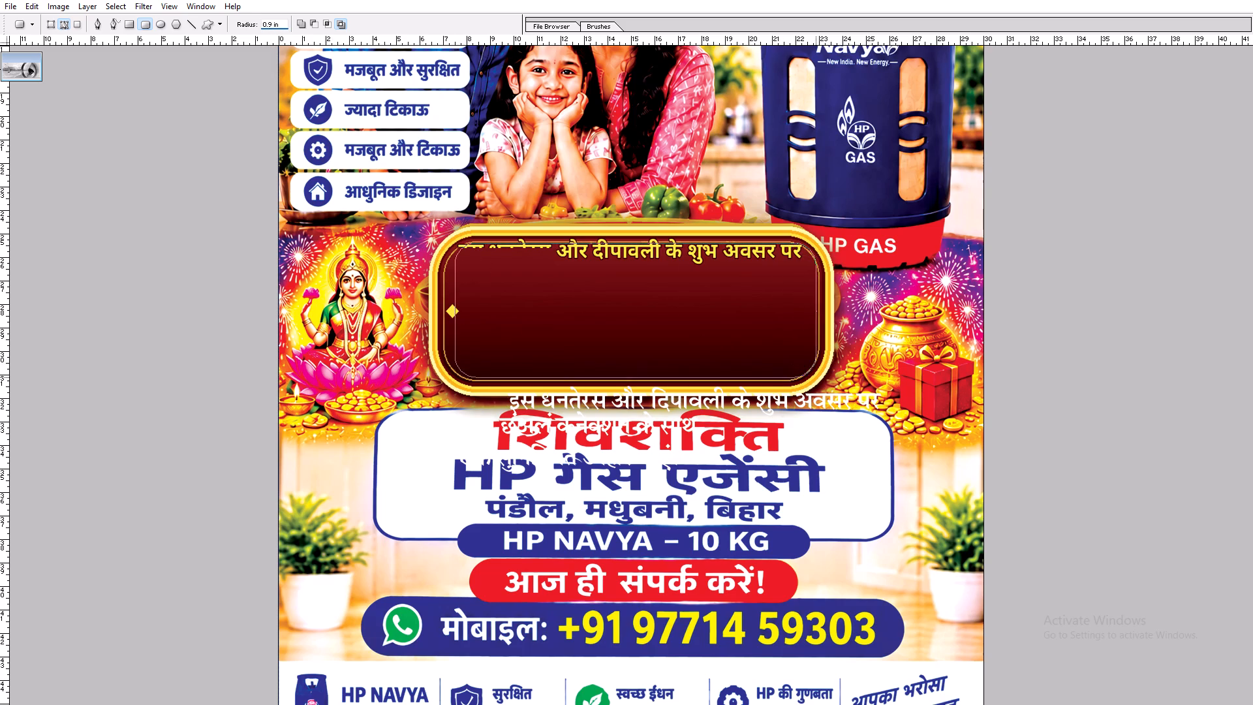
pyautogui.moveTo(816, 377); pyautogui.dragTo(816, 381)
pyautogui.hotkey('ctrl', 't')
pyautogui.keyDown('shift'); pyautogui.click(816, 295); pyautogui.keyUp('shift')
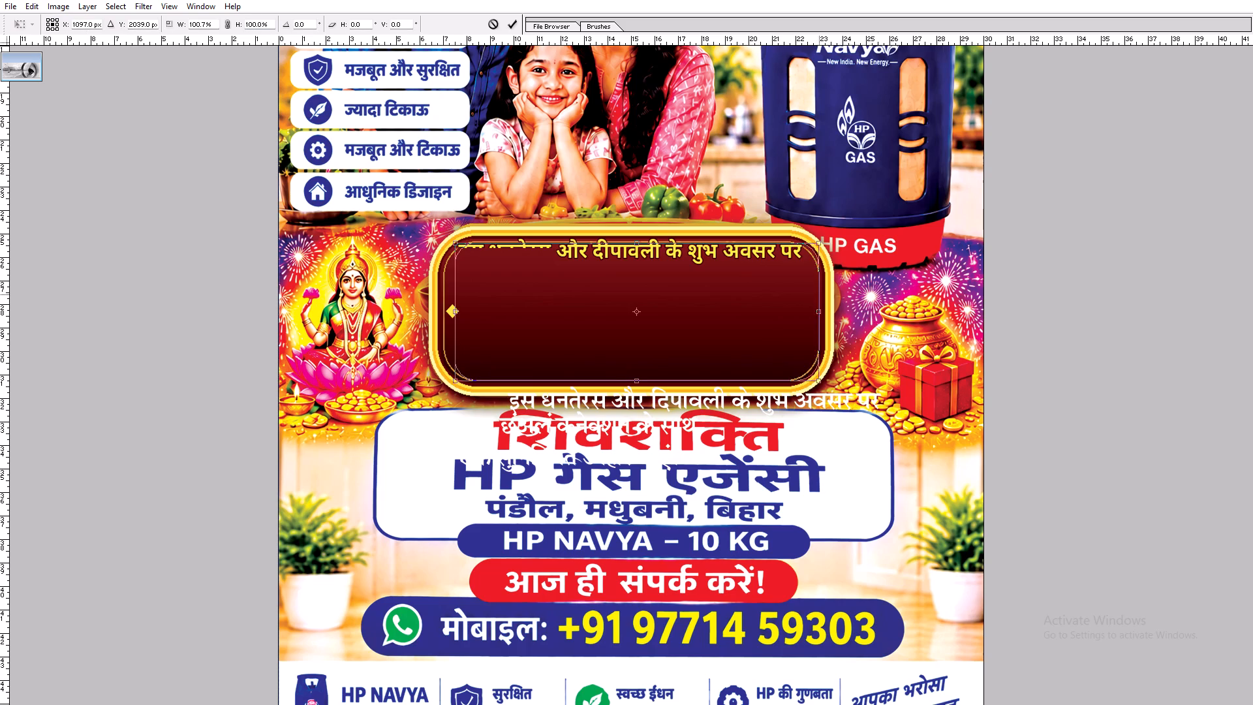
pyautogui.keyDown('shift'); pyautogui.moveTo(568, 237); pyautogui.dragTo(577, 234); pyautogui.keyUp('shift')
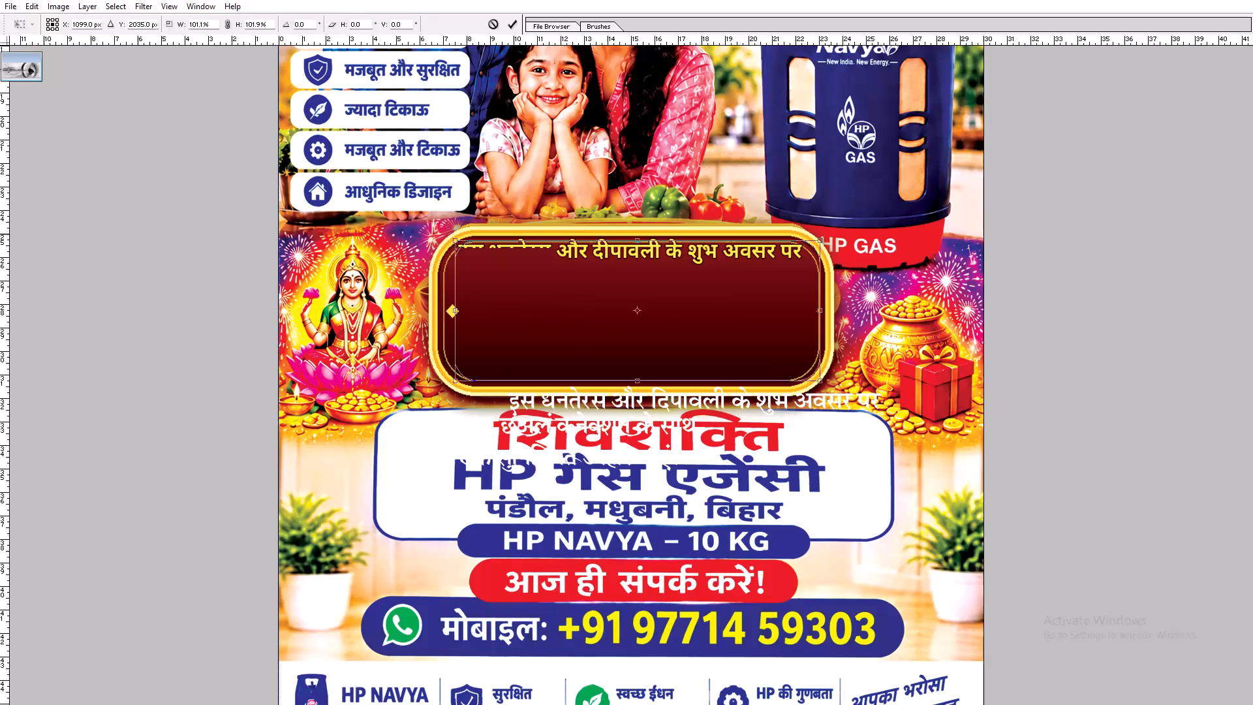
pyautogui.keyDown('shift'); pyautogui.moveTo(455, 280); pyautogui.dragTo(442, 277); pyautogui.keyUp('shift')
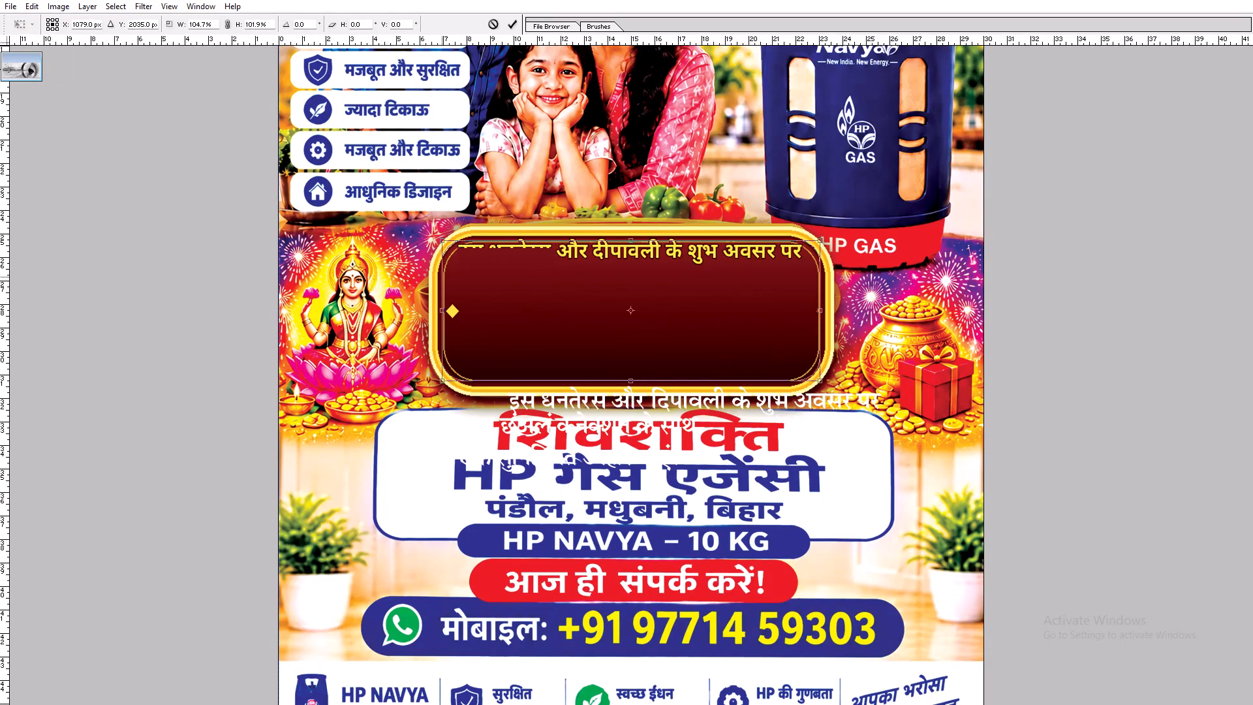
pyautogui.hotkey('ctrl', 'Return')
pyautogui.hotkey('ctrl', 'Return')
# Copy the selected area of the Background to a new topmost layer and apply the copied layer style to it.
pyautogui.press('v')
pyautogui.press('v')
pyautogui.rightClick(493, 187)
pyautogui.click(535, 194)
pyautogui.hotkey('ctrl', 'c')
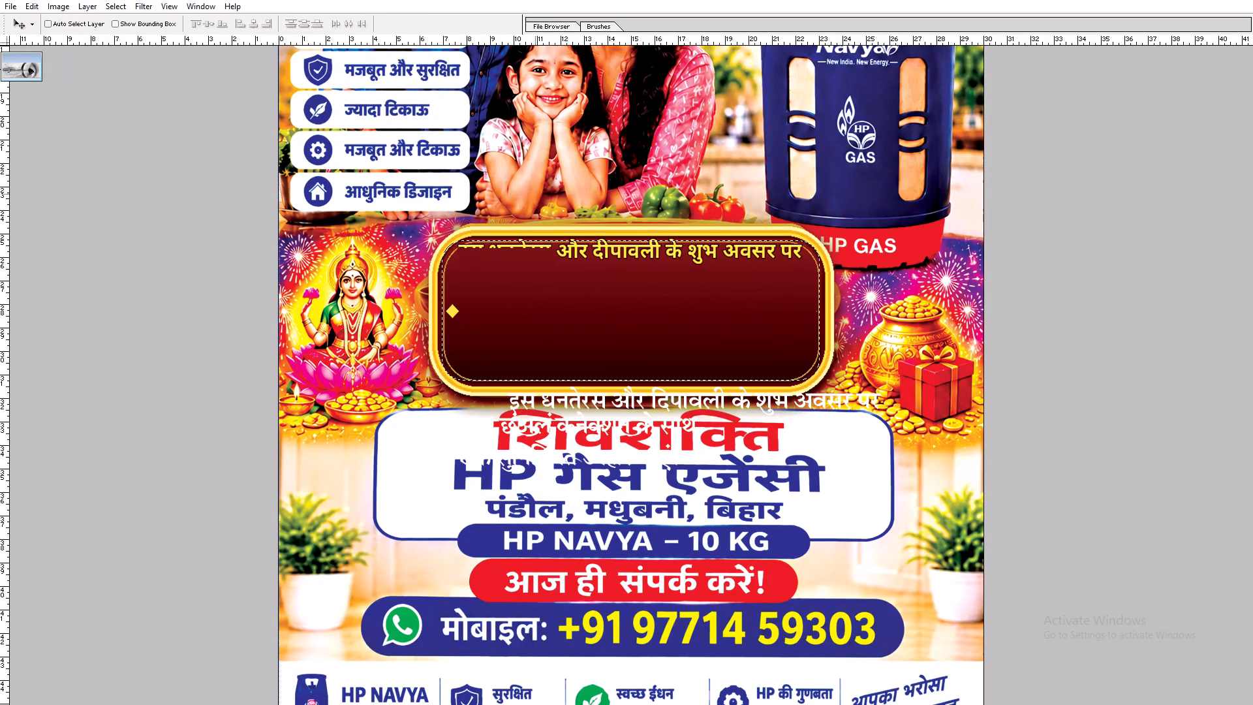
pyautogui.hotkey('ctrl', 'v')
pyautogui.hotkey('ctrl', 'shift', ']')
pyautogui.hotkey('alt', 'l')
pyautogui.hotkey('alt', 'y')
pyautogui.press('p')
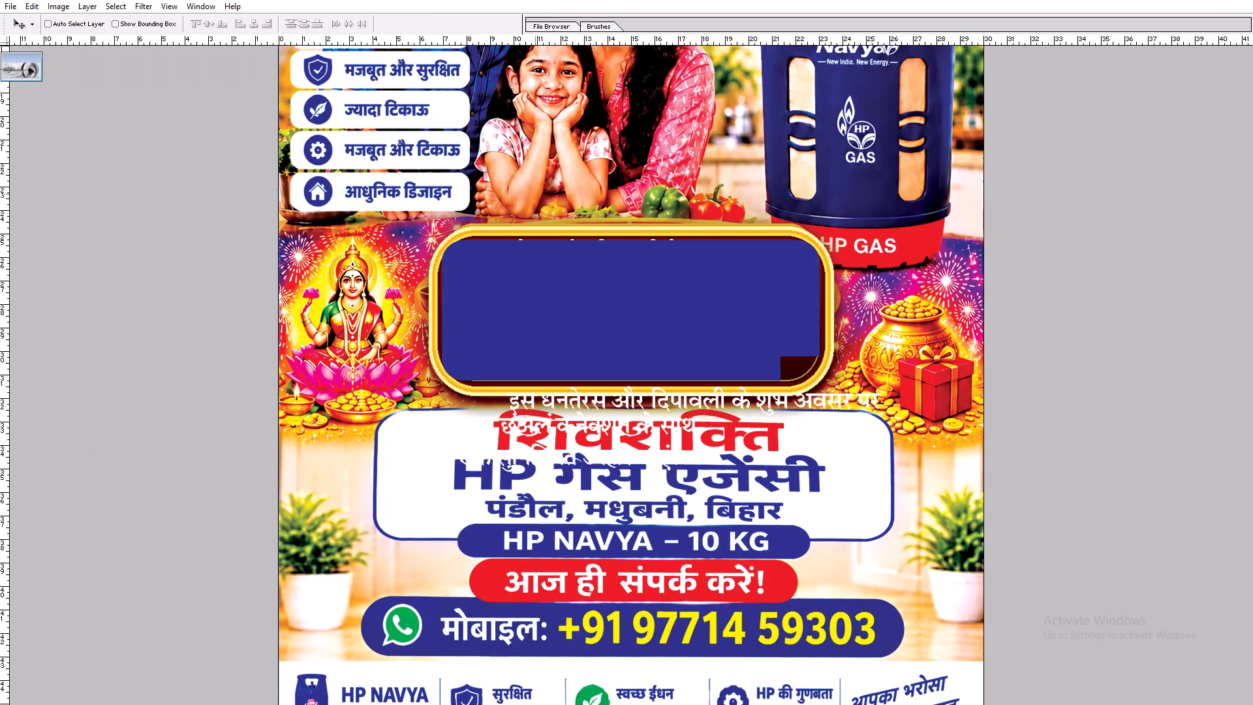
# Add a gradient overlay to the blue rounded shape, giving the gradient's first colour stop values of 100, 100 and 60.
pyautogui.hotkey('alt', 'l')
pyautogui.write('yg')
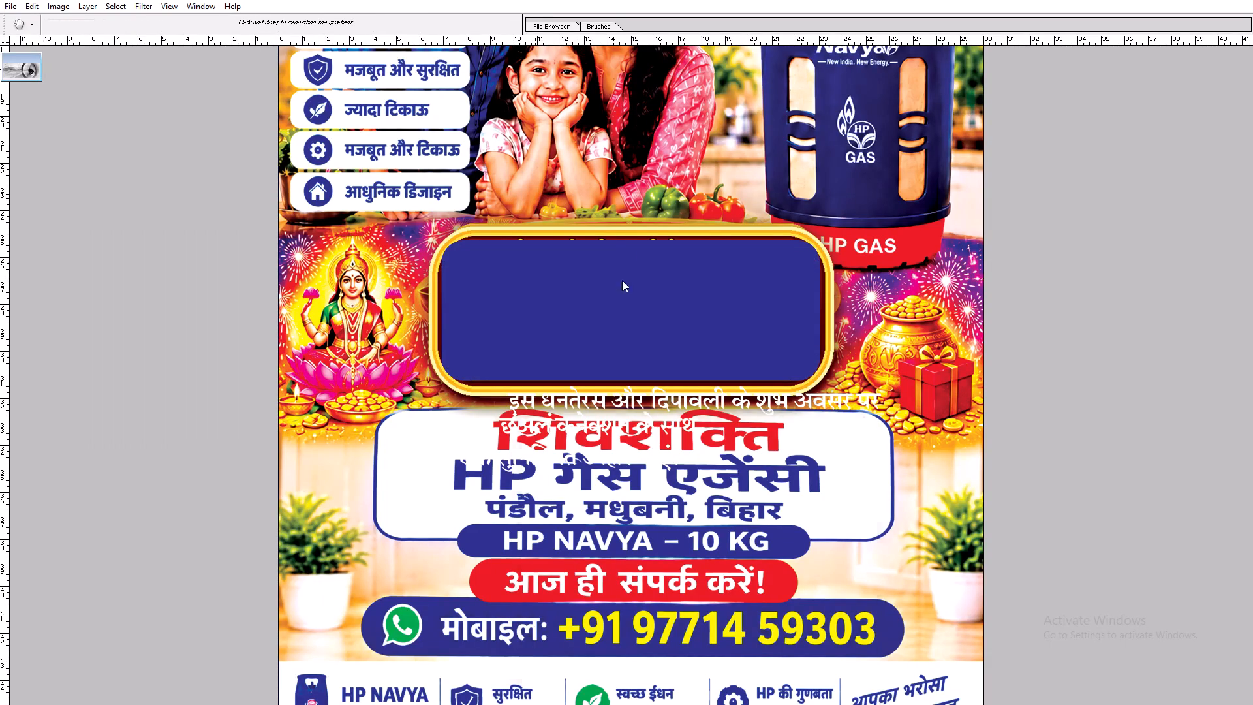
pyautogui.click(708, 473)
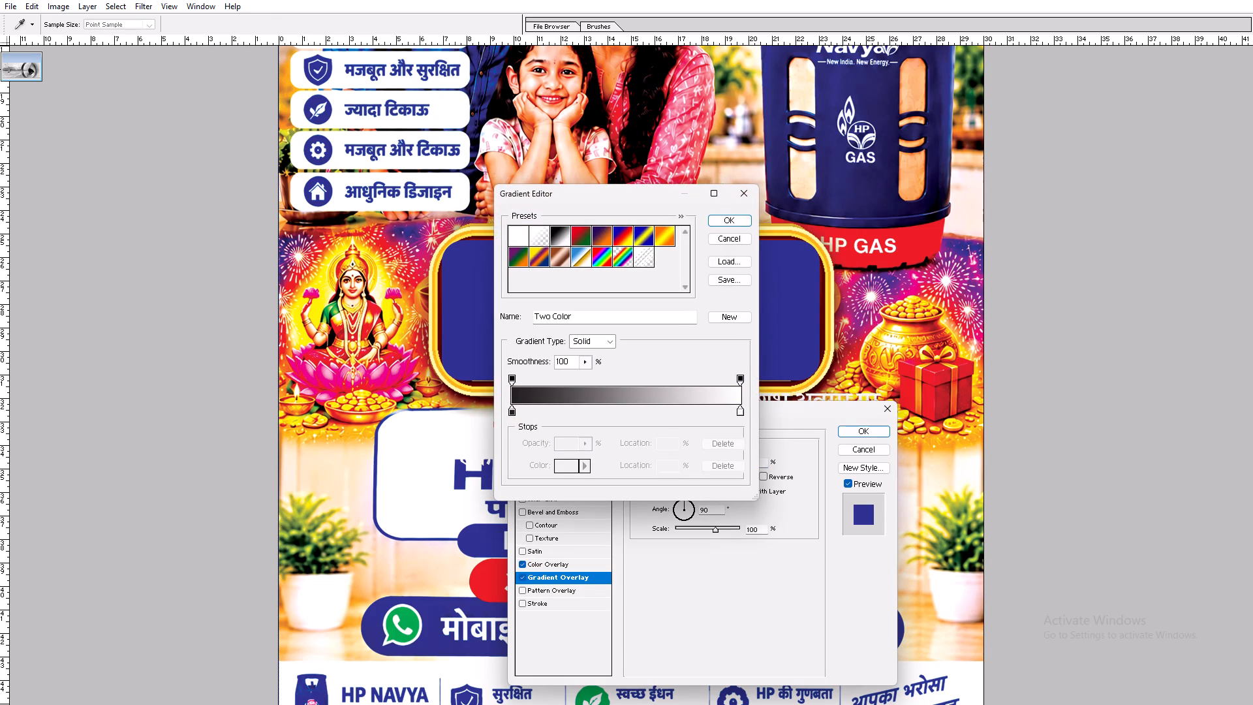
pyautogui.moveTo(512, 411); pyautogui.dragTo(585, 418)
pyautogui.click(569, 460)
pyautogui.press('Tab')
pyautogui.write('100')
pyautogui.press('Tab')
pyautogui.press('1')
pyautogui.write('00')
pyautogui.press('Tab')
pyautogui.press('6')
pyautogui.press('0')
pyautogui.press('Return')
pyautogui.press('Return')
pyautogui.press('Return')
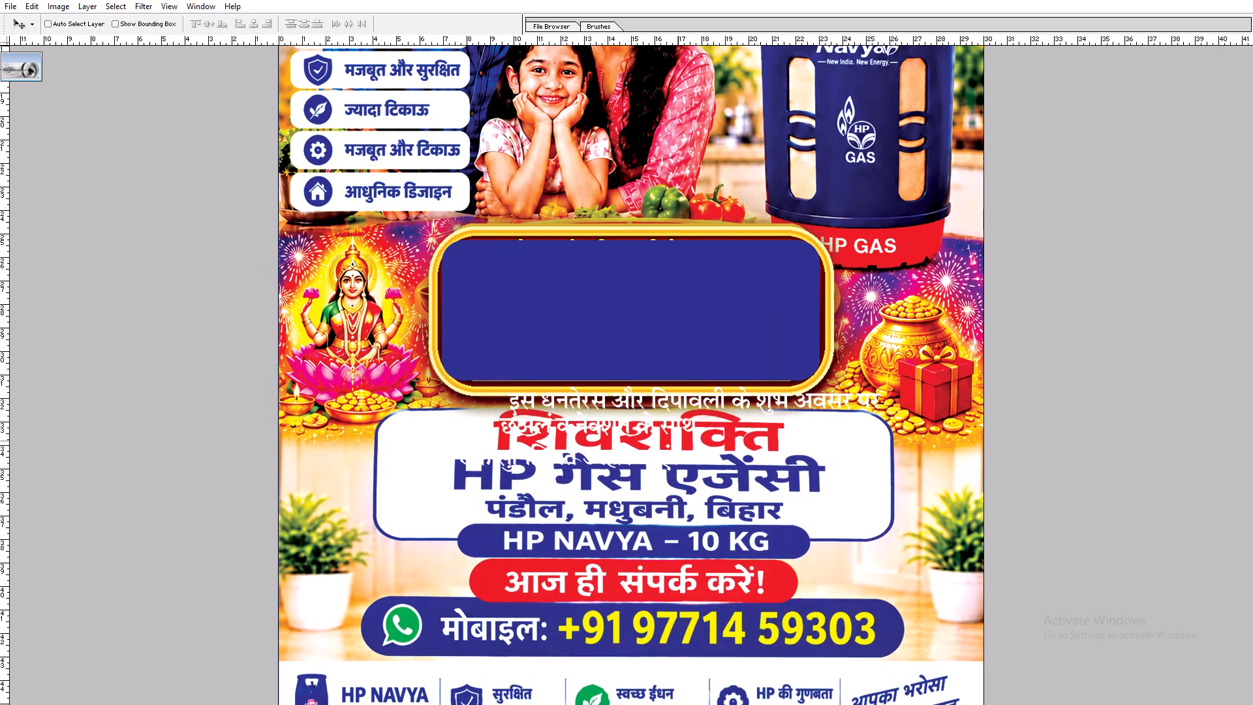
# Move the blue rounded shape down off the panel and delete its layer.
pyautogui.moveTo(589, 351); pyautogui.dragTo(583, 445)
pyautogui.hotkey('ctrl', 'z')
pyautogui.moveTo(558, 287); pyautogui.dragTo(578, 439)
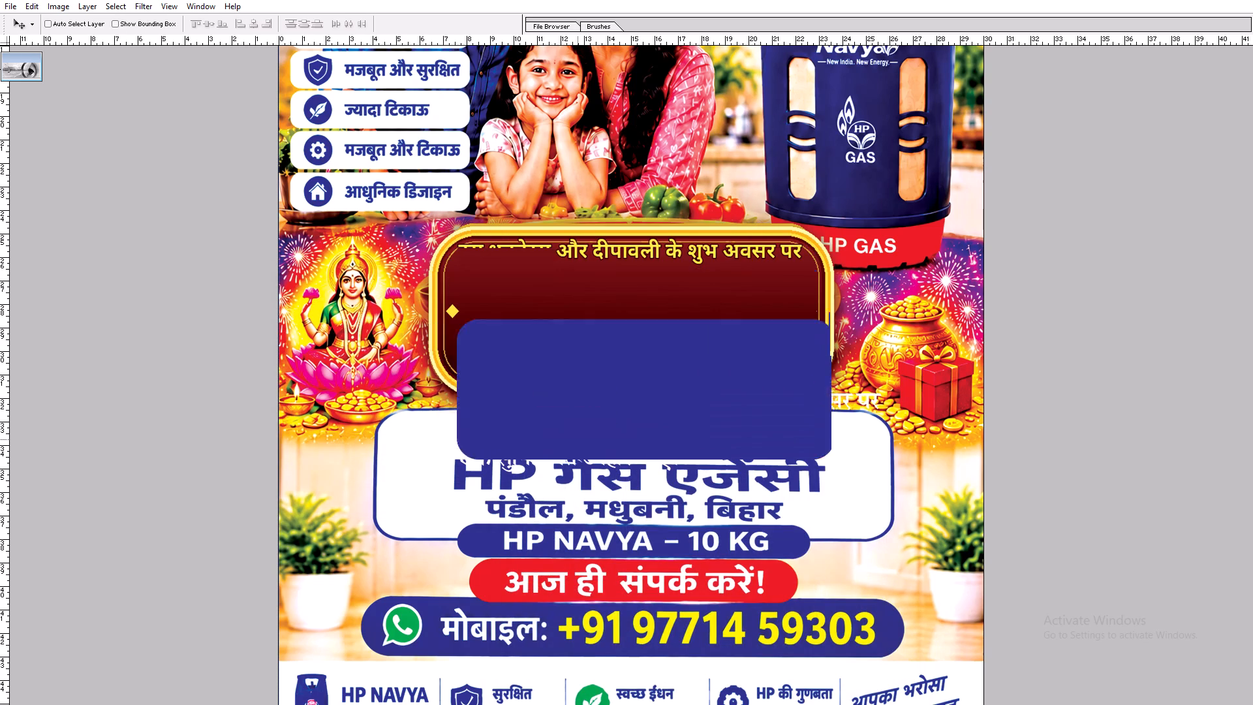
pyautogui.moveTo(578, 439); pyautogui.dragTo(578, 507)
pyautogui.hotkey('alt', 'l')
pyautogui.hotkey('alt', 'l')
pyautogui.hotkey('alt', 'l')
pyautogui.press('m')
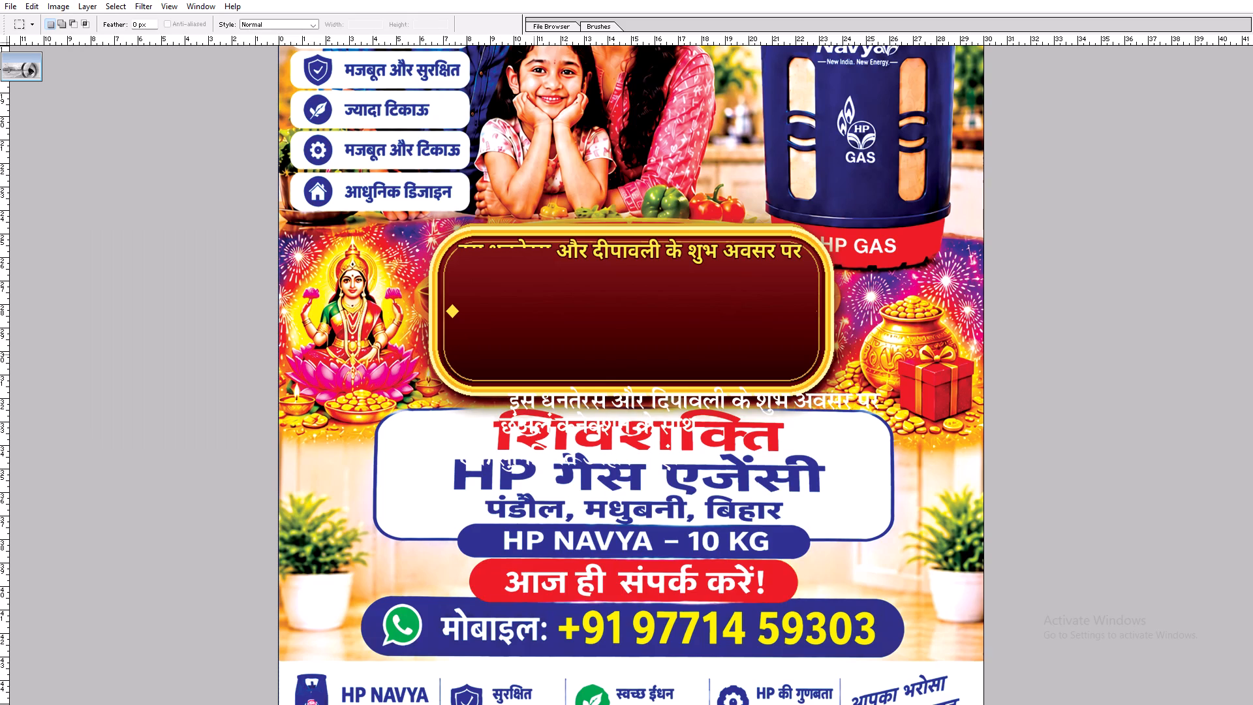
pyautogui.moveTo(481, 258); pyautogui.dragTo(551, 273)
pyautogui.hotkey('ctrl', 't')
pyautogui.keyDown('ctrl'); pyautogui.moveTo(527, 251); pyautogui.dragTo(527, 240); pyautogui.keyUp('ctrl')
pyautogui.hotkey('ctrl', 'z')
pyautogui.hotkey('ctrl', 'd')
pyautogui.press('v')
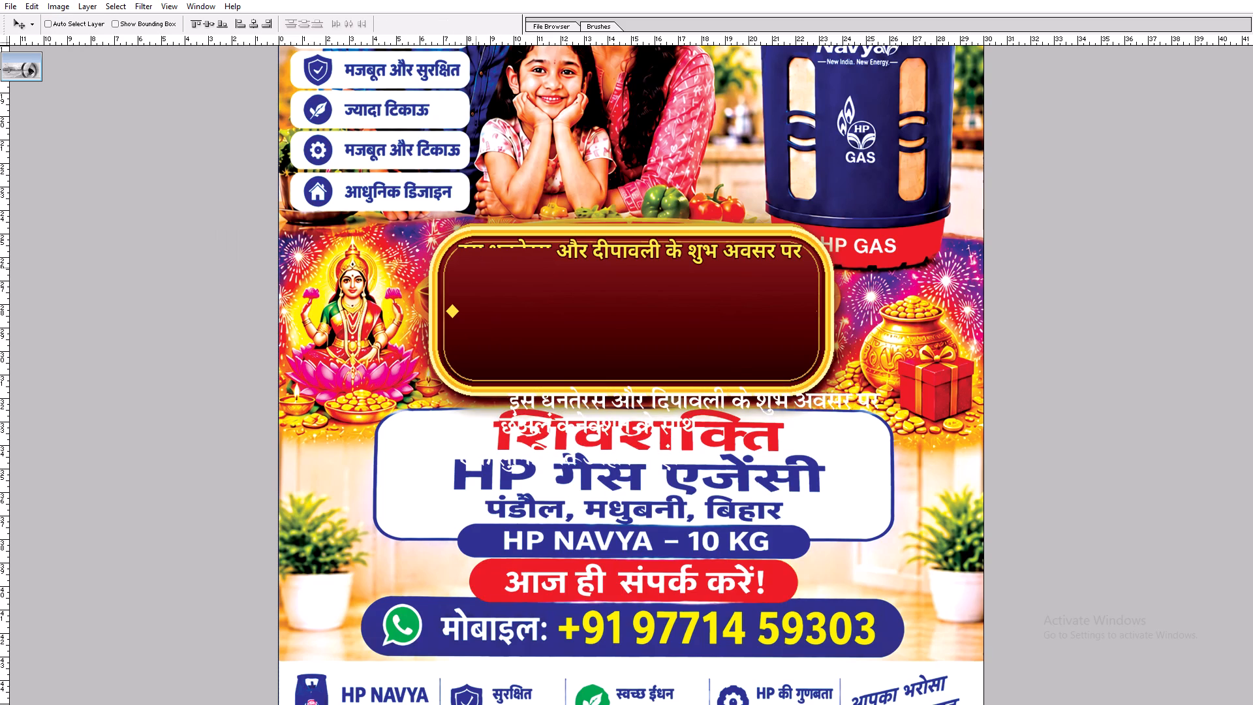
# On the Background layer, select the clean maroon strip below the first two cut-off words and stretch it upward over them to about 174% height.
pyautogui.press('m')
pyautogui.moveTo(462, 255); pyautogui.dragTo(556, 269)
pyautogui.hotkey('ctrl', 't')
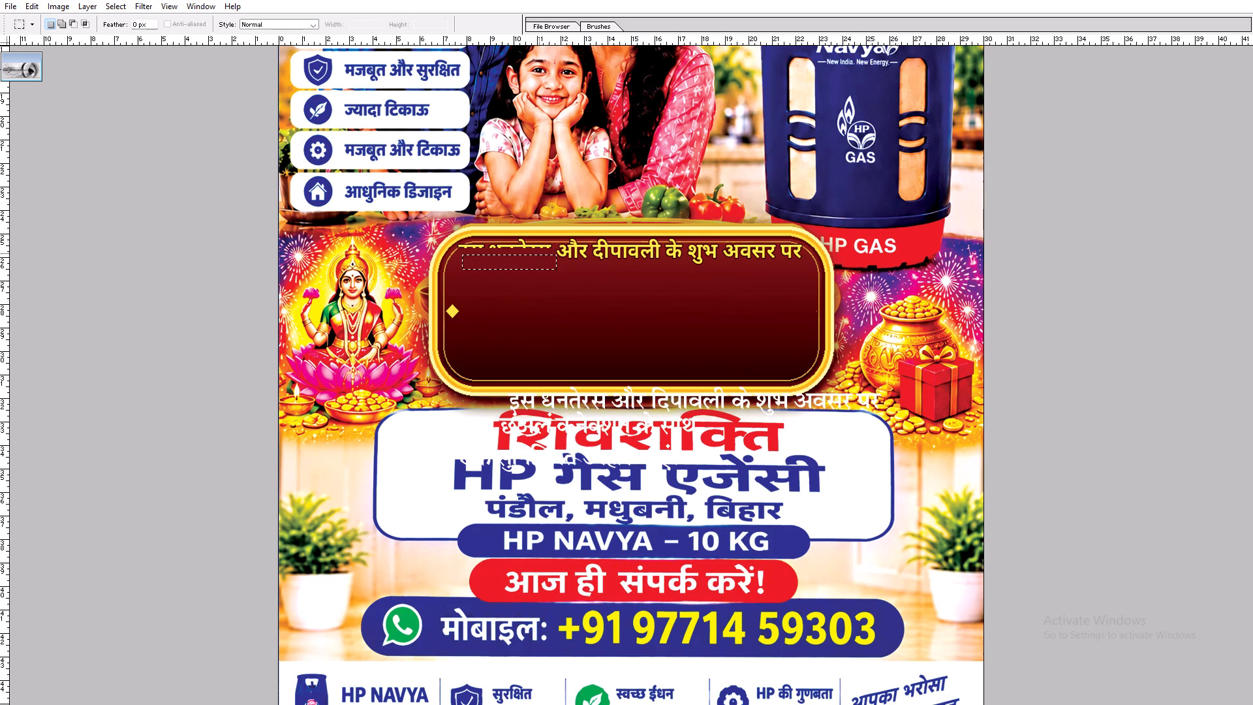
pyautogui.keyDown('ctrl'); pyautogui.click(555, 296); pyautogui.keyUp('ctrl')
pyautogui.hotkey('ctrl', 't')
pyautogui.press('v')
pyautogui.rightClick(553, 285)
pyautogui.click(568, 295)
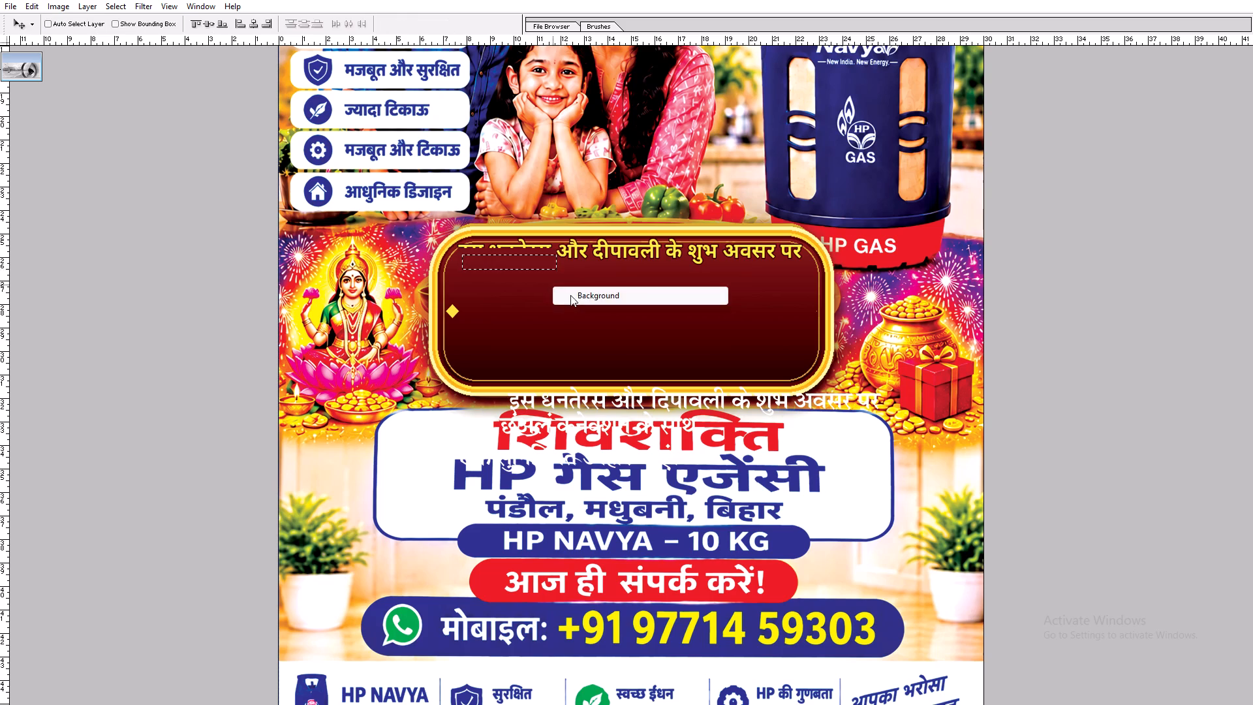
pyautogui.hotkey('ctrl', 't')
pyautogui.moveTo(540, 251); pyautogui.dragTo(536, 240)
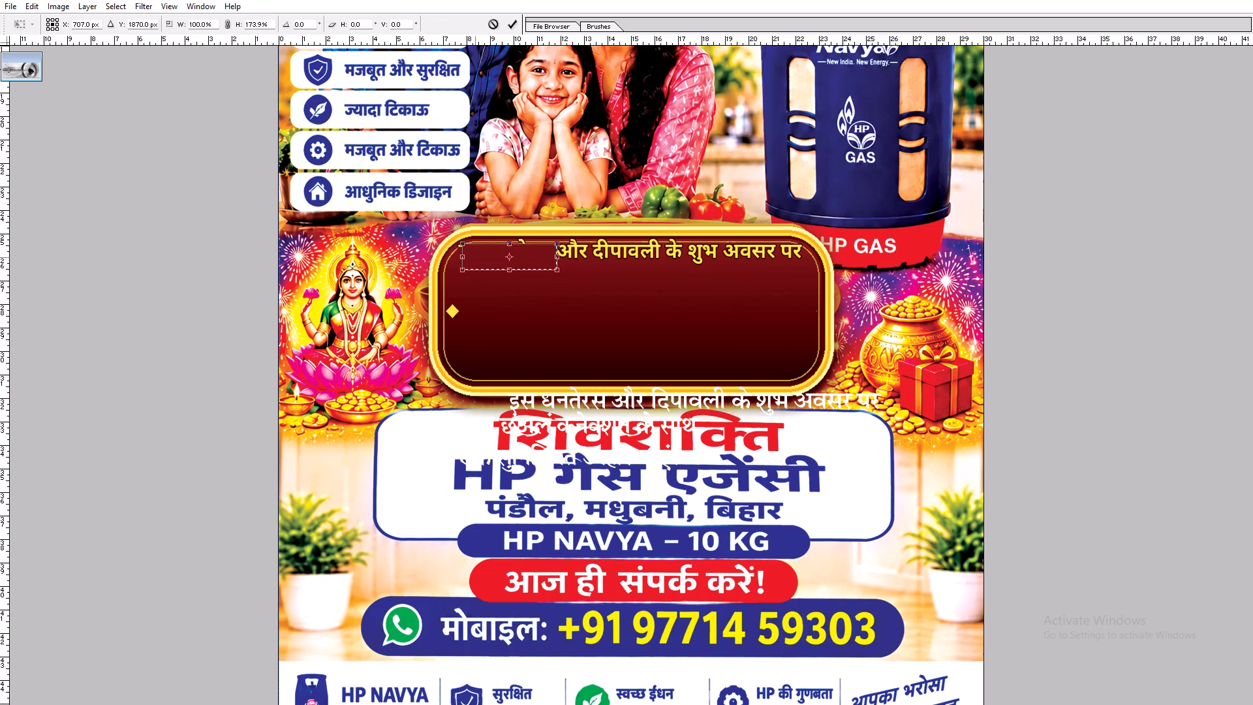
pyautogui.press('Return')
pyautogui.hotkey('ctrl', 'd')
pyautogui.hotkey('ctrl', 'd')
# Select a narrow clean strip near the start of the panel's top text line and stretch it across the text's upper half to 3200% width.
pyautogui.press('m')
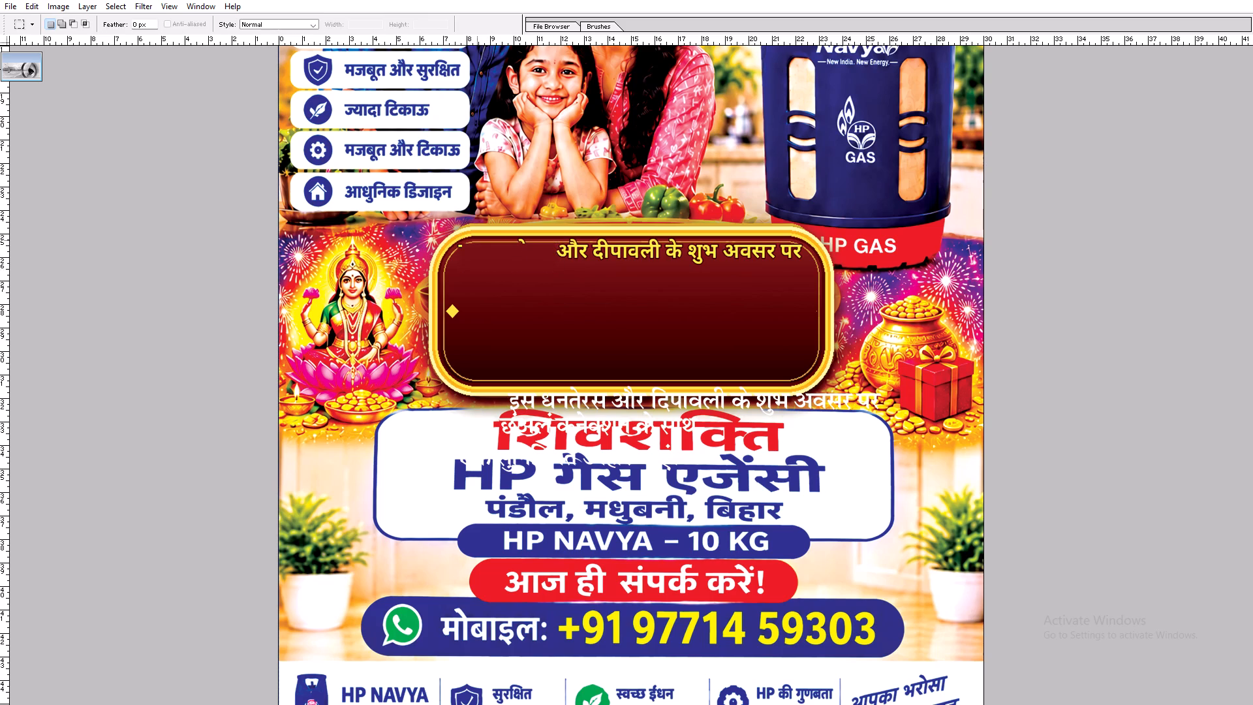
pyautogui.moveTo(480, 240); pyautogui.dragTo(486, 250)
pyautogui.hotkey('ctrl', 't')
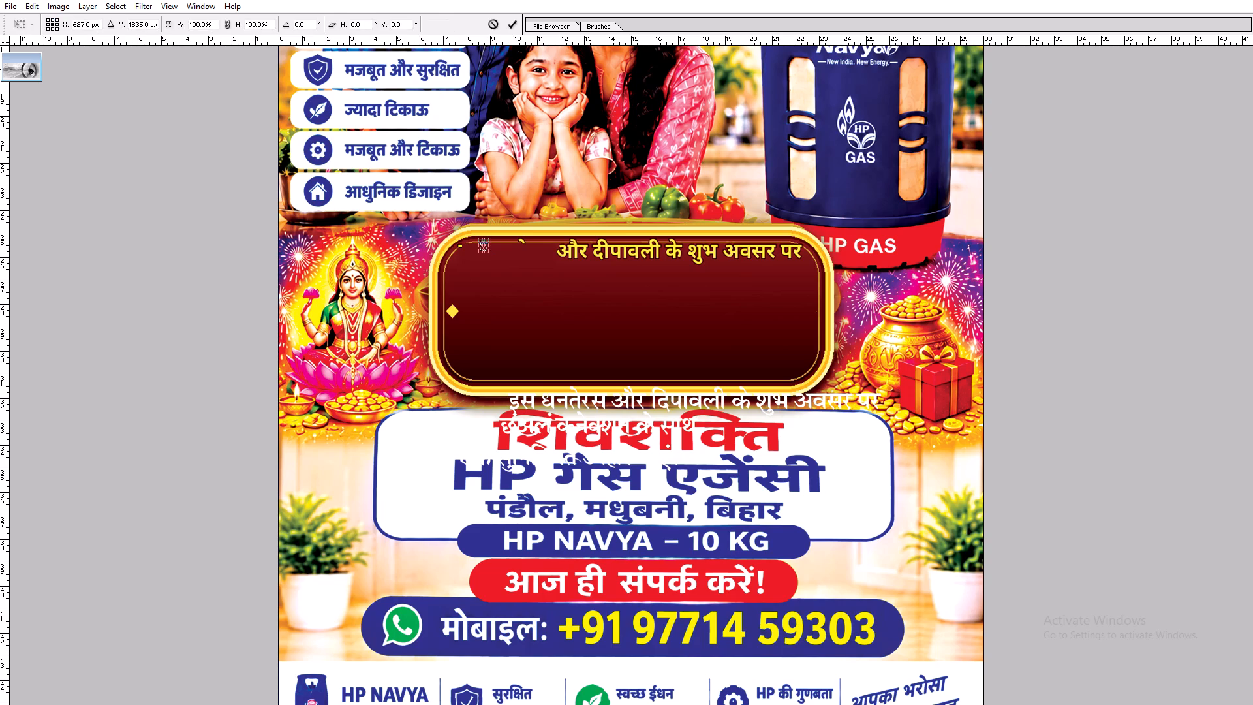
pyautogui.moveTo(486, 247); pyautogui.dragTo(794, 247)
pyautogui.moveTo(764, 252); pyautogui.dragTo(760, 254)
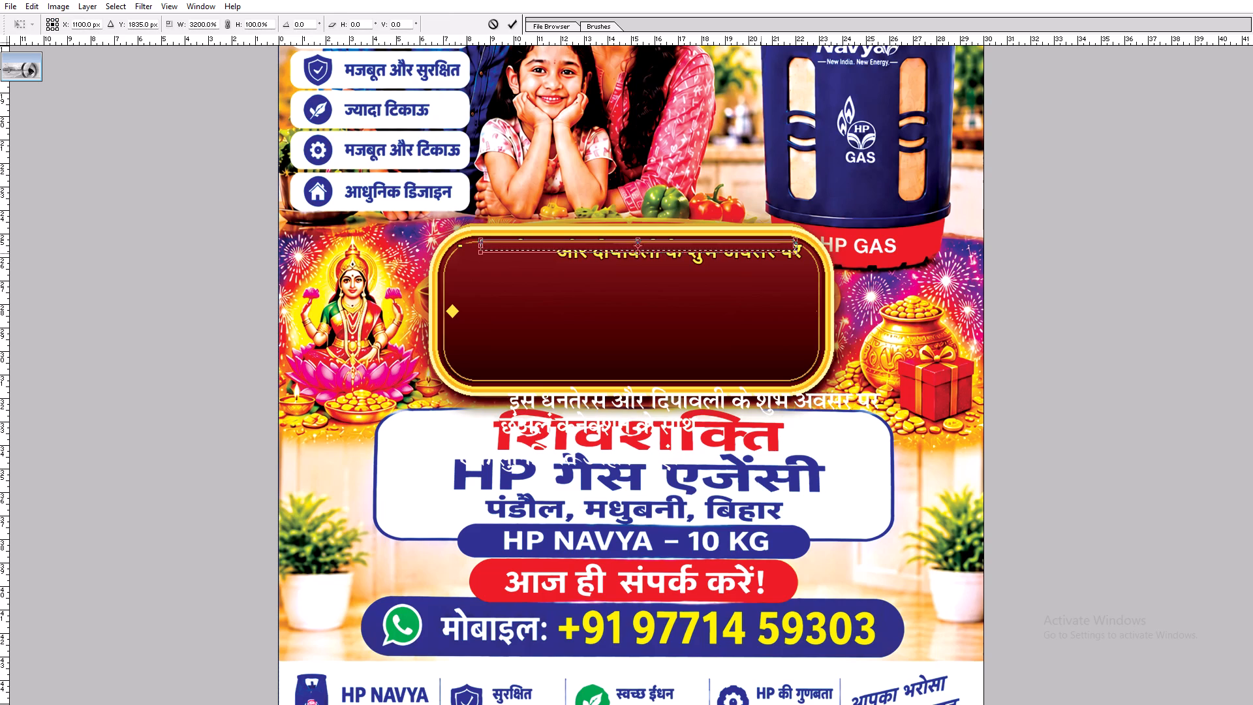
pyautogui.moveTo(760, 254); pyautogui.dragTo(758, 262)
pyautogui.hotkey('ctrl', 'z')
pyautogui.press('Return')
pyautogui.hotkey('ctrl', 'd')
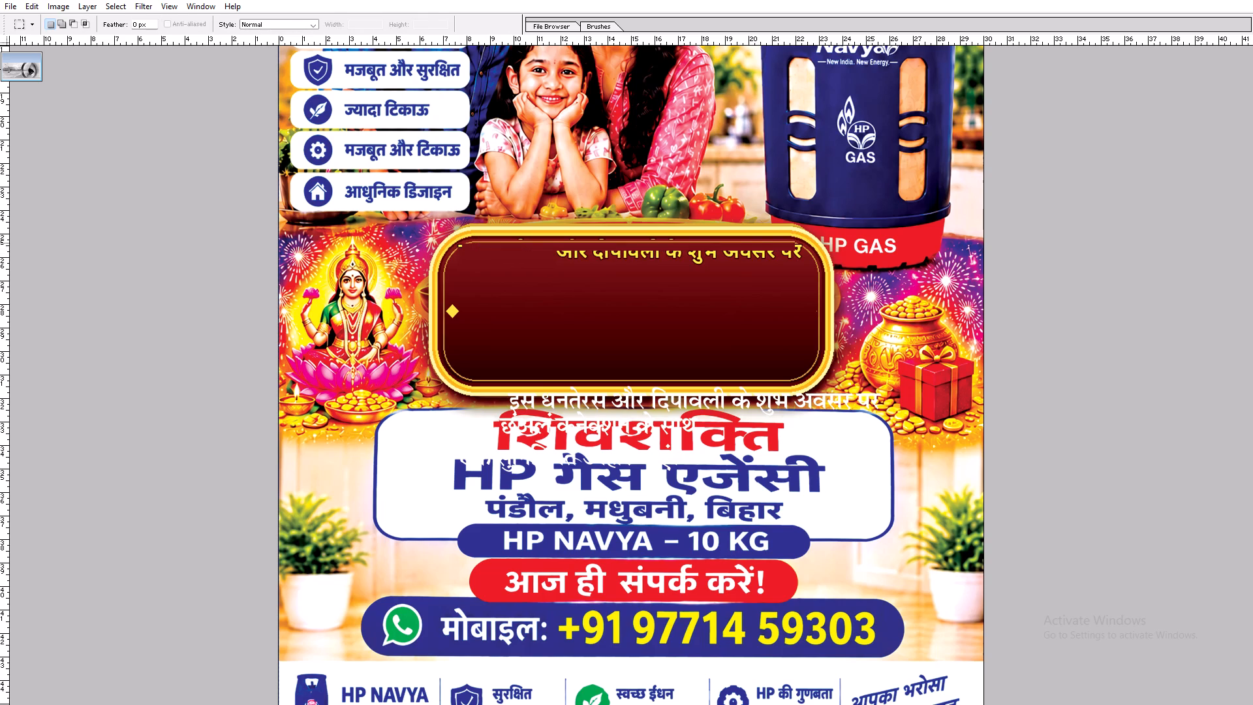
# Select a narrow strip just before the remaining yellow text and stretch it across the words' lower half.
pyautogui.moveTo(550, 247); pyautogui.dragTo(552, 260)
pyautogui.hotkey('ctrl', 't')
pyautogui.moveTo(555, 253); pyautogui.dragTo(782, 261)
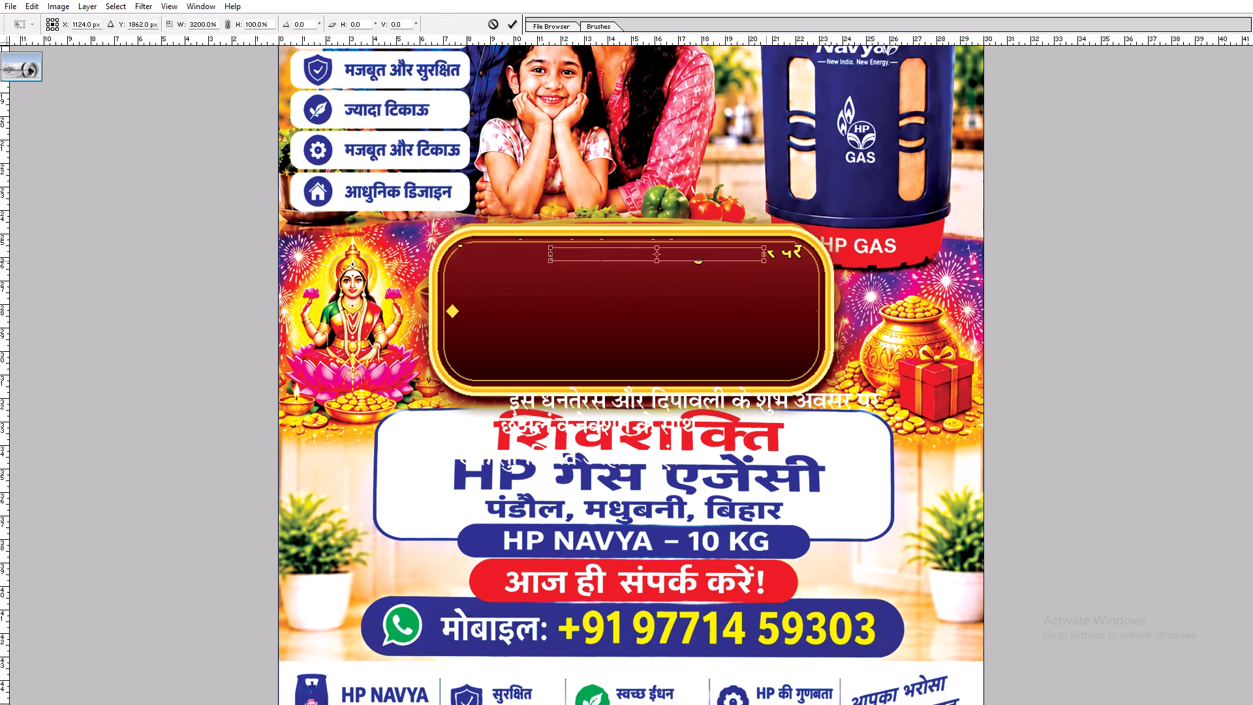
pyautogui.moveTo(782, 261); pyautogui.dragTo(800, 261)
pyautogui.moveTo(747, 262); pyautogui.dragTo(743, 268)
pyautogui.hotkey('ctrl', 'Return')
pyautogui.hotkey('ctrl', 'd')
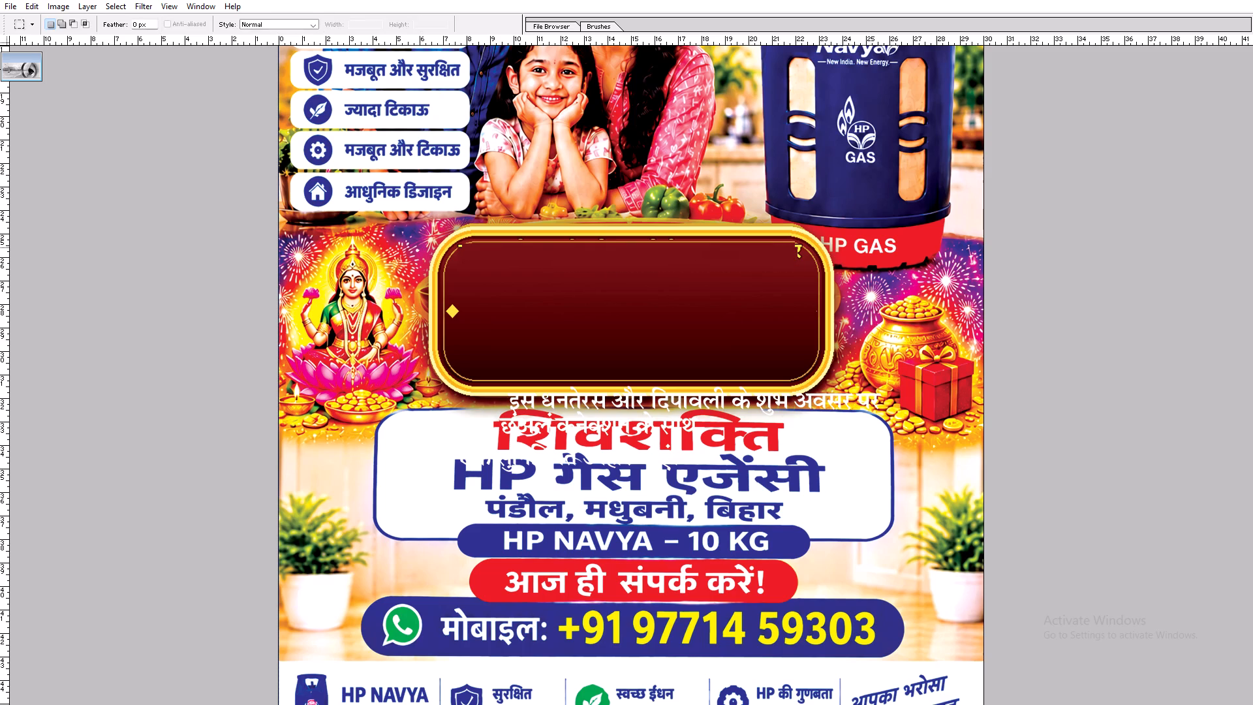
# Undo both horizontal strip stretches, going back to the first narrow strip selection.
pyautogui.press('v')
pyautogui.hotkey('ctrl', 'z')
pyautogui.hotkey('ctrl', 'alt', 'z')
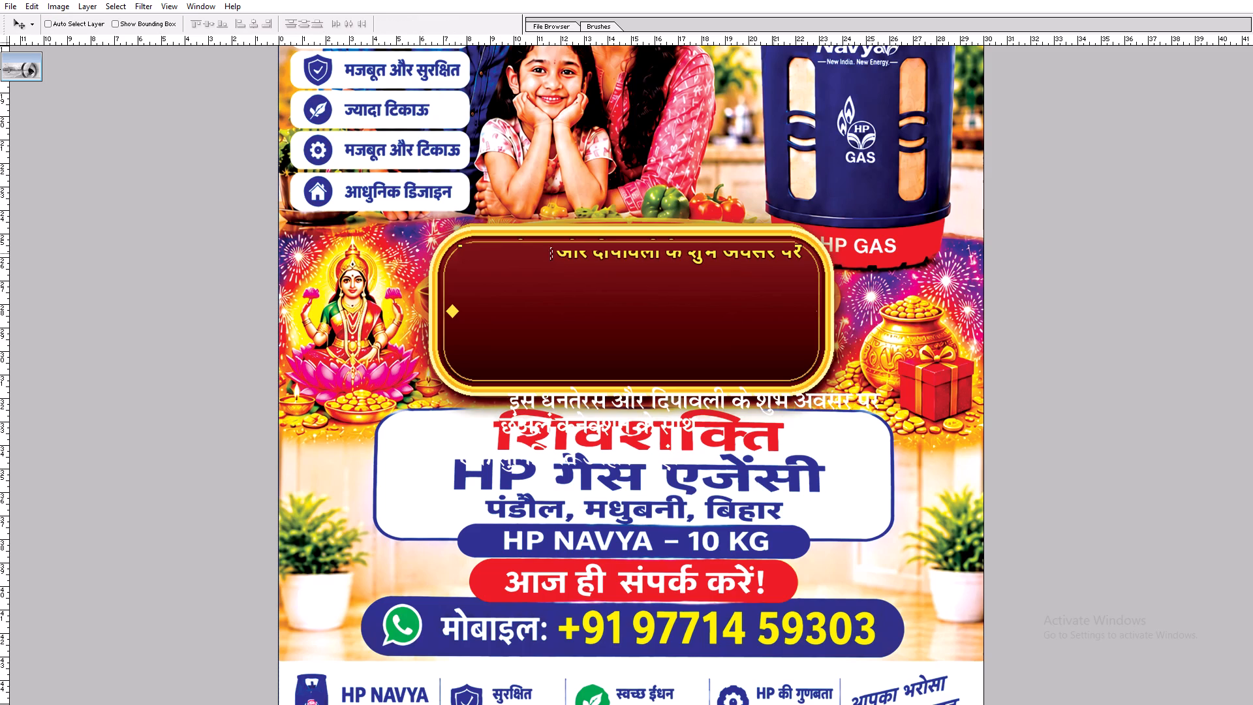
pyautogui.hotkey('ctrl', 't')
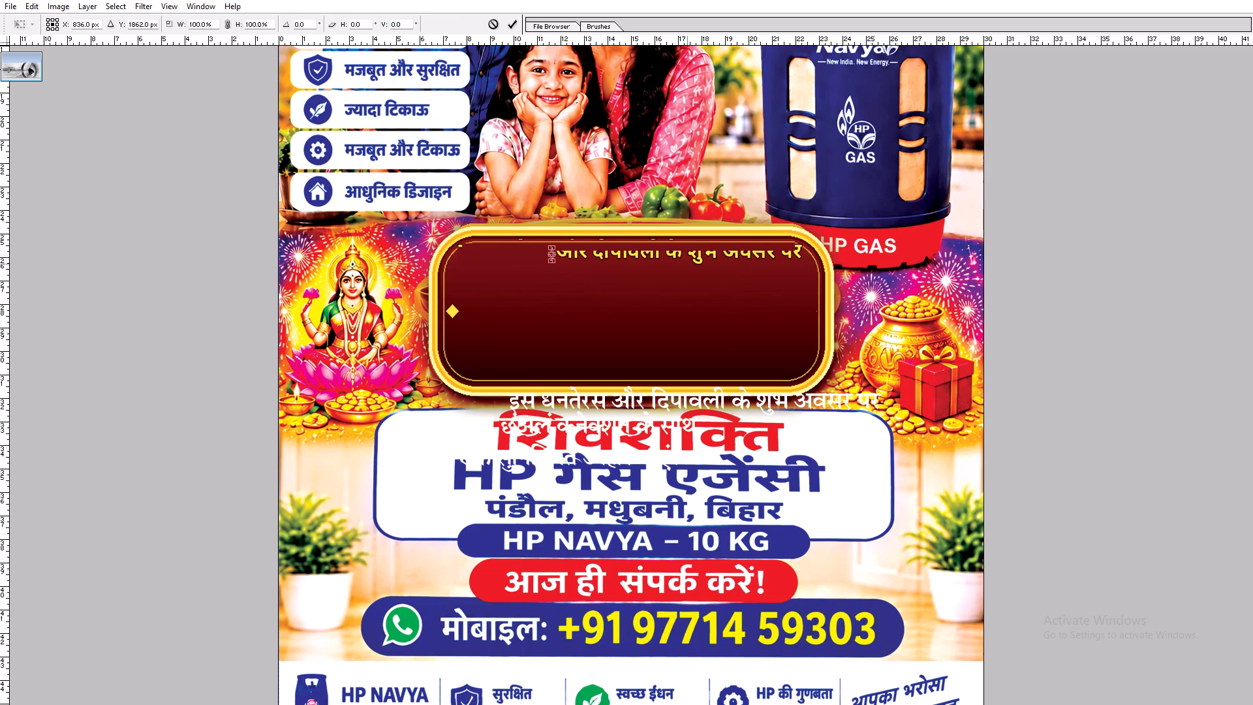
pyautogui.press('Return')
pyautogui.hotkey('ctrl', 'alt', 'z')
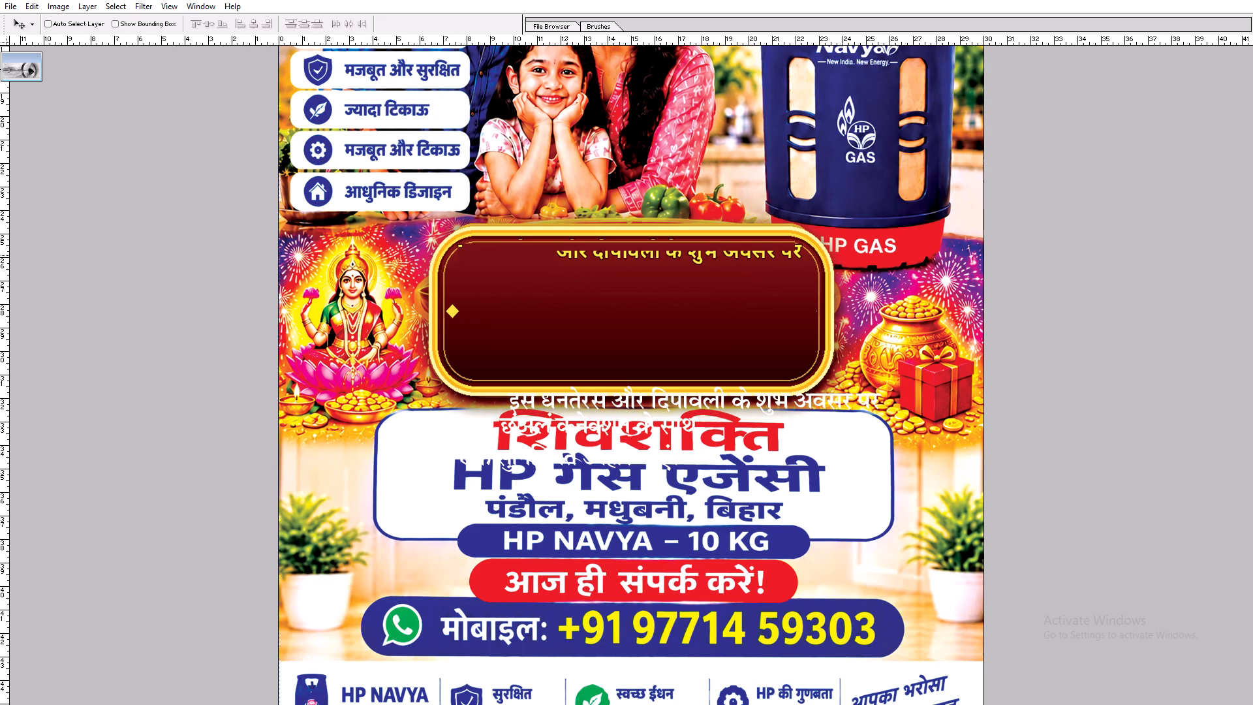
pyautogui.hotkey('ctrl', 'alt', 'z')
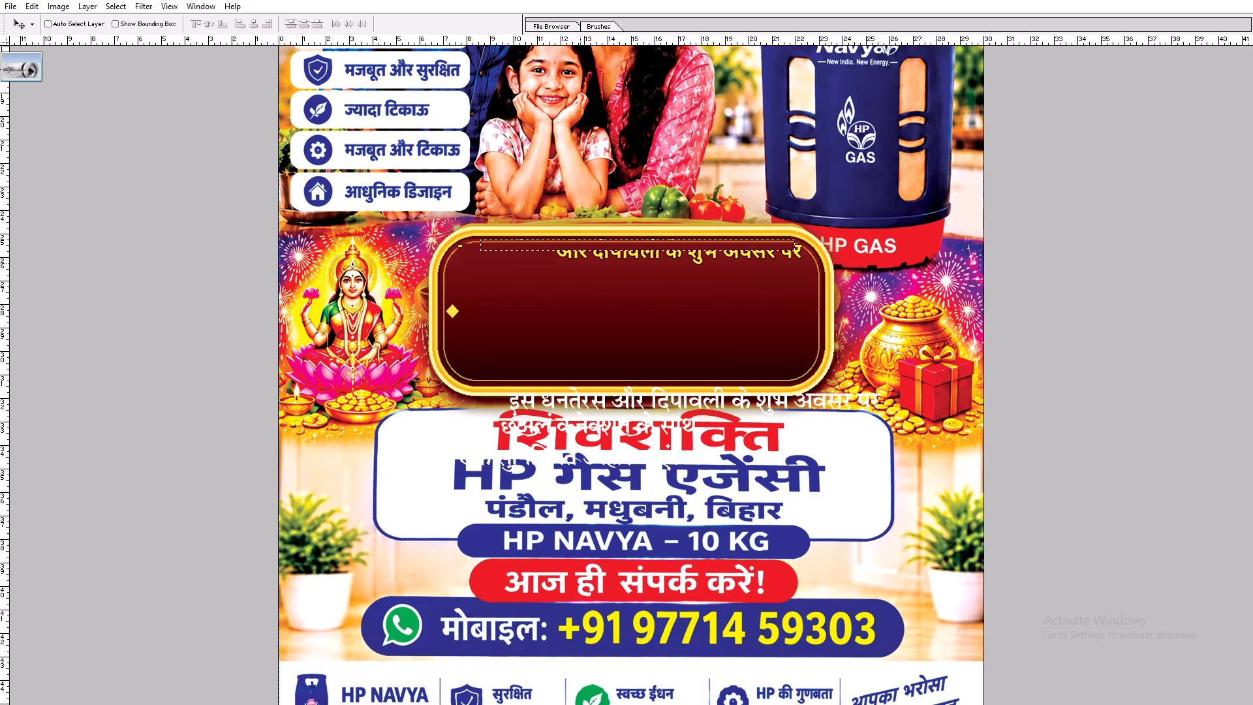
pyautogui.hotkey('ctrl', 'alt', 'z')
# Stretch the narrow maroon strip across the upper half of the yellow text to 3200% width, stopping before the last word पर.
pyautogui.hotkey('ctrl', 't')
pyautogui.moveTo(489, 246); pyautogui.dragTo(664, 249)
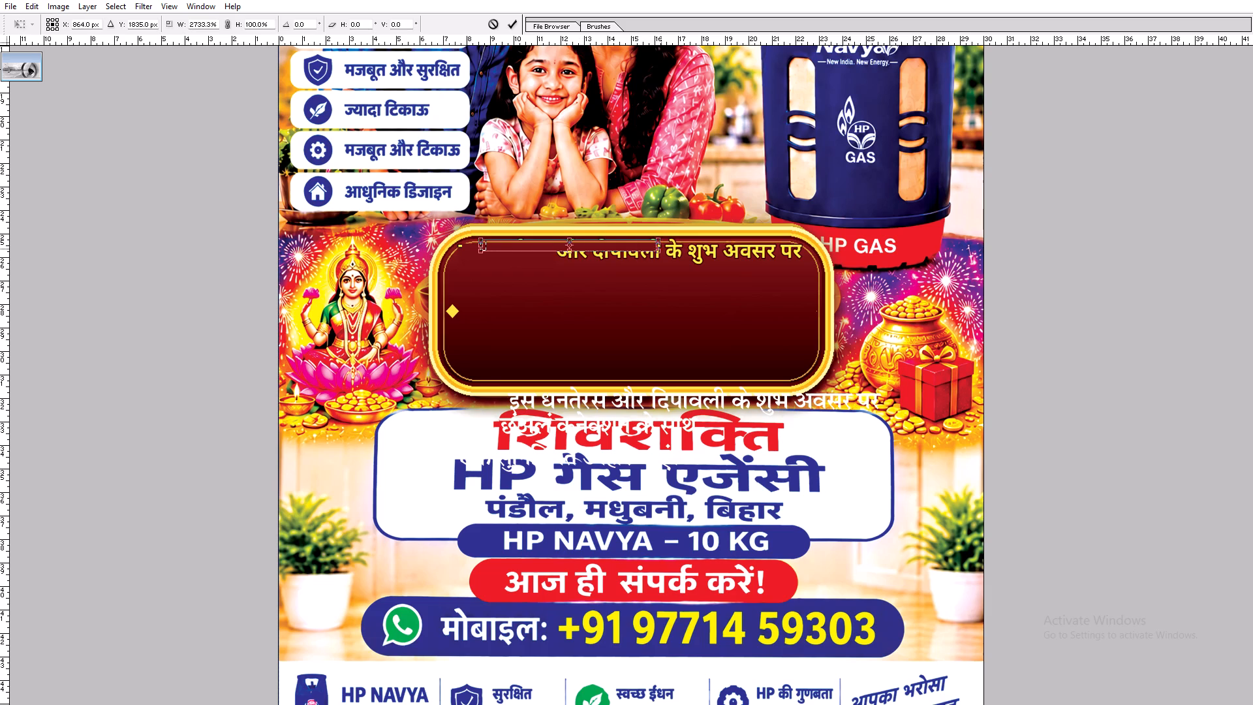
pyautogui.moveTo(664, 249); pyautogui.dragTo(777, 253)
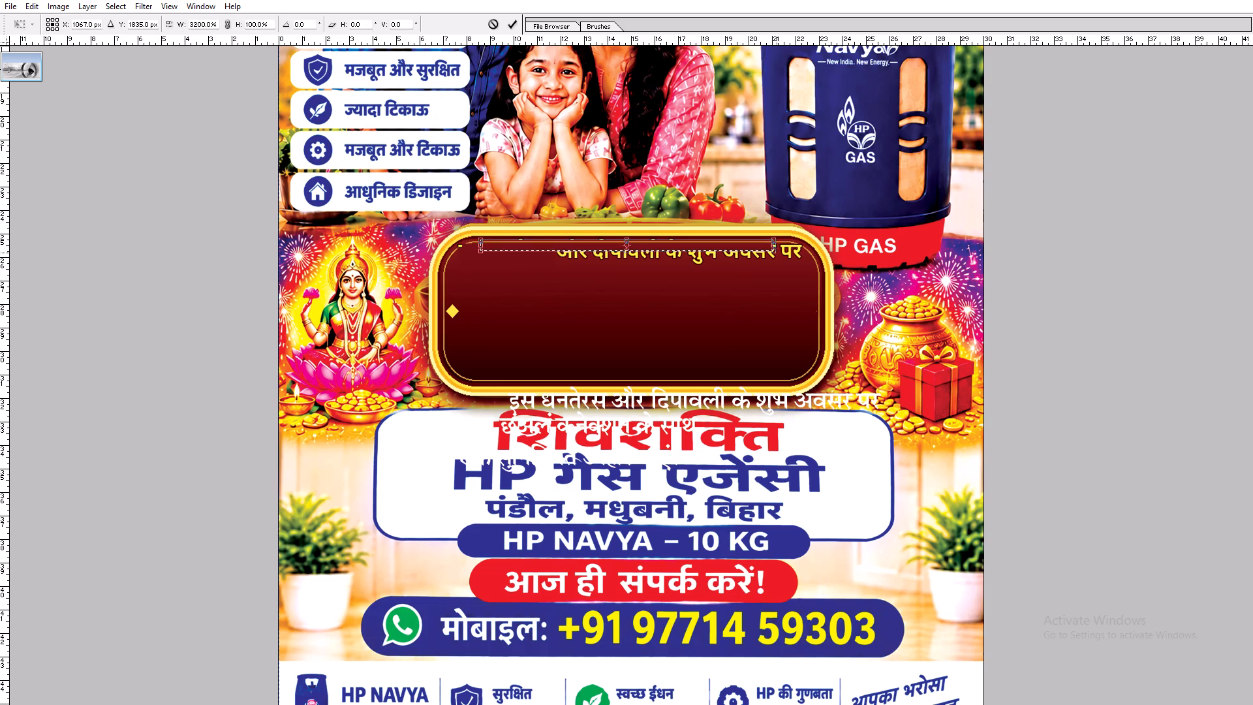
pyautogui.hotkey('ctrl', 'Return')
pyautogui.hotkey('ctrl', 'd')
# Select a wide clean strip below the yellow text line and stretch it upward to just beneath the letters.
pyautogui.press('m')
pyautogui.moveTo(546, 260); pyautogui.dragTo(596, 269)
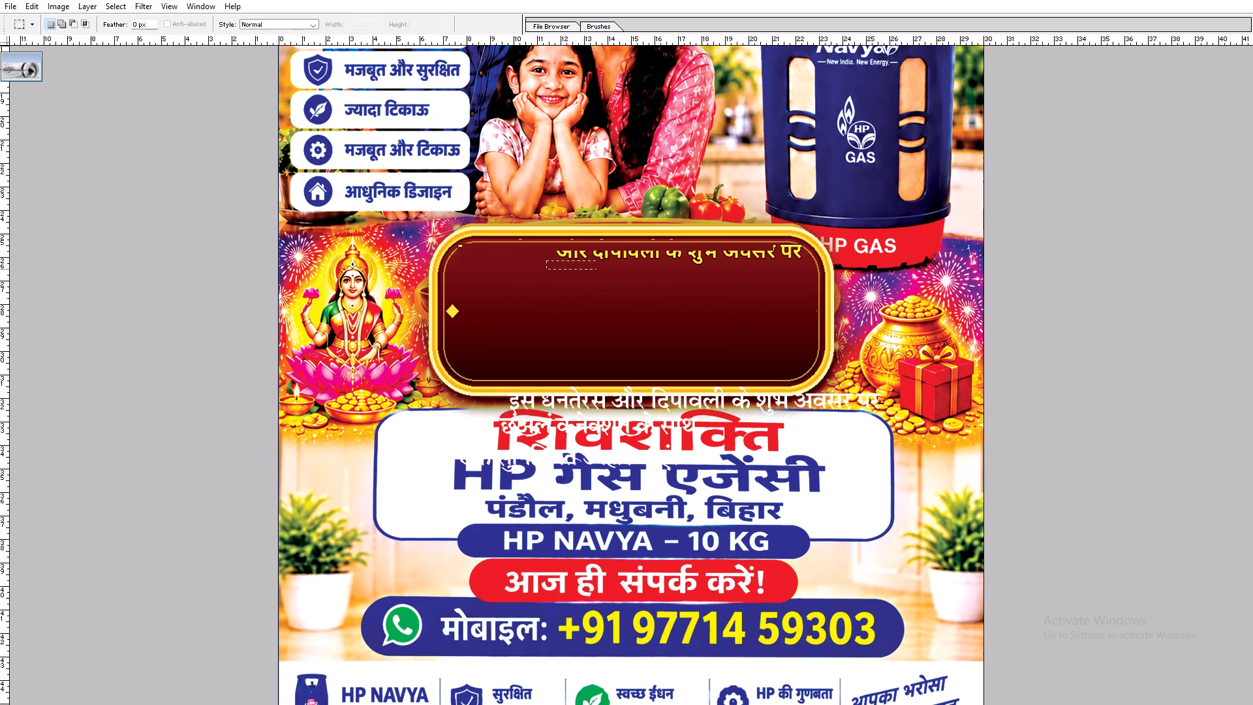
pyautogui.moveTo(596, 269); pyautogui.dragTo(790, 270)
pyautogui.hotkey('ctrl', 'd')
pyautogui.moveTo(542, 273); pyautogui.dragTo(799, 282)
pyautogui.moveTo(799, 282); pyautogui.dragTo(811, 281)
pyautogui.hotkey('ctrl', 't')
pyautogui.moveTo(764, 275); pyautogui.dragTo(754, 260)
pyautogui.press('Return')
pyautogui.hotkey('ctrl', 'd')
# Select the thin clean strip directly under the yellow text and stretch it upward to 333.3% height over the letters' lower half.
pyautogui.moveTo(557, 264); pyautogui.dragTo(760, 269)
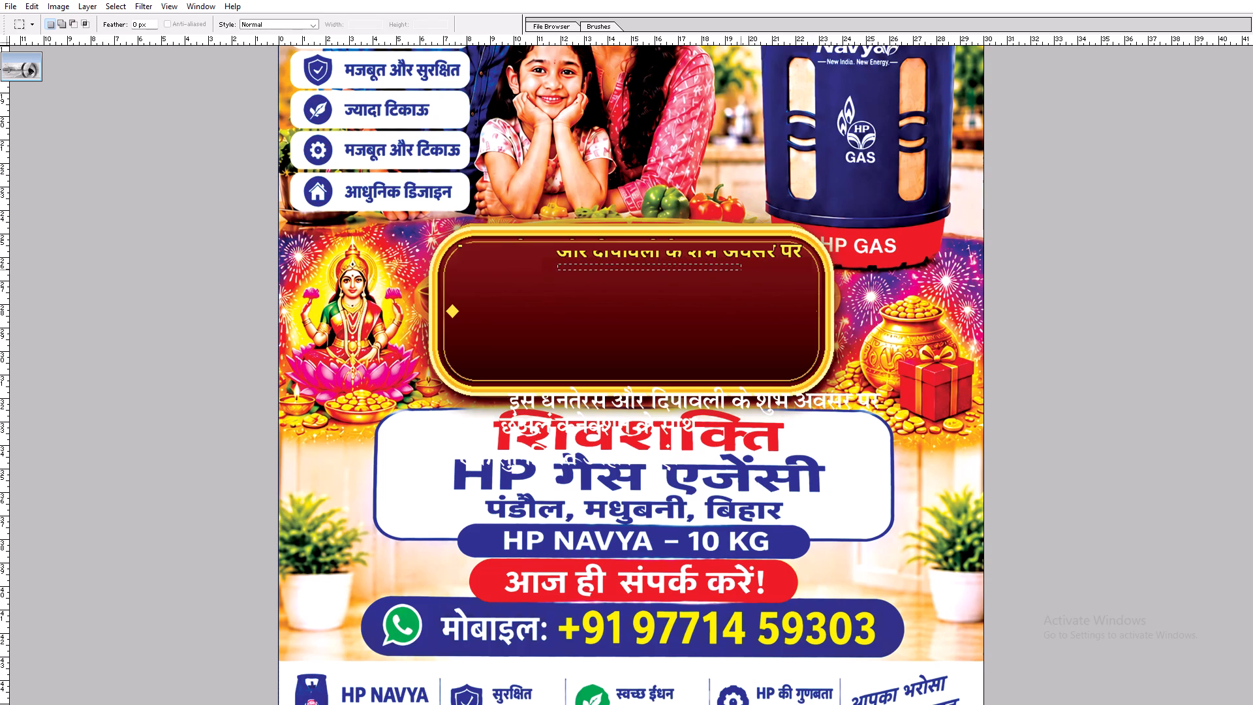
pyautogui.moveTo(760, 269); pyautogui.dragTo(803, 269)
pyautogui.hotkey('ctrl', 't')
pyautogui.moveTo(763, 264); pyautogui.dragTo(755, 251)
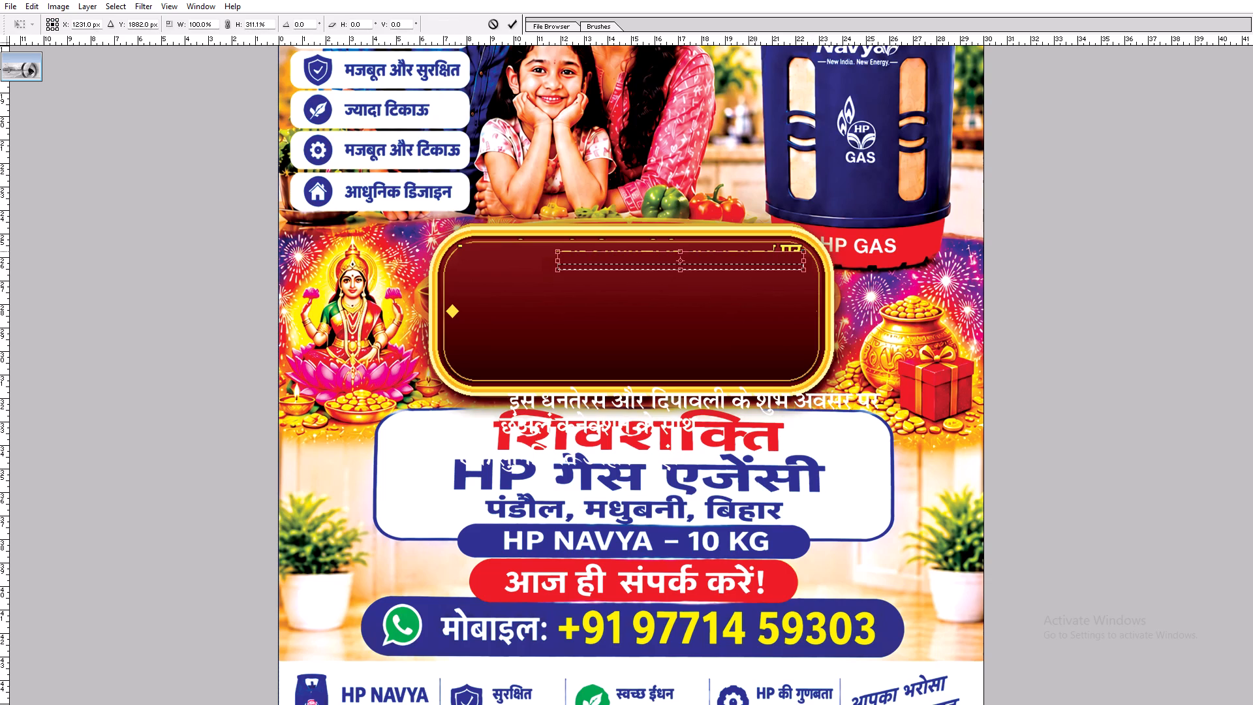
pyautogui.moveTo(755, 251); pyautogui.dragTo(749, 250)
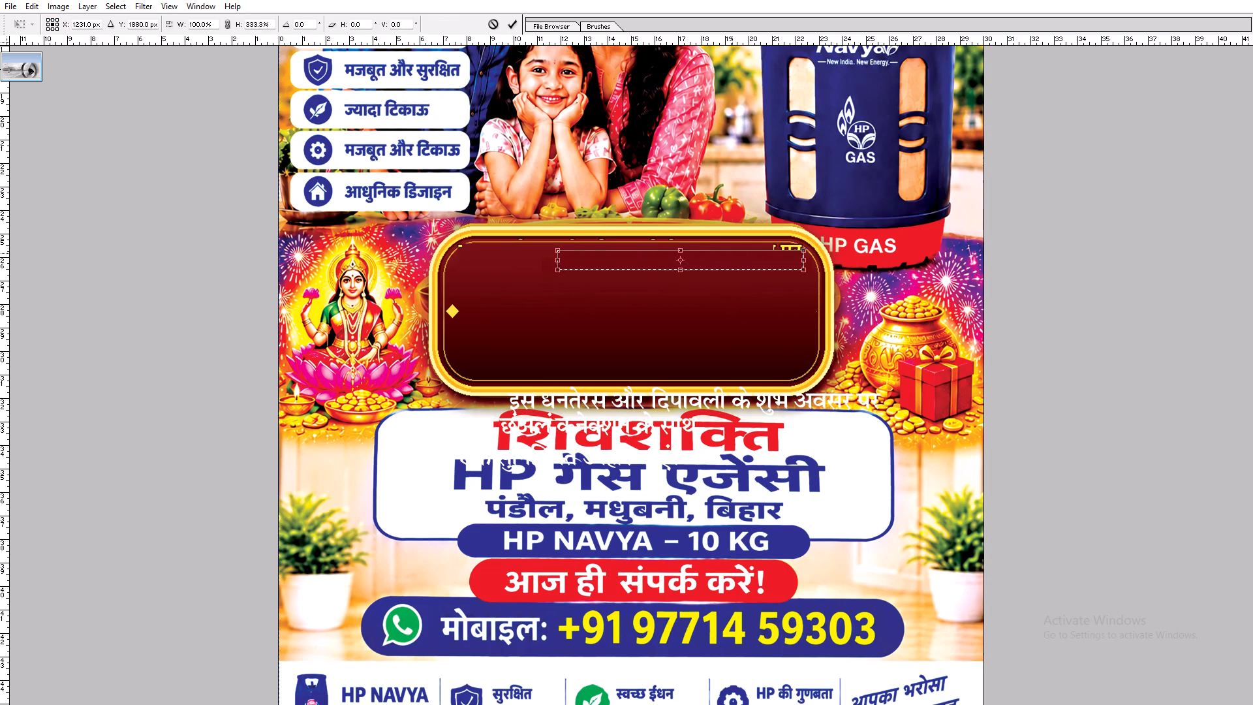
pyautogui.press('Return')
pyautogui.hotkey('ctrl', 'd')
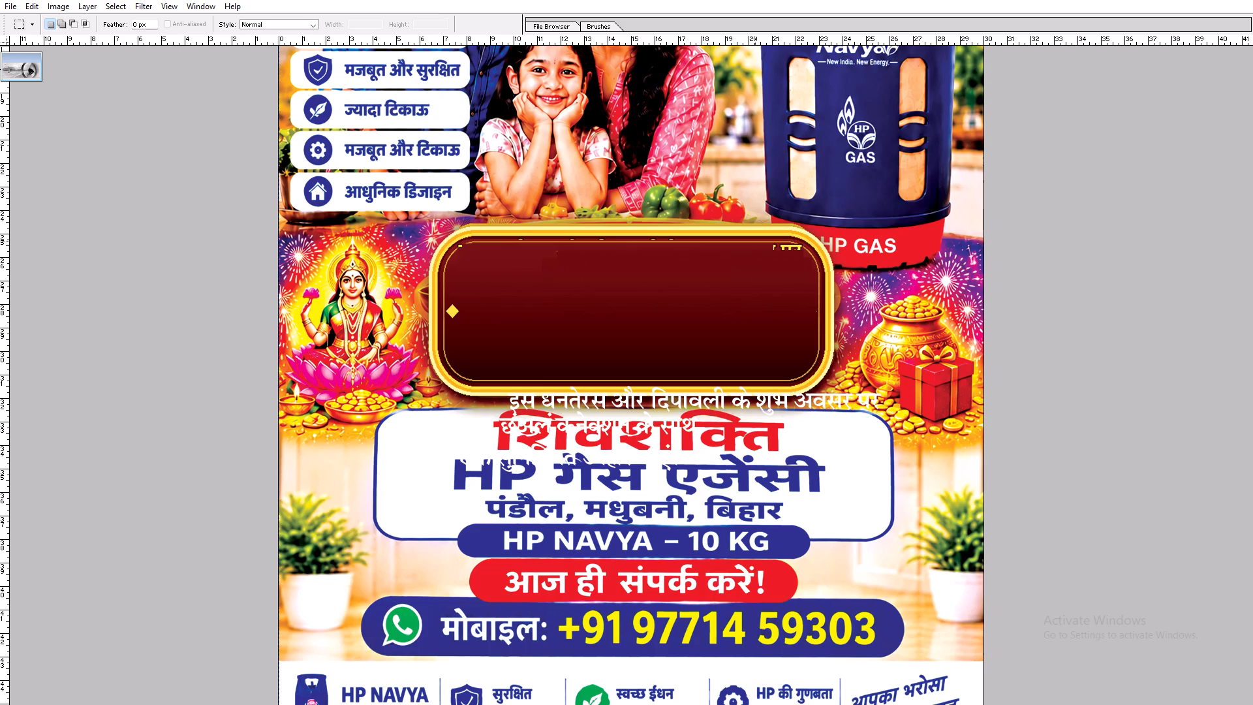
# Select the clean maroon strip just before the leftover yellow पर and stretch it sideways to 671.4% width over its first part.
pyautogui.moveTo(761, 242); pyautogui.dragTo(765, 255)
pyautogui.hotkey('ctrl', 't')
pyautogui.moveTo(766, 248); pyautogui.dragTo(792, 245)
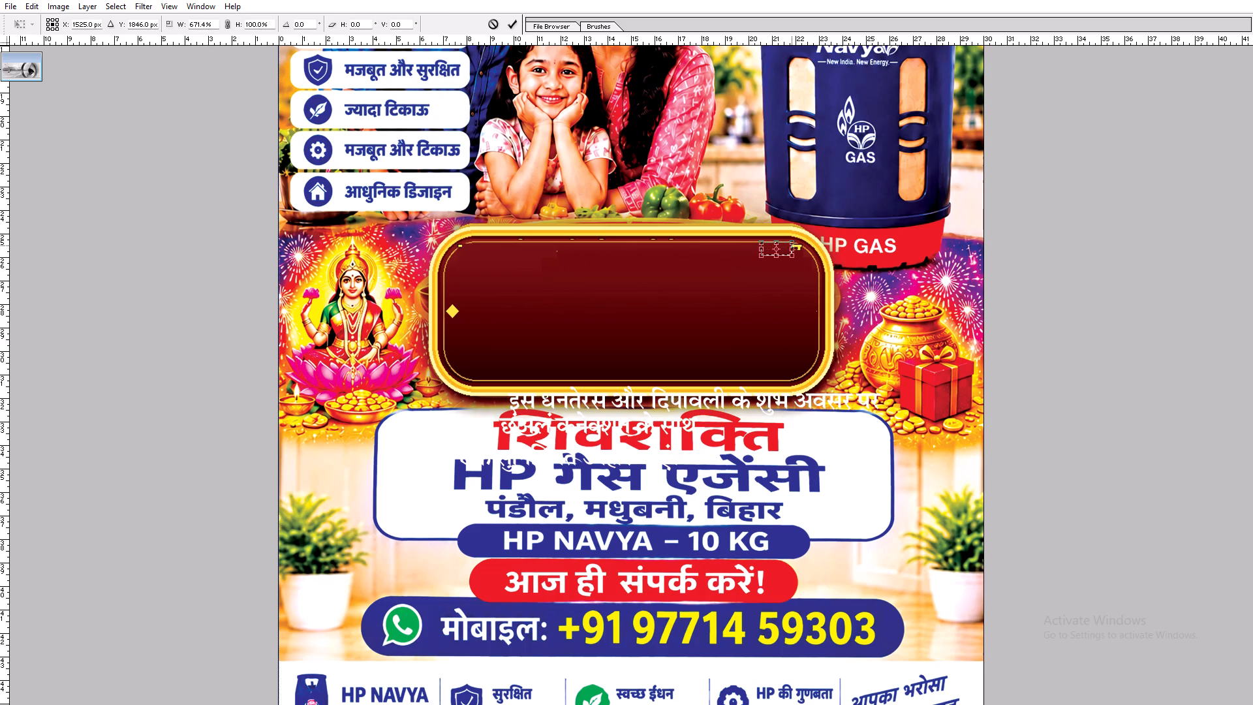
pyautogui.press('Return')
pyautogui.hotkey('ctrl', 'd')
# Select the clean maroon patch beneath the last yellow remnant of पर and stretch it upward to about 200% height over the remnant.
pyautogui.moveTo(793, 253); pyautogui.dragTo(795, 253)
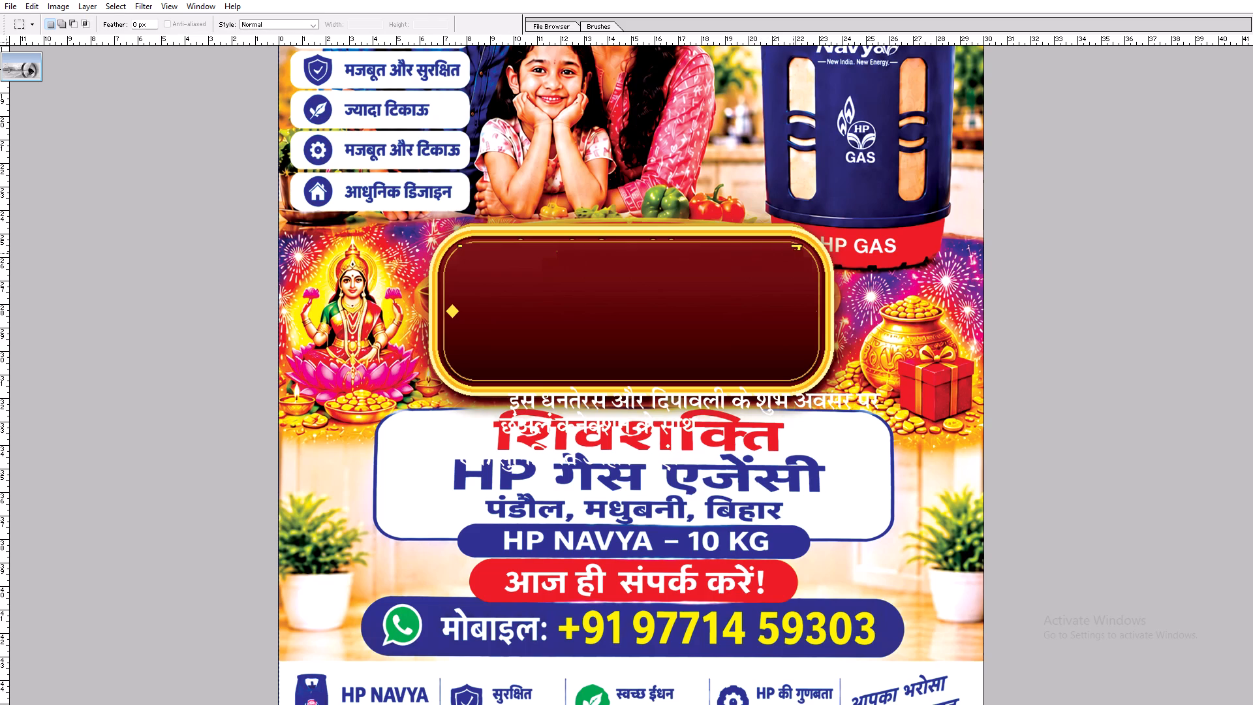
pyautogui.moveTo(795, 253); pyautogui.dragTo(805, 258)
pyautogui.hotkey('ctrl', 't')
pyautogui.moveTo(801, 251); pyautogui.dragTo(796, 245)
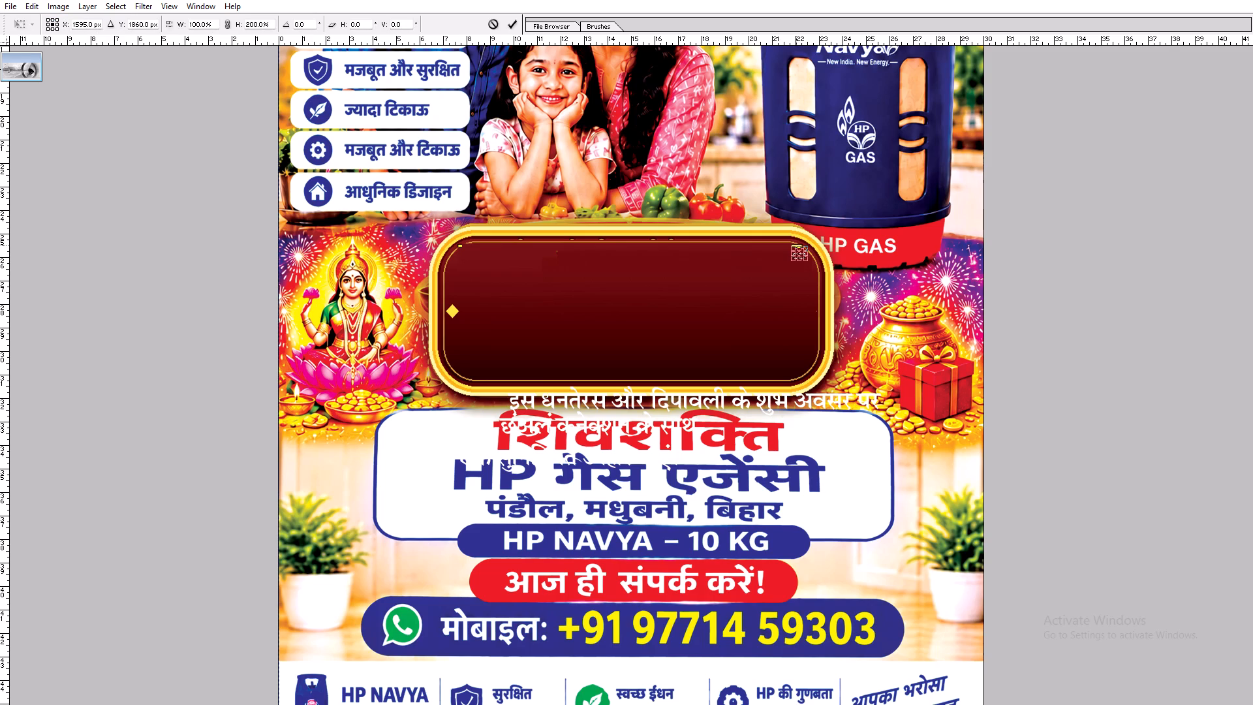
pyautogui.moveTo(796, 245); pyautogui.dragTo(795, 245)
pyautogui.press('Return')
pyautogui.hotkey('ctrl', 'd')
# Move all the white retyped Hindi lines up onto the maroon panel.
pyautogui.press('v')
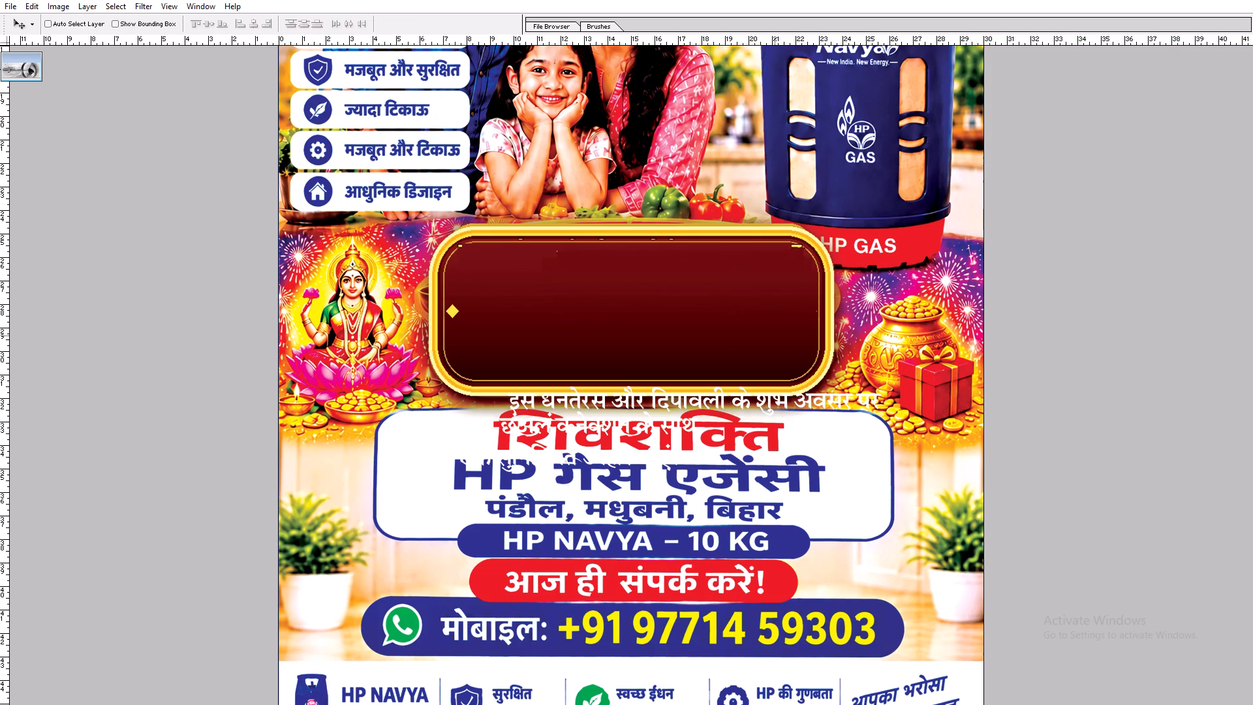
pyautogui.keyDown('ctrl'); pyautogui.click(741, 401); pyautogui.keyUp('ctrl')
pyautogui.moveTo(741, 398); pyautogui.dragTo(717, 305)
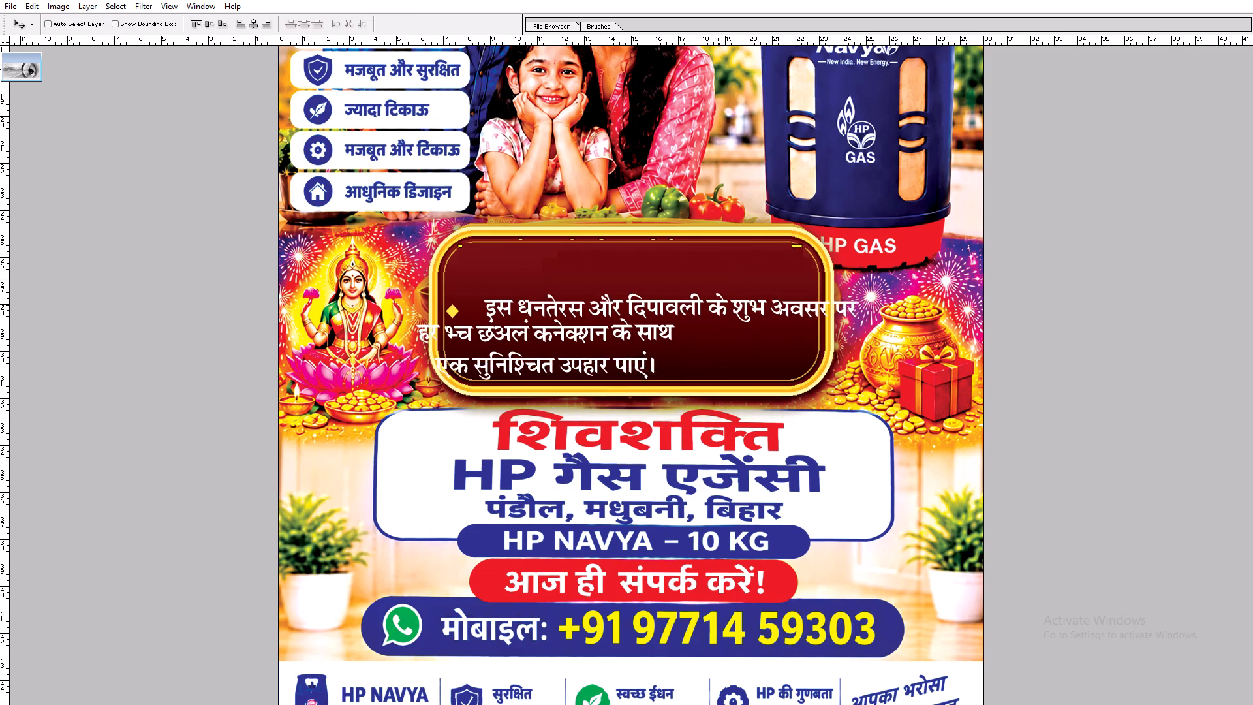
pyautogui.moveTo(717, 305); pyautogui.dragTo(730, 276)
# Move the line इस धनतेरस और दिपावली के शुभ अवसर पर alone to the top of the maroon panel.
pyautogui.press('v')
pyautogui.keyDown('ctrl'); pyautogui.keyDown('shift'); pyautogui.rightClick(705, 277); pyautogui.keyUp('shift'); pyautogui.keyUp('ctrl')
pyautogui.keyDown('ctrl'); pyautogui.keyDown('shift'); pyautogui.click(711, 281); pyautogui.keyUp('shift'); pyautogui.keyUp('ctrl')
pyautogui.moveTo(722, 279); pyautogui.dragTo(715, 276)
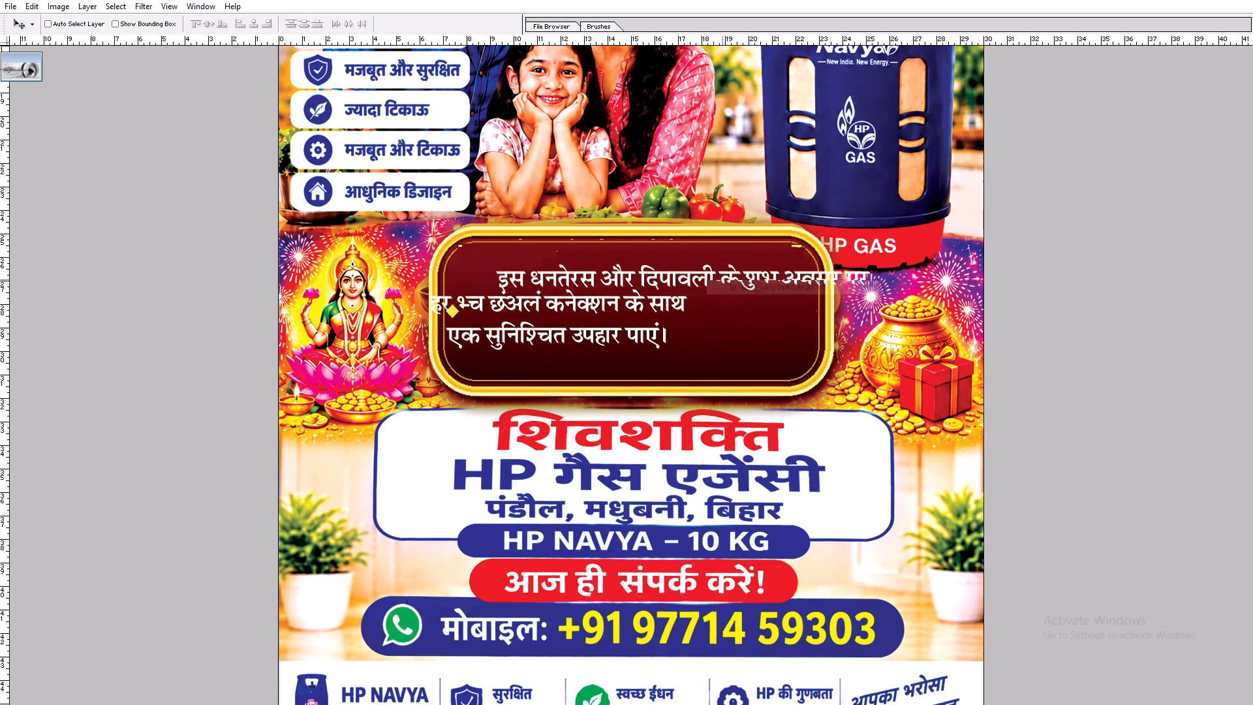
pyautogui.moveTo(715, 276); pyautogui.dragTo(688, 262)
# Scale down and nudge the first Hindi line so it fits between the maroon panel's inner borders.
pyautogui.hotkey('ctrl', 't')
pyautogui.keyDown('shift'); pyautogui.moveTo(835, 251); pyautogui.dragTo(820, 252); pyautogui.keyUp('shift')
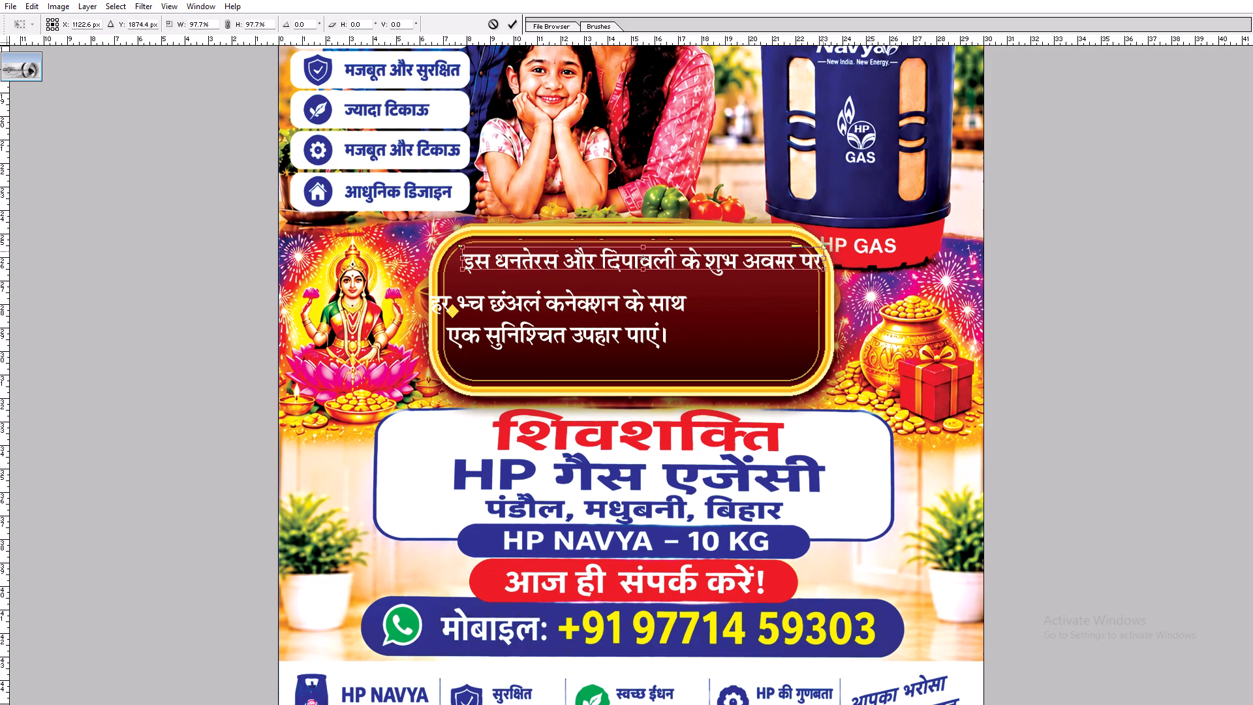
pyautogui.keyDown('shift'); pyautogui.moveTo(820, 252); pyautogui.dragTo(819, 252); pyautogui.keyUp('shift')
pyautogui.keyDown('shift'); pyautogui.moveTo(818, 246); pyautogui.dragTo(797, 250); pyautogui.keyUp('shift')
pyautogui.press('Return')
pyautogui.hotkey('ctrl', 't')
pyautogui.keyDown('shift'); pyautogui.click(736, 244); pyautogui.keyUp('shift')
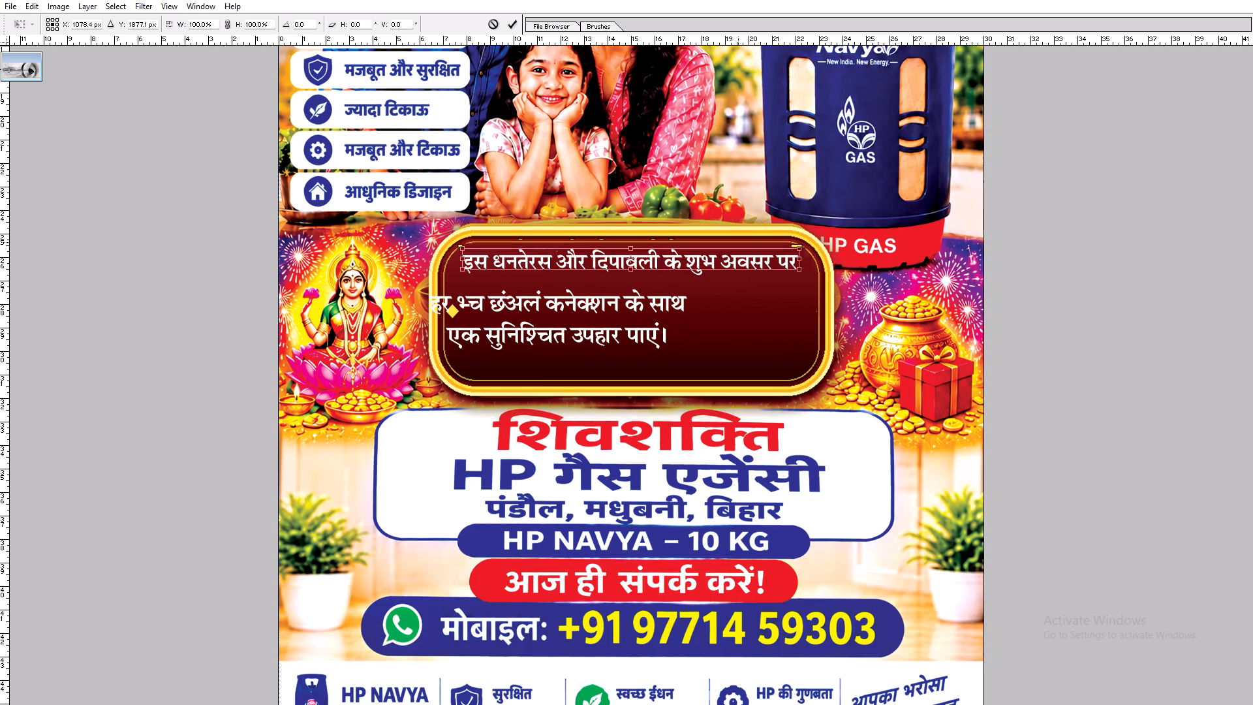
pyautogui.press('Return')
pyautogui.press('v')
pyautogui.click(715, 264)
pyautogui.hotkey('ctrl', 't')
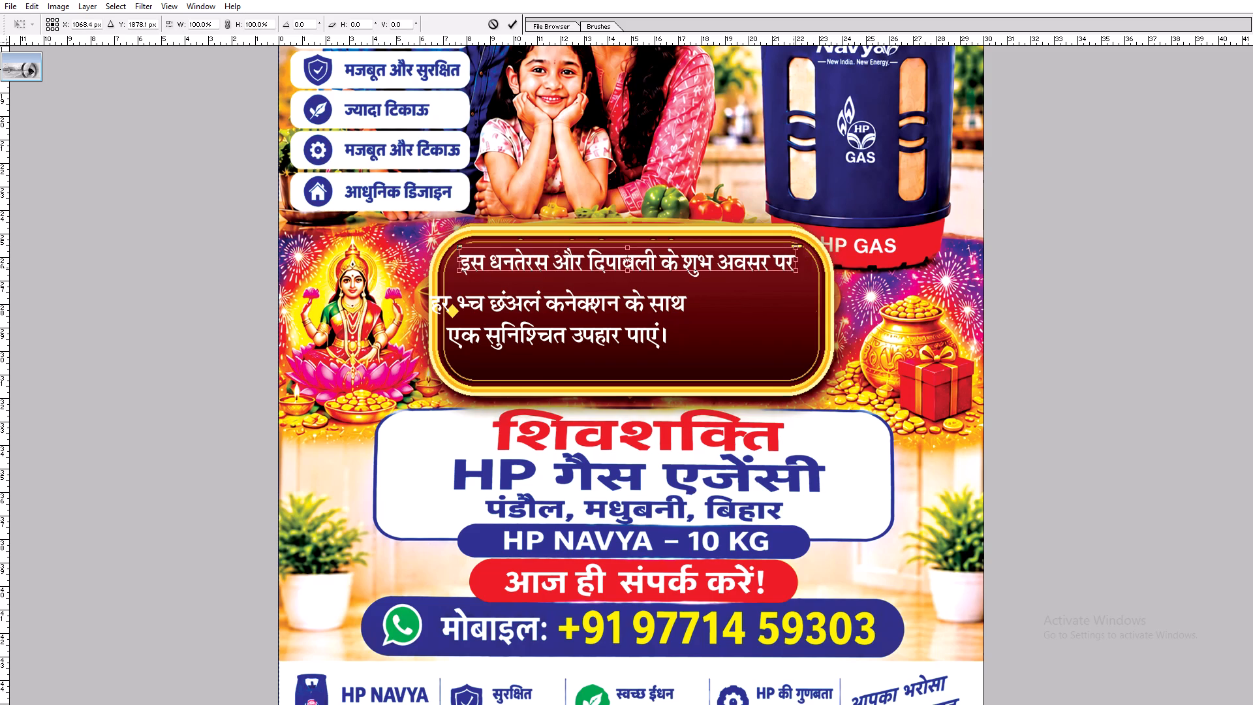
pyautogui.keyDown('shift'); pyautogui.moveTo(794, 268); pyautogui.dragTo(801, 268); pyautogui.keyUp('shift')
pyautogui.hotkey('shift', 'Return')
# Add a yellow Color Overlay at 100% opacity to the first Hindi line.
pyautogui.hotkey('alt', 'l')
pyautogui.hotkey('alt', 'y')
pyautogui.press('n')
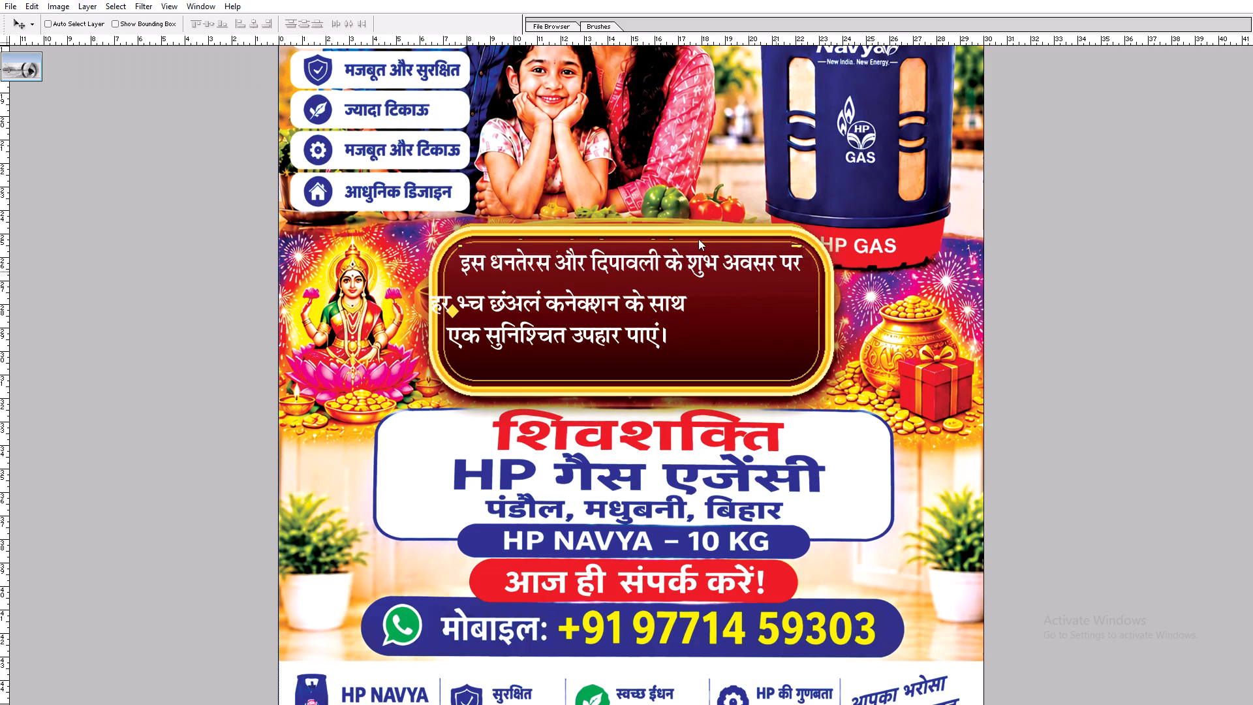
pyautogui.tripleClick(559, 559)
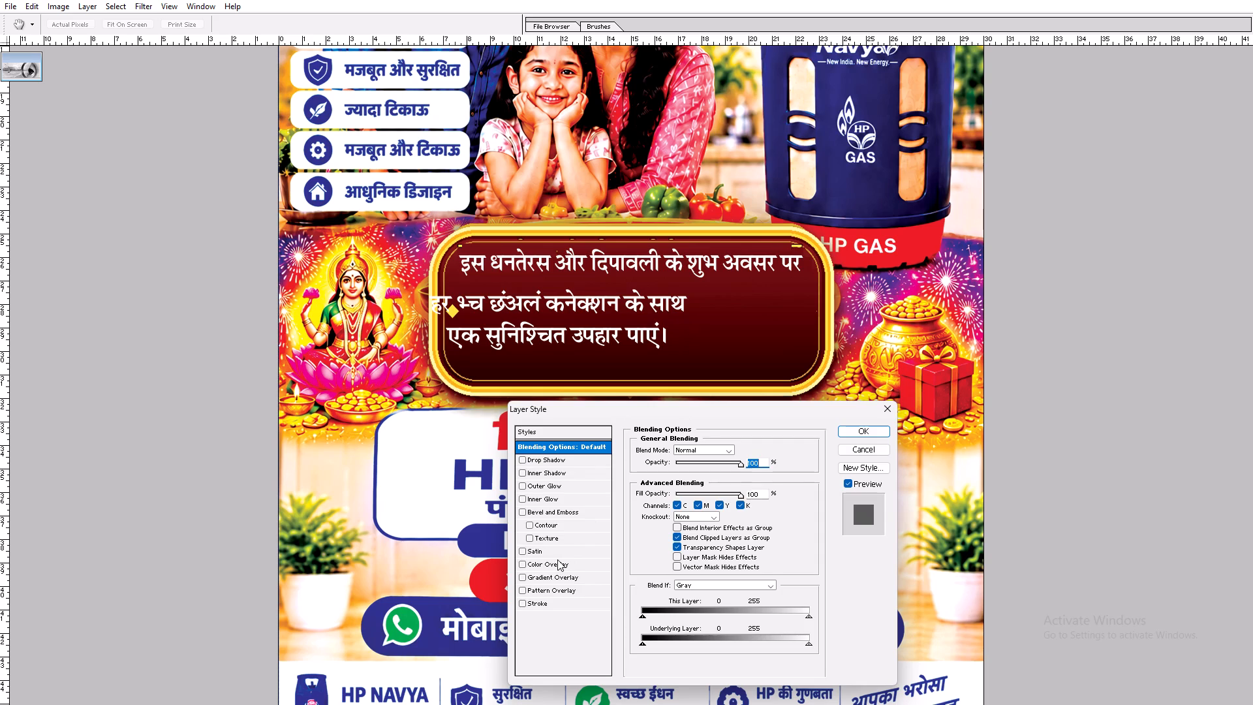
pyautogui.click(742, 446)
pyautogui.press('Tab')
pyautogui.press('0')
pyautogui.press('Return')
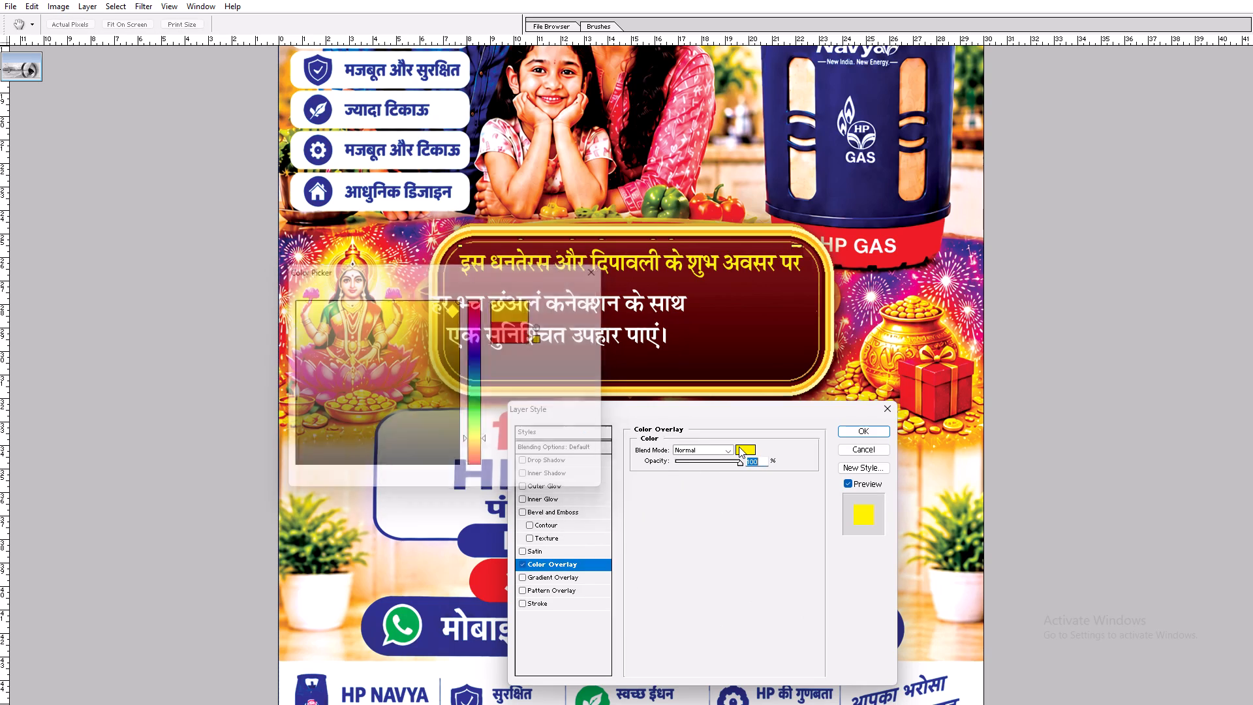
# Add a Drop Shadow to the first Hindi line with 100% opacity, size 0 px and a shortened distance.
pyautogui.click(572, 460)
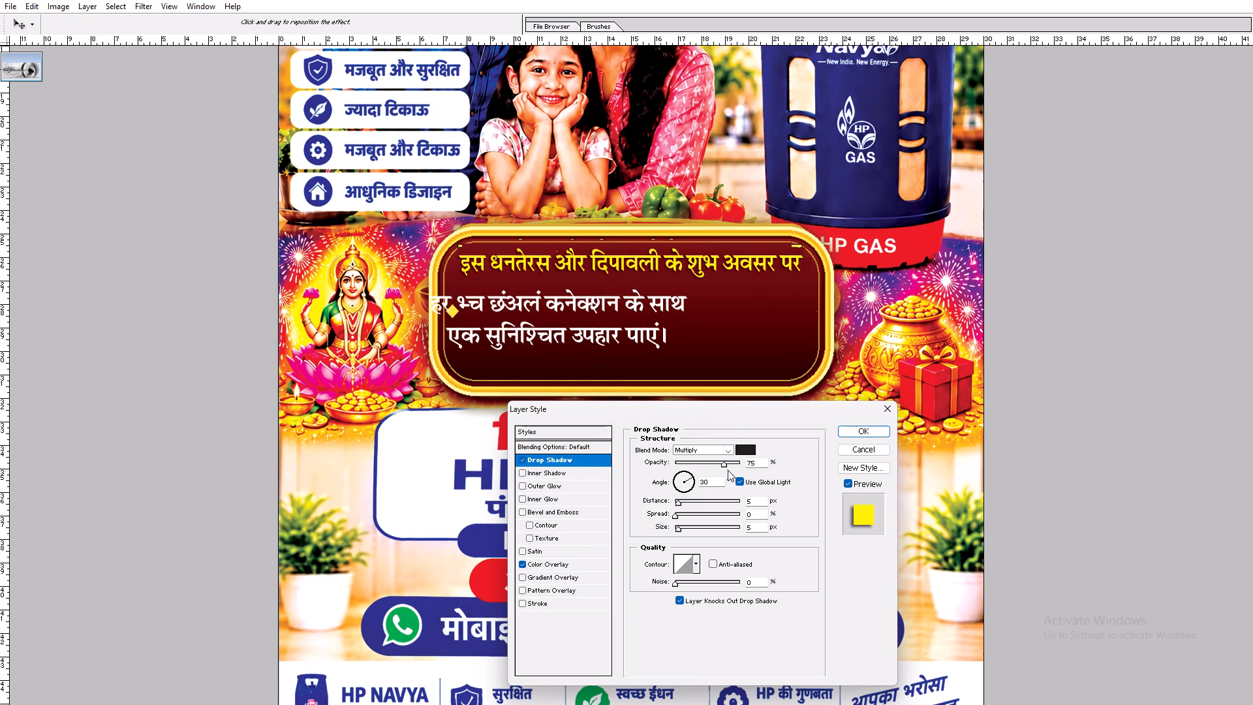
pyautogui.moveTo(726, 467); pyautogui.dragTo(754, 461)
pyautogui.moveTo(682, 531); pyautogui.dragTo(664, 534)
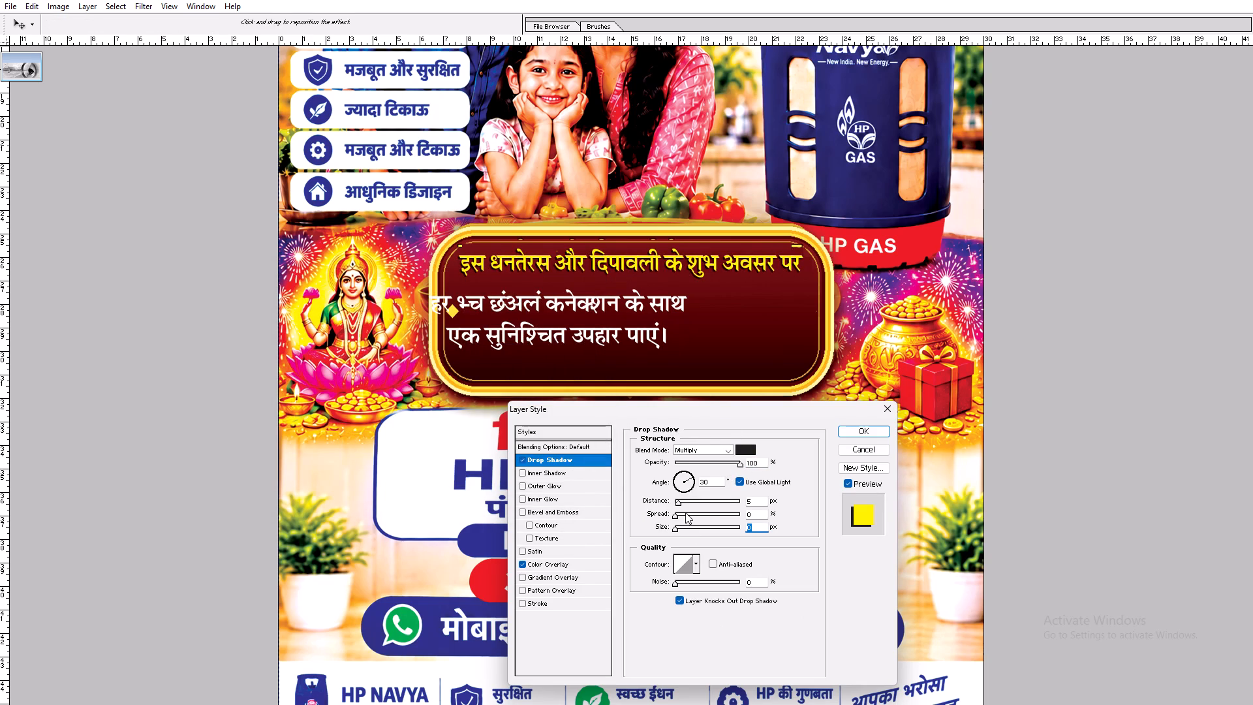
pyautogui.moveTo(682, 501); pyautogui.dragTo(676, 502)
pyautogui.press('Return')
# Copy the first Hindi line's layer style and paste it onto the two-line text below it.
pyautogui.press('v')
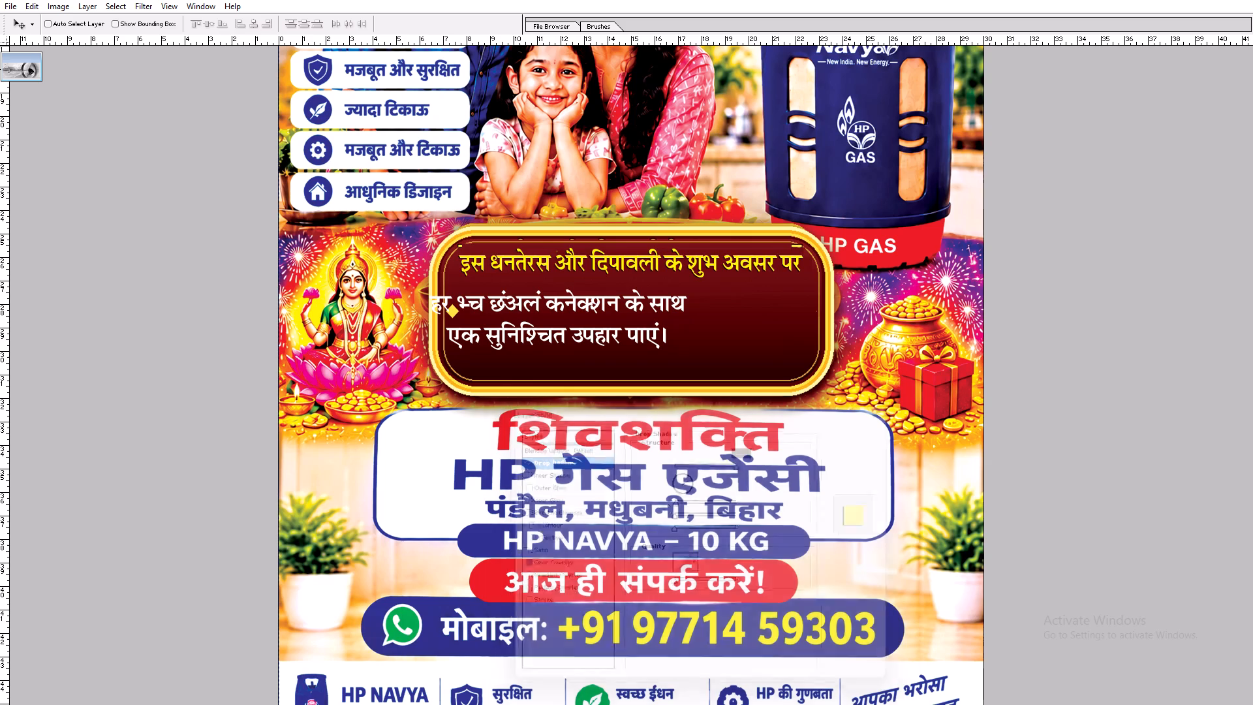
pyautogui.hotkey('alt', 'l')
pyautogui.hotkey('alt', 'y')
pyautogui.hotkey('alt', 'c')
pyautogui.press('t')
pyautogui.click(630, 304)
pyautogui.press('Return')
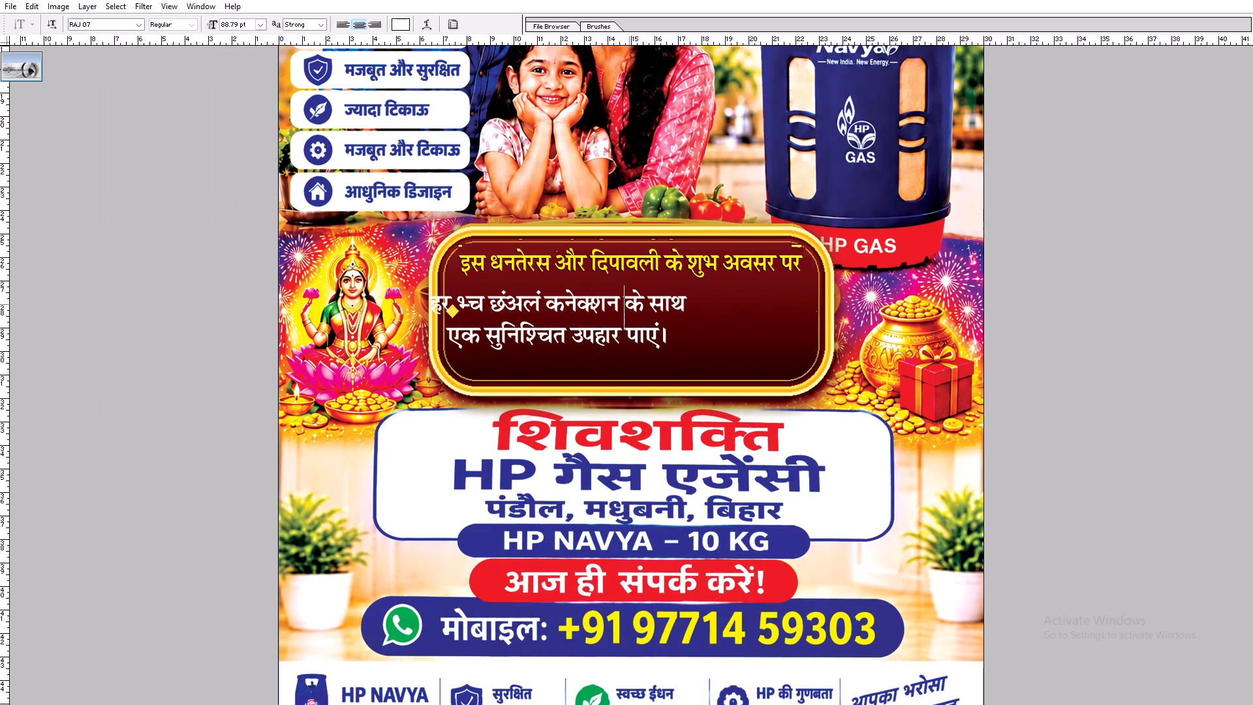
pyautogui.hotkey('alt', 'l')
pyautogui.hotkey('alt', 'y')
pyautogui.press('p')
# Enlarge the two lower Hindi lines to about 113 pt and place them beneath the first line inside the panel.
pyautogui.press('v')
pyautogui.moveTo(593, 320); pyautogui.dragTo(636, 310)
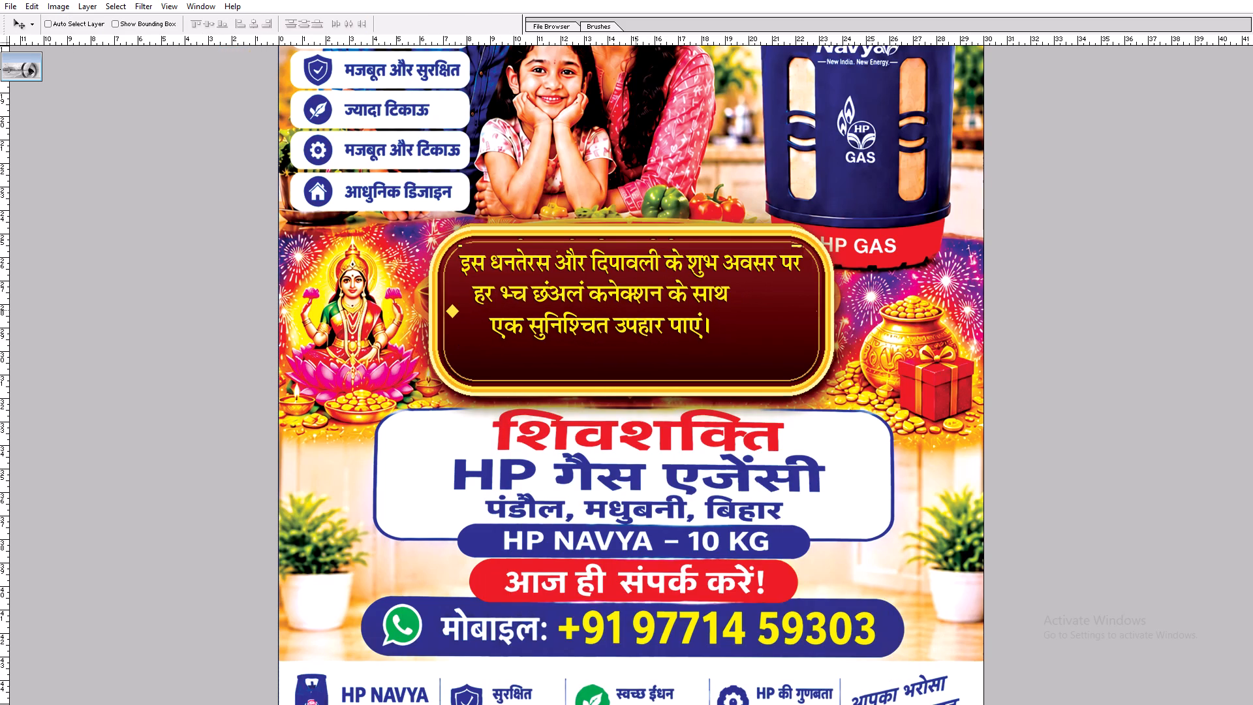
pyautogui.moveTo(636, 310); pyautogui.dragTo(627, 307)
pyautogui.hotkey('ctrl', 't')
pyautogui.keyDown('shift'); pyautogui.moveTo(726, 330); pyautogui.dragTo(795, 340); pyautogui.keyUp('shift')
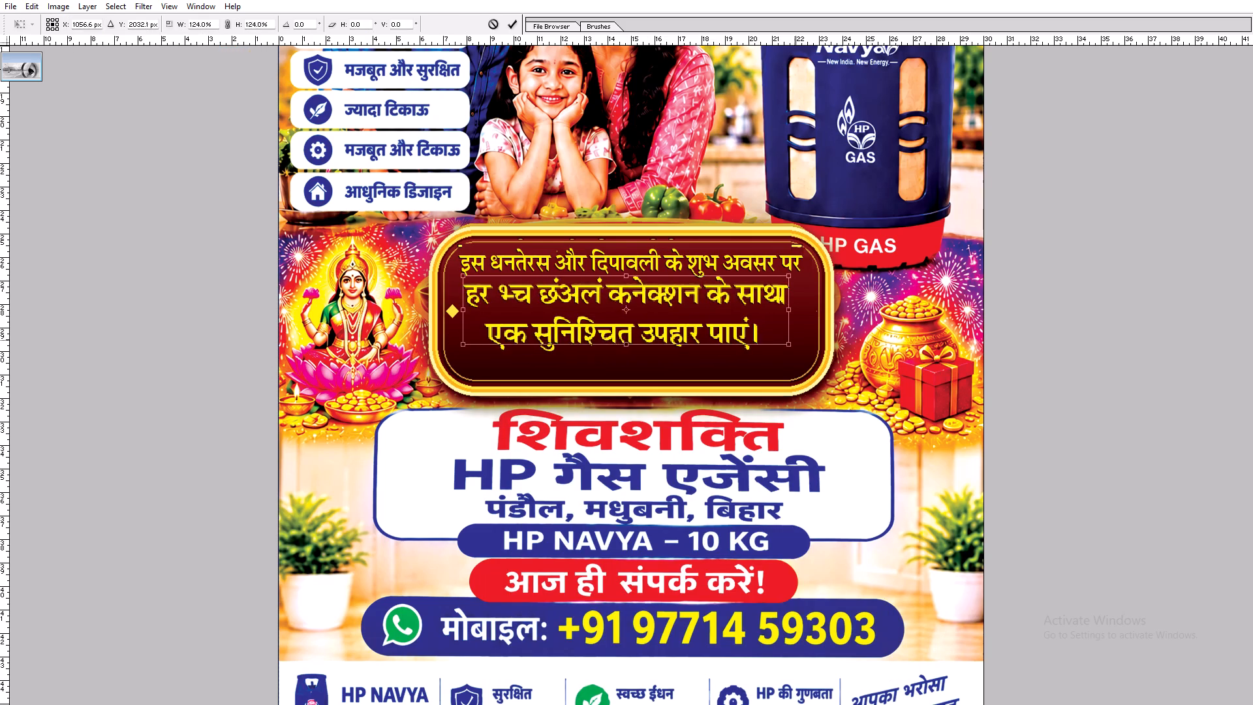
pyautogui.keyDown('shift'); pyautogui.moveTo(795, 340); pyautogui.dragTo(797, 341); pyautogui.keyUp('shift')
pyautogui.hotkey('shift', 'Return')
pyautogui.press('v')
pyautogui.moveTo(756, 346); pyautogui.dragTo(759, 364)
# Change the font of the garbled words भ्च छंअलं to Arial so they read Hp Navya.
pyautogui.press('t')
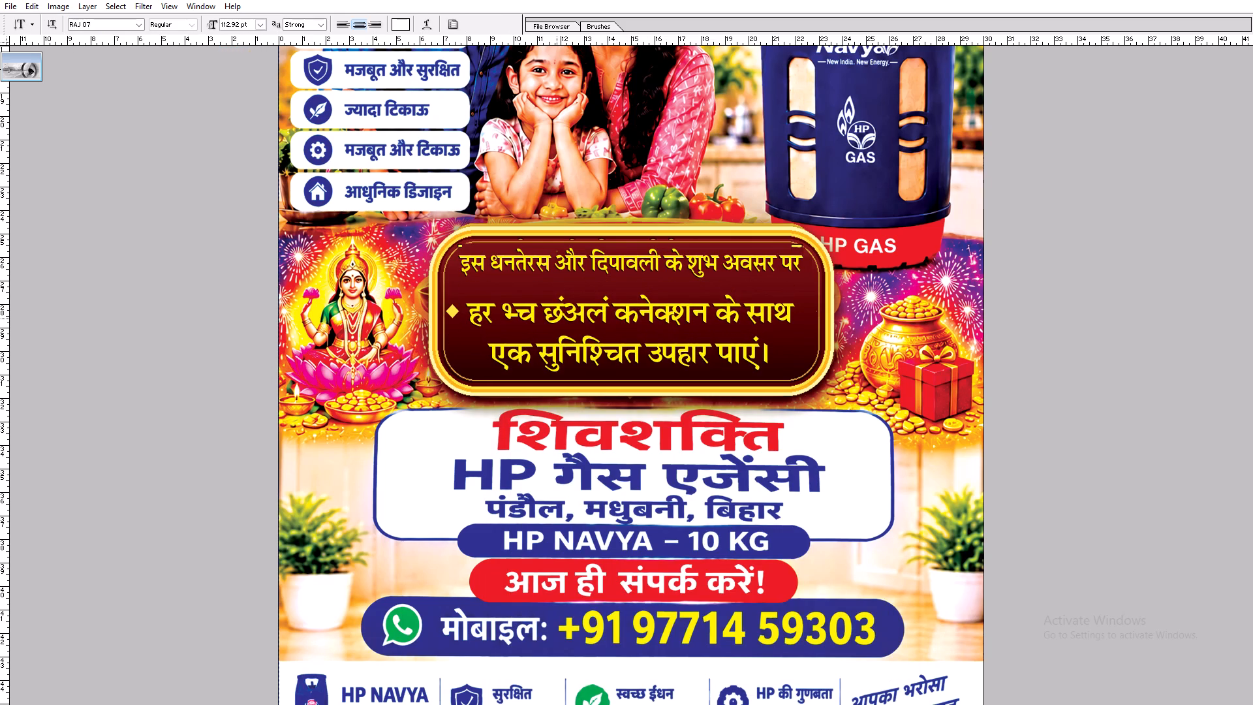
pyautogui.moveTo(504, 311); pyautogui.dragTo(608, 320)
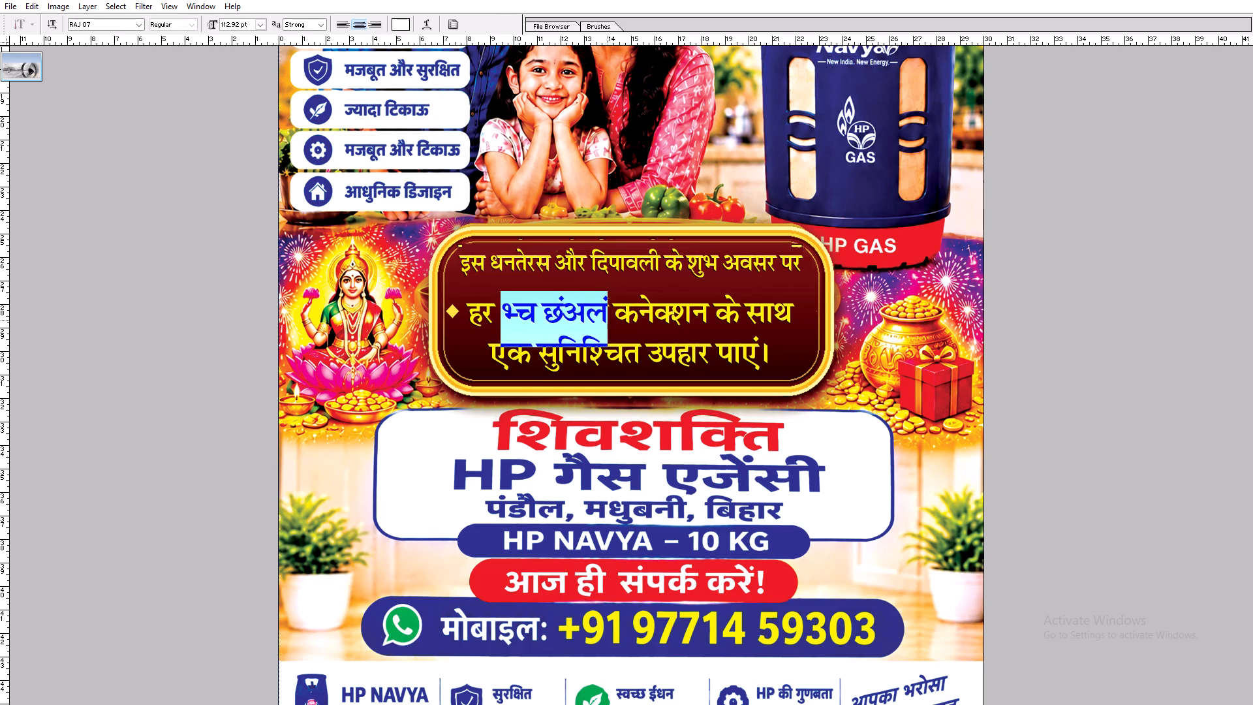
pyautogui.click(95, 21)
pyautogui.press('a')
pyautogui.press('r')
pyautogui.press('Return')
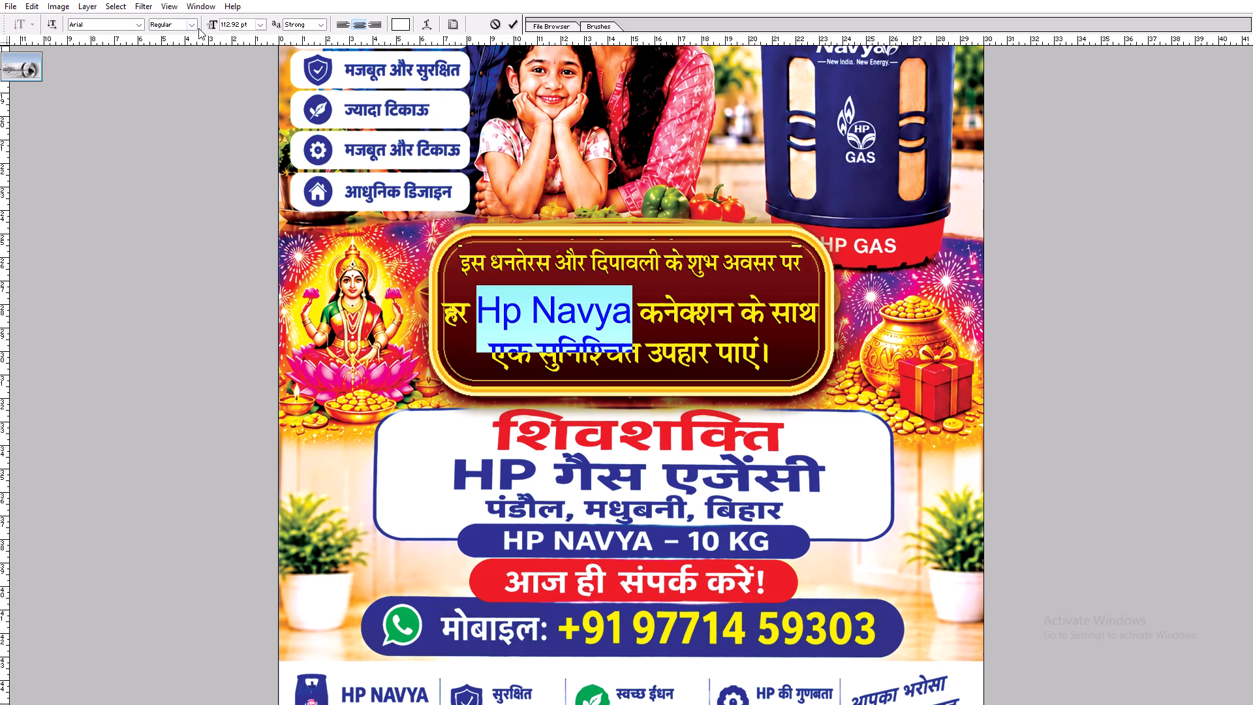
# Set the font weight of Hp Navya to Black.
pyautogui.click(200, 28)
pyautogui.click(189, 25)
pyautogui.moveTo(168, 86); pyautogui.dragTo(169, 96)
pyautogui.moveTo(643, 321); pyautogui.dragTo(471, 315)
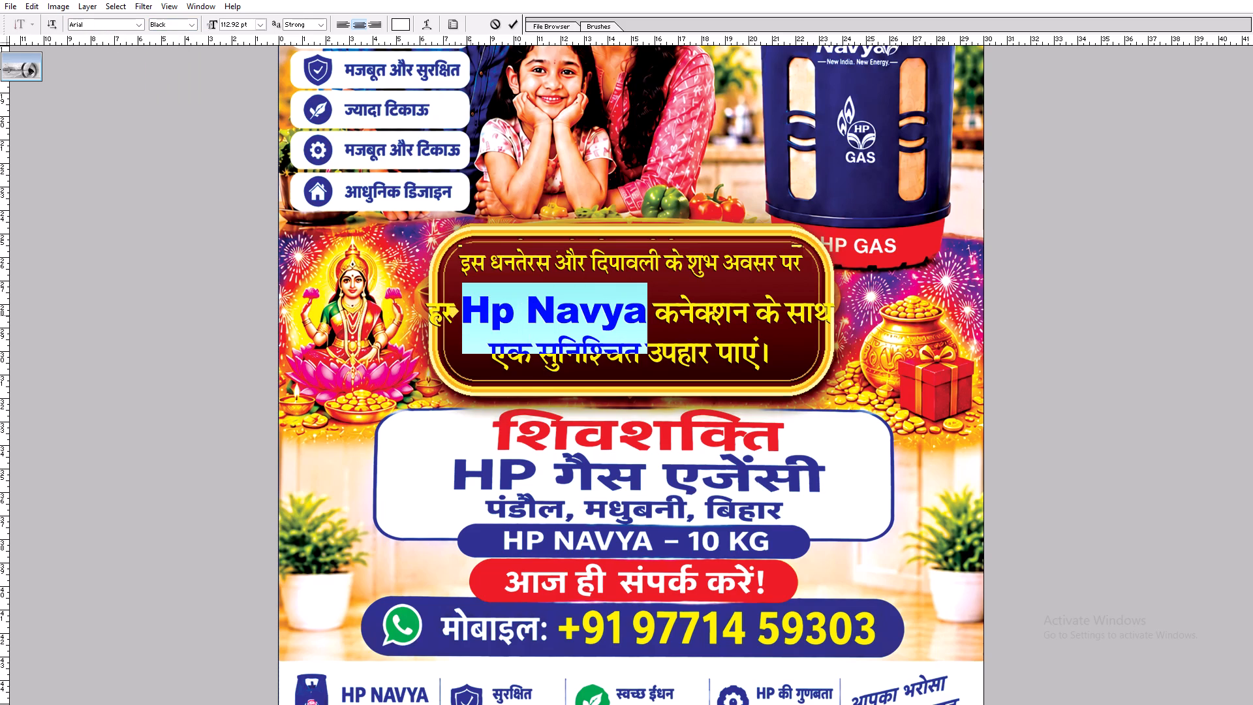
pyautogui.moveTo(471, 315); pyautogui.dragTo(469, 315)
pyautogui.hotkey('ctrl', 'shift', ',')
pyautogui.hotkey('ctrl', 'shift', ',')
pyautogui.hotkey('ctrl', 'shift', ',')
pyautogui.hotkey('ctrl', 'shift', ',')
pyautogui.hotkey('ctrl', 'shift', ',')
pyautogui.hotkey('ctrl', 'shift', ',')
pyautogui.hotkey('ctrl', 'shift', ',')
pyautogui.hotkey('ctrl', 'shift', ',')
pyautogui.hotkey('ctrl', 'shift', ',')
pyautogui.hotkey('ctrl', 'shift', ',')
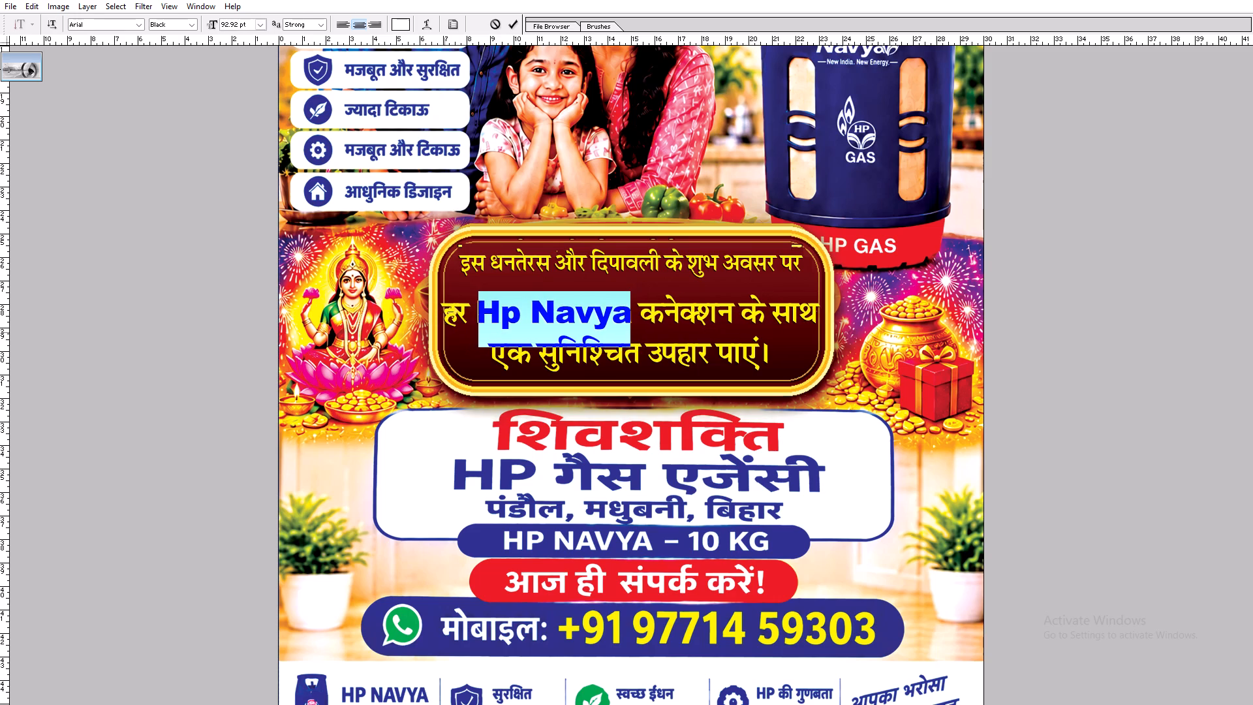
pyautogui.hotkey('ctrl', 'shift', ',')
pyautogui.hotkey('ctrl', 'shift', ',')
pyautogui.hotkey('ctrl', 'shift', ',')
pyautogui.press('Return')
pyautogui.press('v')
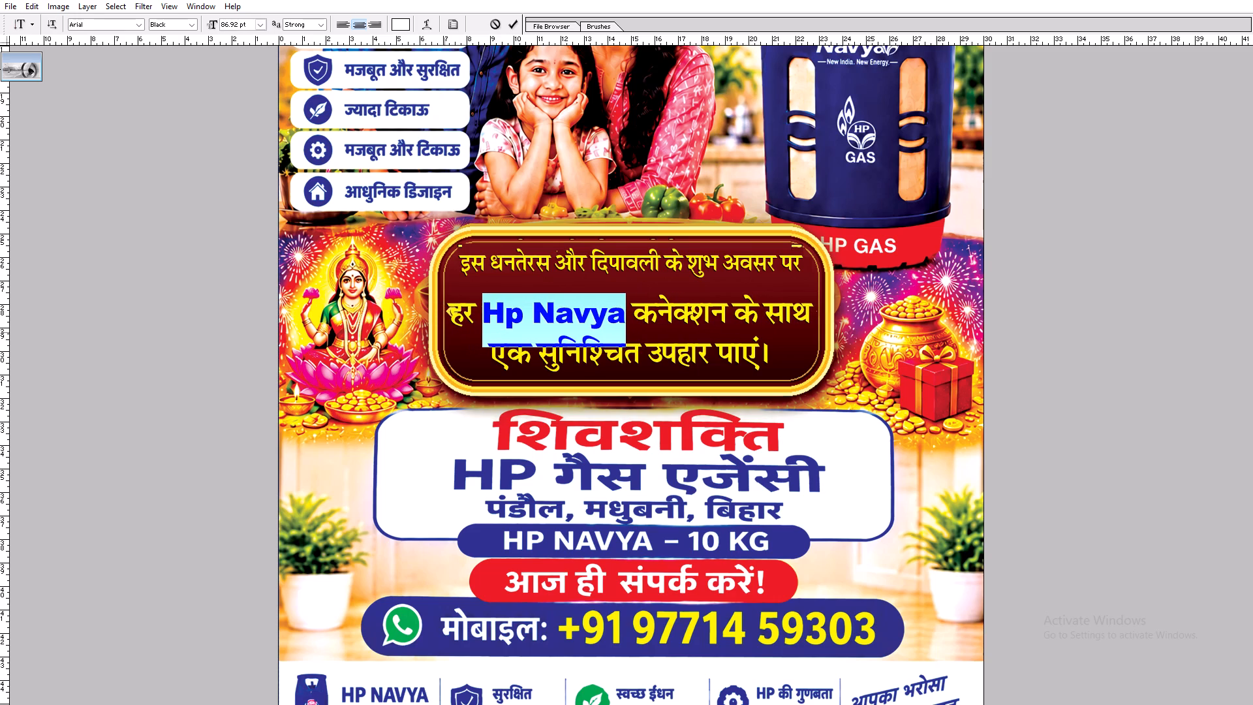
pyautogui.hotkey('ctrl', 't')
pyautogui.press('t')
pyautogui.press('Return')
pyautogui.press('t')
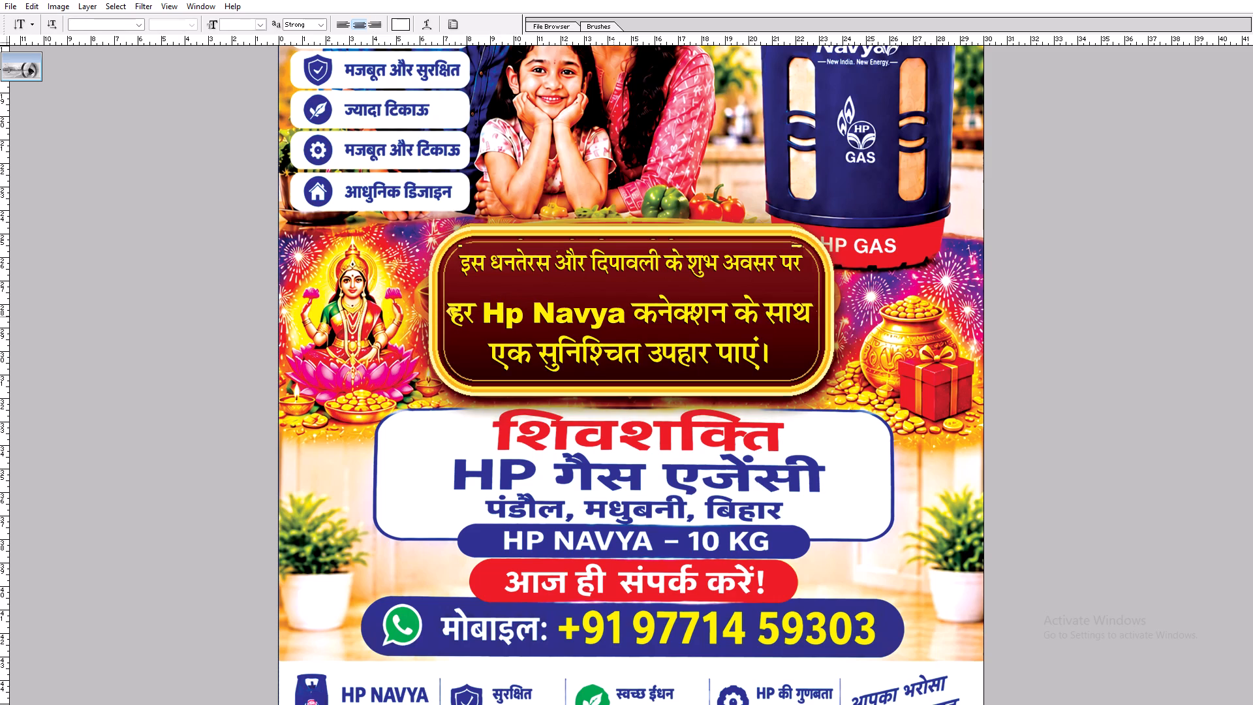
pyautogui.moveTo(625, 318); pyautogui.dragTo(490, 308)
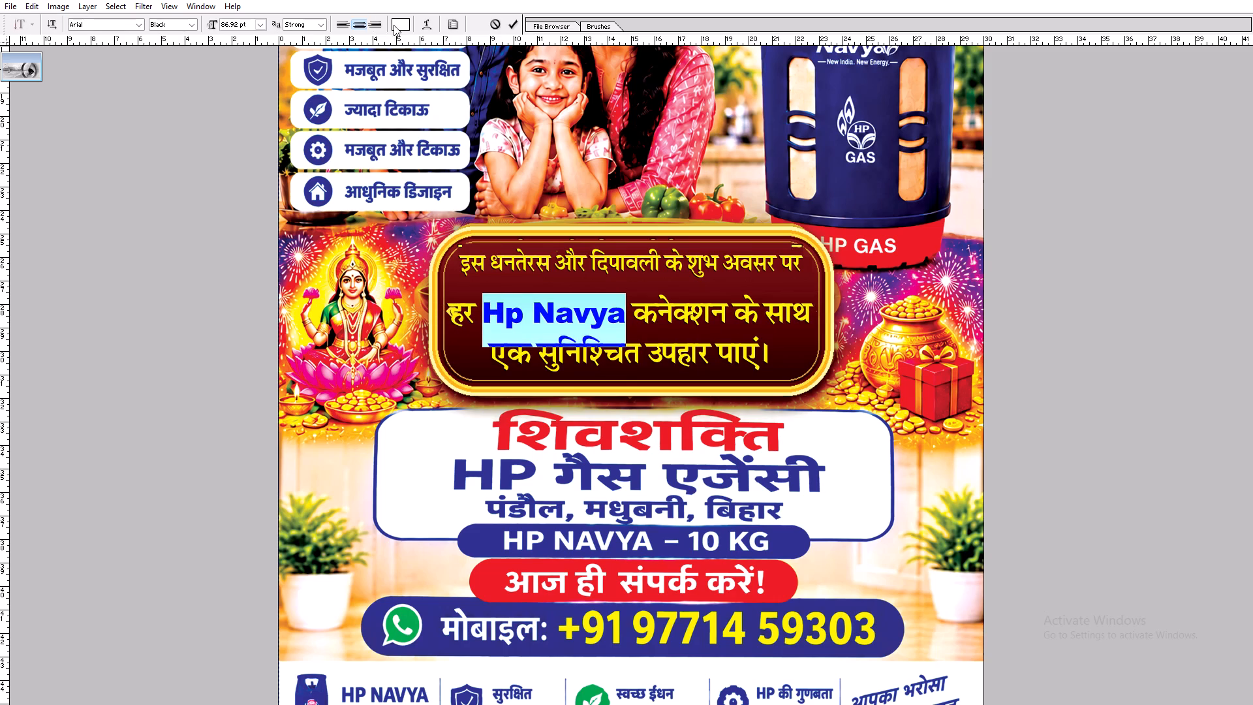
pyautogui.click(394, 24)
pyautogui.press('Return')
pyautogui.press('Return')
# Set the font weight of Hp Navya to Arial Bold.
pyautogui.moveTo(625, 320); pyautogui.dragTo(624, 321)
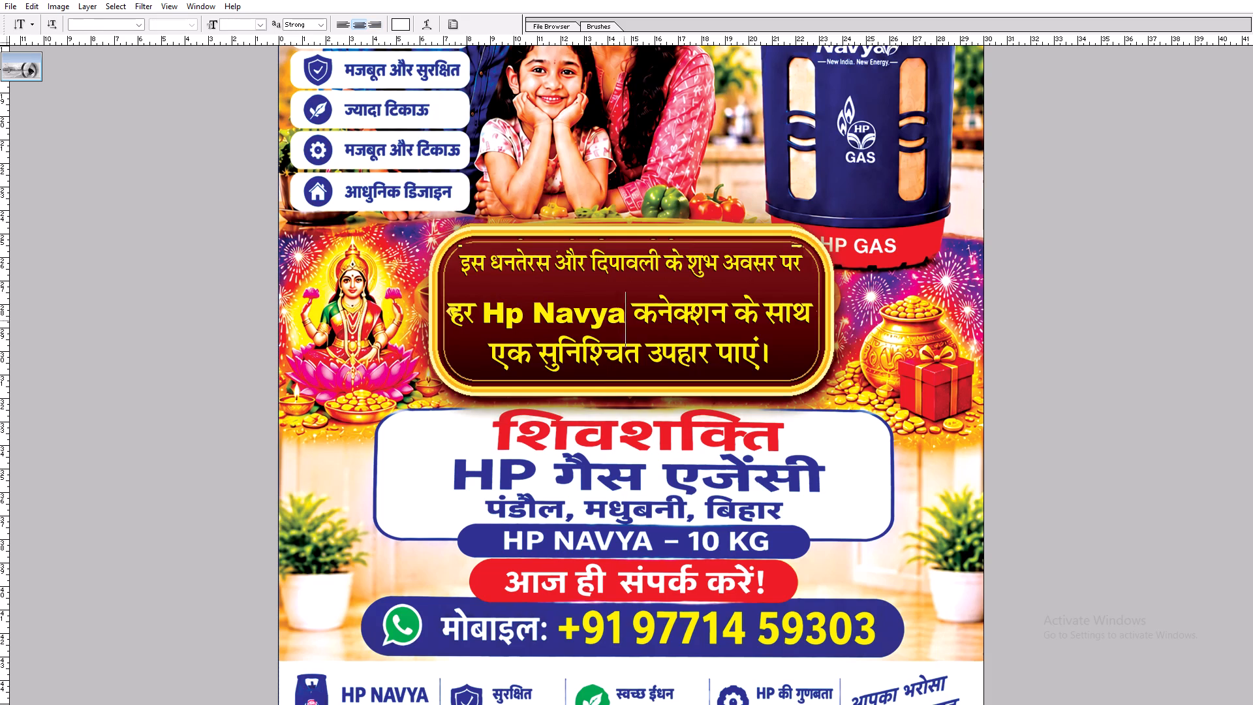
pyautogui.moveTo(624, 321); pyautogui.dragTo(482, 314)
pyautogui.click(171, 25)
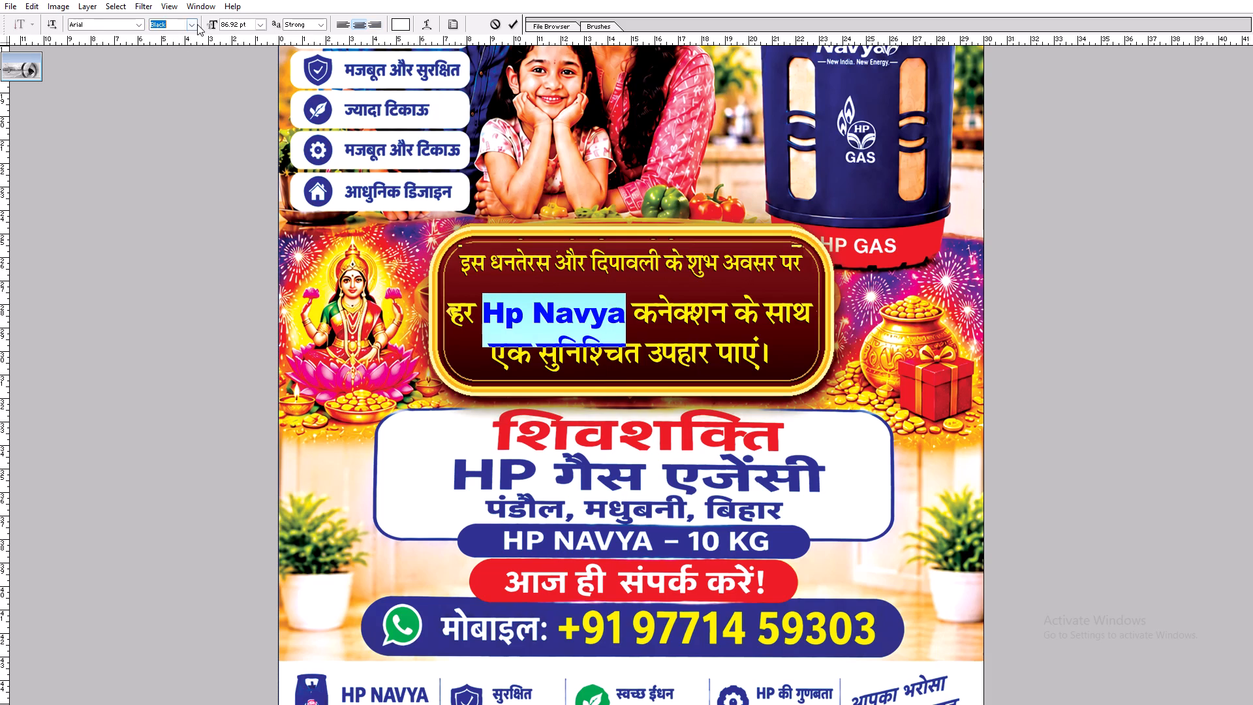
pyautogui.click(197, 24)
pyautogui.click(171, 82)
pyautogui.press('Return')
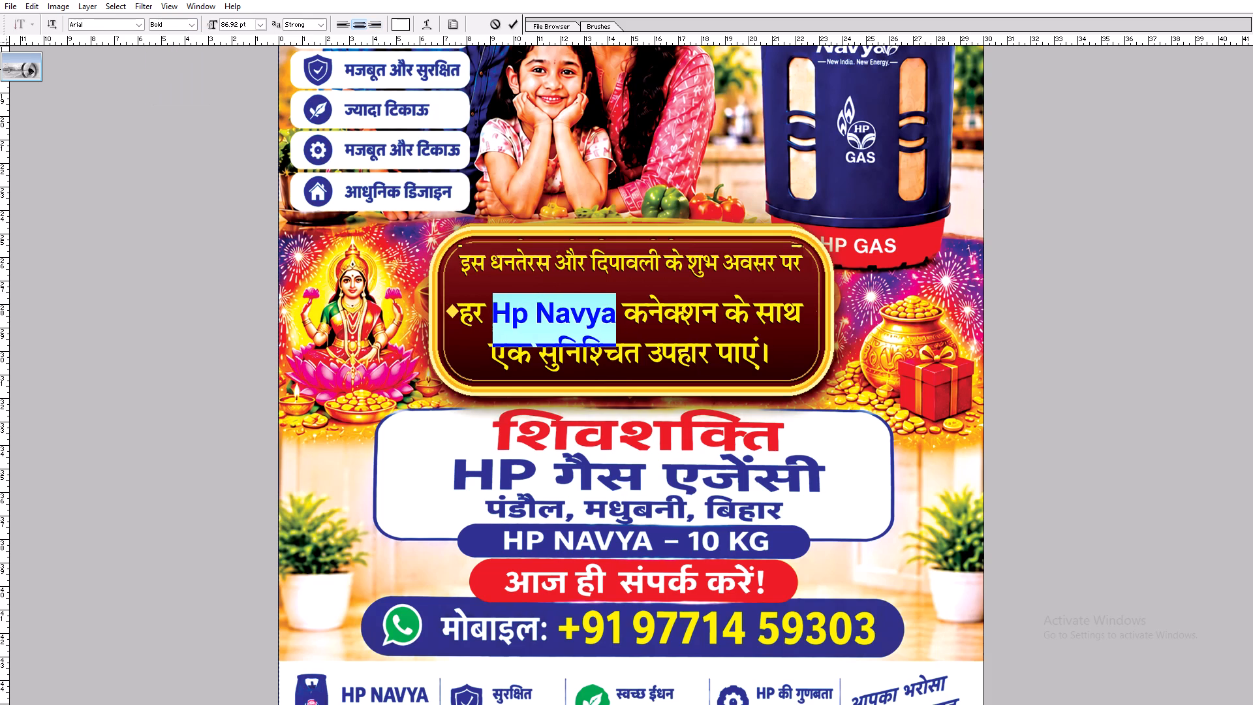
pyautogui.press('Return')
# Move the two lower Hindi lines up and slightly sideways to clear the yellow diamond ornament.
pyautogui.press('v')
pyautogui.moveTo(562, 343); pyautogui.dragTo(561, 330)
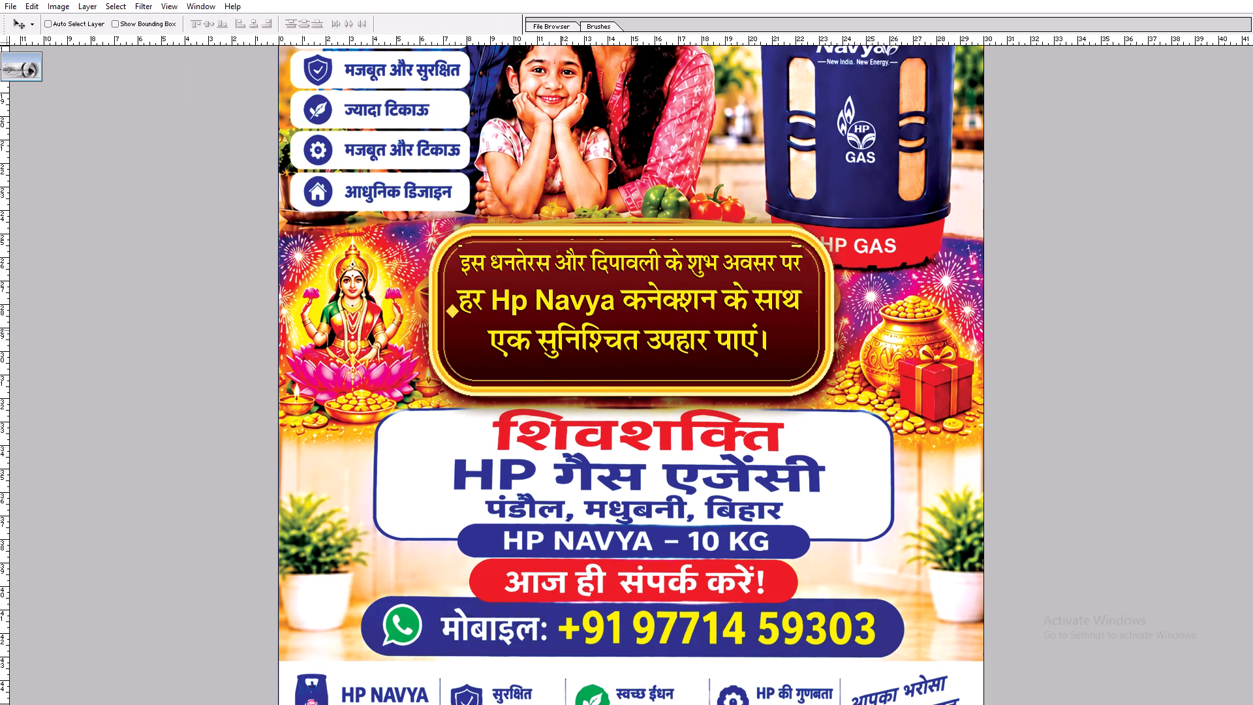
pyautogui.moveTo(561, 330); pyautogui.dragTo(567, 330)
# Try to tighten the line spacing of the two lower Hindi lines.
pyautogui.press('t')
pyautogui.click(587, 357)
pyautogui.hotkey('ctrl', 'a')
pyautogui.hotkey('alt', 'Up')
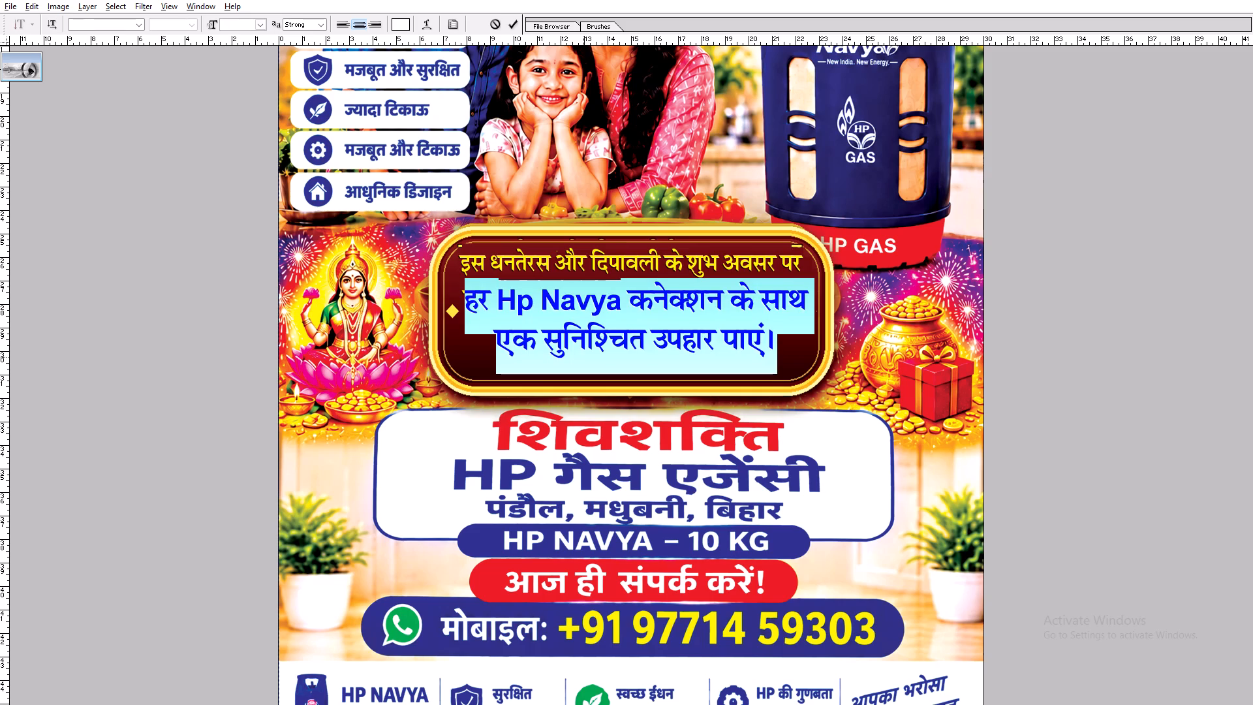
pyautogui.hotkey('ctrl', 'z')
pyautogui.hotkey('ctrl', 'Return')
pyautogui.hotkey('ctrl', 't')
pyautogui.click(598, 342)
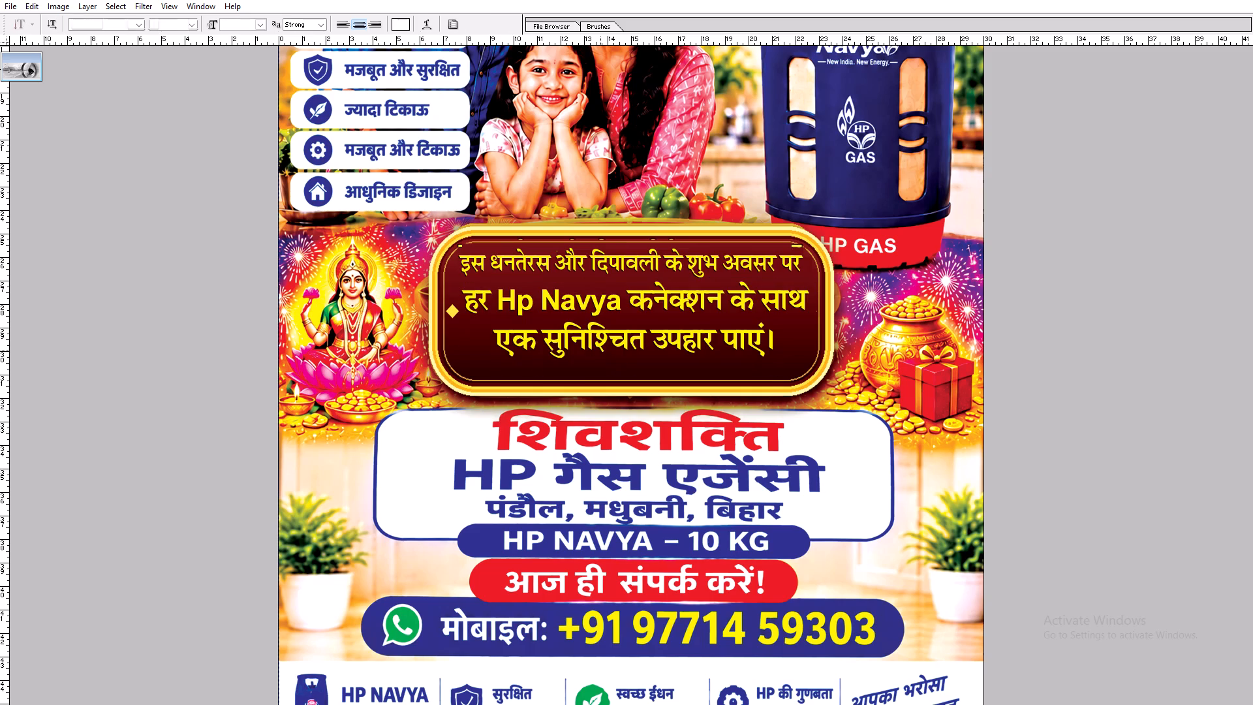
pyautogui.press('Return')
# Tighten the line spacing of the two lower Hindi lines slightly, undoing the last increment.
pyautogui.press('t')
pyautogui.click(593, 341)
pyautogui.hotkey('ctrl', 'a')
pyautogui.hotkey('alt', 'Up')
pyautogui.hotkey('alt', 'Up')
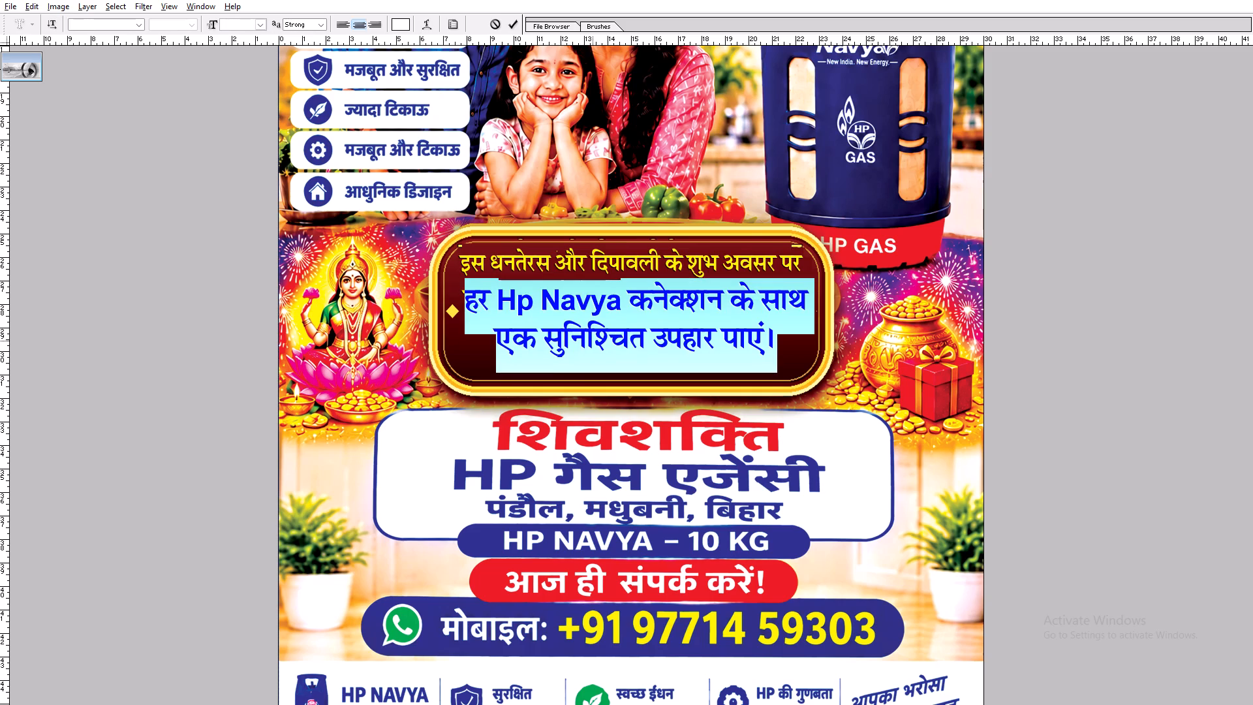
pyautogui.hotkey('alt', 'Up')
pyautogui.hotkey('ctrl', 'z')
pyautogui.hotkey('ctrl', 'Return')
# Shift the two lower Hindi lines slightly down and away from the diamond ornament to balance them in the panel.
pyautogui.write('vv')
pyautogui.moveTo(592, 341); pyautogui.dragTo(596, 347)
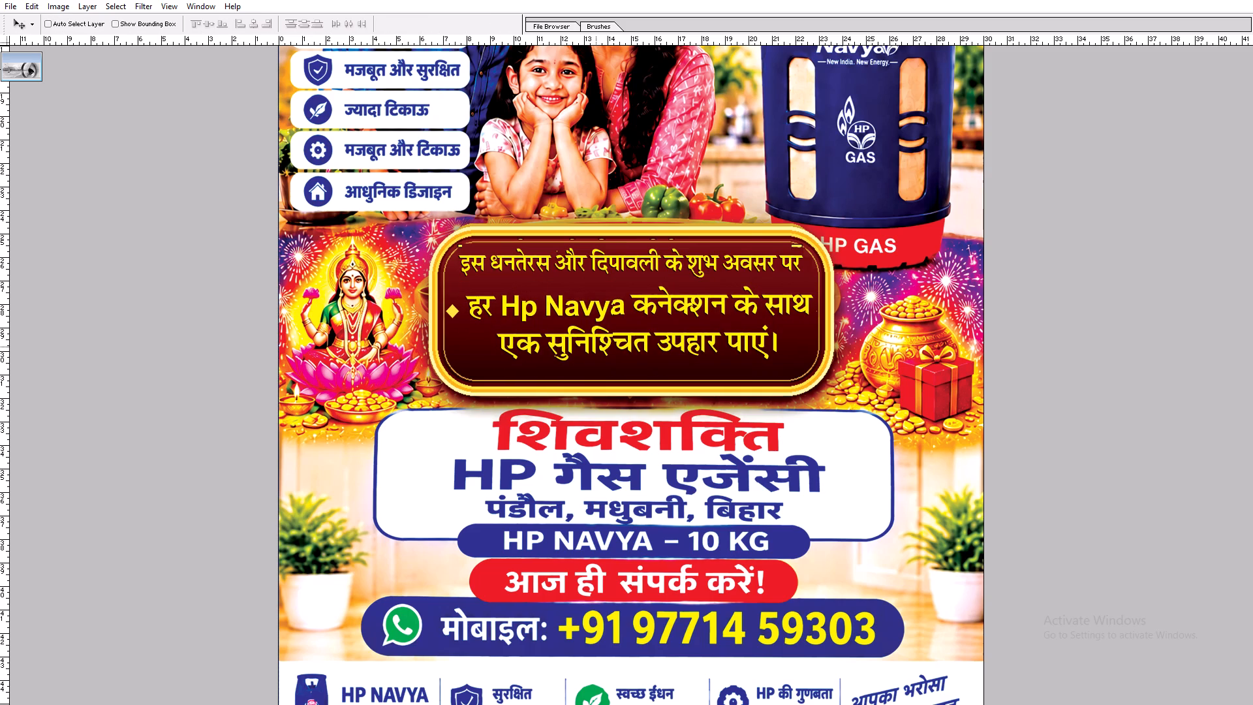
# Scale the two lower Hindi lines down slightly and lower them within the maroon panel.
pyautogui.moveTo(596, 347); pyautogui.dragTo(594, 351)
pyautogui.hotkey('ctrl', 't')
pyautogui.keyDown('alt'); pyautogui.keyDown('shift'); pyautogui.moveTo(807, 356); pyautogui.dragTo(800, 354); pyautogui.keyUp('shift'); pyautogui.keyUp('alt')
pyautogui.hotkey('shift', 'Return')
pyautogui.press('v')
pyautogui.press('v')
pyautogui.click(748, 364)
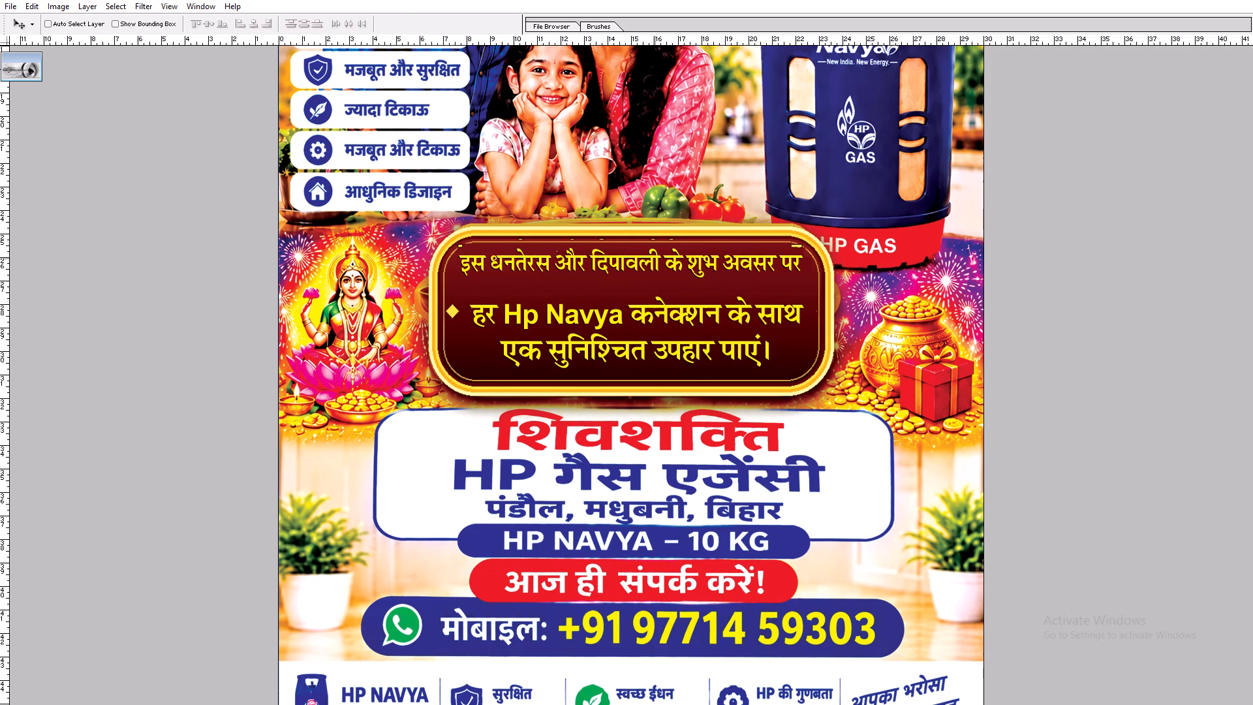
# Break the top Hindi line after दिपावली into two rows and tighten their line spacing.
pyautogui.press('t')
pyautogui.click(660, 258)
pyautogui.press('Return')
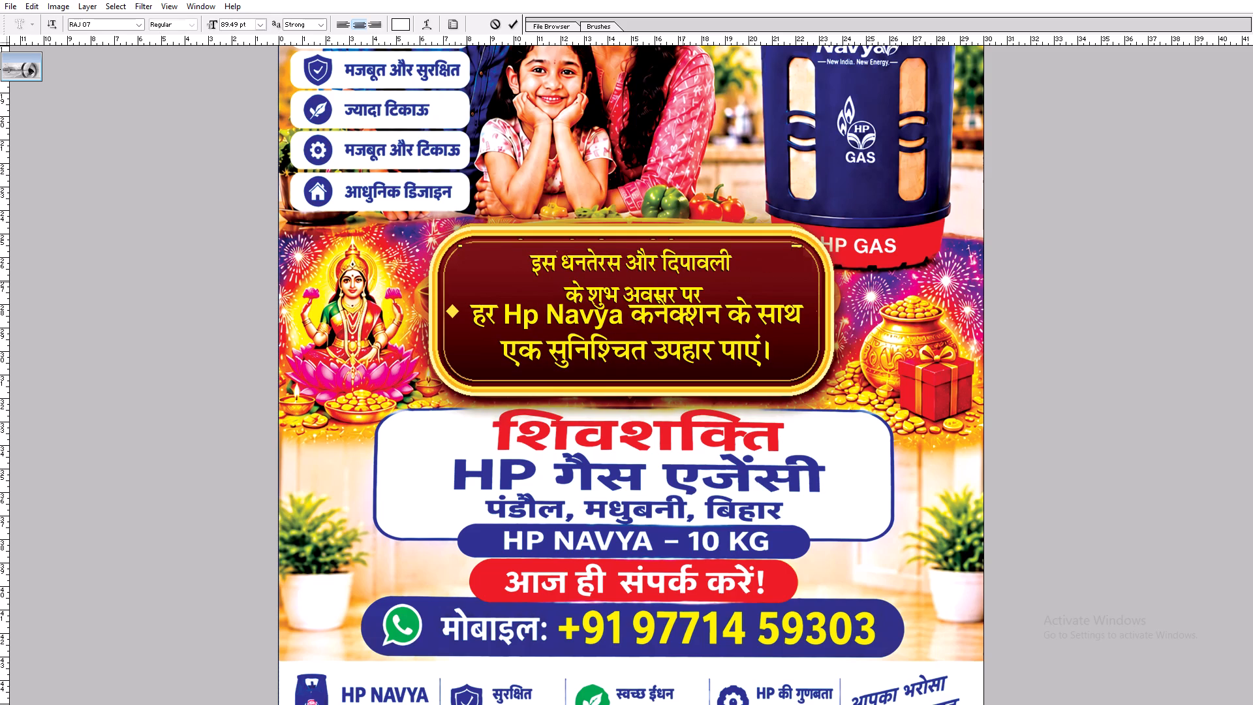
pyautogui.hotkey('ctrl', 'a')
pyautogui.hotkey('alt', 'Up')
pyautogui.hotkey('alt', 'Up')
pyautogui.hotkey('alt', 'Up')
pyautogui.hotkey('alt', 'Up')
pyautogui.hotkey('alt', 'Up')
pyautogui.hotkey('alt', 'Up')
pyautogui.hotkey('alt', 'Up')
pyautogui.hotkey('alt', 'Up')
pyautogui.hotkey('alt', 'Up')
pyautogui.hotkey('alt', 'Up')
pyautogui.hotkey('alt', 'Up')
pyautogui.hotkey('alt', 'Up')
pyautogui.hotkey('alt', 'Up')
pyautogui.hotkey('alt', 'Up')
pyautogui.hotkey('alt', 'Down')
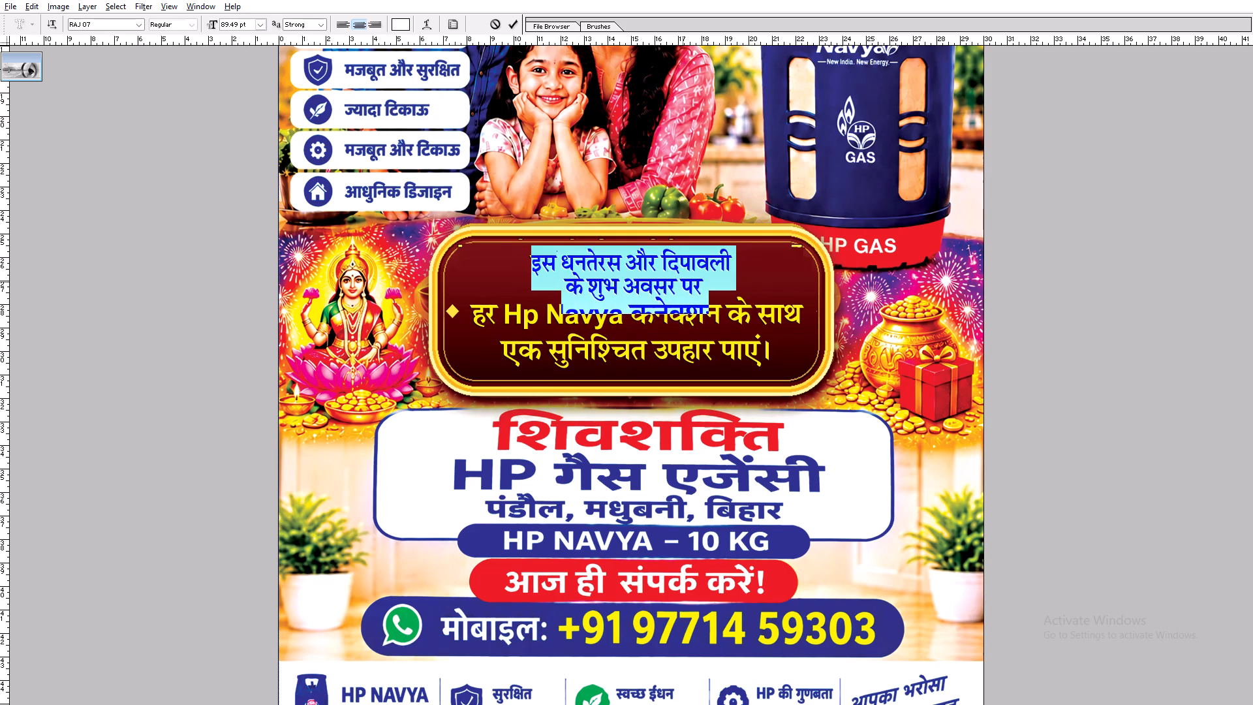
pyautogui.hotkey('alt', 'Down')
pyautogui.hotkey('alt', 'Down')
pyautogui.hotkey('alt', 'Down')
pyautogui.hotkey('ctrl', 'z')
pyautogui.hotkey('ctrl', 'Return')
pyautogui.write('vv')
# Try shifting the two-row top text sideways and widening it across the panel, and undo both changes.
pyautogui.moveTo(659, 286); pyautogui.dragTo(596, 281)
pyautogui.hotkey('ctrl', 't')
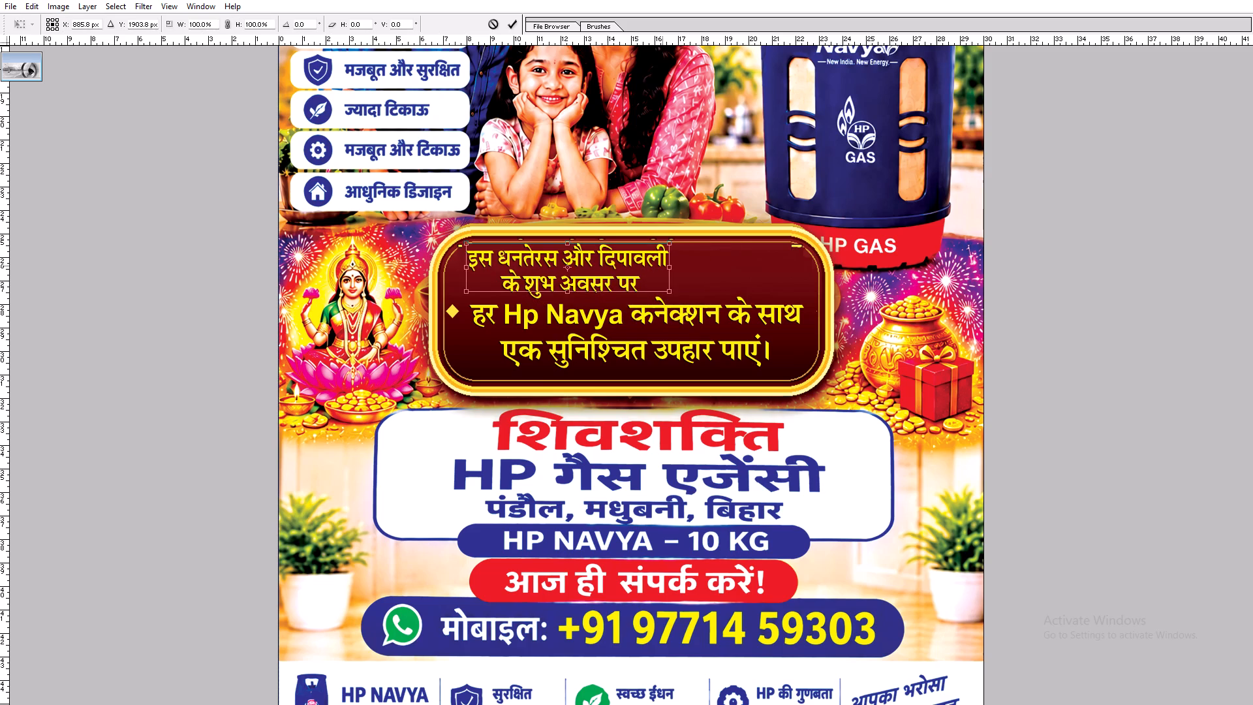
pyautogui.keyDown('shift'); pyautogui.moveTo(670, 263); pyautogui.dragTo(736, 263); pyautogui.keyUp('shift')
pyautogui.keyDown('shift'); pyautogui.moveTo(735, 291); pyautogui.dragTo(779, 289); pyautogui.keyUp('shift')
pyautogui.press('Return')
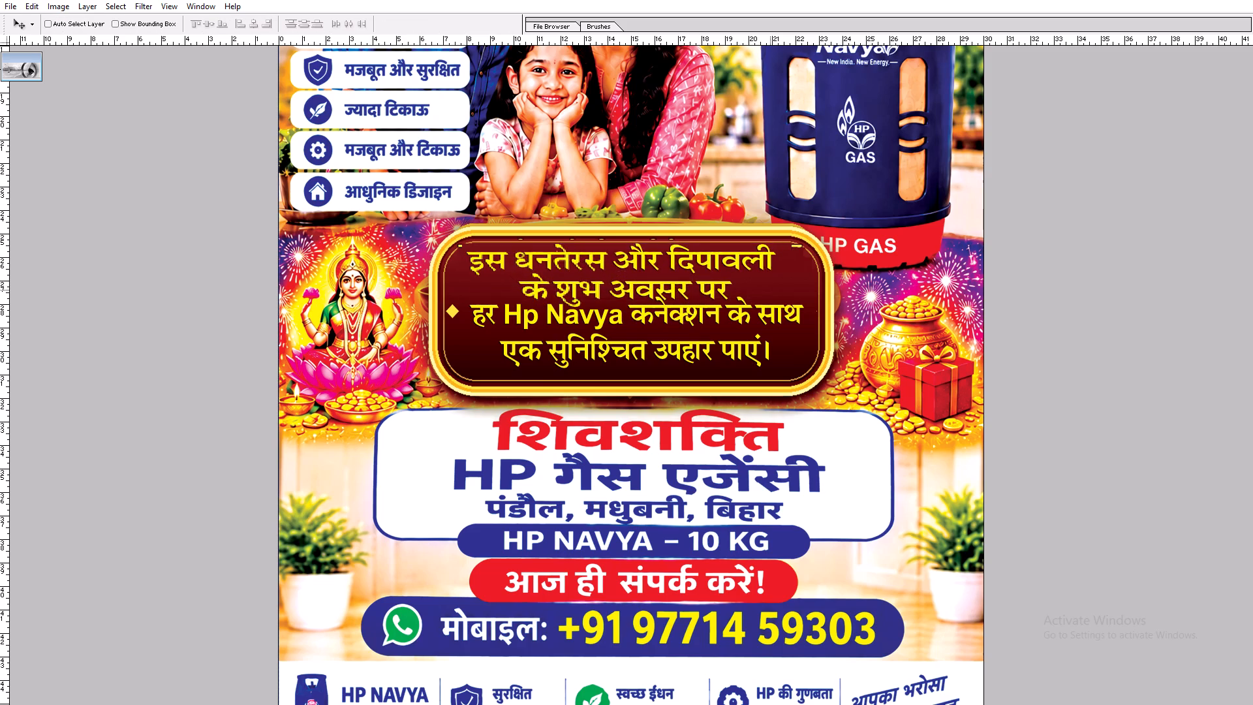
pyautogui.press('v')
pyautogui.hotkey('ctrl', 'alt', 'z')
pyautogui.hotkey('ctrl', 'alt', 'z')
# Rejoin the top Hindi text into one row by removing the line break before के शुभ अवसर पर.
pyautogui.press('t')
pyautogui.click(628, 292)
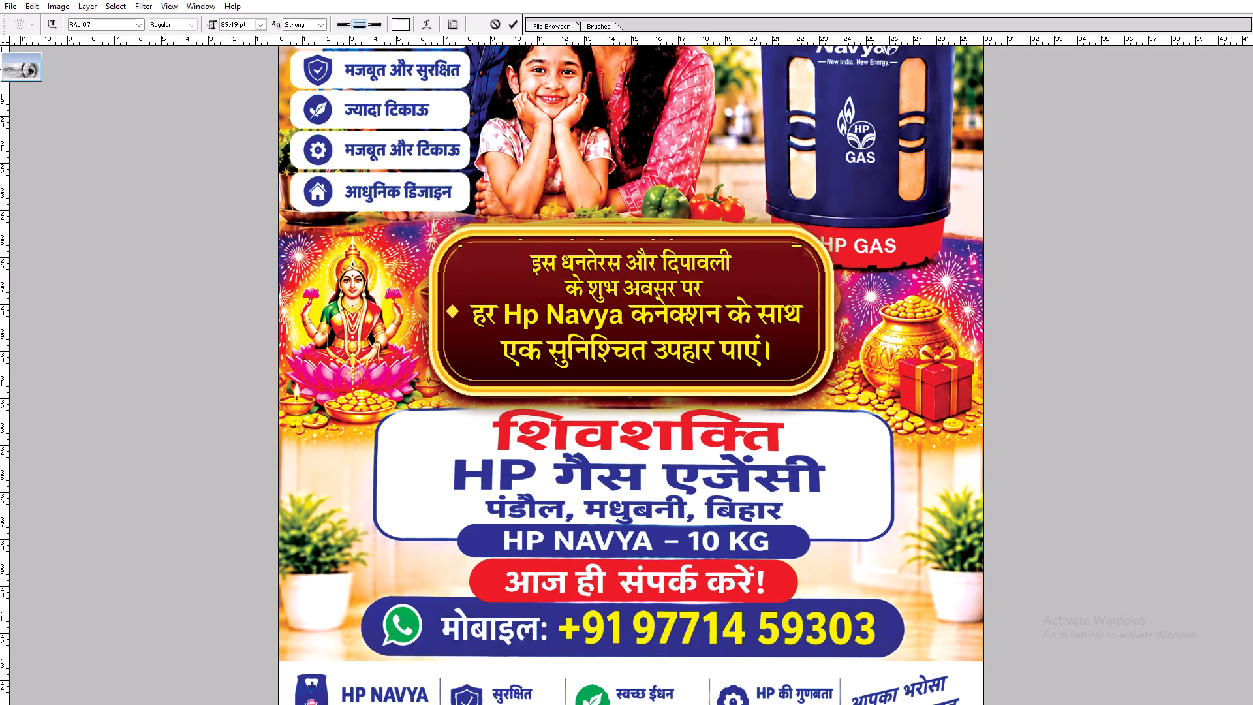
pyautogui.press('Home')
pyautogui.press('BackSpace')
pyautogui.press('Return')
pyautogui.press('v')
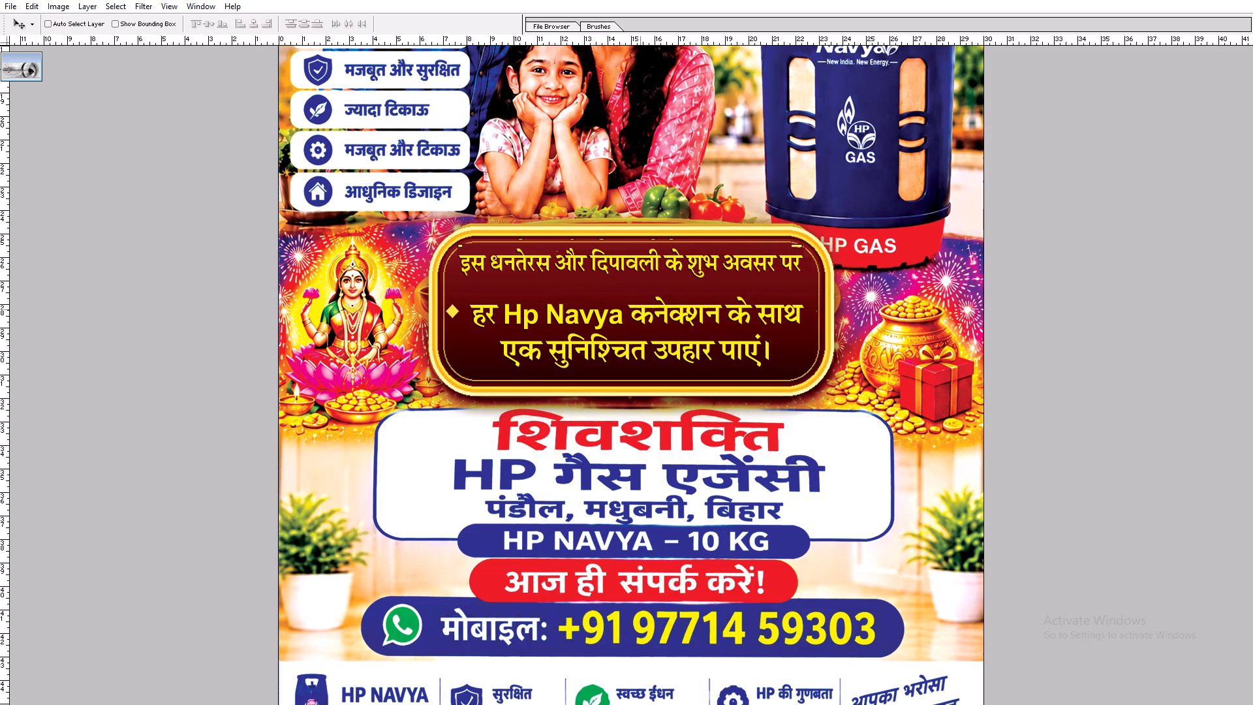
# Move the two lower Hindi lines up closer to the top line.
pyautogui.keyDown('ctrl'); pyautogui.click(640, 309); pyautogui.keyUp('ctrl')
pyautogui.keyDown('ctrl'); pyautogui.click(643, 307); pyautogui.keyUp('ctrl')
pyautogui.hotkey('ctrl', 't')
pyautogui.keyDown('shift'); pyautogui.click(653, 291); pyautogui.keyUp('shift')
pyautogui.hotkey('shift', 'Return')
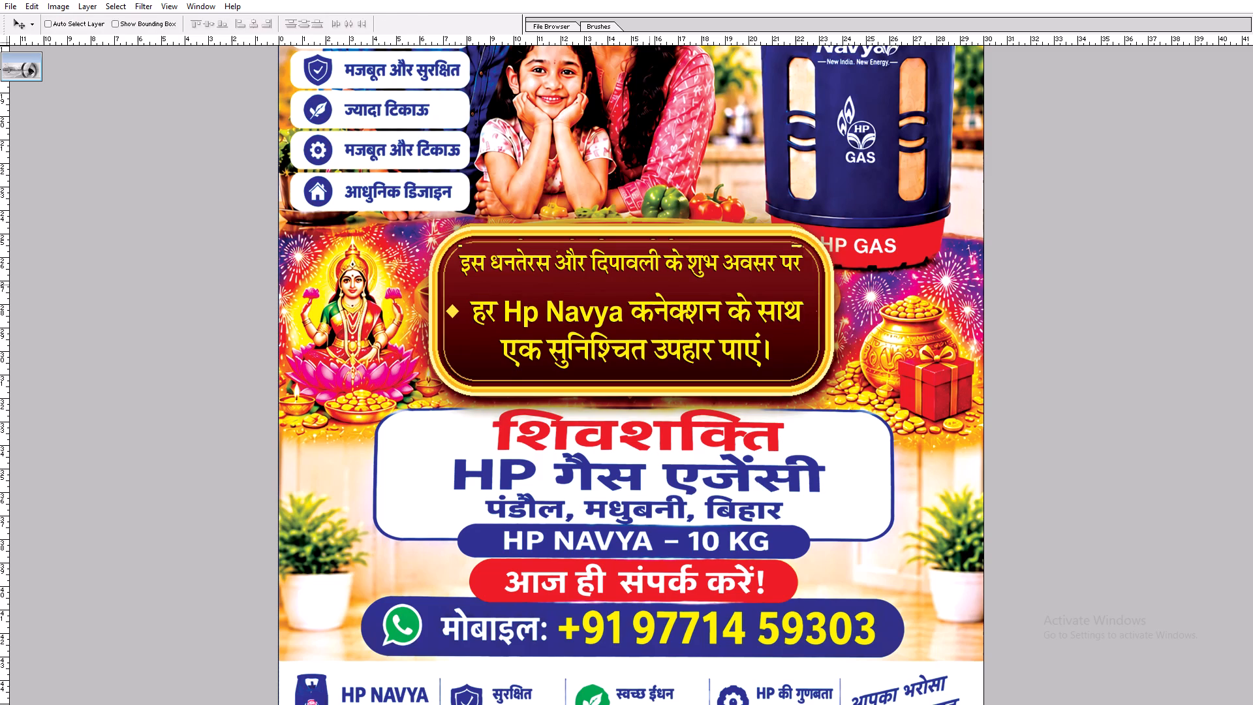
pyautogui.press('g')
pyautogui.press('v')
pyautogui.moveTo(633, 313); pyautogui.dragTo(633, 305)
pyautogui.hotkey('ctrl', 't')
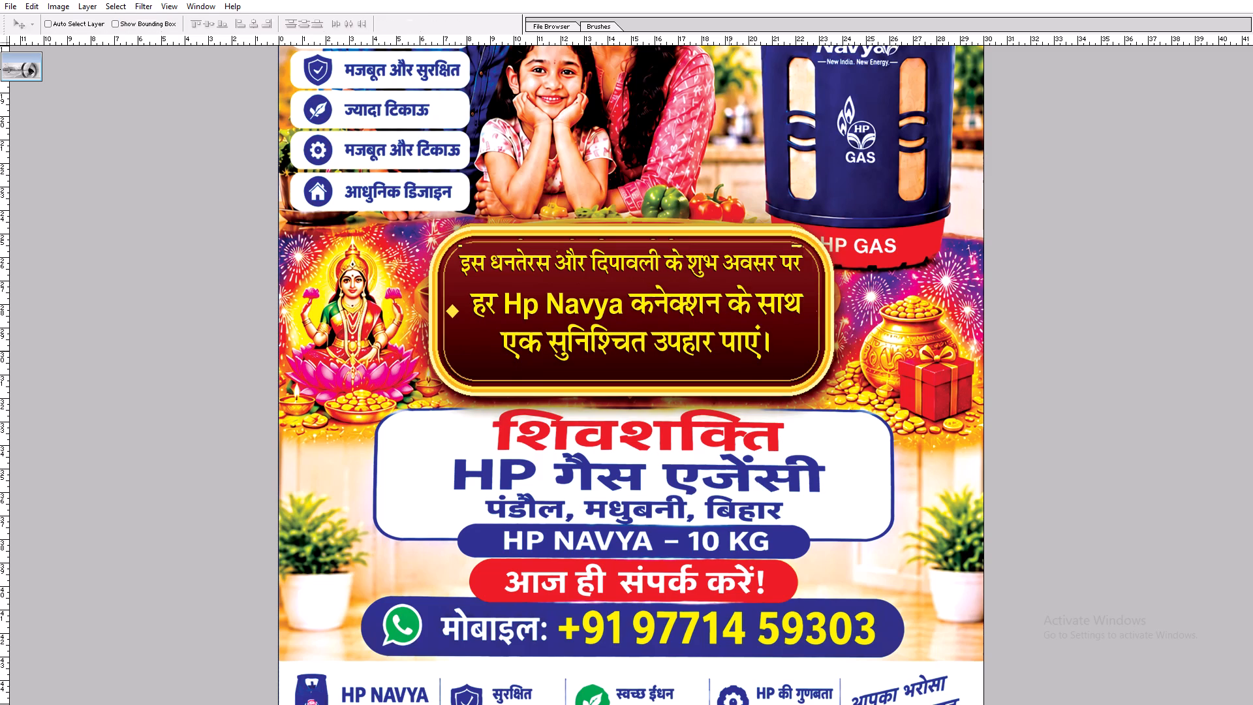
pyautogui.keyDown('shift'); pyautogui.click(717, 351); pyautogui.keyUp('shift')
pyautogui.press('Return')
# Loosen the letter spacing of the two lower Hindi lines slightly.
pyautogui.press('t')
pyautogui.click(693, 348)
pyautogui.hotkey('ctrl', 'a')
pyautogui.hotkey('alt', 'Down')
pyautogui.hotkey('alt', 'Right')
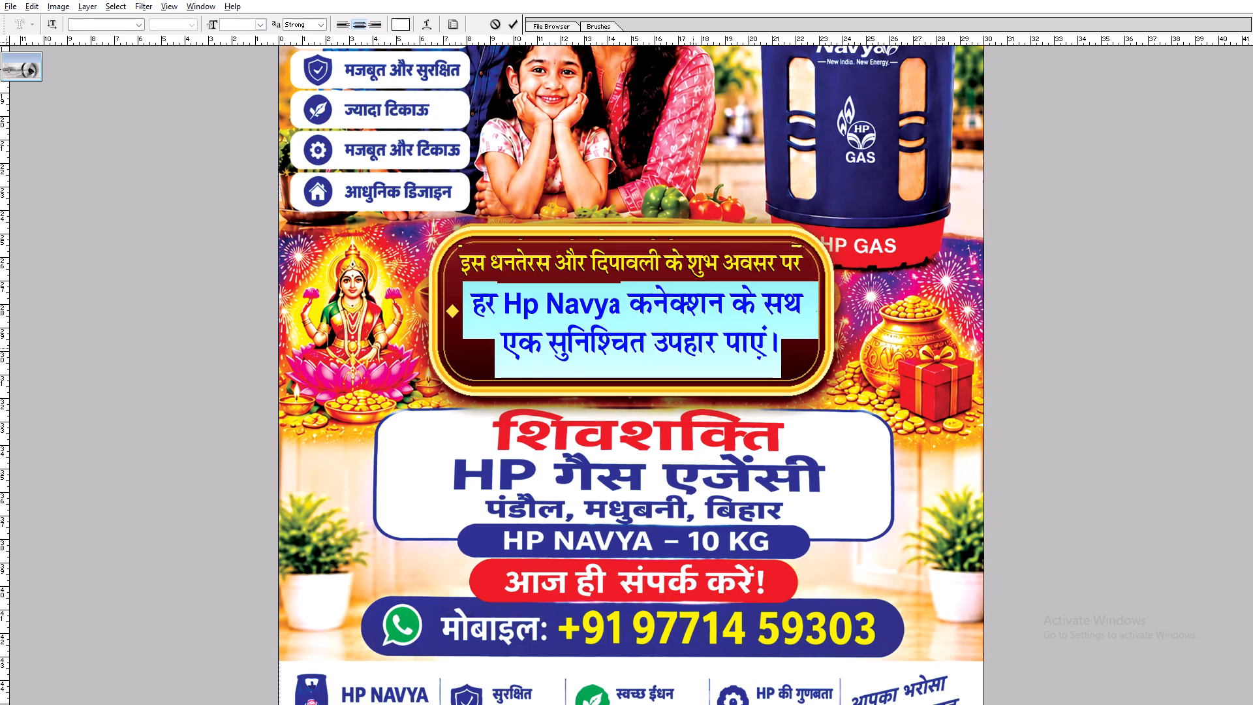
pyautogui.hotkey('ctrl', 'z')
pyautogui.hotkey('ctrl', 'Return')
# Scale the two lower Hindi lines down slightly and lower them to clear the diamond ornament.
pyautogui.hotkey('ctrl', 't')
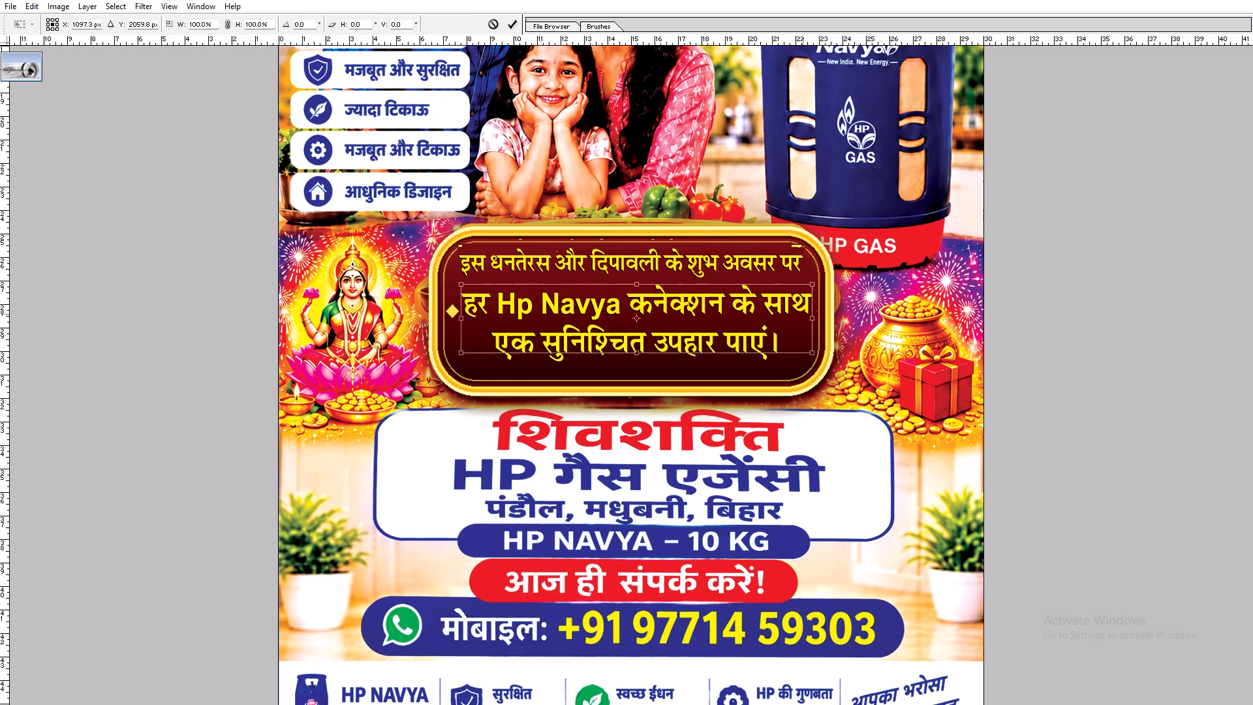
pyautogui.keyDown('alt'); pyautogui.keyDown('shift'); pyautogui.click(811, 282); pyautogui.keyUp('shift'); pyautogui.keyUp('alt')
pyautogui.press('Return')
pyautogui.press('v')
pyautogui.press('v')
pyautogui.click(712, 283)
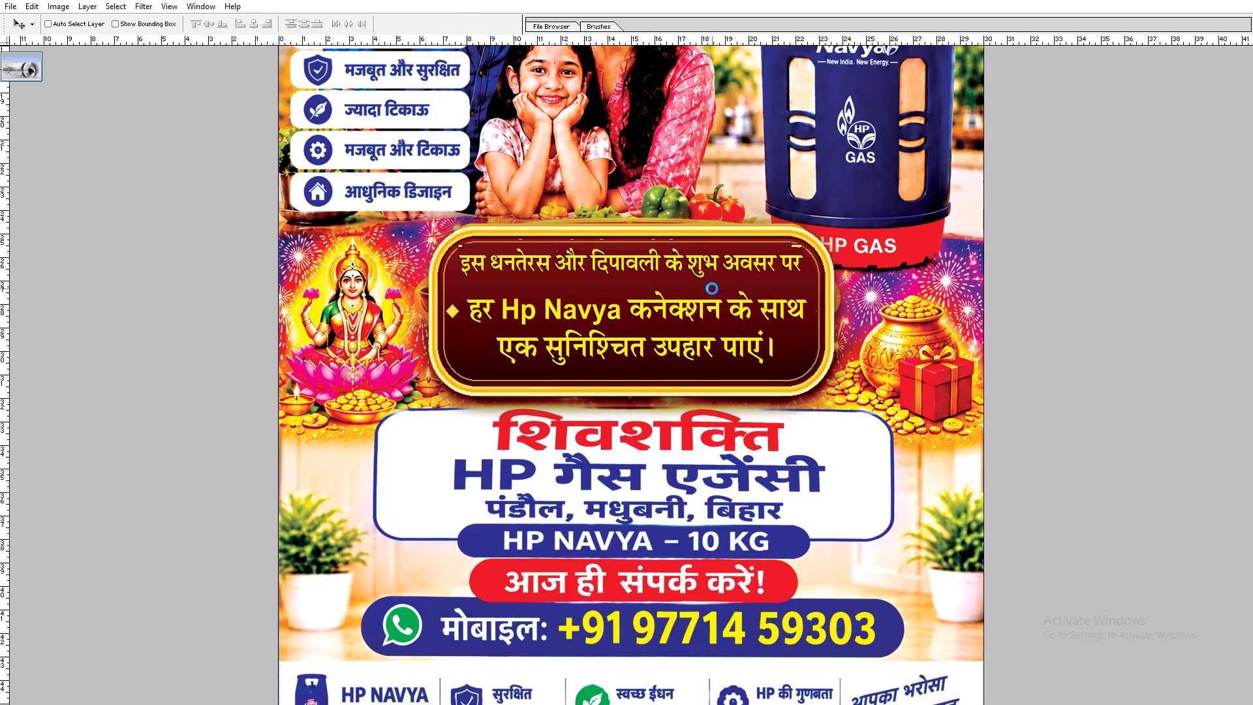
# Widen the top Hindi line slightly and move it down closer to the lower lines.
pyautogui.keyDown('ctrl'); pyautogui.click(708, 259); pyautogui.keyUp('ctrl')
pyautogui.hotkey('ctrl', 't')
pyautogui.keyDown('shift'); pyautogui.moveTo(799, 270); pyautogui.dragTo(806, 268); pyautogui.keyUp('shift')
pyautogui.hotkey('shift', 'Return')
pyautogui.press('v')
pyautogui.moveTo(748, 277); pyautogui.dragTo(749, 285)
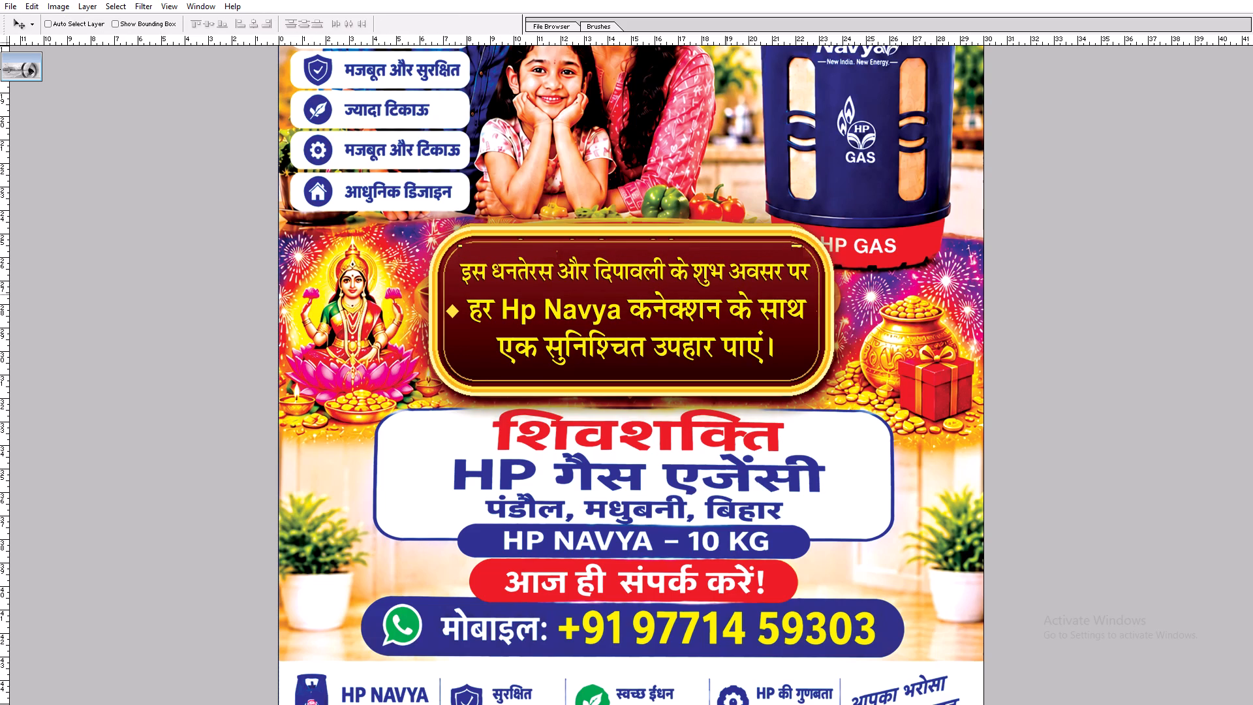
# Change the Color Overlay of the two lower Hindi lines to white.
pyautogui.keyDown('ctrl'); pyautogui.tripleClick(719, 303); pyautogui.keyUp('ctrl')
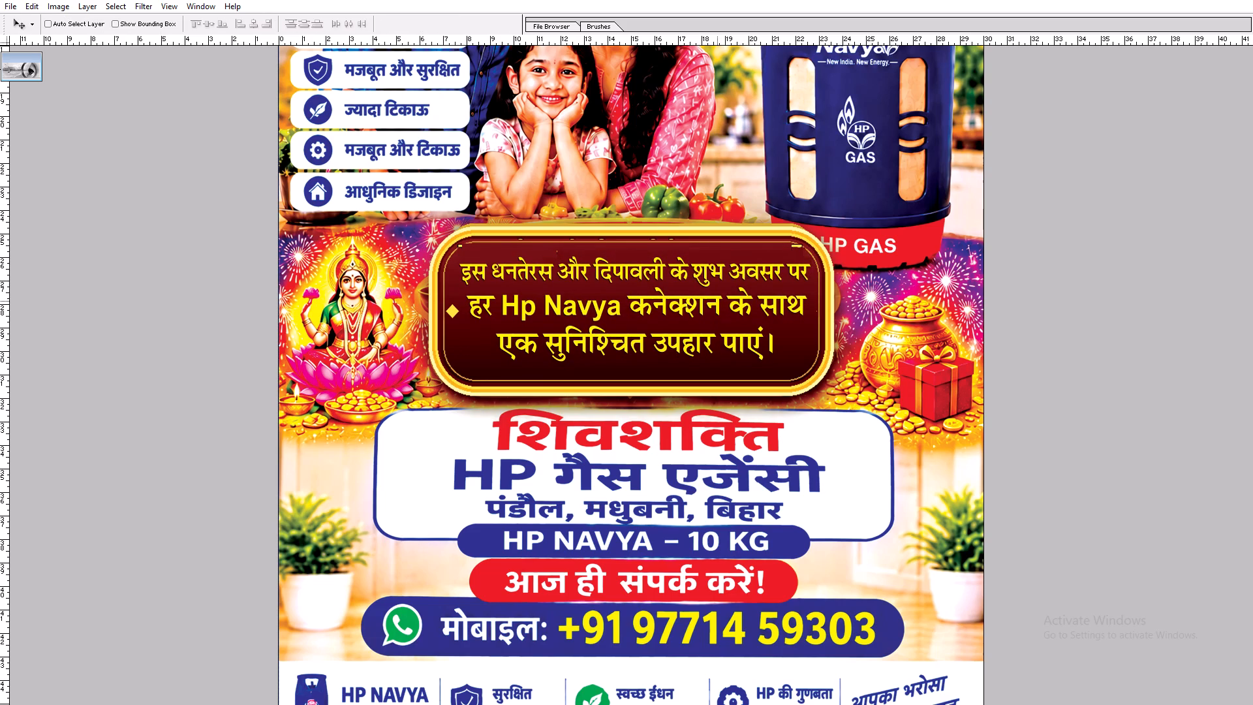
pyautogui.hotkey('alt', 'l')
pyautogui.hotkey('alt', 'y')
pyautogui.press('n')
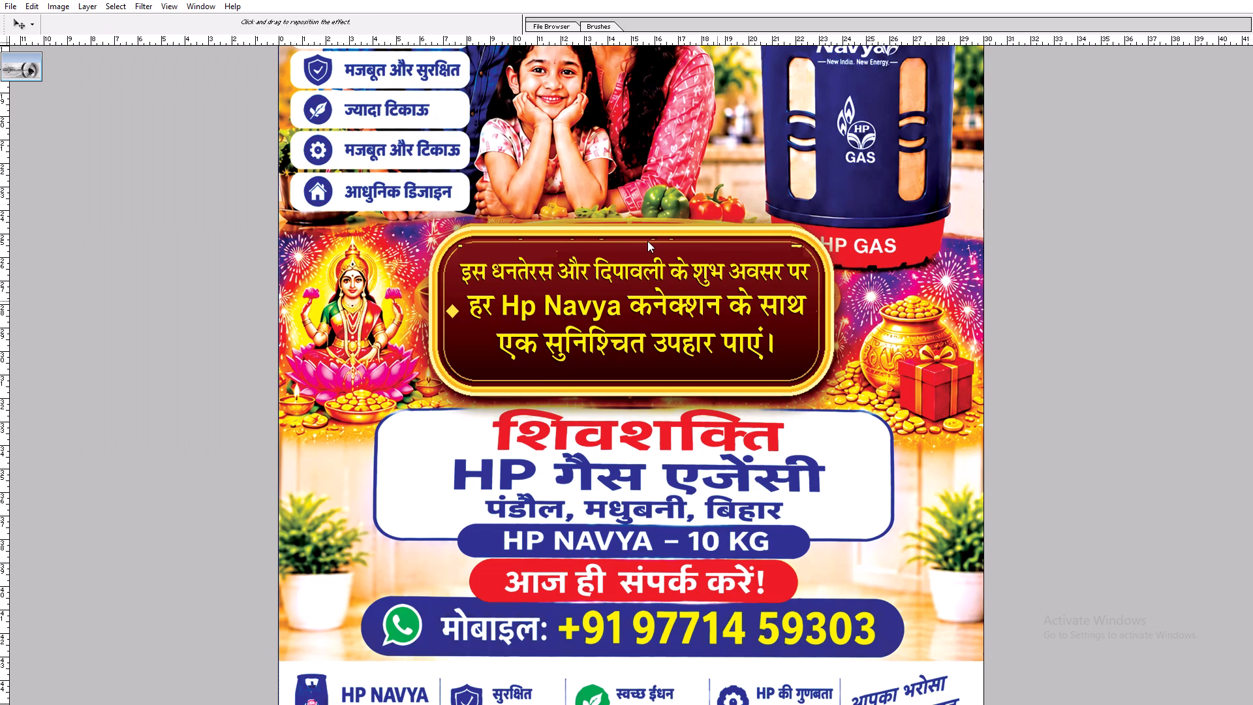
pyautogui.click(566, 566)
pyautogui.click(746, 446)
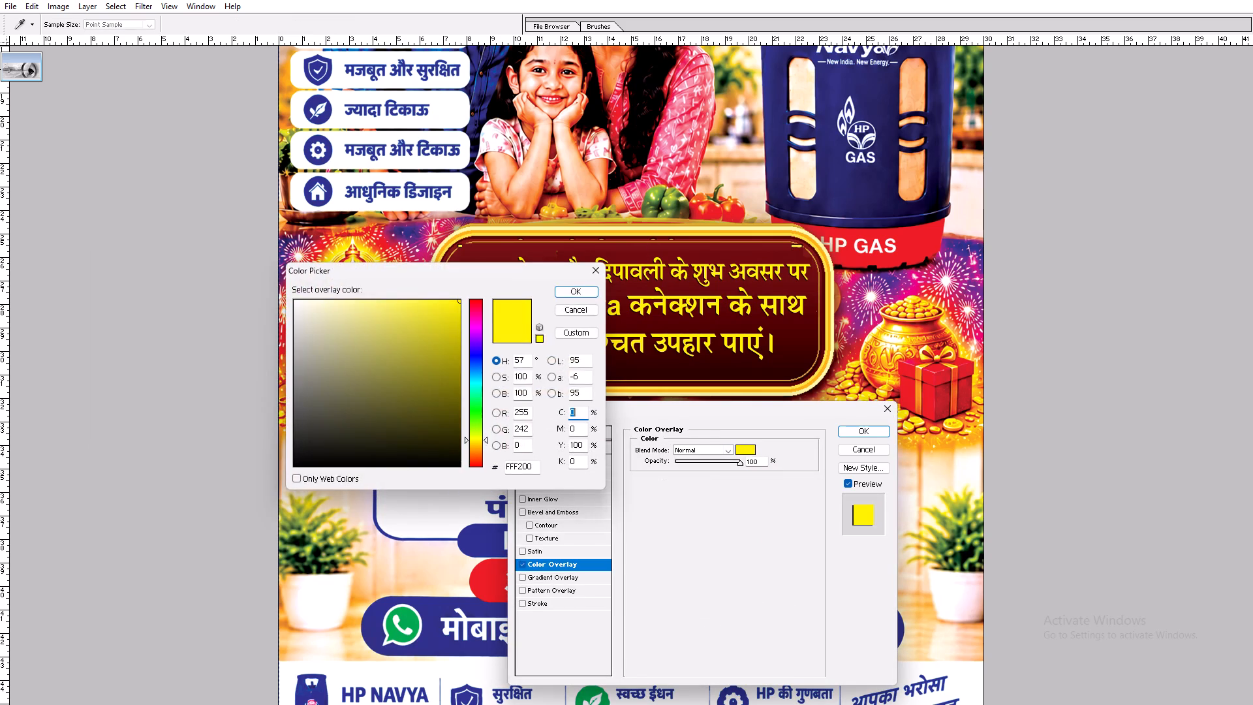
pyautogui.moveTo(373, 352); pyautogui.dragTo(159, 215)
pyautogui.press('Return')
pyautogui.press('Return')
# Scale the two white Hindi lines down slightly and reposition them evenly beneath the yellow line.
pyautogui.hotkey('ctrl', 't')
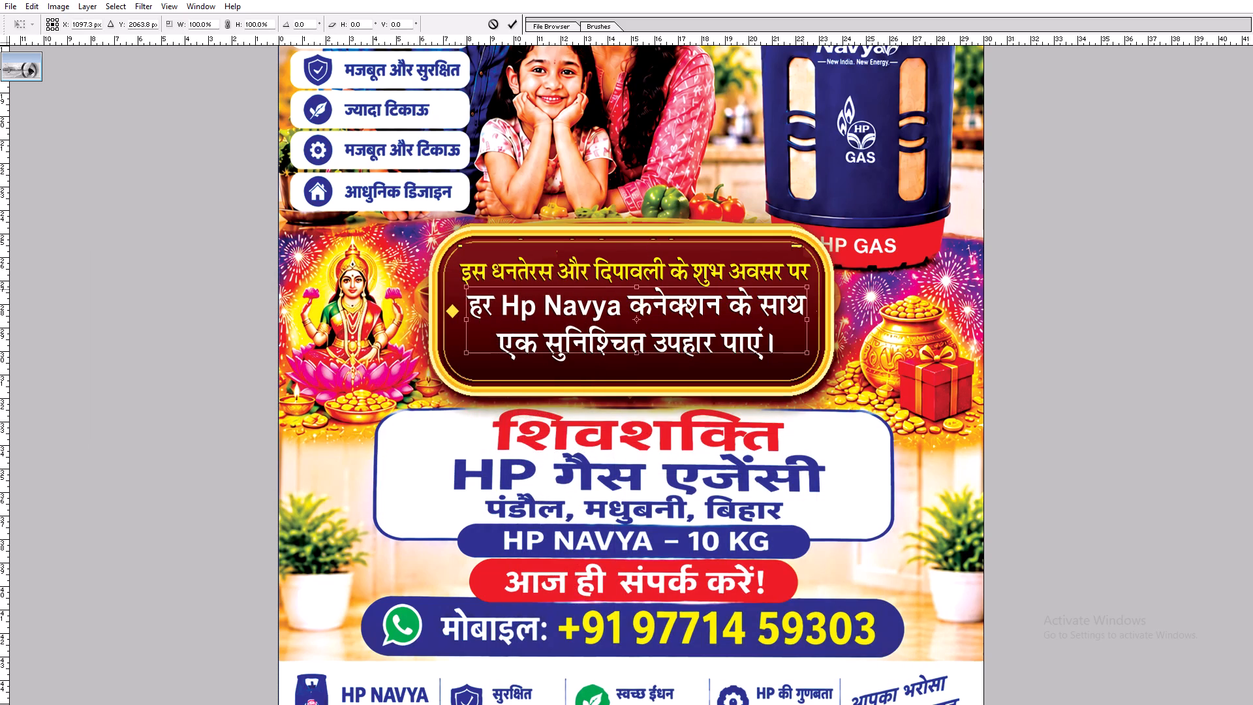
pyautogui.keyDown('alt'); pyautogui.keyDown('shift'); pyautogui.click(803, 286); pyautogui.keyUp('shift'); pyautogui.keyUp('alt')
pyautogui.press('Return')
pyautogui.write('vv')
pyautogui.click(766, 294)
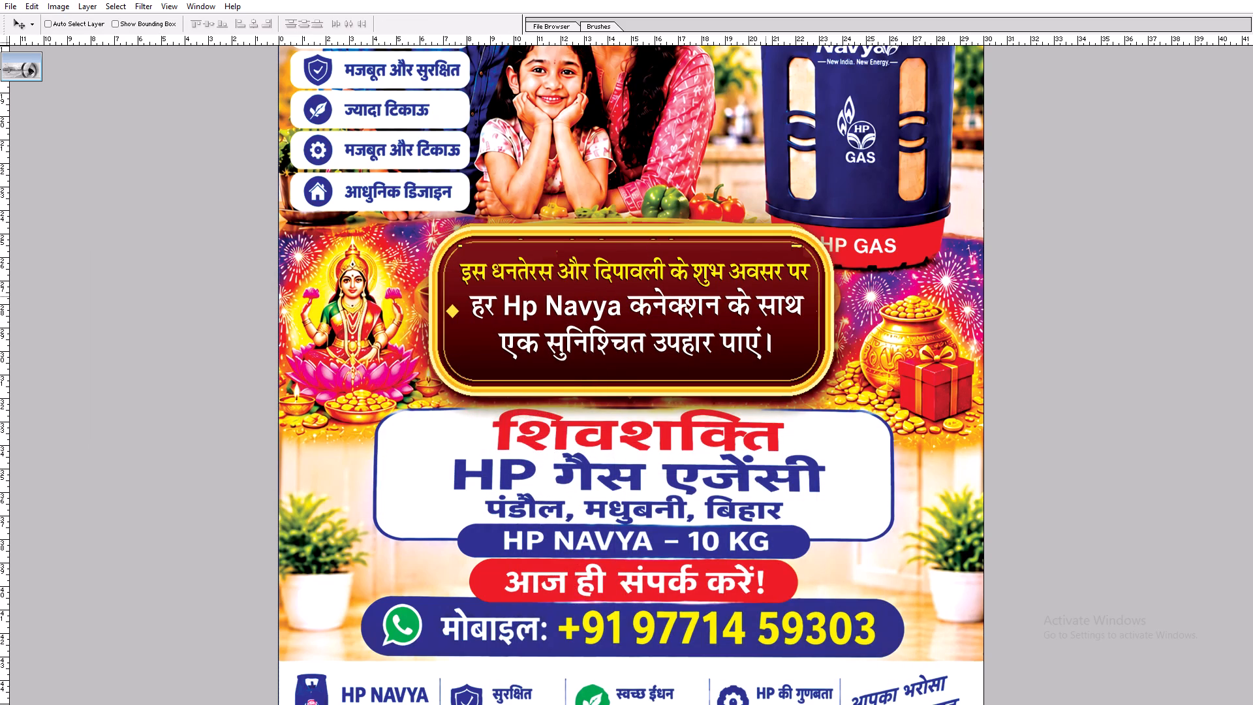
pyautogui.hotkey('ctrl', 't')
pyautogui.keyDown('shift'); pyautogui.click(801, 312); pyautogui.keyUp('shift')
pyautogui.hotkey('shift', 'Return')
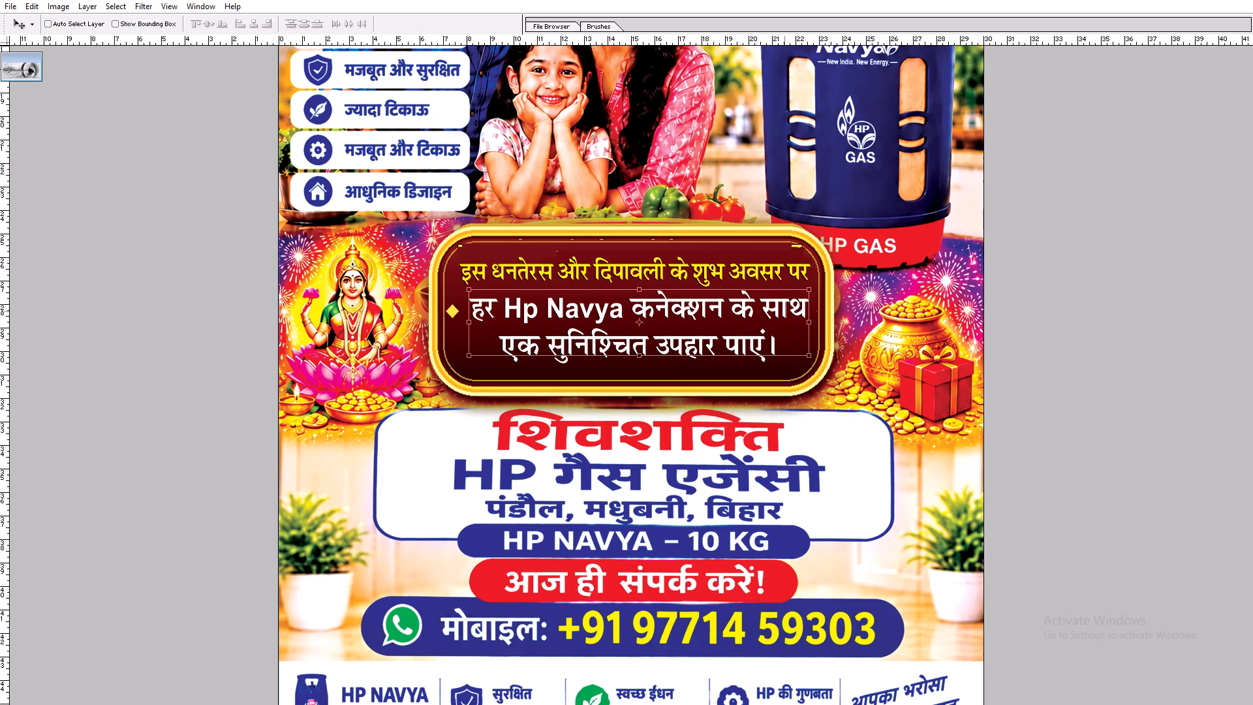
pyautogui.press('v')
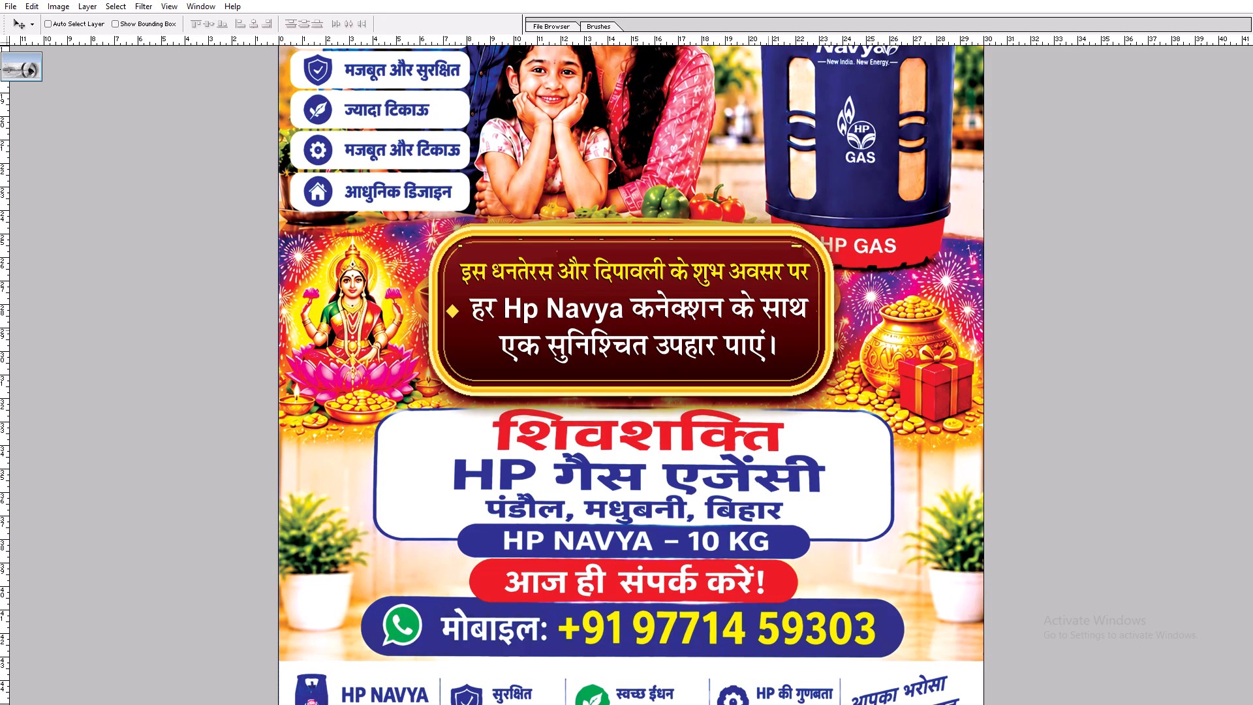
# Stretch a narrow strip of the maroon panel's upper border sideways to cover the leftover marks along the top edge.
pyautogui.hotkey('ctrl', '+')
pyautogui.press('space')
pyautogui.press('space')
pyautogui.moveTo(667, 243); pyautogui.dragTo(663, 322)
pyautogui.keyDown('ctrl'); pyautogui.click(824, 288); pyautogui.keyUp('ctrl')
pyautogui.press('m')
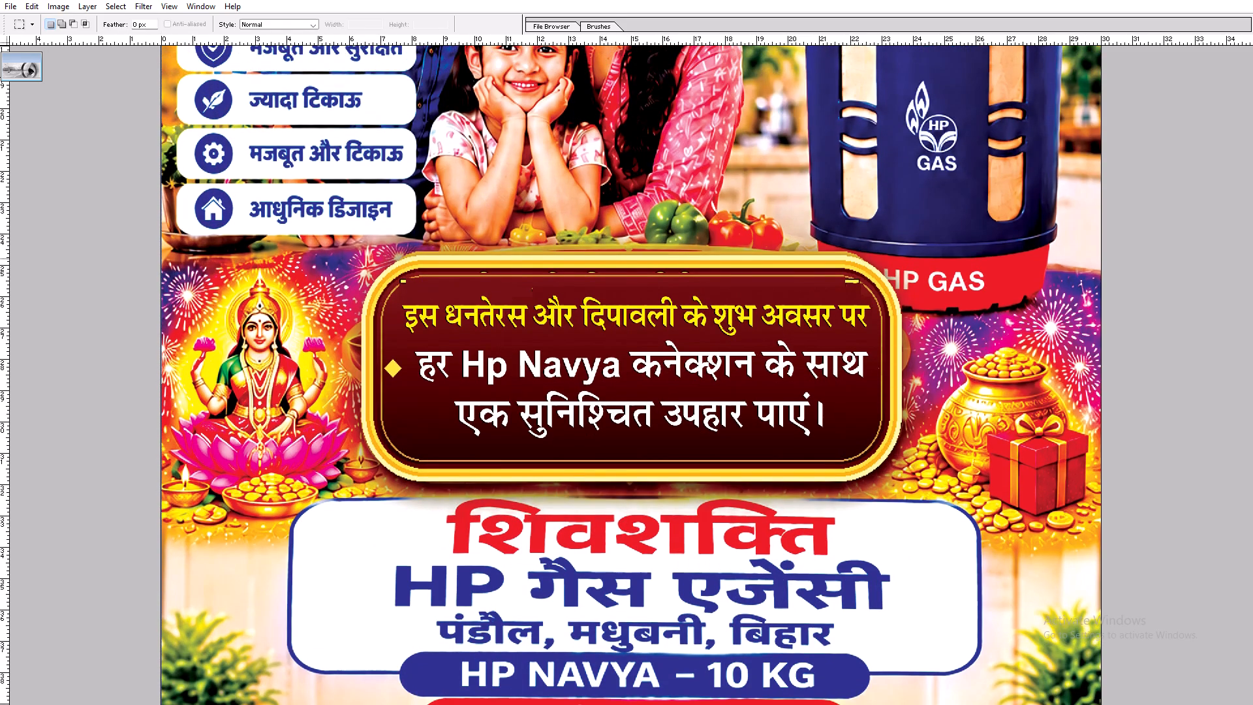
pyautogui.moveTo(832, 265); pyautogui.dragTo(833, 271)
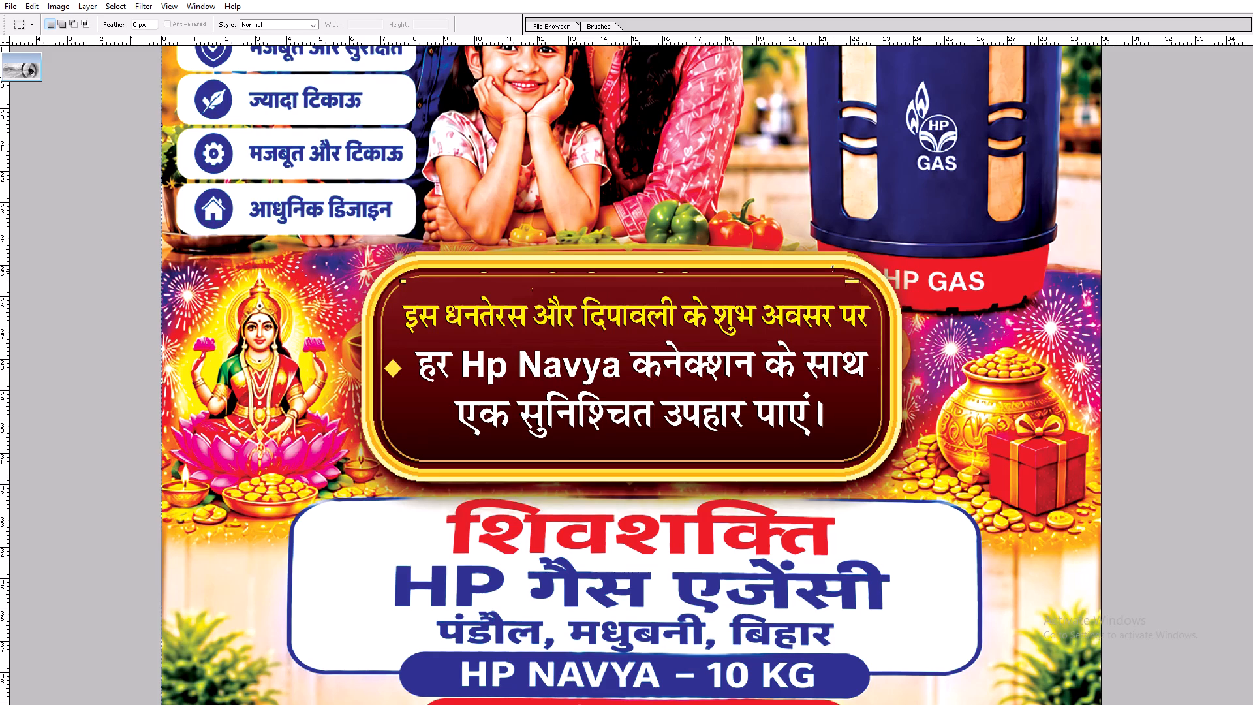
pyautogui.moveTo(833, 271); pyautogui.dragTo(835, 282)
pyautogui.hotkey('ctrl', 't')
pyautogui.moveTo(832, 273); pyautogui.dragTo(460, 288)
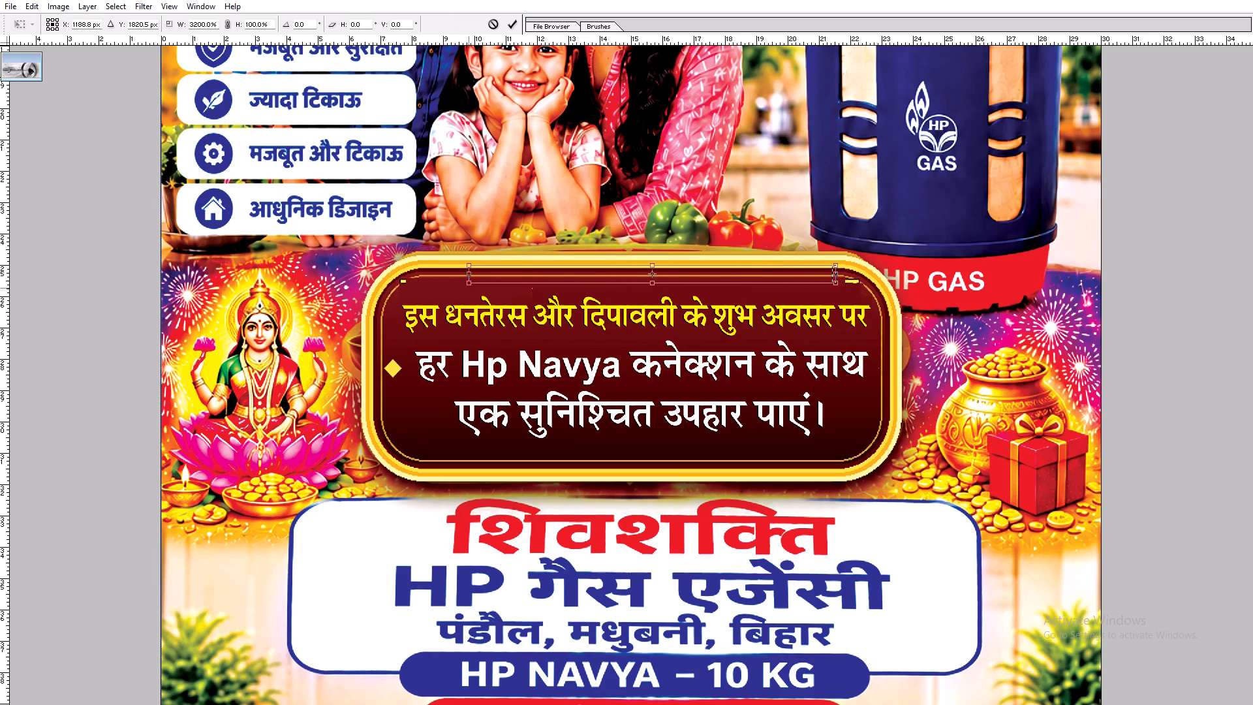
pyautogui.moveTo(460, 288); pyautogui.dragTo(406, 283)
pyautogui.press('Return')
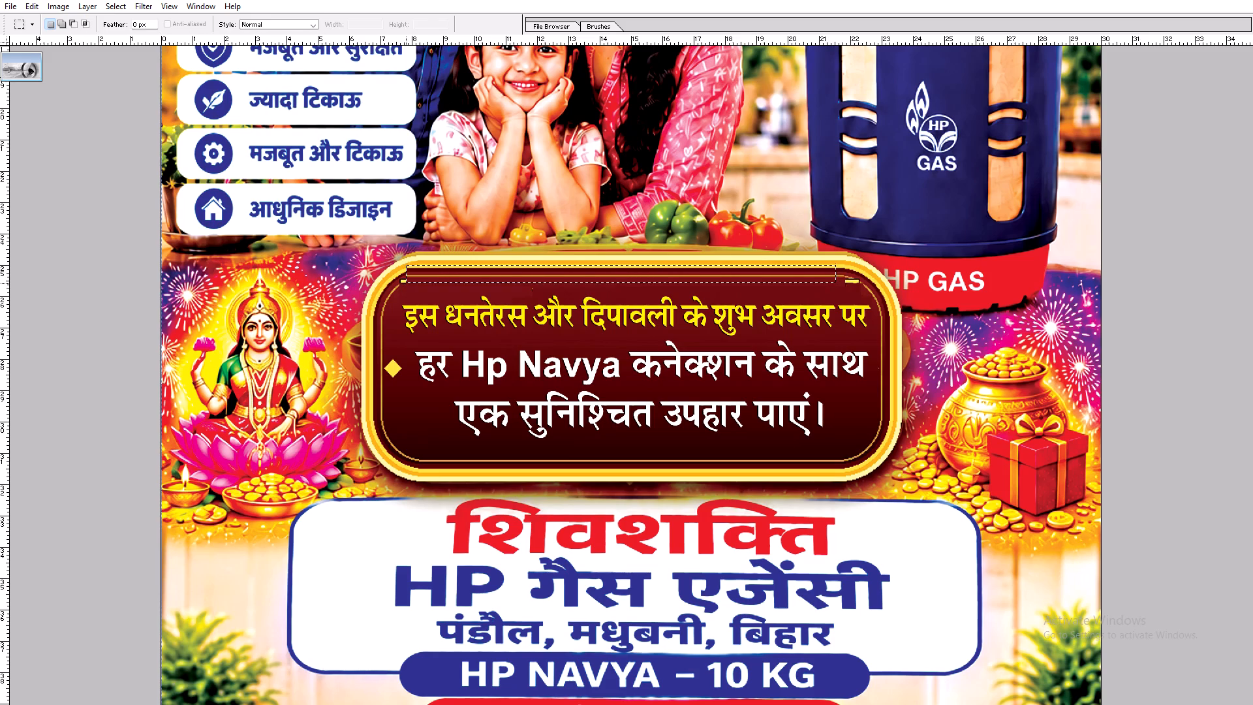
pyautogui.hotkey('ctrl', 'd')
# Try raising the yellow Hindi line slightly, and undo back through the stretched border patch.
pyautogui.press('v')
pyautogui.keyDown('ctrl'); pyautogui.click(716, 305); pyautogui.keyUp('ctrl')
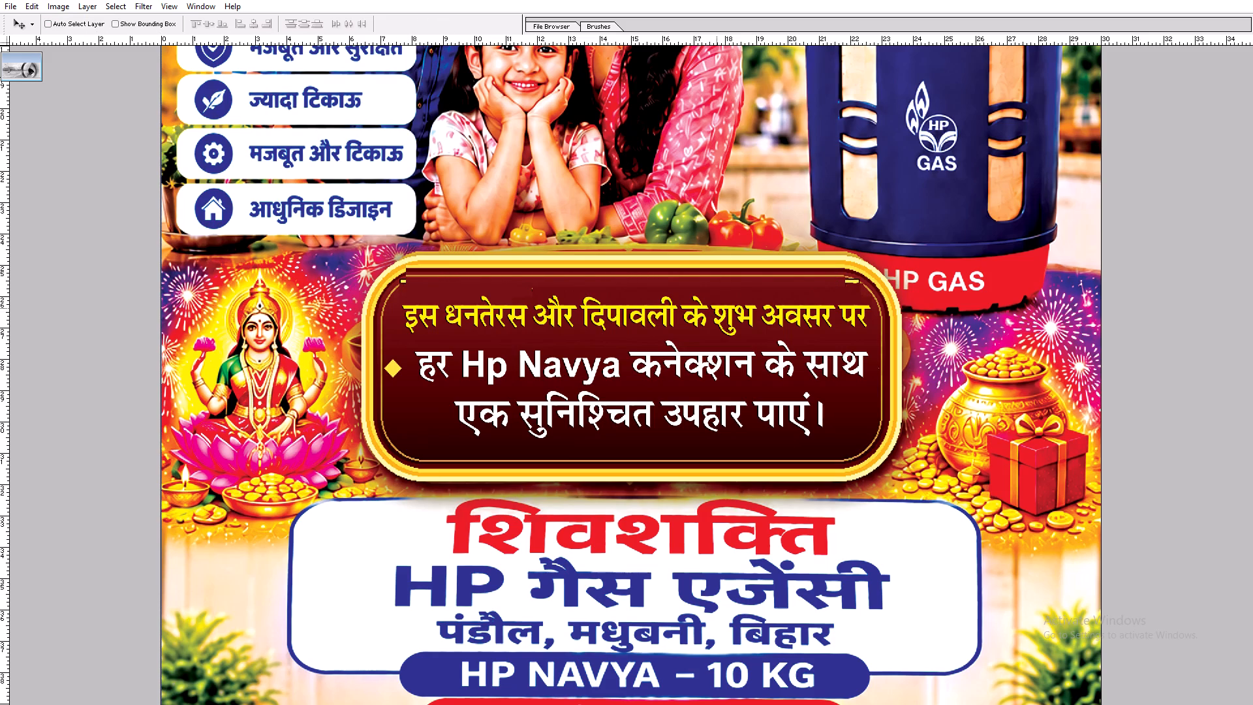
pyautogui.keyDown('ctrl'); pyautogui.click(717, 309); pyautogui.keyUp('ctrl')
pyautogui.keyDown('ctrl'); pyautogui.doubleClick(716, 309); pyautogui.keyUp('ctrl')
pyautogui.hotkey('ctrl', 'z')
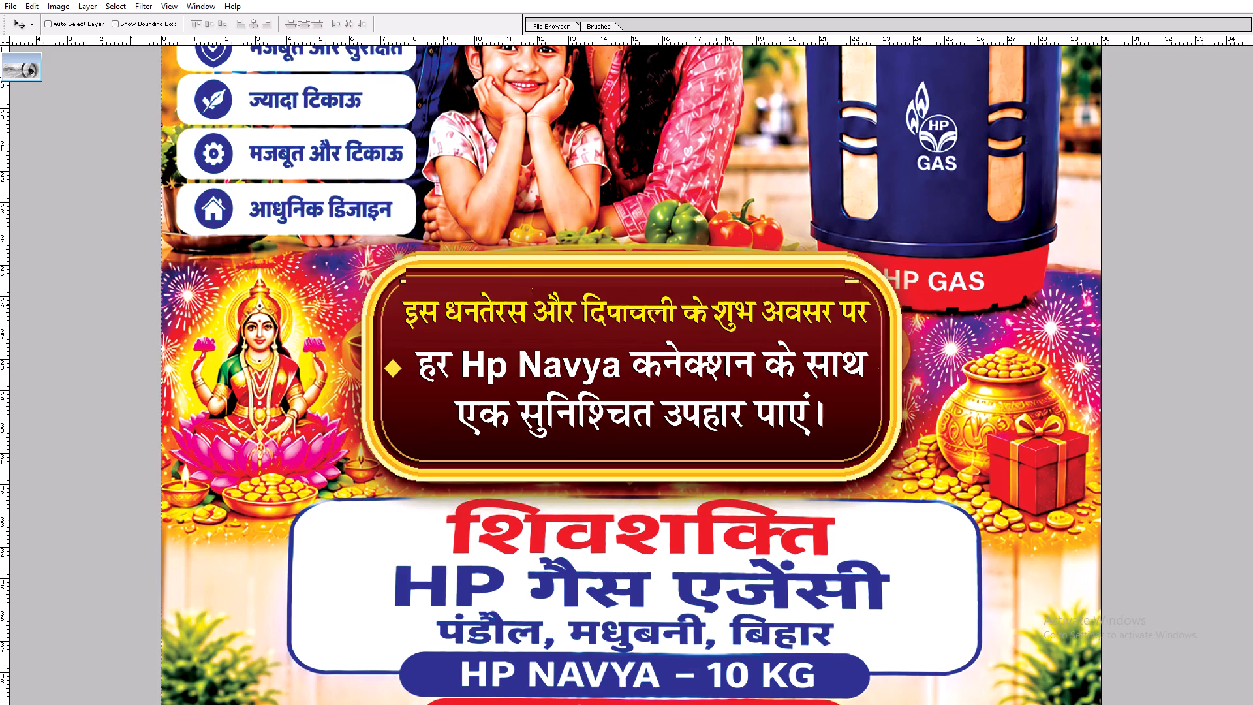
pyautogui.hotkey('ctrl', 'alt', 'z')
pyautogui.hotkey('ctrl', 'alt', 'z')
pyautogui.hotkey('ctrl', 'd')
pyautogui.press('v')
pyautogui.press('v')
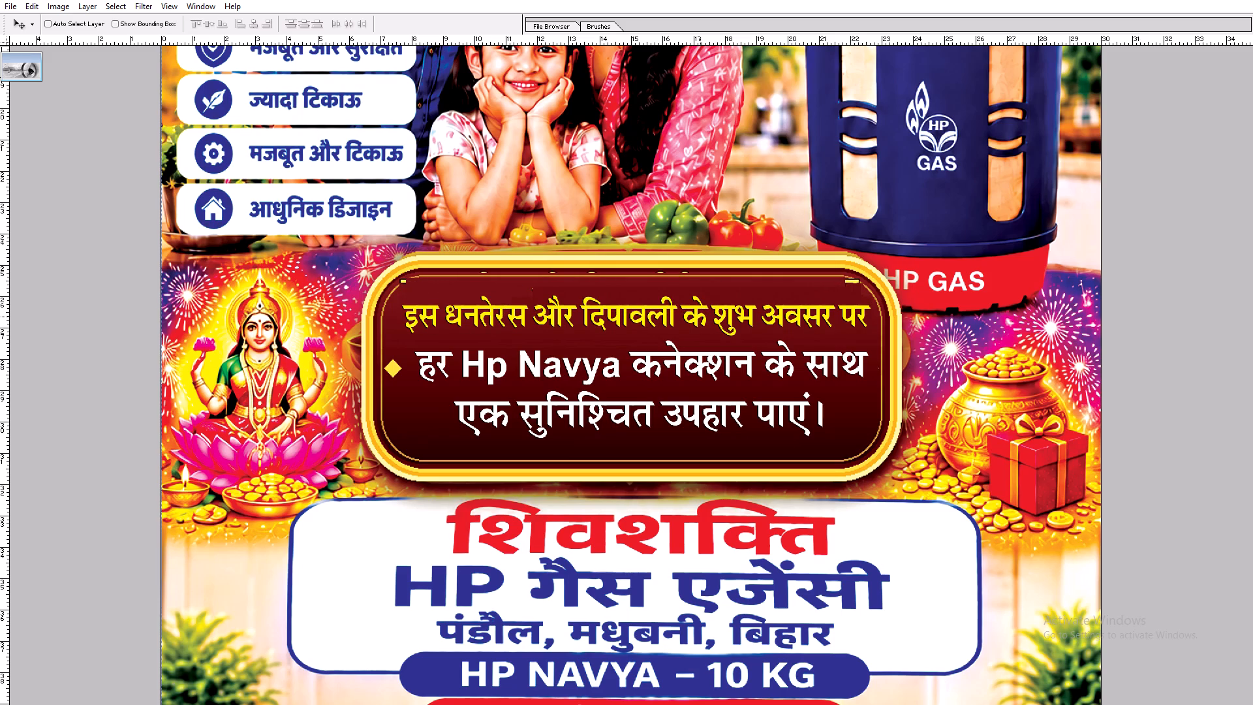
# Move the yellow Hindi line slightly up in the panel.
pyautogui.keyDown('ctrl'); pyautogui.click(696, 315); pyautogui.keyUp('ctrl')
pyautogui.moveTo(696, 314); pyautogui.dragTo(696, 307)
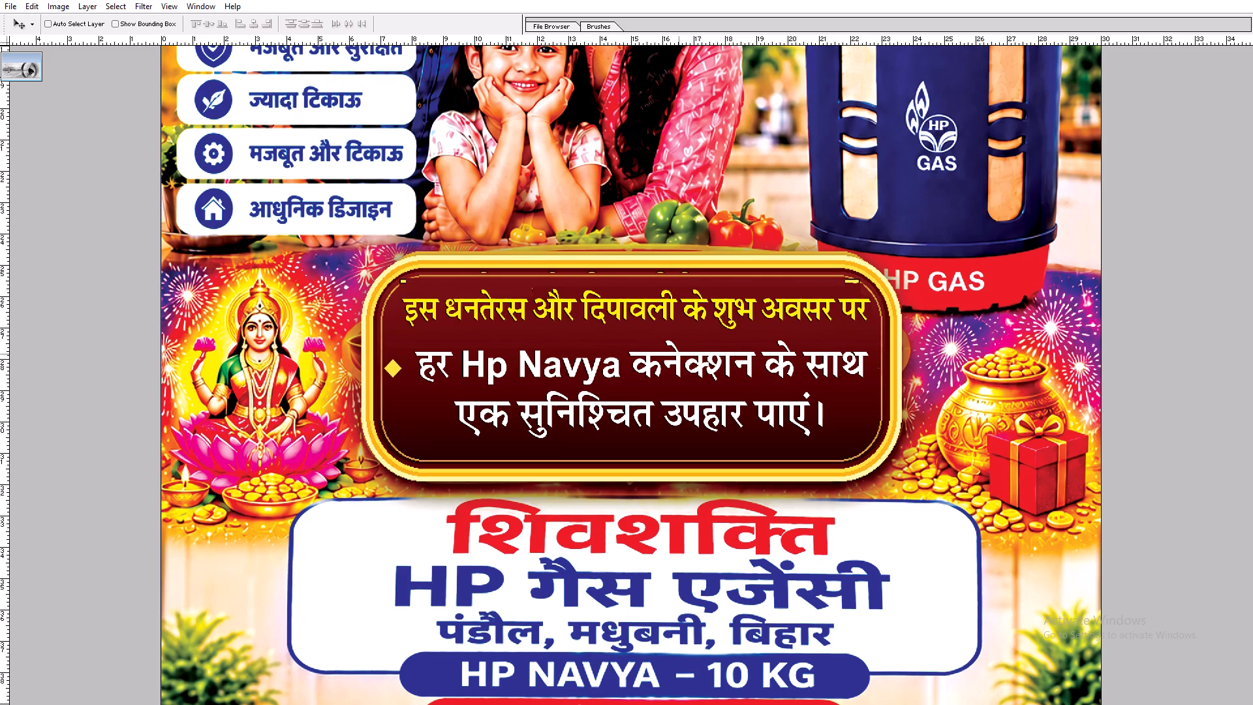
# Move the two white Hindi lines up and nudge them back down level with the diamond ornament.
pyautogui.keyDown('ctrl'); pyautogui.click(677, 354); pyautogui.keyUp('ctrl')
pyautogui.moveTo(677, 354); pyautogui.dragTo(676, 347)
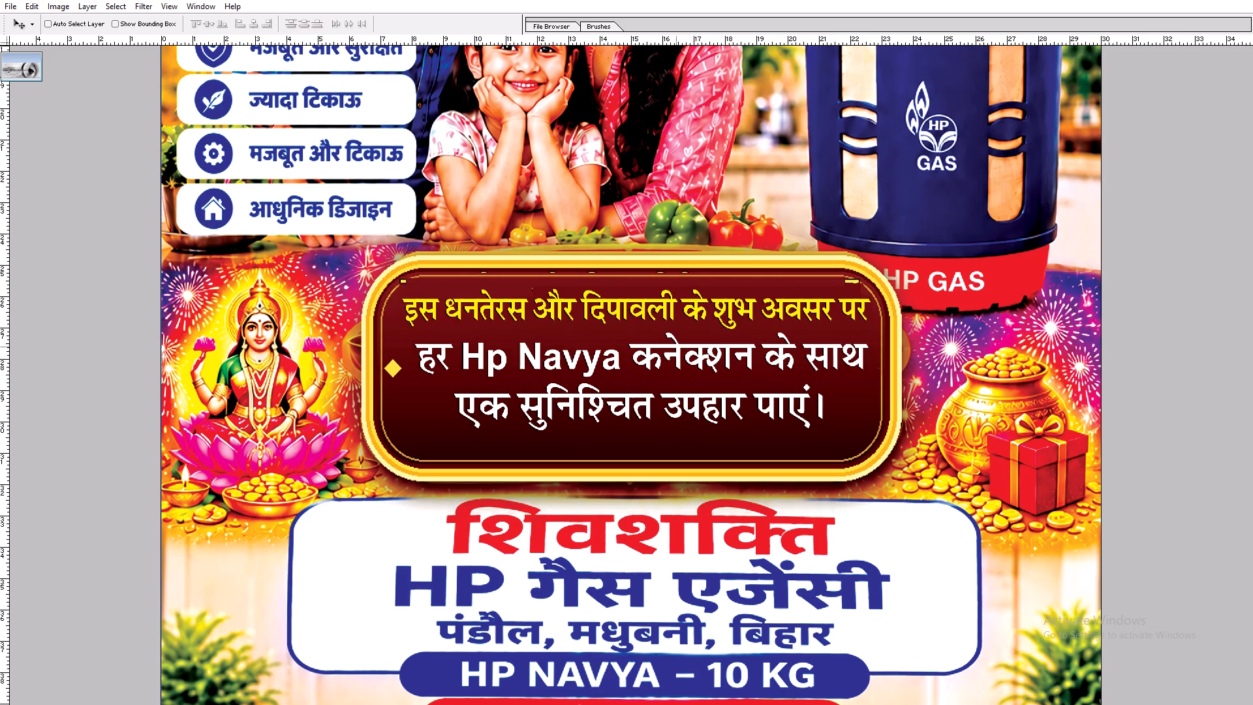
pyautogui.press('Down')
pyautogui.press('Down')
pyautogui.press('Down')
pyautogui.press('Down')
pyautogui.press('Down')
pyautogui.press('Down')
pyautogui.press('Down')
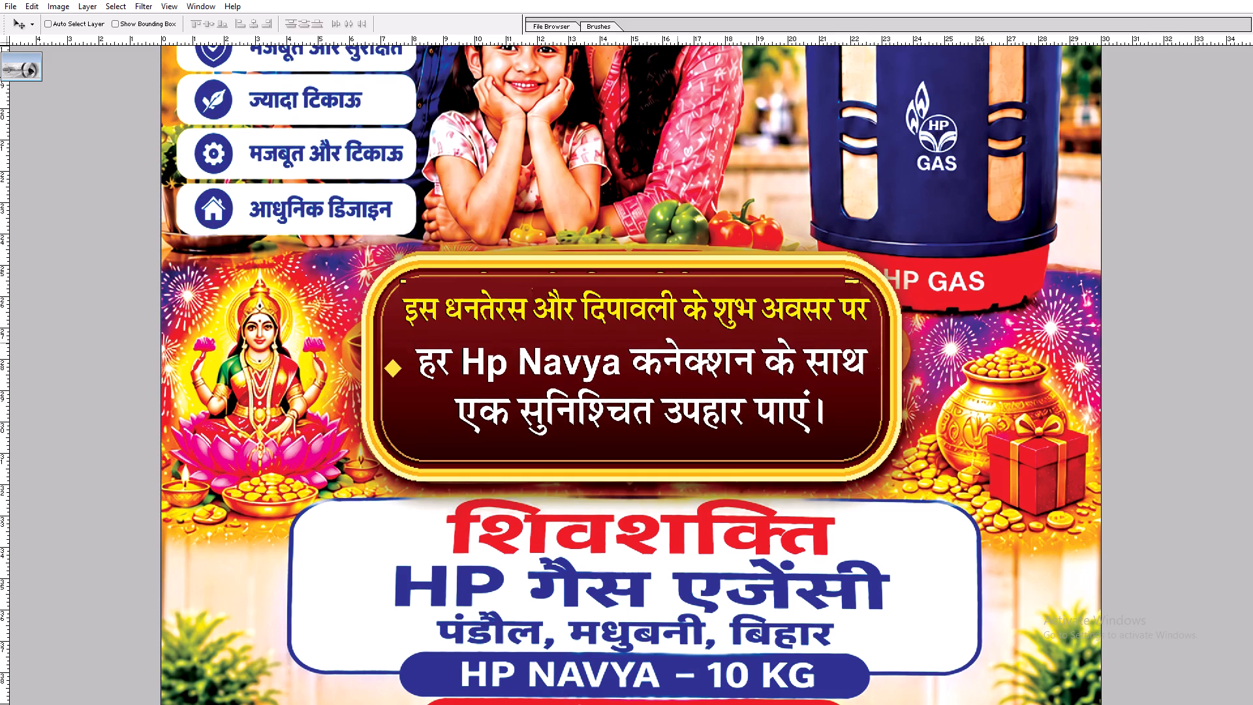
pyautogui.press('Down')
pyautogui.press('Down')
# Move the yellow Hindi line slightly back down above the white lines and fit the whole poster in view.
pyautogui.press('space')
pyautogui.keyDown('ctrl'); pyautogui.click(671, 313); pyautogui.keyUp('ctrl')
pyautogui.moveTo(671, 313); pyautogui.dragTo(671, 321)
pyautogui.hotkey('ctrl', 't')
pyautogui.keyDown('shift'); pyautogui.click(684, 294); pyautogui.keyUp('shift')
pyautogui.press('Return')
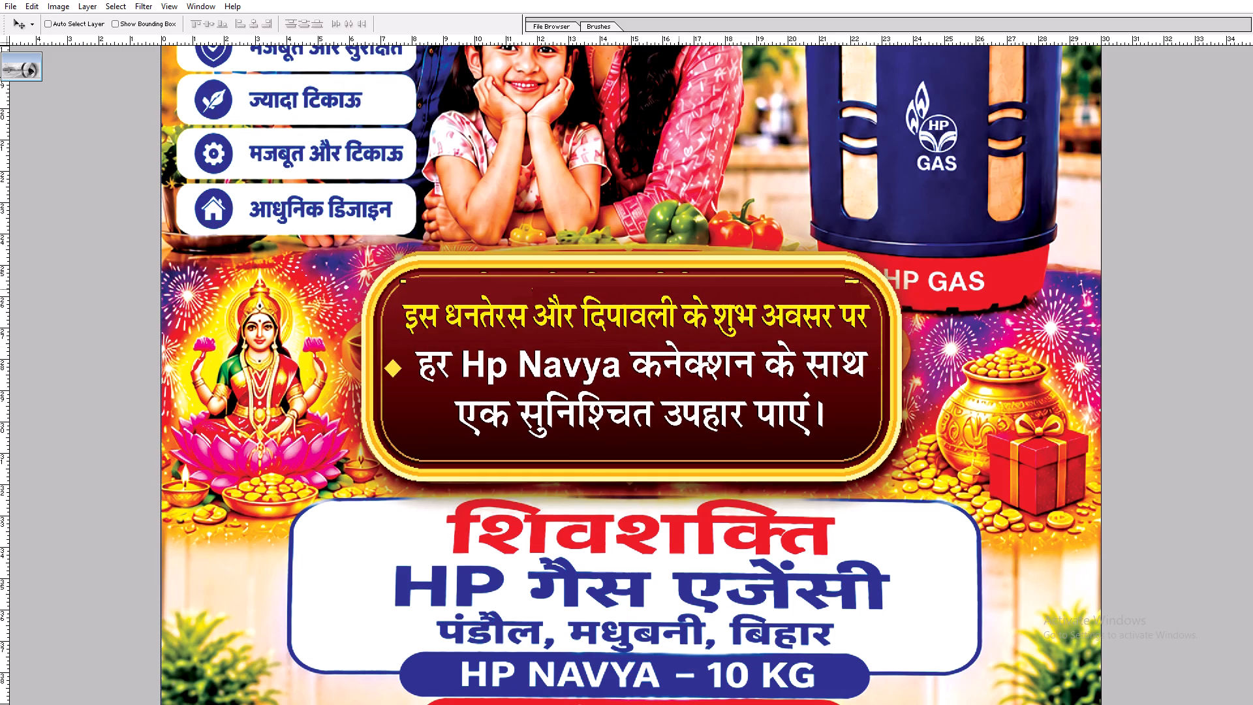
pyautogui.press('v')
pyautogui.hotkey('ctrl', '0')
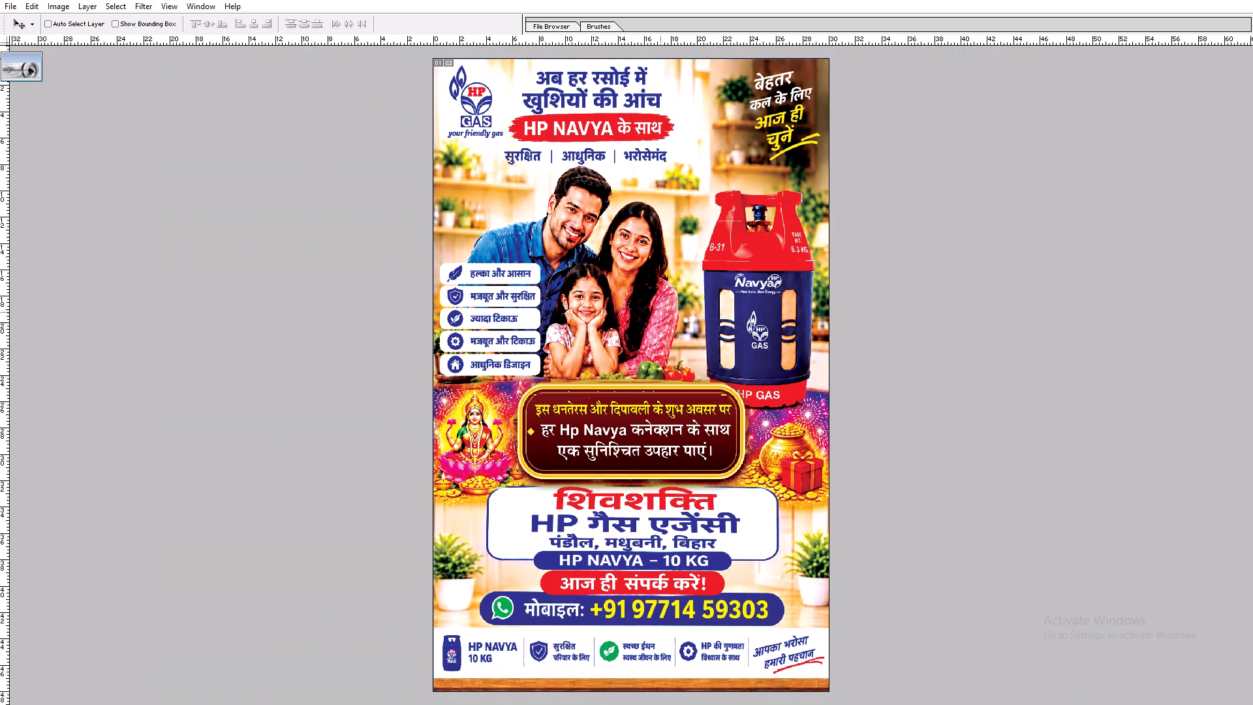
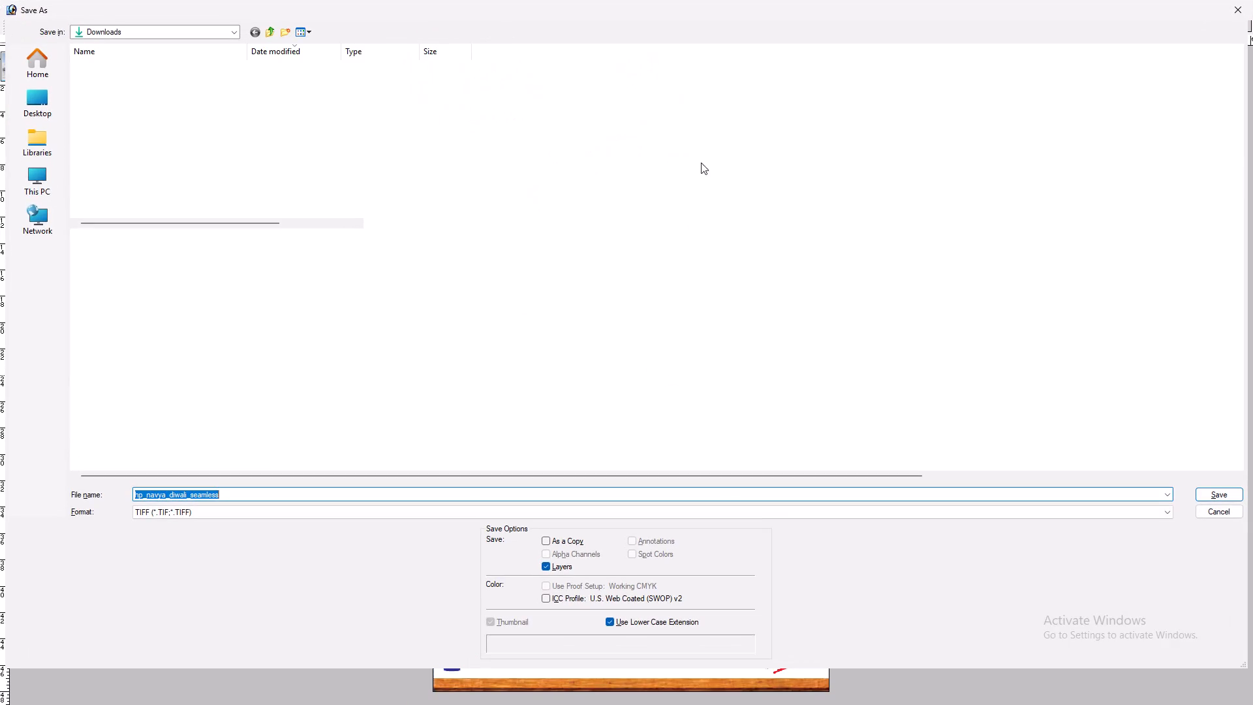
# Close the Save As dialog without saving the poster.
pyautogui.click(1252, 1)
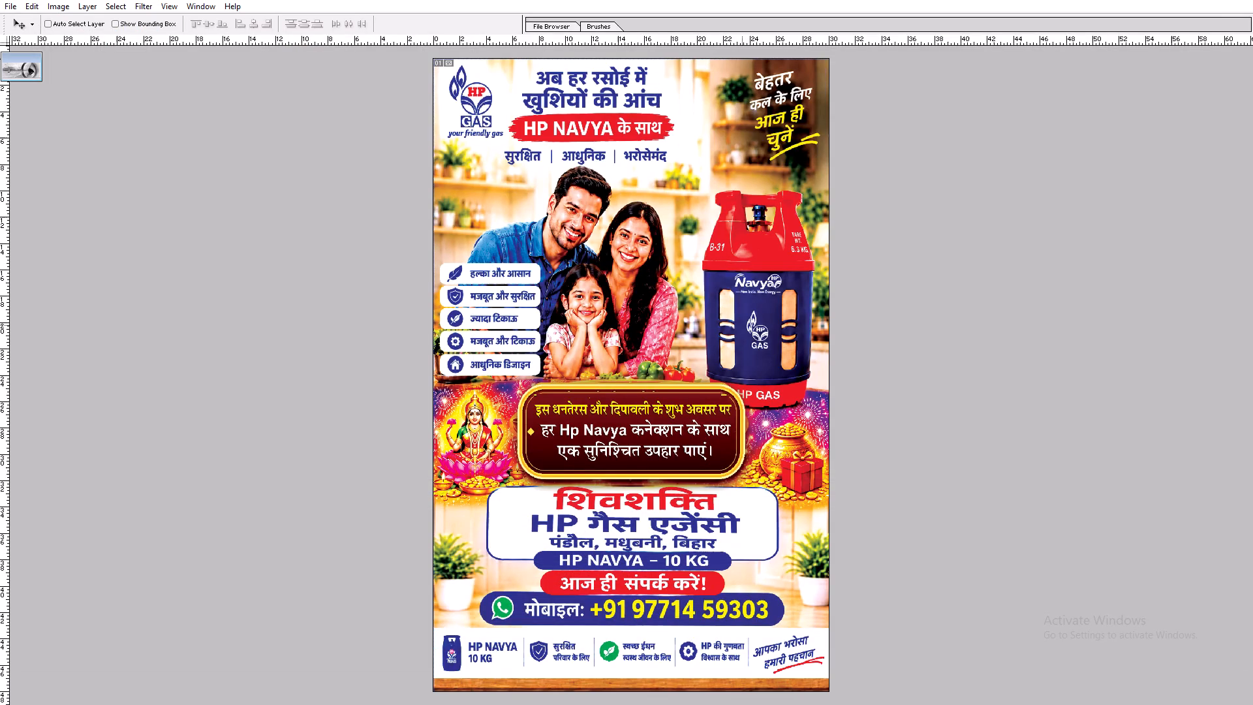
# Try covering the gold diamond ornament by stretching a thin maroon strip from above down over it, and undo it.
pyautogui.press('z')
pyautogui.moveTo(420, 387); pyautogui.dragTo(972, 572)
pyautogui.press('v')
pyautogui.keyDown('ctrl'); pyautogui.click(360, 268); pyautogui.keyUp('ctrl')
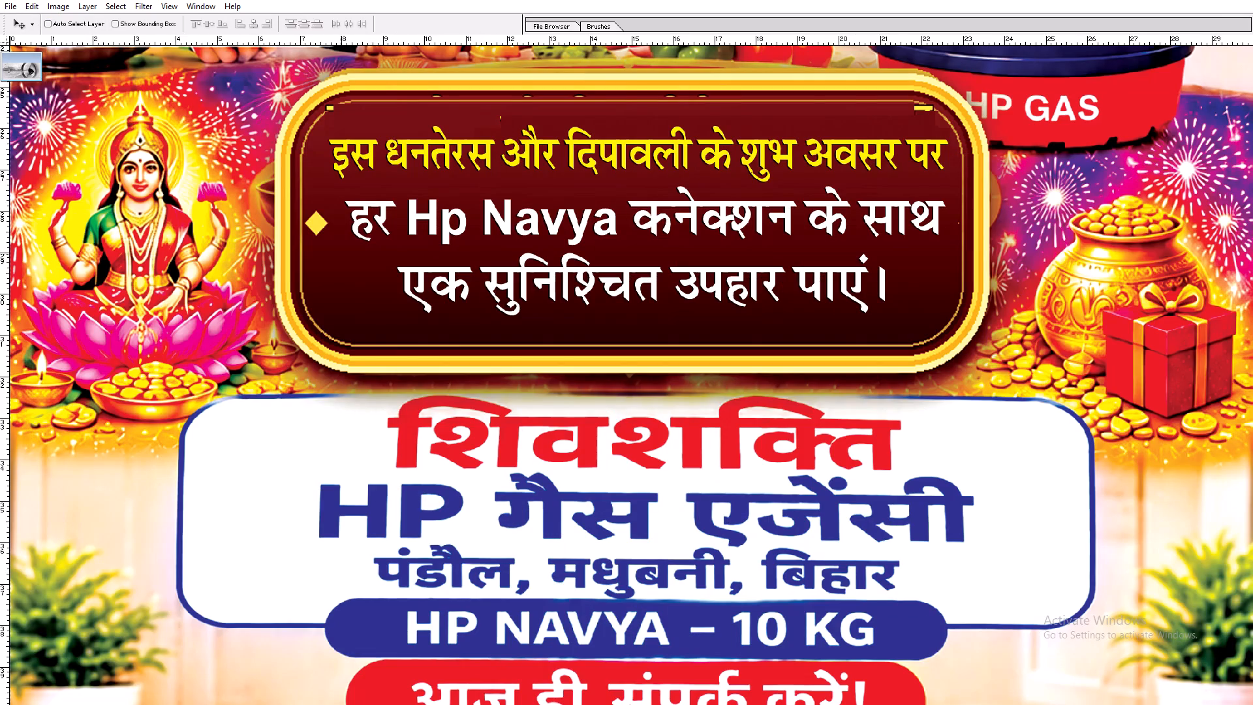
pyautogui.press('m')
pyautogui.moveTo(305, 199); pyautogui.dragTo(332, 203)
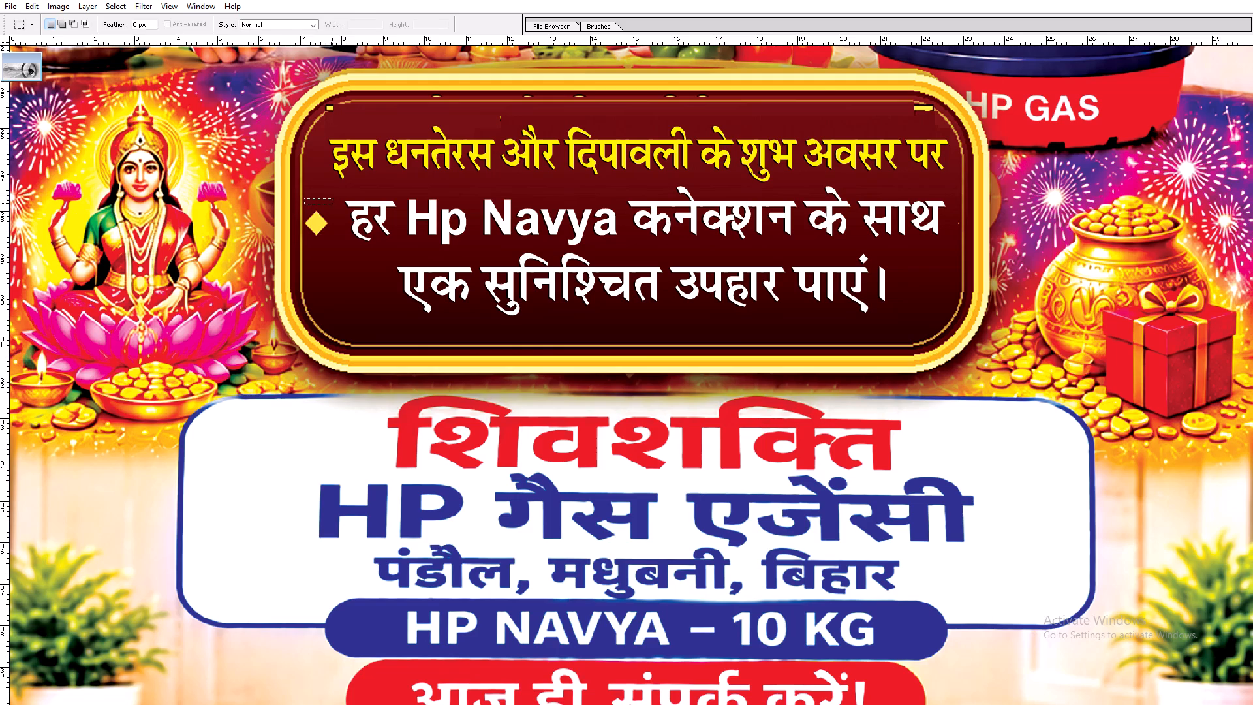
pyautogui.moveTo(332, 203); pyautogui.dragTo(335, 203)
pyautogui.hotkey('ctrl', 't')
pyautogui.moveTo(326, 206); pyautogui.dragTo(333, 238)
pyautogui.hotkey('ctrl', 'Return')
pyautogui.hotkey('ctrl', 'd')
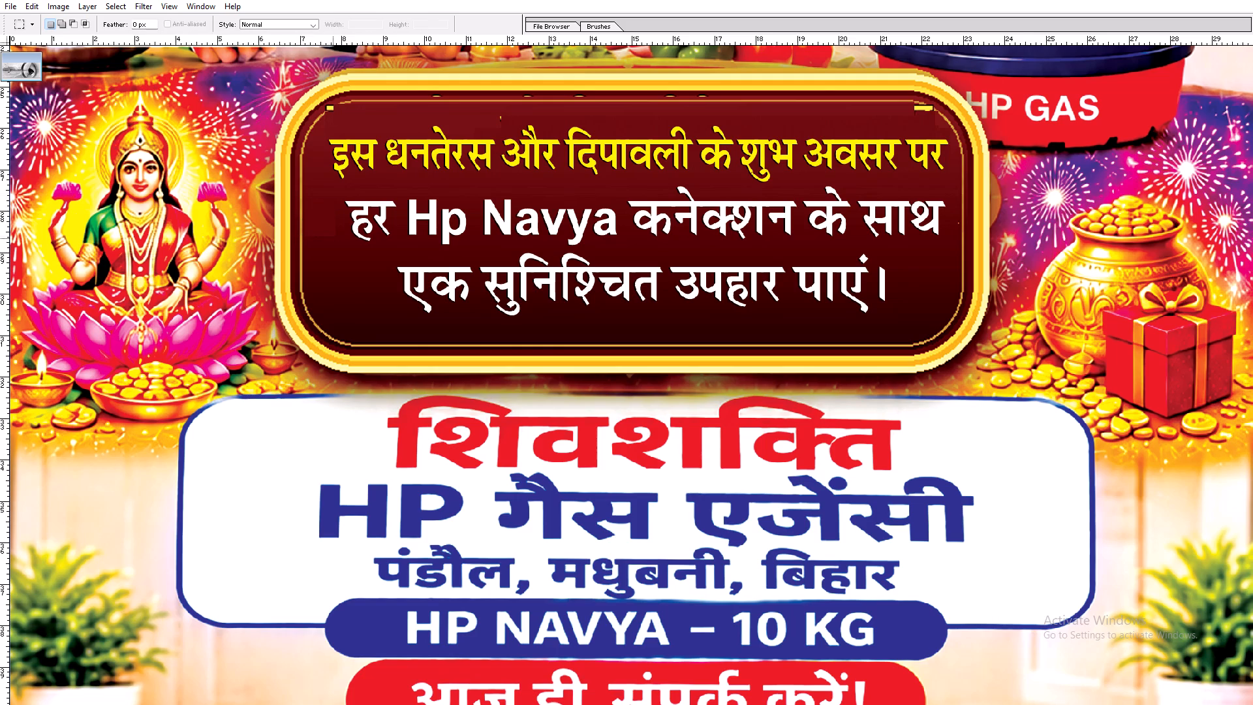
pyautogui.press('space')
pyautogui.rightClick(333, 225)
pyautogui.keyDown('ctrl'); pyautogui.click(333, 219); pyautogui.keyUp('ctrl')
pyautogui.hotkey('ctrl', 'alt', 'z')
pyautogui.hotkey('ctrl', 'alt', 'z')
# Cover the gold diamond ornament by stretching the narrow maroon strip beside it leftwards over it.
pyautogui.hotkey('ctrl', 'd')
pyautogui.moveTo(332, 204); pyautogui.dragTo(337, 242)
pyautogui.hotkey('ctrl', 't')
pyautogui.moveTo(330, 222); pyautogui.dragTo(317, 222)
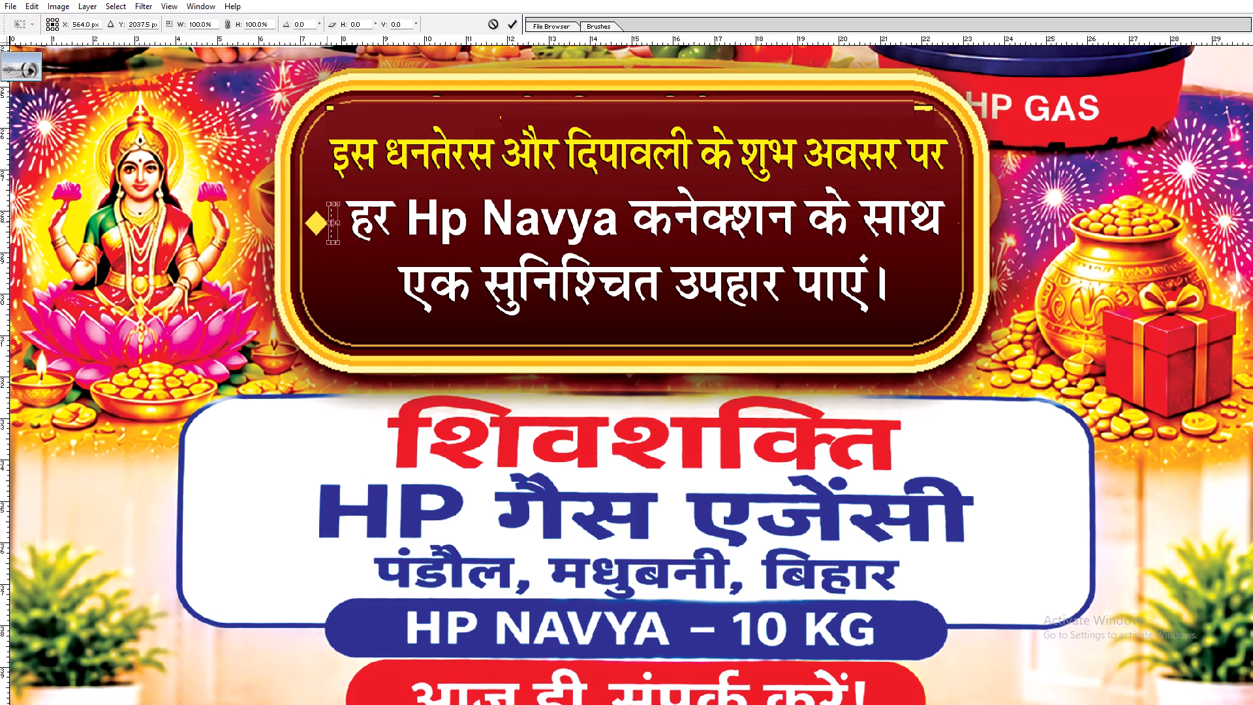
pyautogui.moveTo(317, 222); pyautogui.dragTo(303, 222)
pyautogui.press('Return')
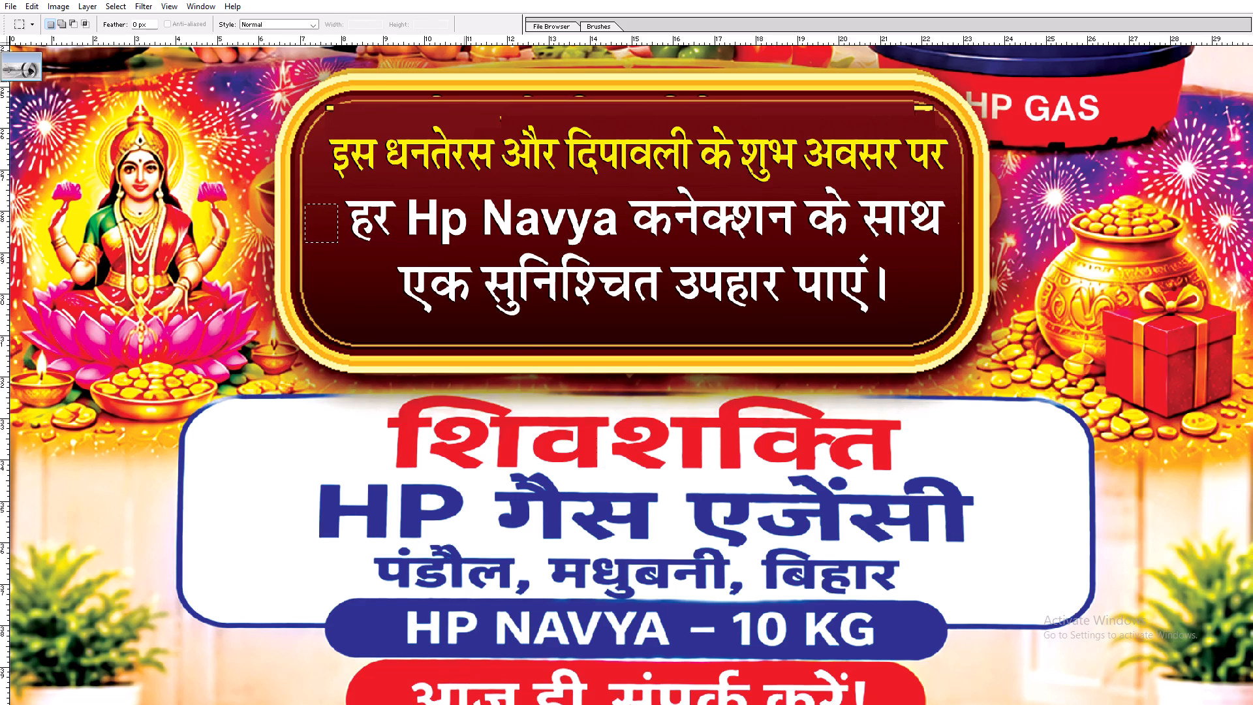
pyautogui.hotkey('ctrl', 'd')
# Cover the leftover marks along the panel's top inner border by stretching a clean border sliver rightwards across them.
pyautogui.press('space')
pyautogui.press('space')
pyautogui.moveTo(467, 116); pyautogui.dragTo(471, 236)
pyautogui.press('v')
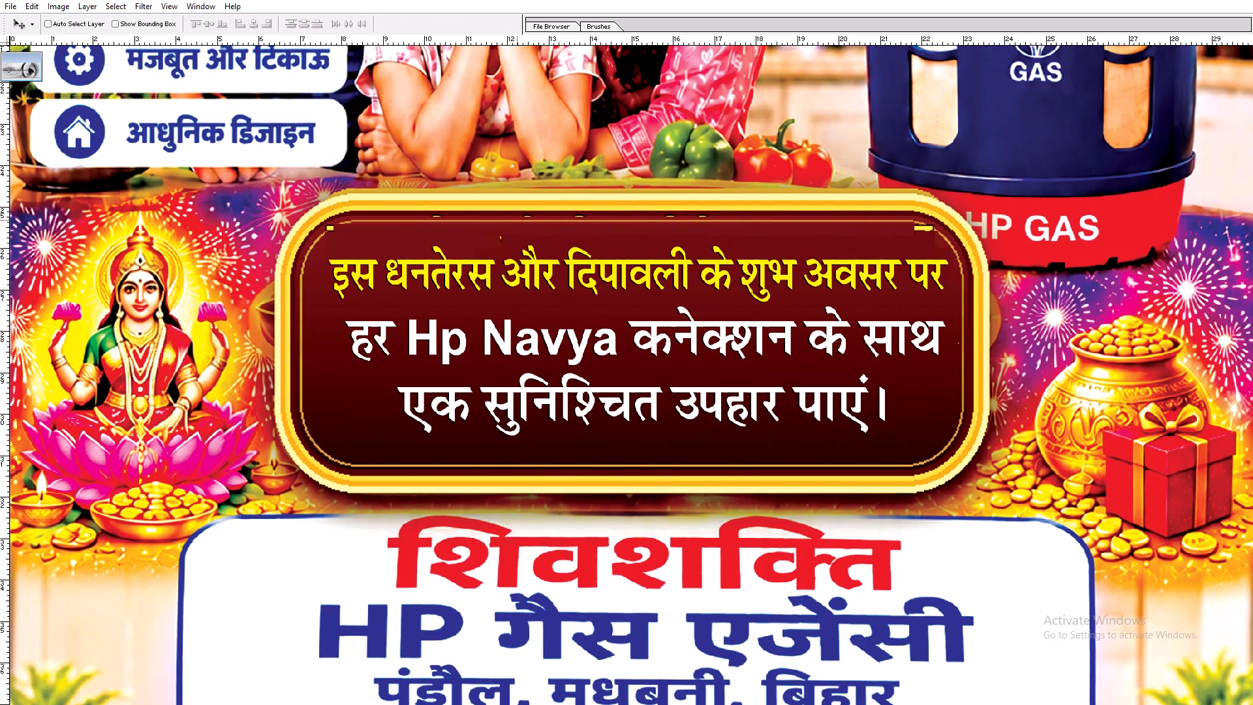
pyautogui.press('m')
pyautogui.moveTo(411, 206); pyautogui.dragTo(414, 221)
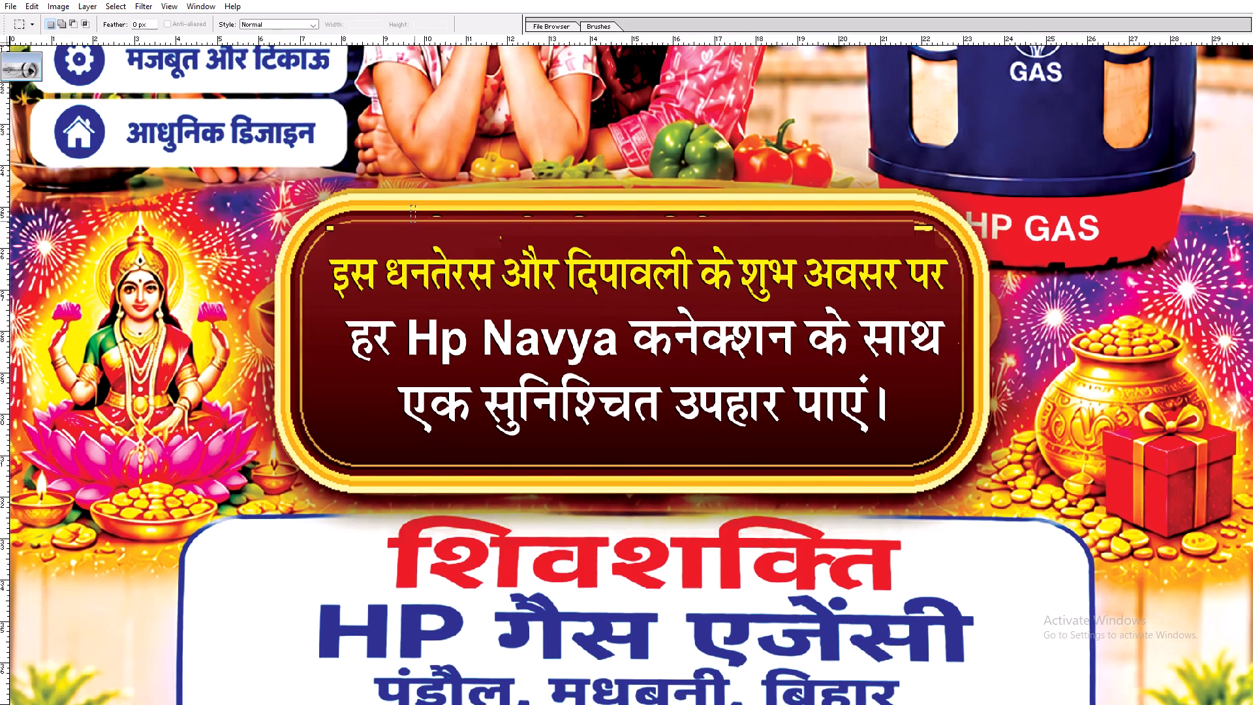
pyautogui.moveTo(414, 221); pyautogui.dragTo(415, 225)
pyautogui.hotkey('ctrl', 't')
pyautogui.moveTo(420, 214); pyautogui.dragTo(724, 220)
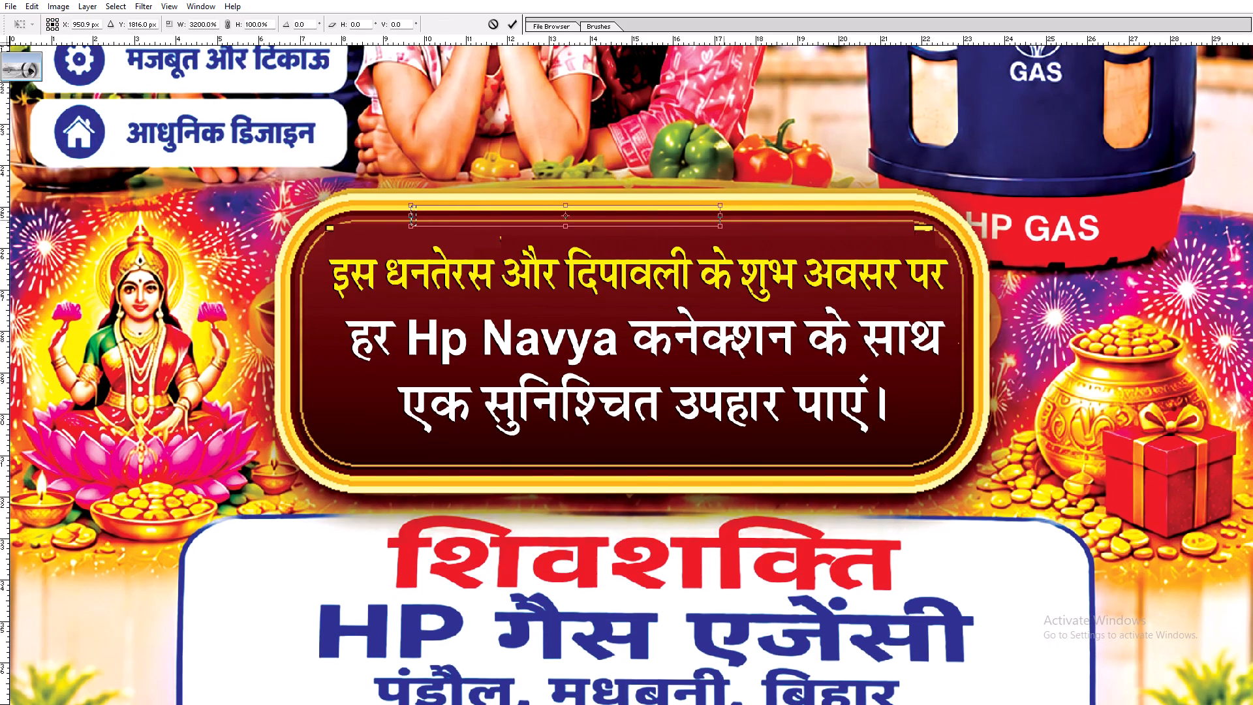
pyautogui.moveTo(724, 220); pyautogui.dragTo(726, 219)
pyautogui.press('Return')
pyautogui.hotkey('ctrl', 'd')
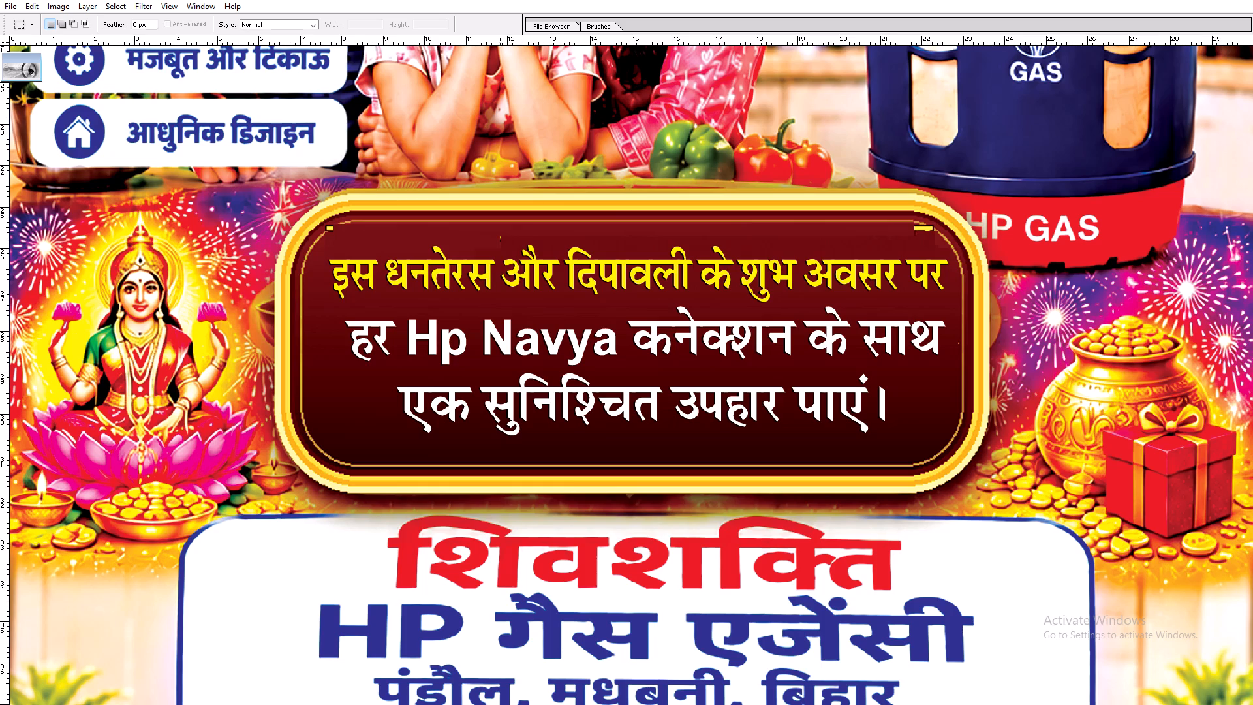
# Cover the small speck above the yellow Hindi line by stretching a patch of clean maroon background over it.
pyautogui.moveTo(486, 231); pyautogui.dragTo(493, 254)
pyautogui.hotkey('ctrl', 't')
pyautogui.moveTo(494, 240); pyautogui.dragTo(506, 238)
pyautogui.hotkey('ctrl', 'Return')
pyautogui.hotkey('ctrl', 'd')
pyautogui.click(318, 220)
pyautogui.click(336, 223)
# Cover the stray yellow dash near the panel's upper-right corner by stretching the maroon background below it upwards.
pyautogui.moveTo(905, 233); pyautogui.dragTo(935, 240)
pyautogui.hotkey('ctrl', 't')
pyautogui.moveTo(925, 232); pyautogui.dragTo(921, 225)
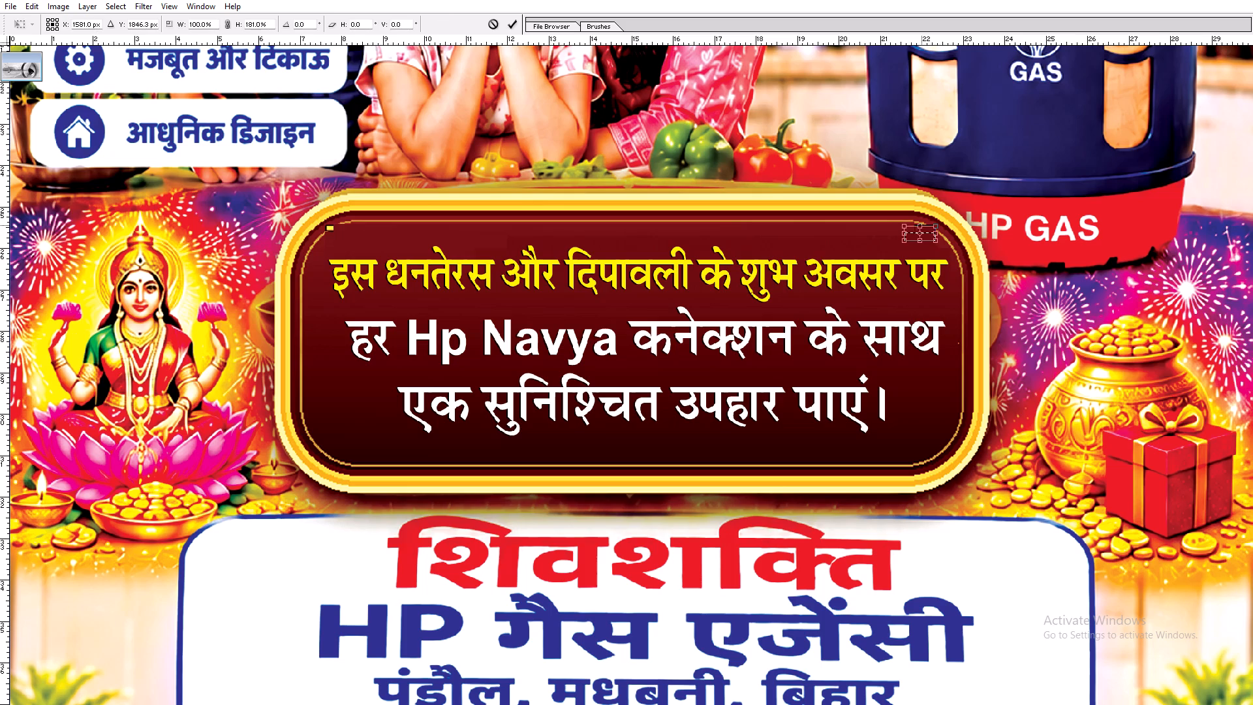
pyautogui.moveTo(921, 225); pyautogui.dragTo(921, 225)
pyautogui.press('Return')
pyautogui.hotkey('ctrl', 'd')
pyautogui.write('vv')
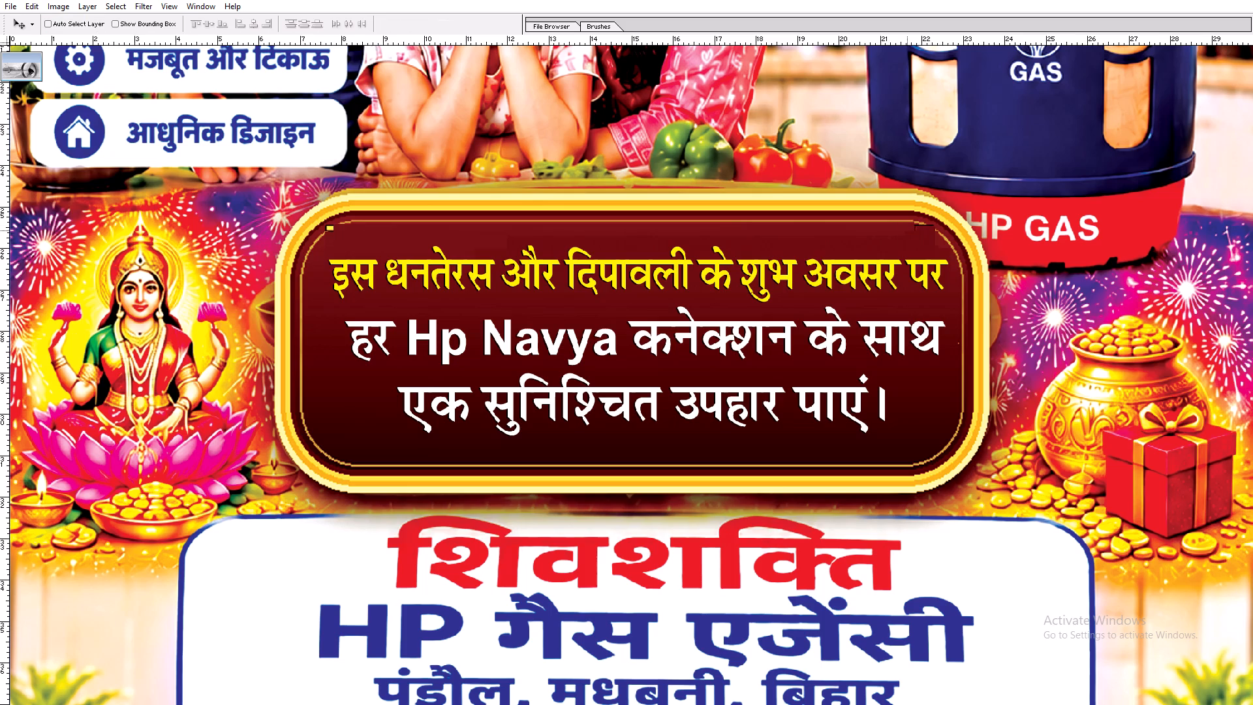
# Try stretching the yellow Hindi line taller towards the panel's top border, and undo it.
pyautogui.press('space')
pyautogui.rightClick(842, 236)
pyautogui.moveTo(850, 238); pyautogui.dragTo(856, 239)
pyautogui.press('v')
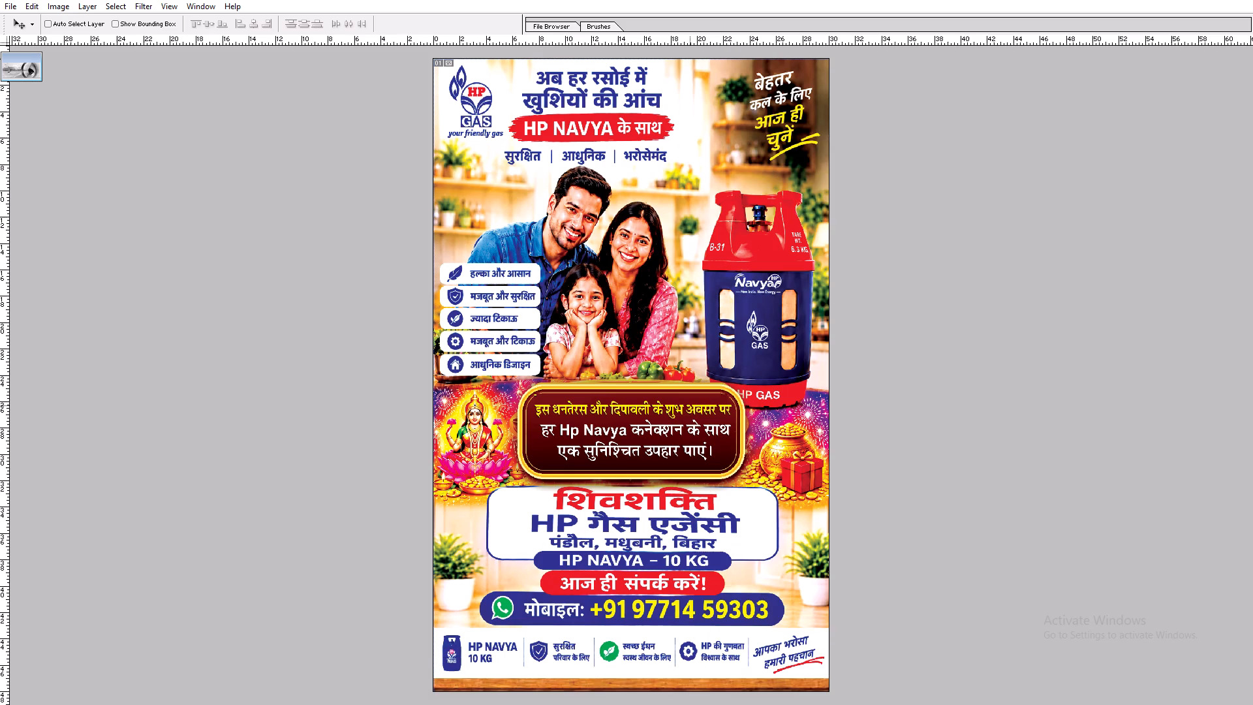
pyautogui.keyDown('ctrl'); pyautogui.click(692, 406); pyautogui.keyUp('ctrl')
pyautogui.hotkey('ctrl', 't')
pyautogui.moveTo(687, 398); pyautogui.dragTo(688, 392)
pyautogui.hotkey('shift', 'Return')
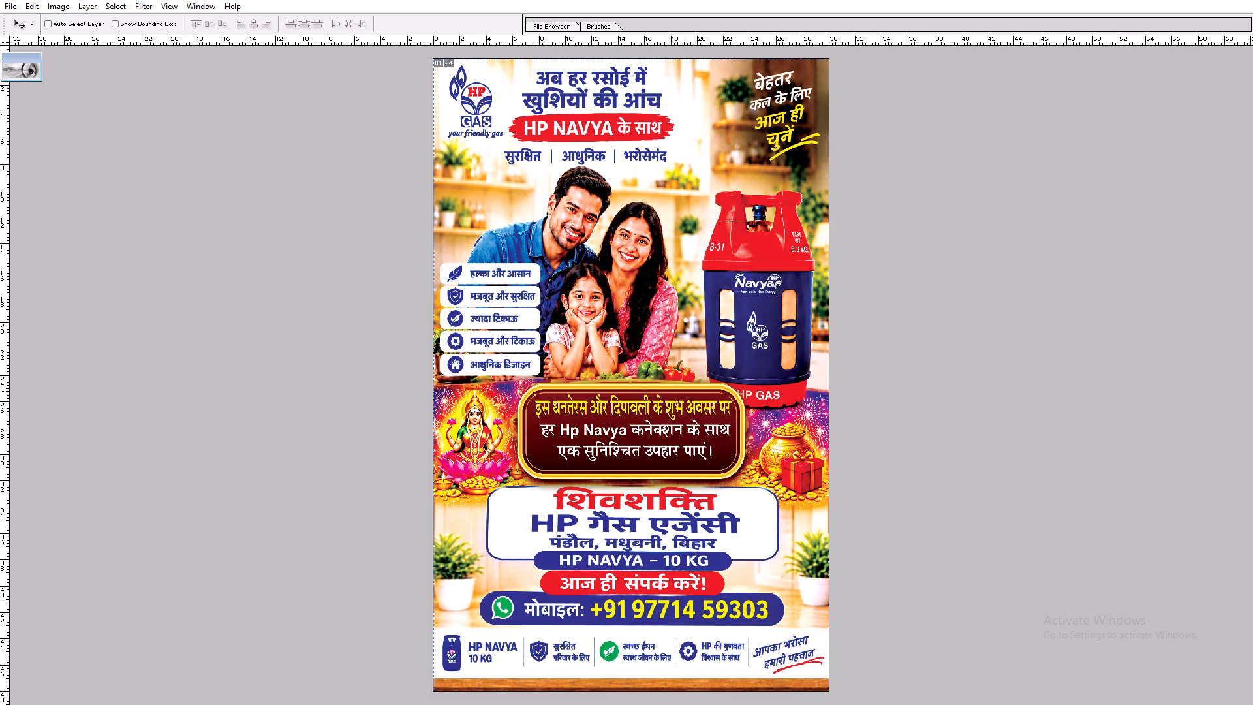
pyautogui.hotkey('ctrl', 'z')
# Move the yellow Hindi line slightly up, closer to the panel's top inner border.
pyautogui.hotkey('ctrl', 't')
pyautogui.click(731, 413)
pyautogui.hotkey('shift', 'Return')
pyautogui.hotkey('ctrl', '+')
pyautogui.hotkey('ctrl', '+')
pyautogui.press('space')
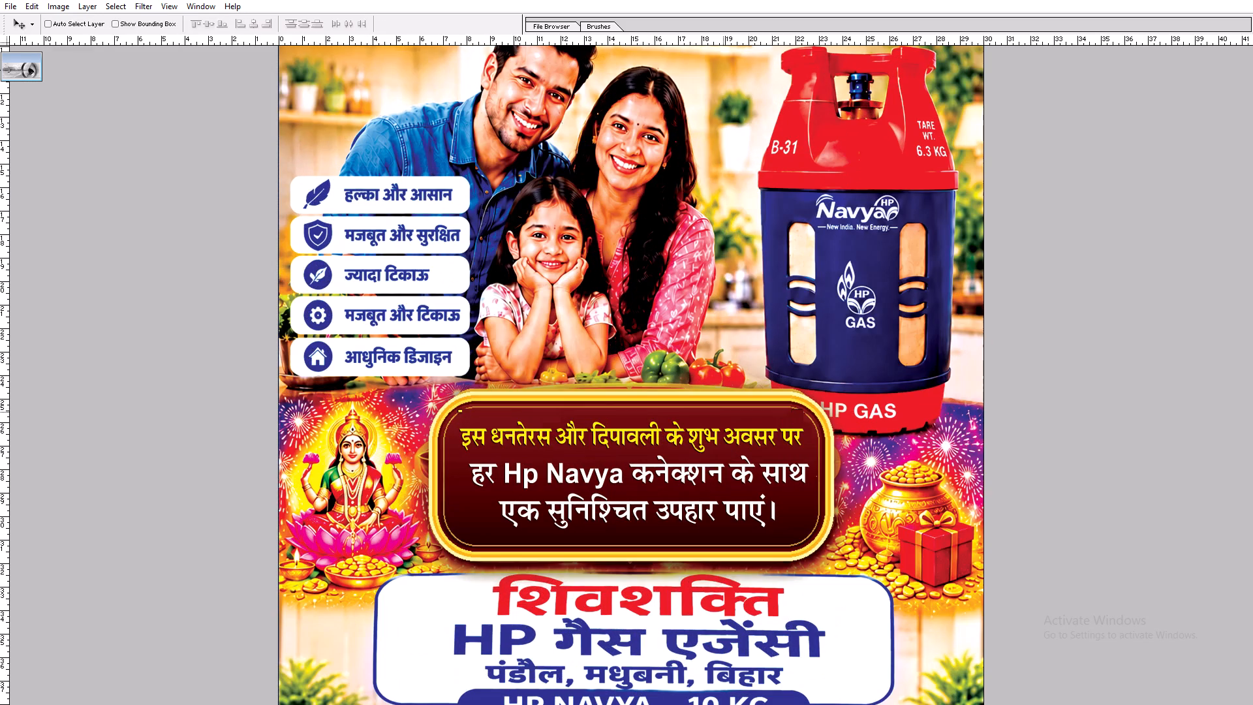
pyautogui.keyDown('shift'); pyautogui.moveTo(714, 422); pyautogui.dragTo(712, 415); pyautogui.keyUp('shift')
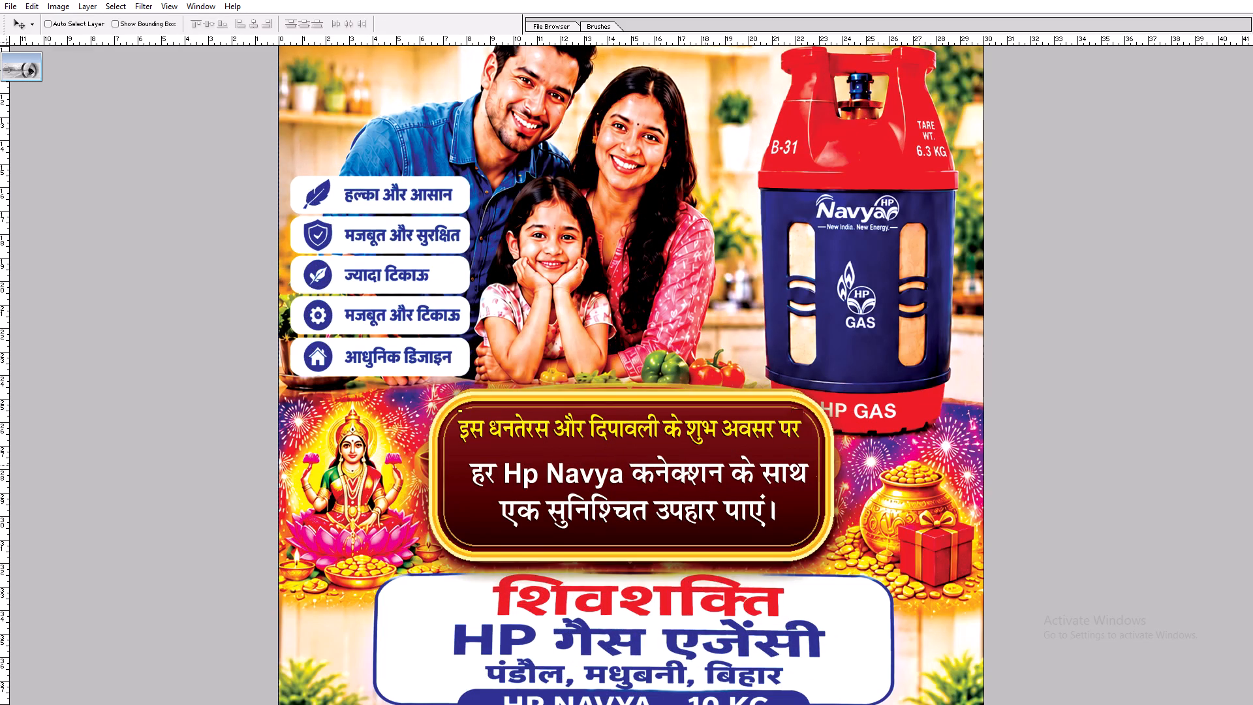
# Move the two white Hindi lines slightly up and left, and widen them slightly to match the yellow line.
pyautogui.keyDown('ctrl'); pyautogui.click(704, 466); pyautogui.keyUp('ctrl')
pyautogui.moveTo(702, 466); pyautogui.dragTo(694, 461)
pyautogui.hotkey('ctrl', 't')
pyautogui.keyDown('shift'); pyautogui.moveTo(799, 490); pyautogui.dragTo(809, 487); pyautogui.keyUp('shift')
pyautogui.hotkey('shift', 'Return')
pyautogui.press('v')
pyautogui.click(793, 485)
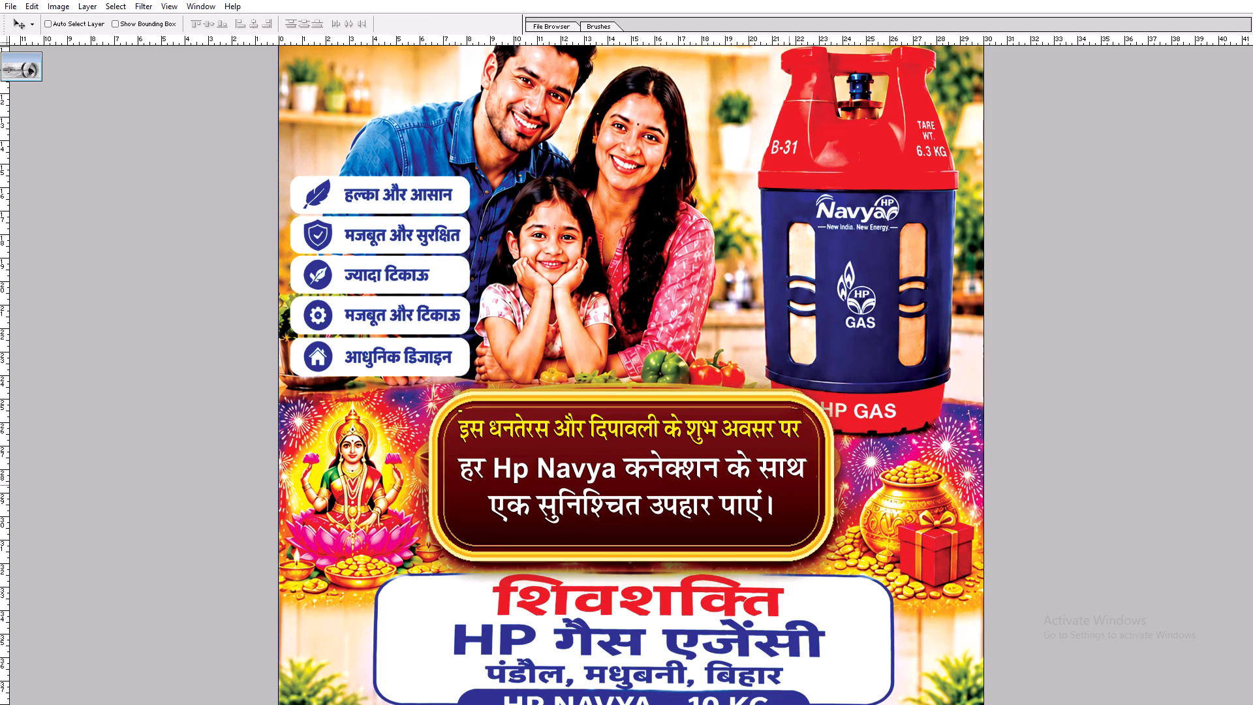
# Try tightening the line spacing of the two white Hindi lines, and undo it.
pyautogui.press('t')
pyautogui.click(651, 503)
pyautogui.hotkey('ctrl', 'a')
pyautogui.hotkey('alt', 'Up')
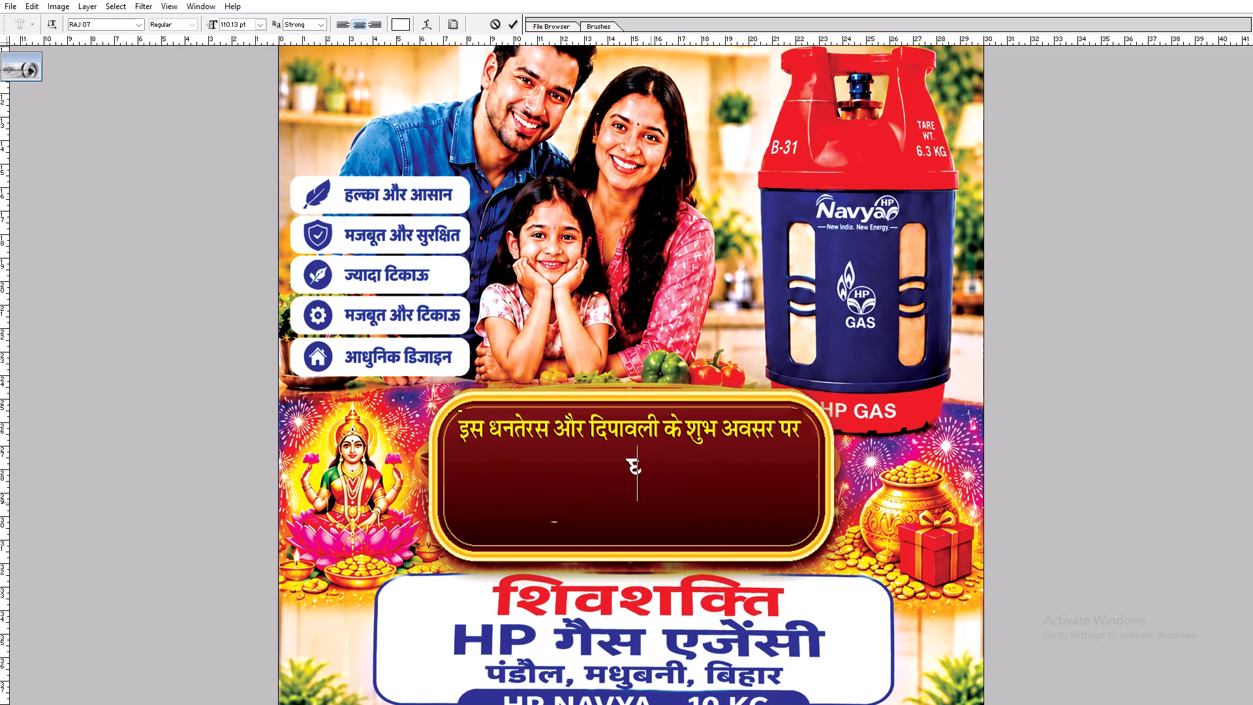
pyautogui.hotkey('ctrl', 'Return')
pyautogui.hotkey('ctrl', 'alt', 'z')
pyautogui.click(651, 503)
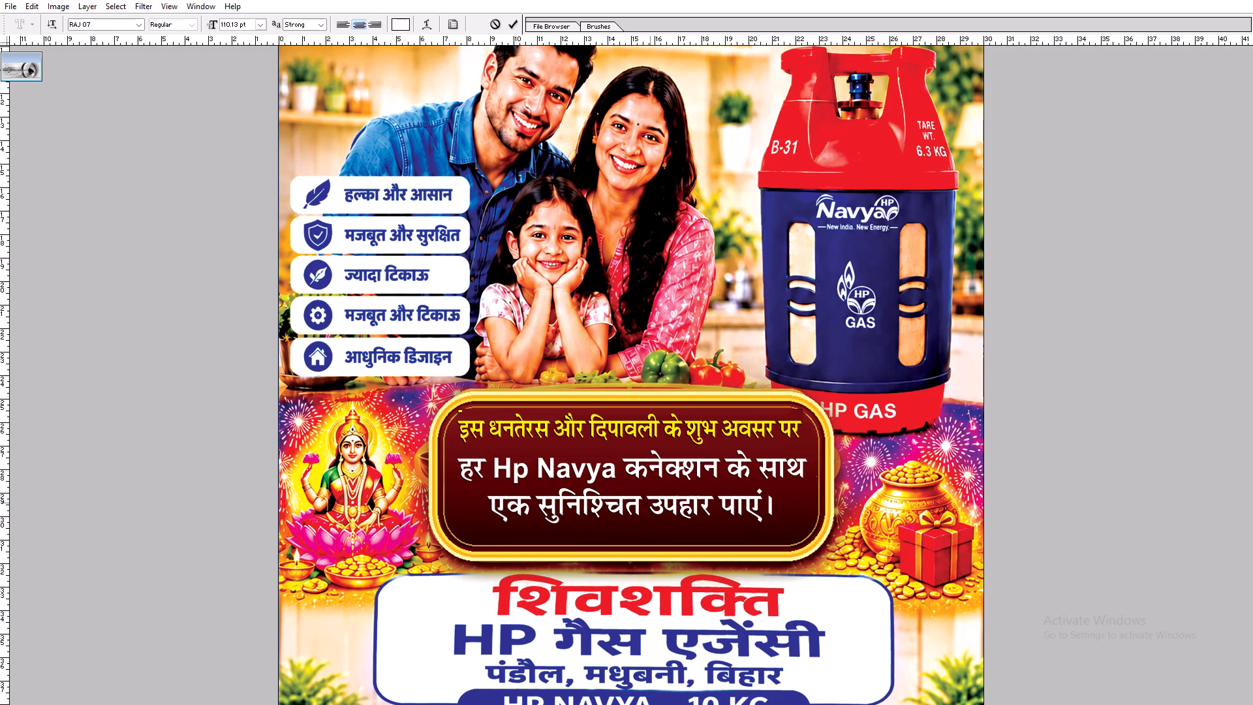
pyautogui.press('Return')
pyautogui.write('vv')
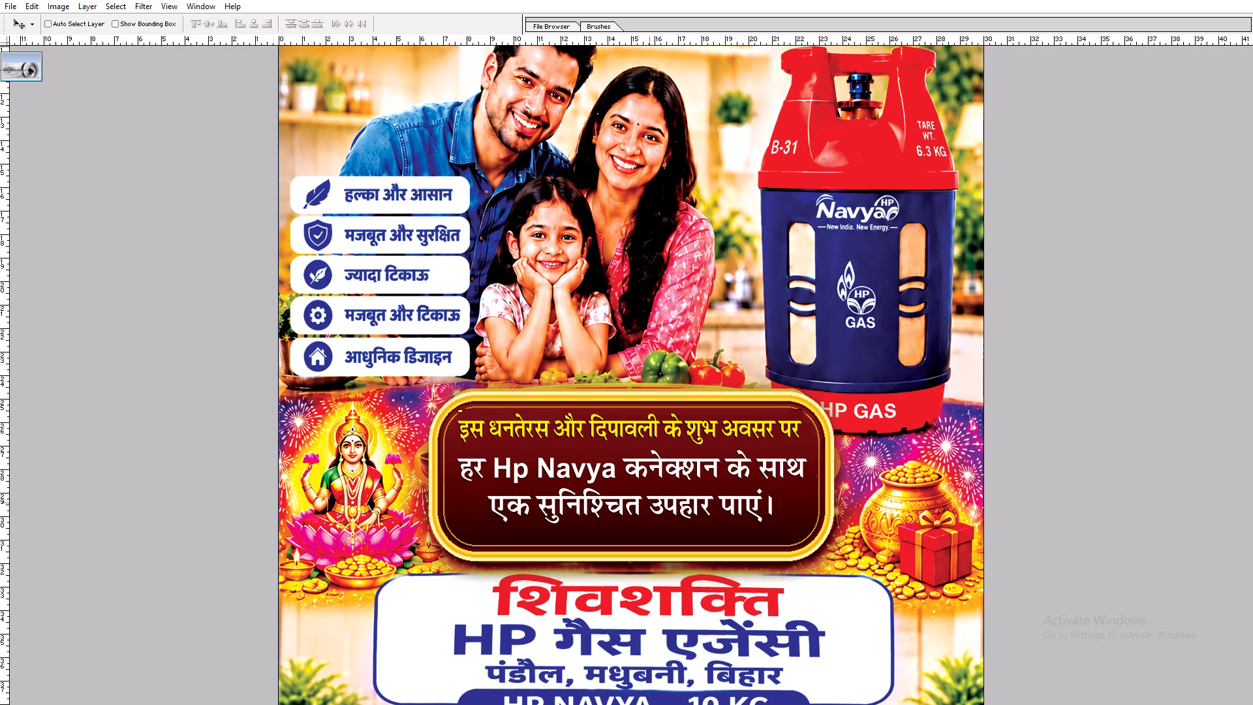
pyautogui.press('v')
# Move the two white Hindi lines down to leave more space below the yellow line.
pyautogui.keyDown('ctrl'); pyautogui.tripleClick(614, 475); pyautogui.keyUp('ctrl')
pyautogui.moveTo(611, 474); pyautogui.dragTo(608, 488)
pyautogui.click(644, 522)
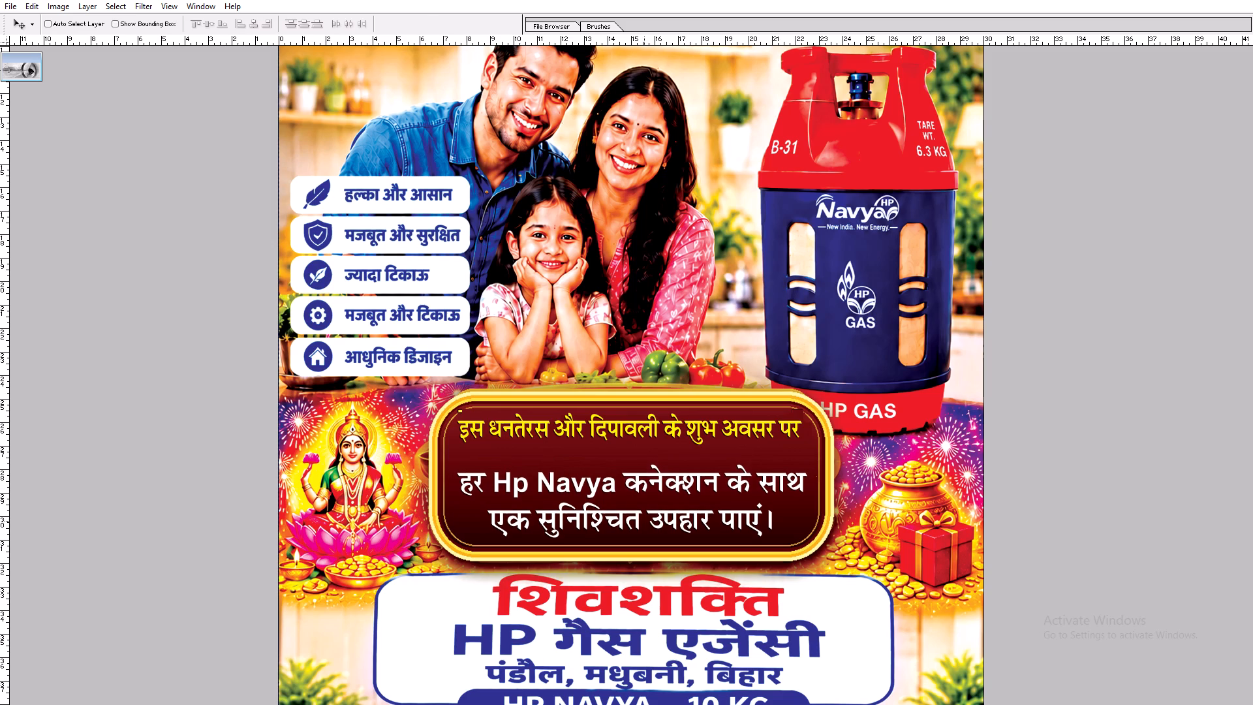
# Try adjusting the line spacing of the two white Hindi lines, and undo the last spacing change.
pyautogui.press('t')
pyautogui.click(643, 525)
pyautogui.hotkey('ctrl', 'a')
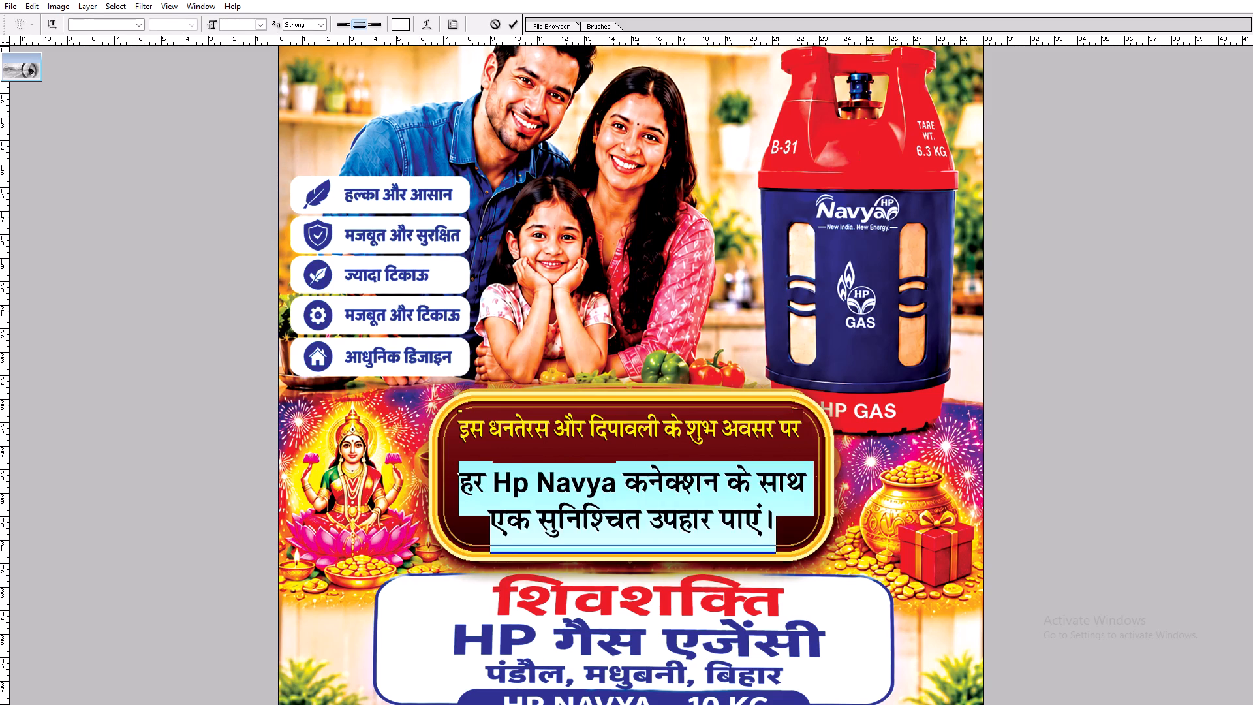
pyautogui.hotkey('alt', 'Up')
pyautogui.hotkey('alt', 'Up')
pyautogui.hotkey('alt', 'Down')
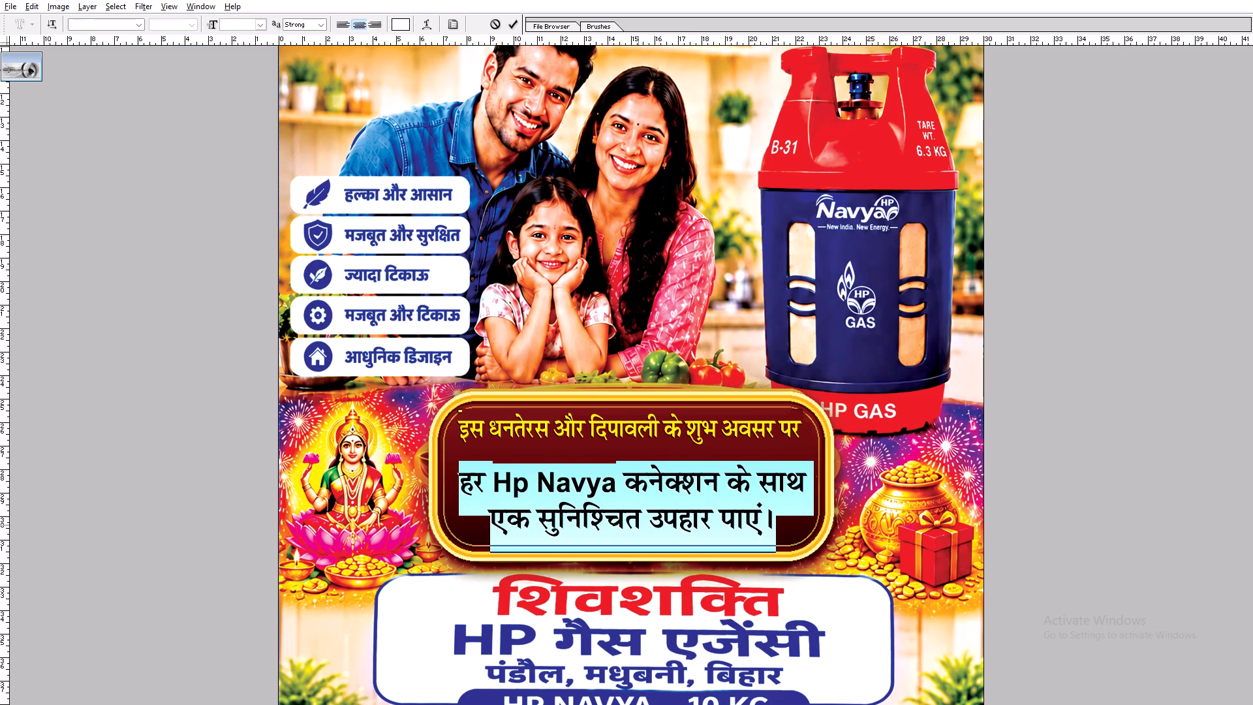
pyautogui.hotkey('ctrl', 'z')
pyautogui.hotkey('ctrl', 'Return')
# Reduce the height of the two white Hindi lines slightly and move them a little further down the panel.
pyautogui.hotkey('ctrl', 't')
pyautogui.keyDown('shift'); pyautogui.click(640, 469); pyautogui.keyUp('shift')
pyautogui.hotkey('shift', 'Return')
pyautogui.press('v')
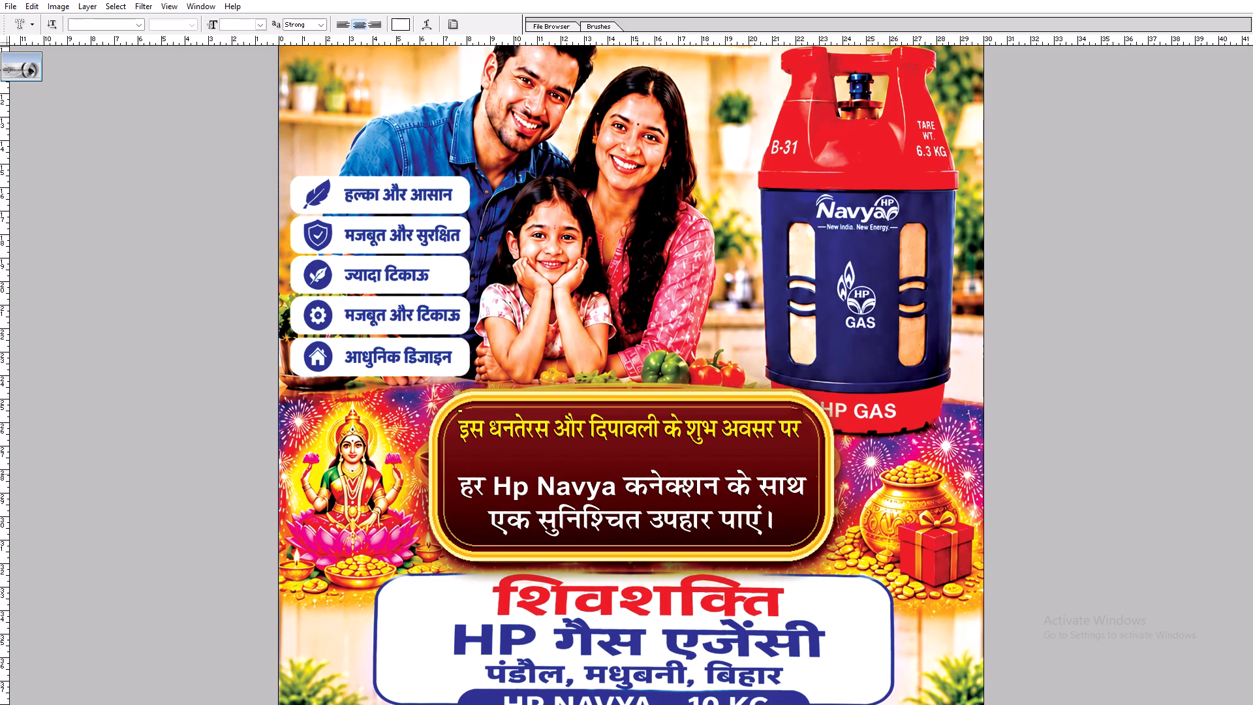
pyautogui.keyDown('shift'); pyautogui.click(624, 512); pyautogui.keyUp('shift')
pyautogui.press('v')
# Break the yellow Hindi line into two centred lines, with "के शुभ अवसर पर" on the second, and shift it left.
pyautogui.press('t')
pyautogui.click(666, 431)
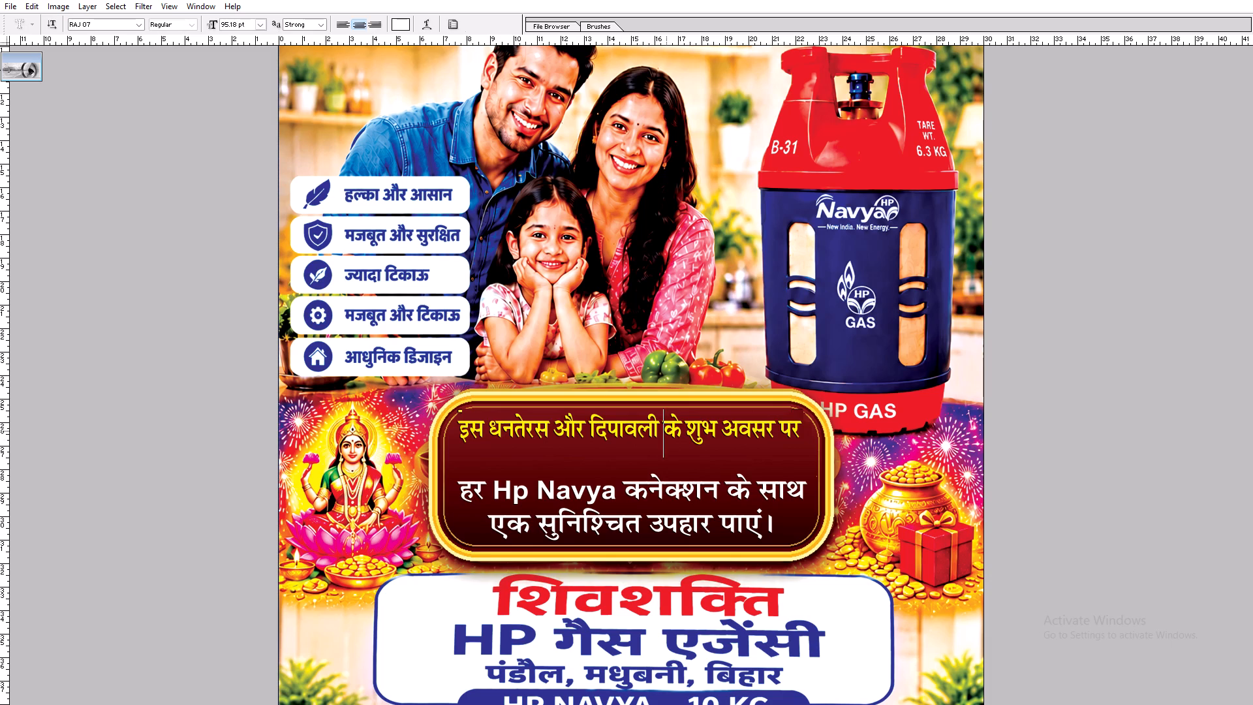
pyautogui.press('Return')
pyautogui.moveTo(767, 463); pyautogui.dragTo(709, 460)
pyautogui.hotkey('ctrl', 'Return')
# Enlarge and widen the two-line yellow Hindi text so it fills the panel above the white lines.
pyautogui.hotkey('ctrl', 't')
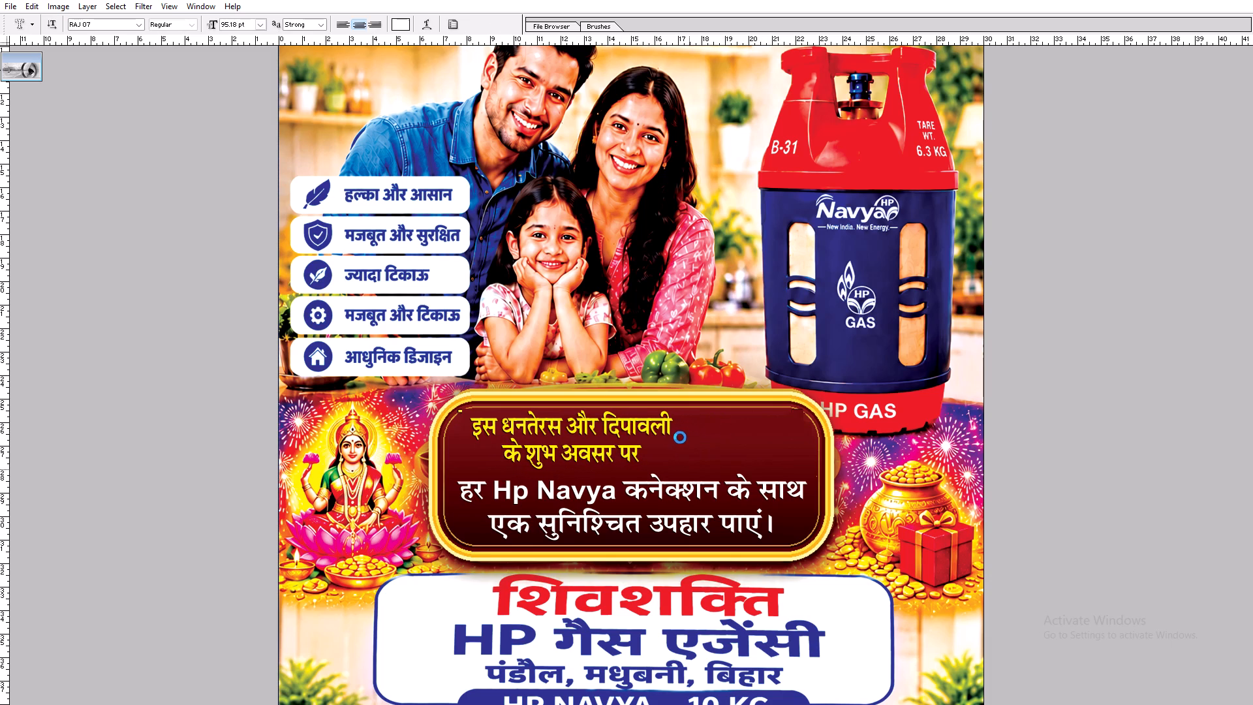
pyautogui.keyDown('shift'); pyautogui.moveTo(674, 431); pyautogui.dragTo(752, 429); pyautogui.keyUp('shift')
pyautogui.keyDown('alt'); pyautogui.keyDown('shift'); pyautogui.moveTo(749, 467); pyautogui.dragTo(764, 463); pyautogui.keyUp('shift'); pyautogui.keyUp('alt')
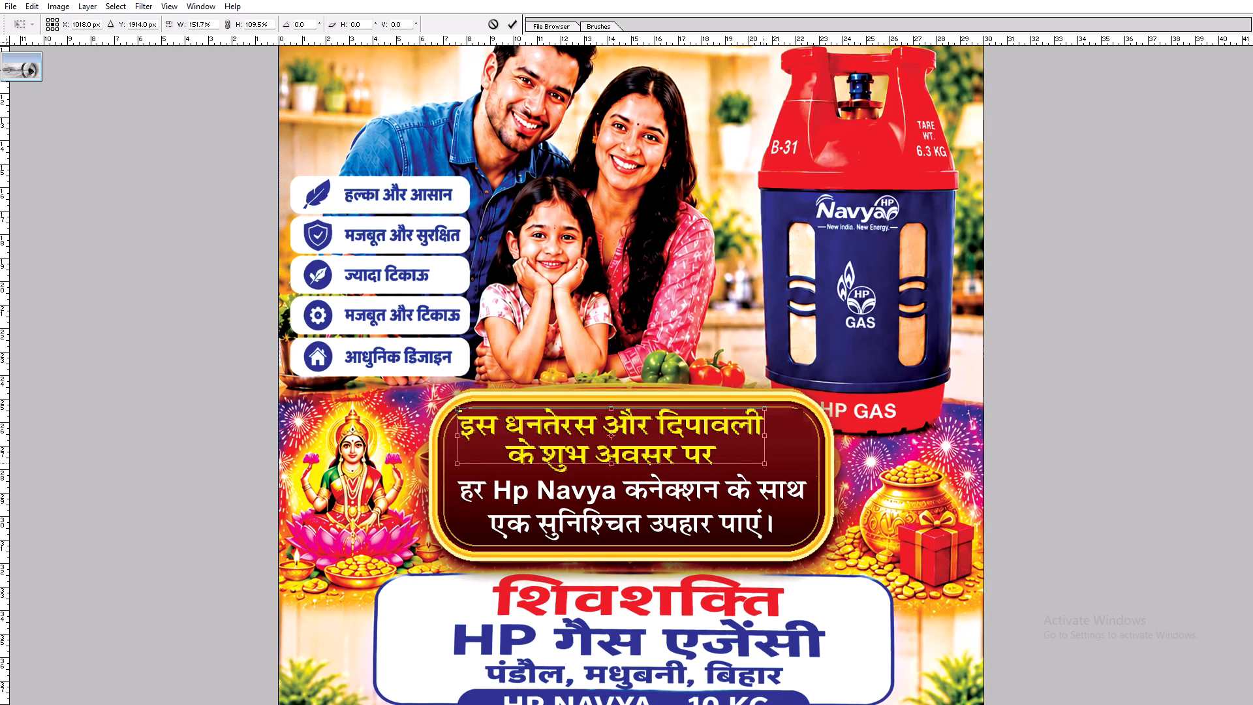
pyautogui.keyDown('shift'); pyautogui.moveTo(763, 463); pyautogui.dragTo(784, 466); pyautogui.keyUp('shift')
pyautogui.hotkey('shift', 'Return')
pyautogui.press('v')
pyautogui.click(741, 463)
# Narrow the two-line yellow Hindi text slightly within the panel.
pyautogui.hotkey('ctrl', 't')
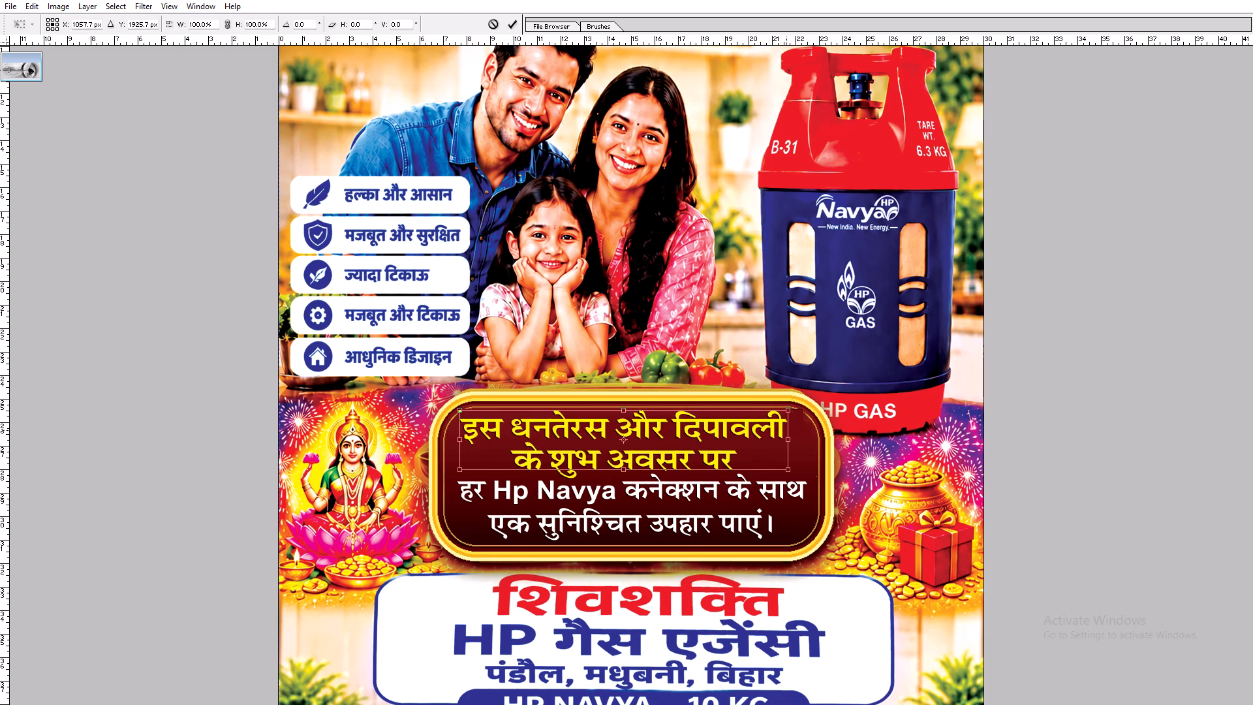
pyautogui.keyDown('alt'); pyautogui.keyDown('shift'); pyautogui.click(783, 430); pyautogui.keyUp('shift'); pyautogui.keyUp('alt')
pyautogui.press('Return')
pyautogui.press('v')
pyautogui.click(734, 443)
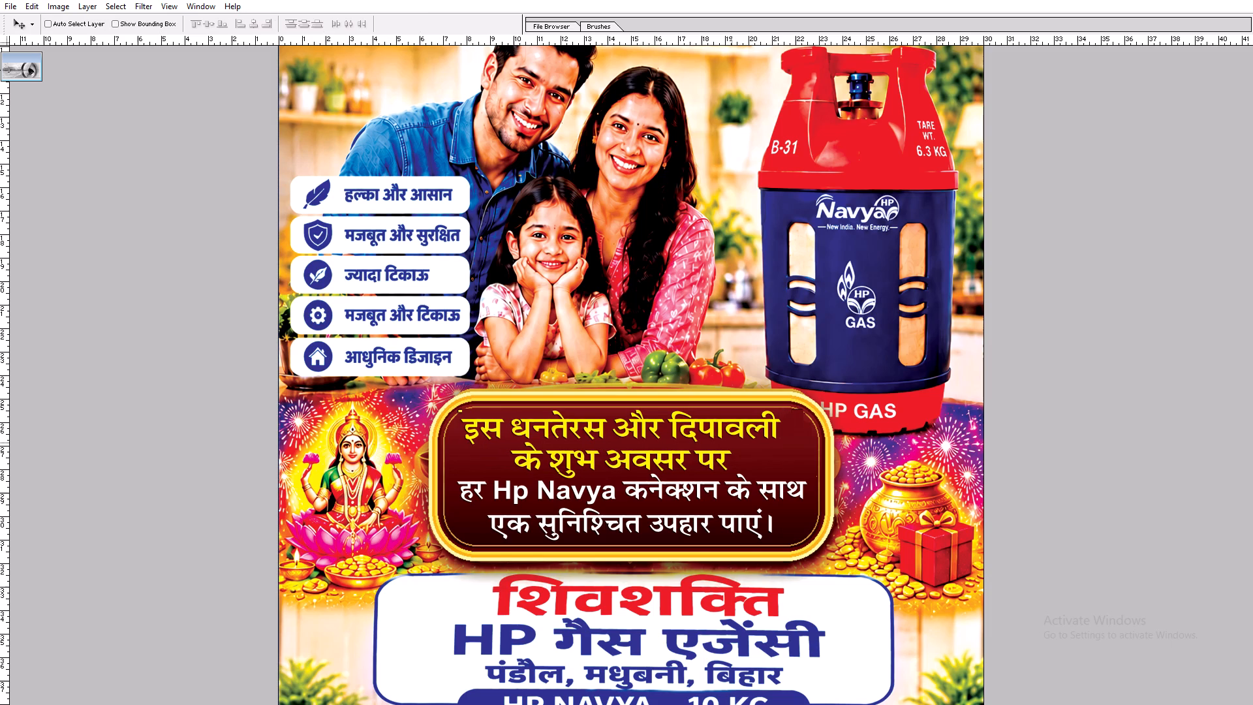
pyautogui.press('v')
pyautogui.press('v')
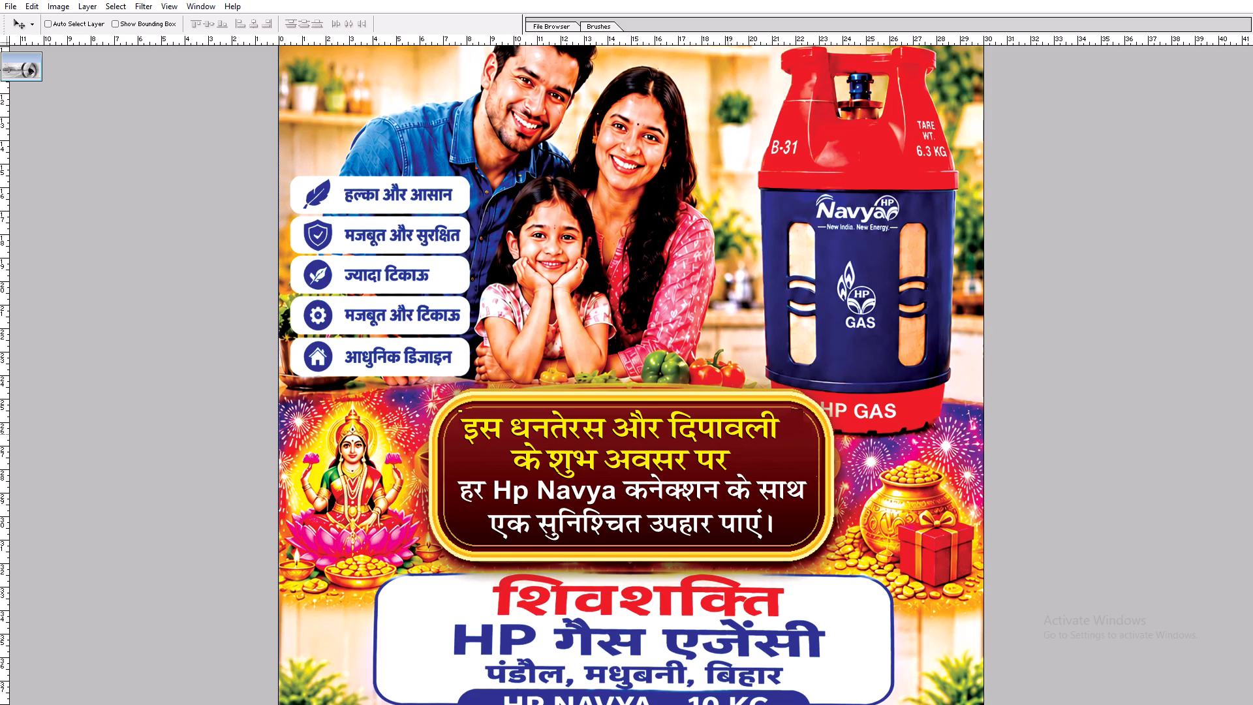
# Compare the whole HP Navya Diwali poster with the original HP Gas poster, both fitted to the screen.
pyautogui.write('ff')
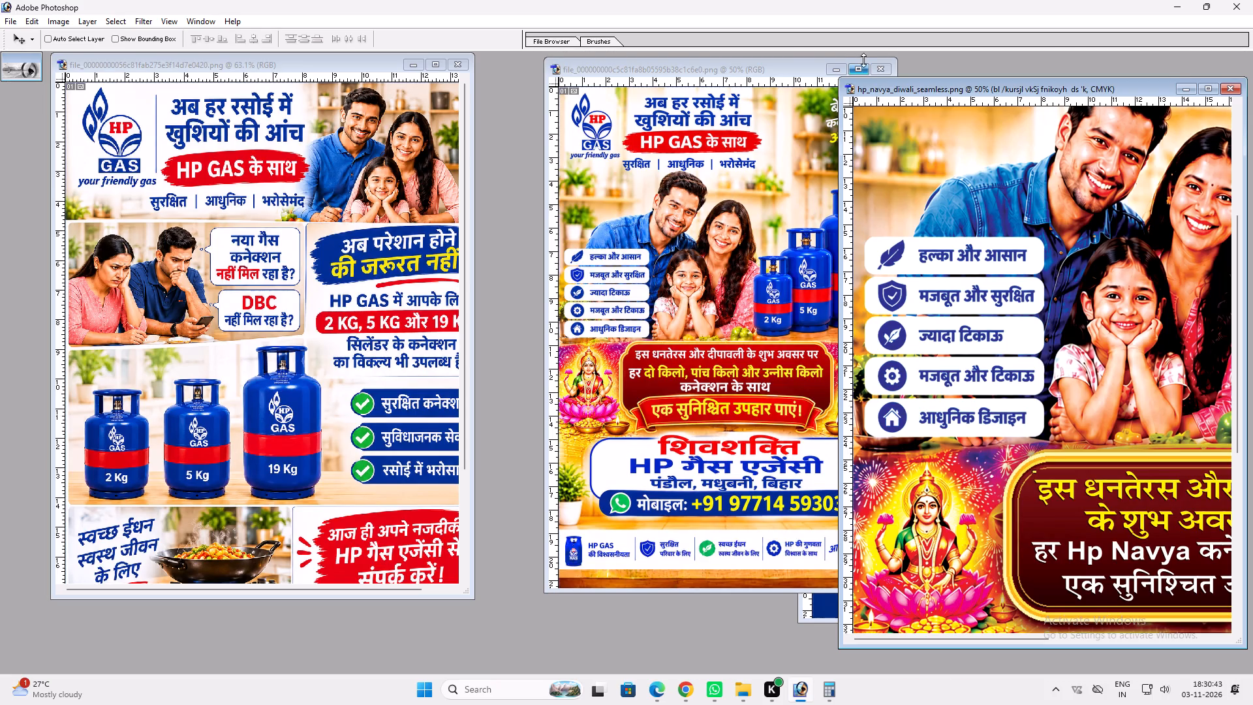
pyautogui.click(862, 70)
pyautogui.hotkey('ctrl', '0')
pyautogui.hotkey('ctrl', '0')
pyautogui.hotkey('ctrl', 'Tab')
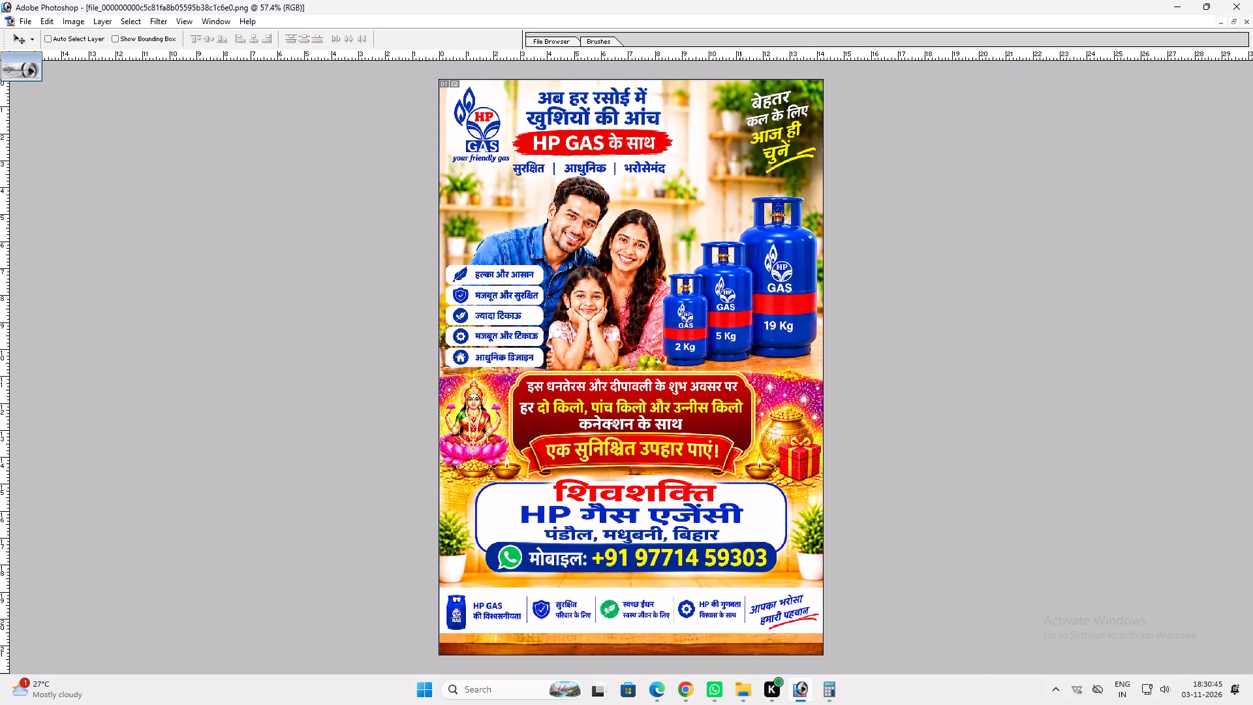
pyautogui.press('space')
pyautogui.press('space')
pyautogui.moveTo(688, 356); pyautogui.dragTo(700, 359, button='right')
pyautogui.moveTo(708, 362); pyautogui.dragTo(720, 366)
pyautogui.press('v')
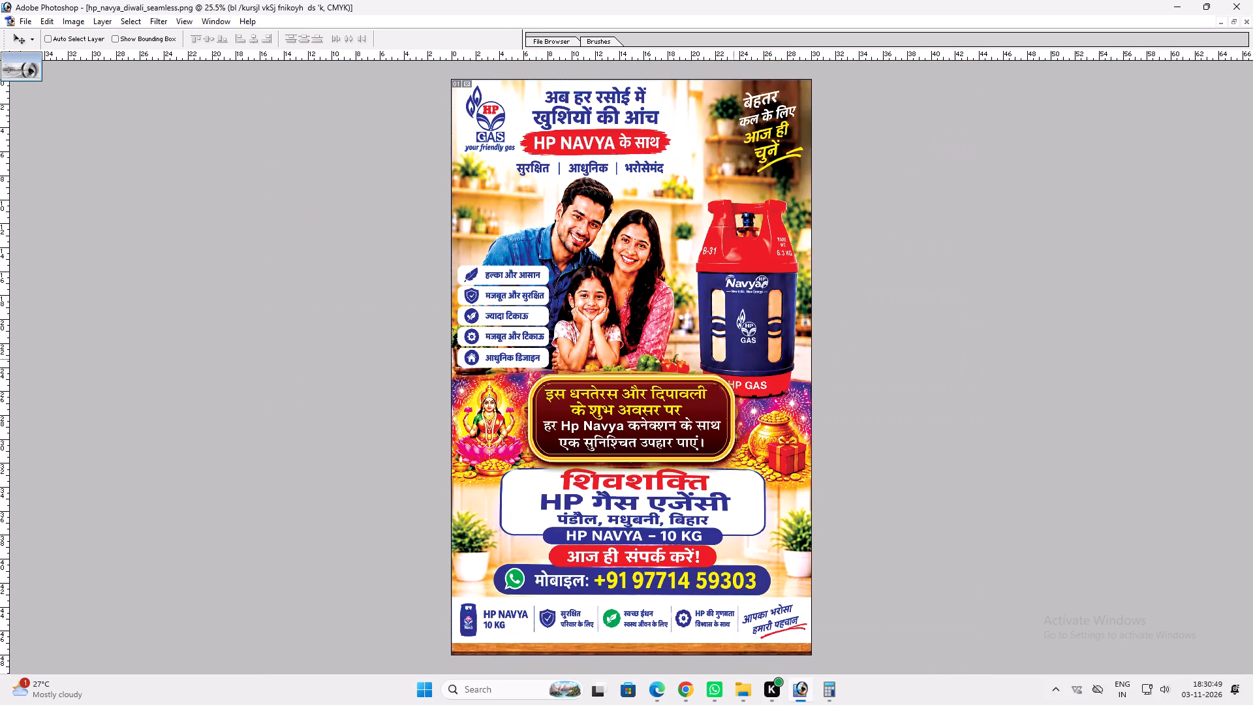
# Start saving the HP Navya poster under a new name and browse to the 2026 > November > 03.11.2026 folder on drive H.
pyautogui.hotkey('ctrl', 'shift', 's')
pyautogui.click(36, 183)
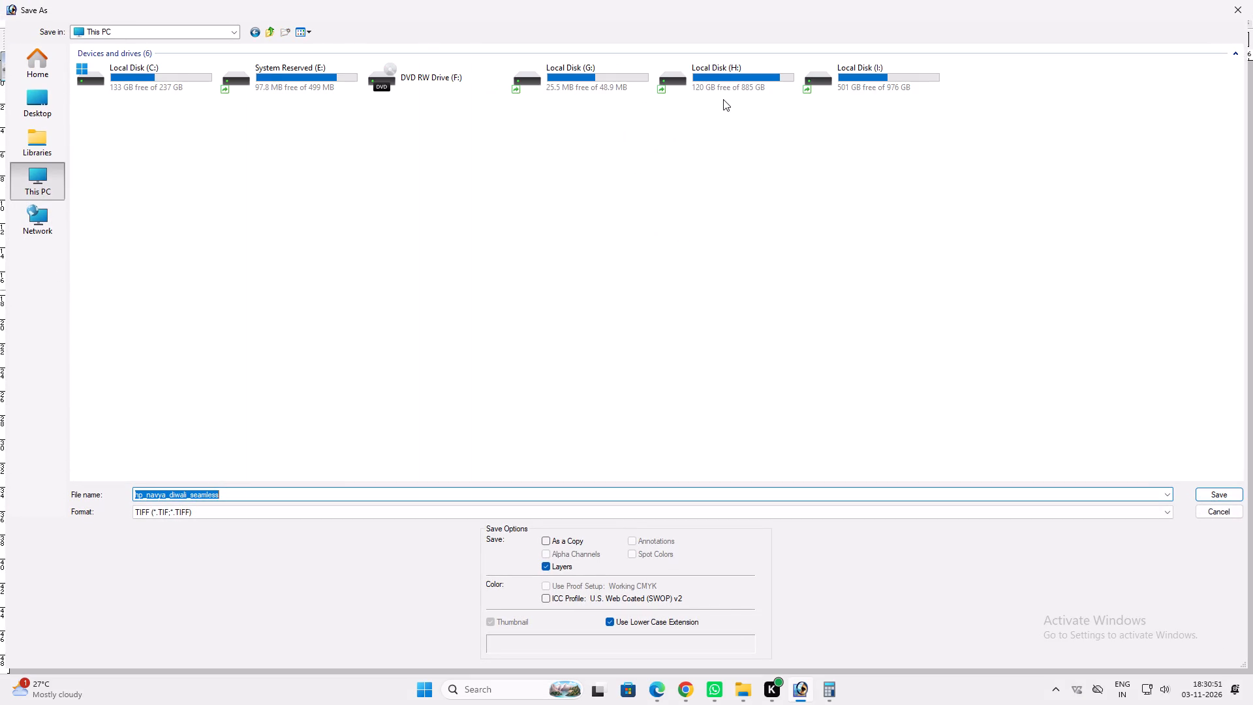
pyautogui.click(722, 97)
pyautogui.click(716, 80)
pyautogui.moveTo(716, 80); pyautogui.dragTo(706, 83)
pyautogui.doubleClick(196, 123)
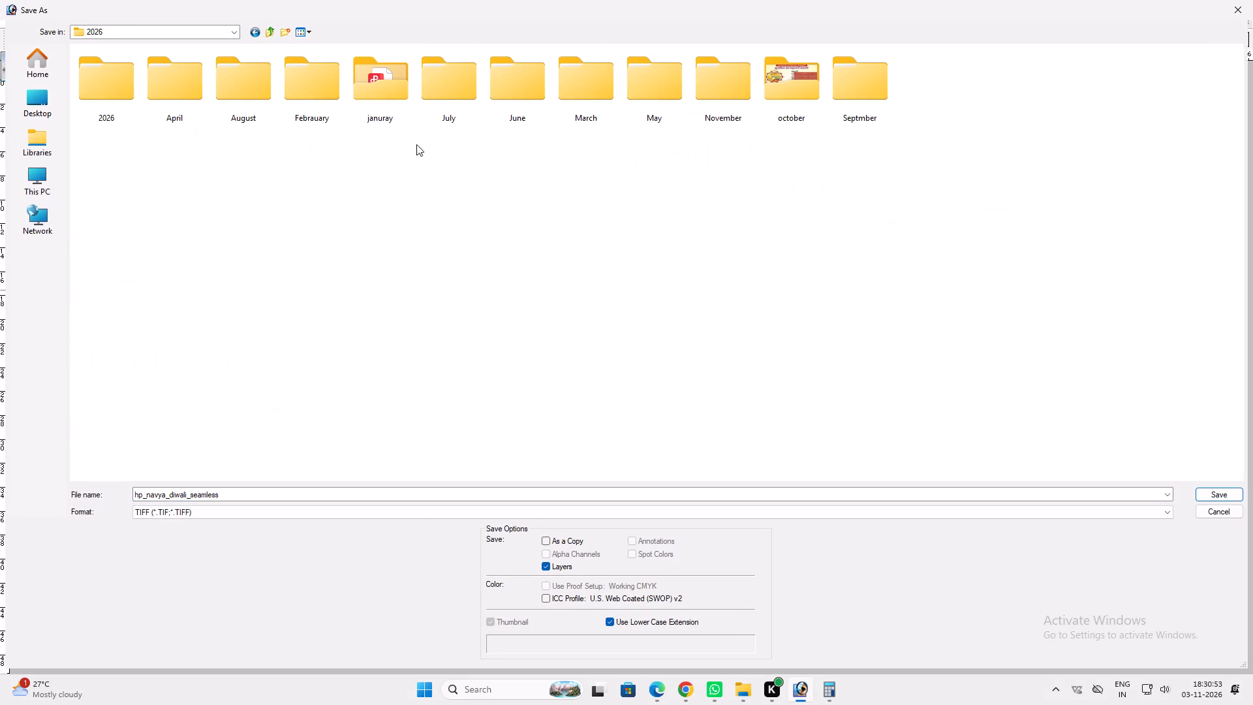
pyautogui.click(777, 80)
pyautogui.doubleClick(737, 84)
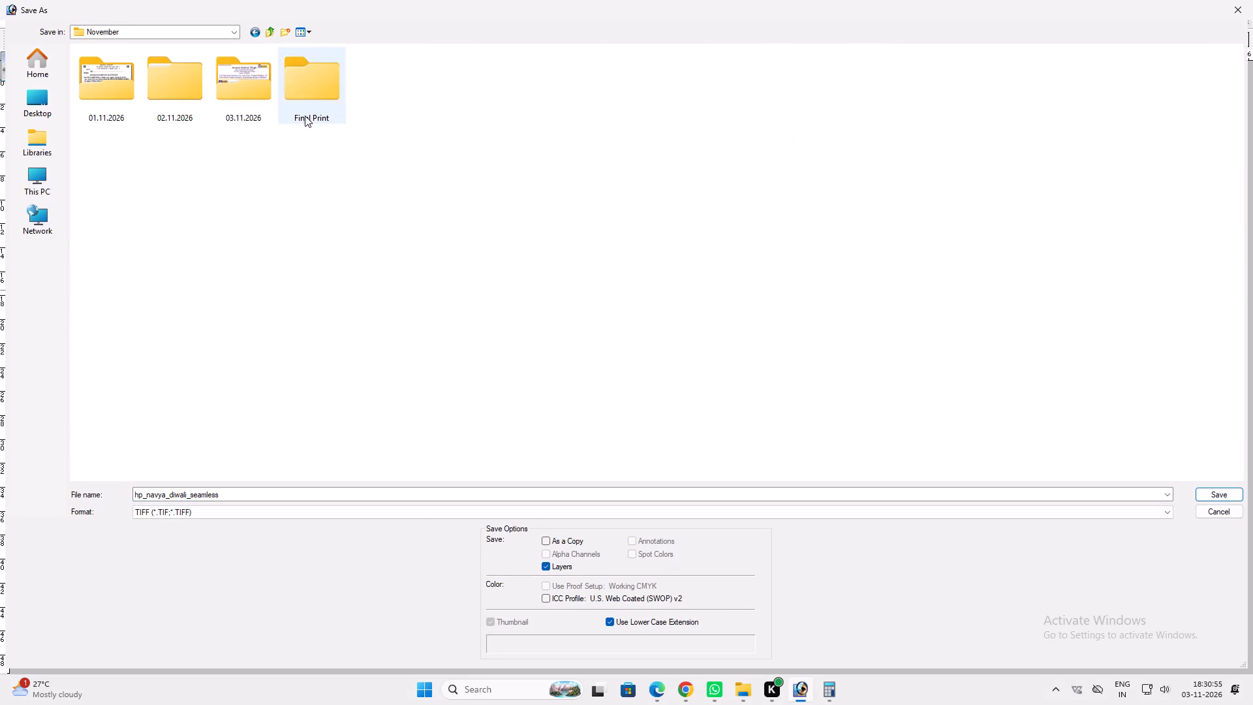
pyautogui.click(305, 113)
pyautogui.doubleClick(256, 95)
# Create a folder named "Rahul jee gas" inside 03.11.2026 and open it as the save location.
pyautogui.click(282, 36)
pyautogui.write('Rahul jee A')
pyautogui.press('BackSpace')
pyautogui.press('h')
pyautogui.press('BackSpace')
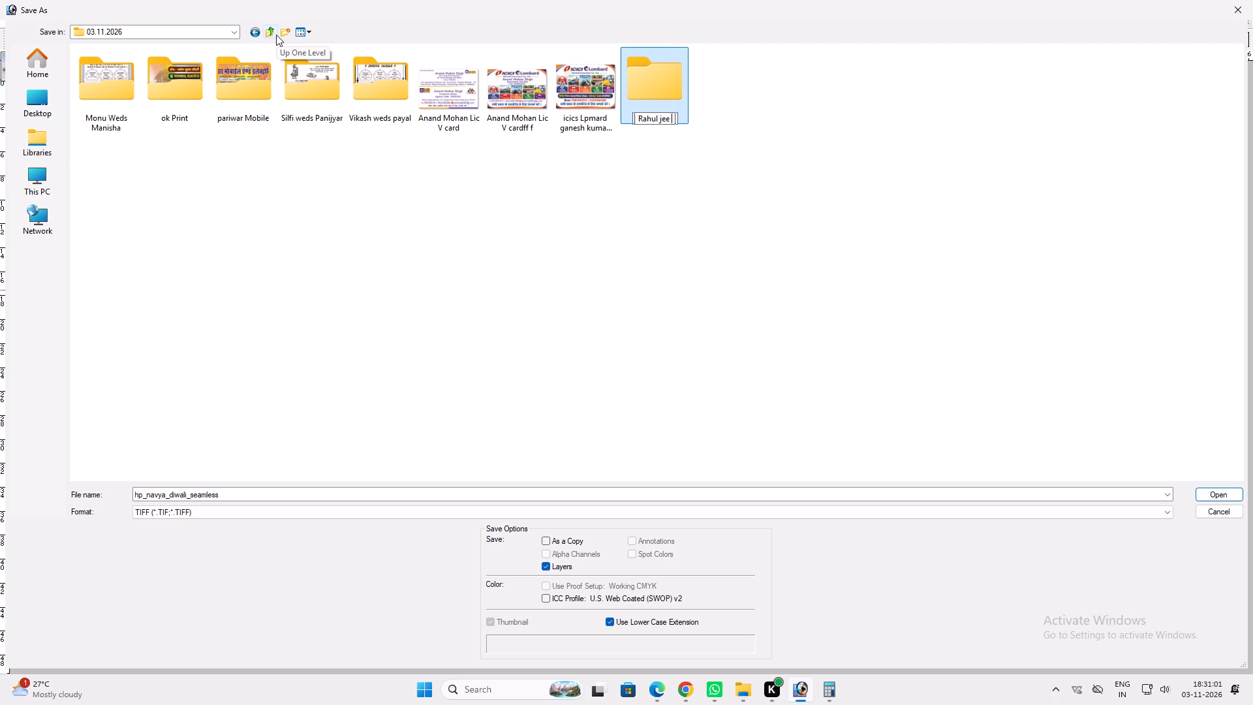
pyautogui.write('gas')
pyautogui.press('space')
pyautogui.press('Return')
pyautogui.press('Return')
# Save the poster as a layered TIFF named "2.5x4= 1 pc", accepting the default TIFF options.
pyautogui.click(243, 492)
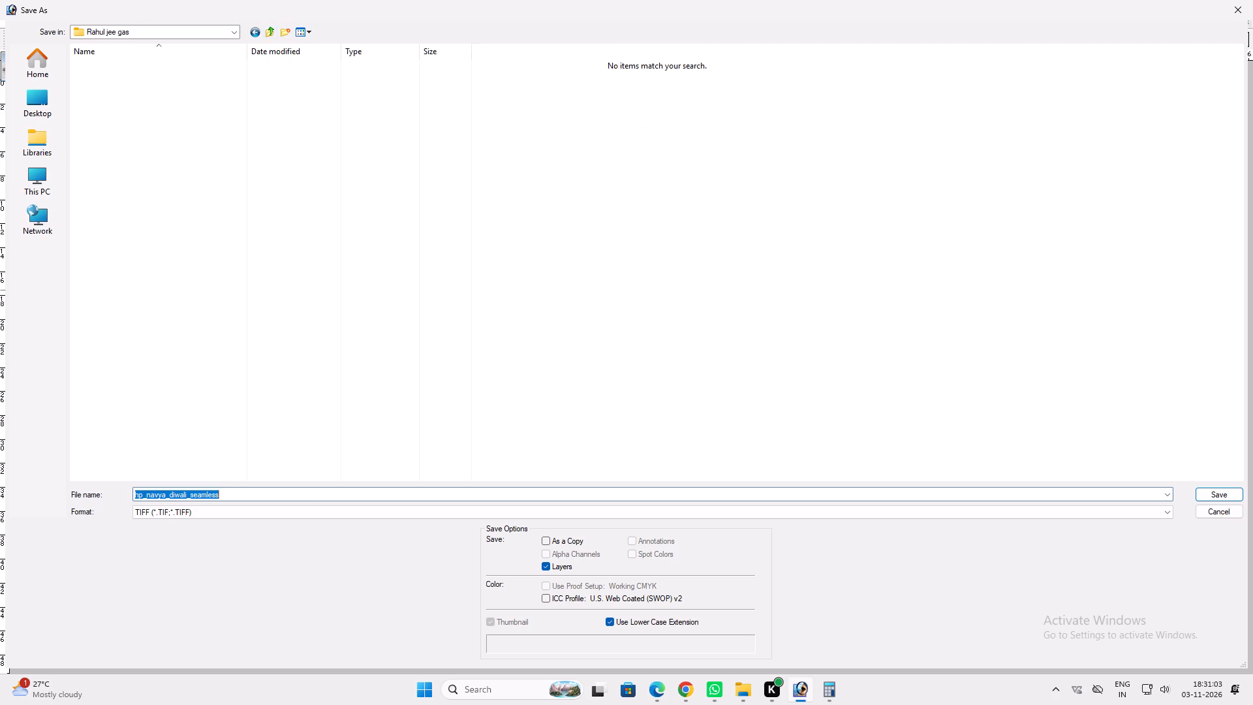
pyautogui.press('2')
pyautogui.press('.')
pyautogui.press('x')
pyautogui.press('BackSpace')
pyautogui.write('5x4= 1 pc')
pyautogui.press('space')
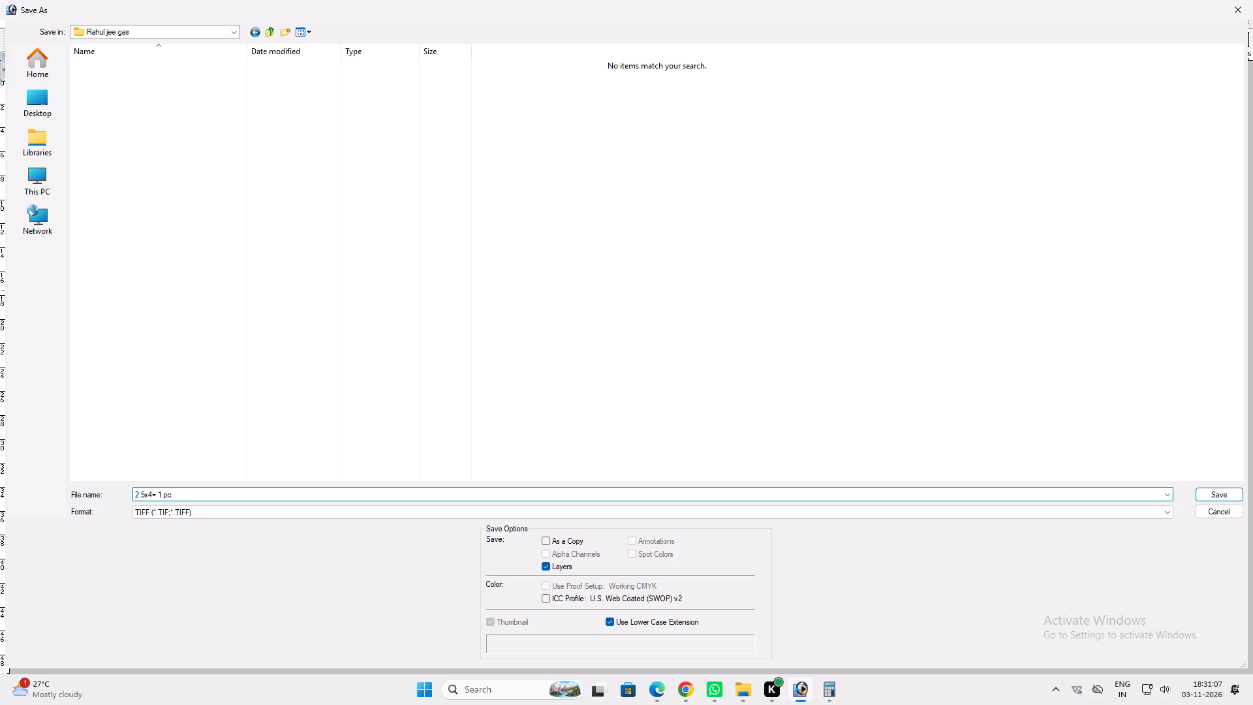
pyautogui.press('Return')
pyautogui.press('Return')
pyautogui.press('Return')
# Save a JPEG copy of the poster under the same name, 2.5x4= 1 pc, in the Rahul jee gas folder.
pyautogui.hotkey('ctrl', 'shift', 's')
pyautogui.press('Tab')
pyautogui.press('j')
pyautogui.press('Return')
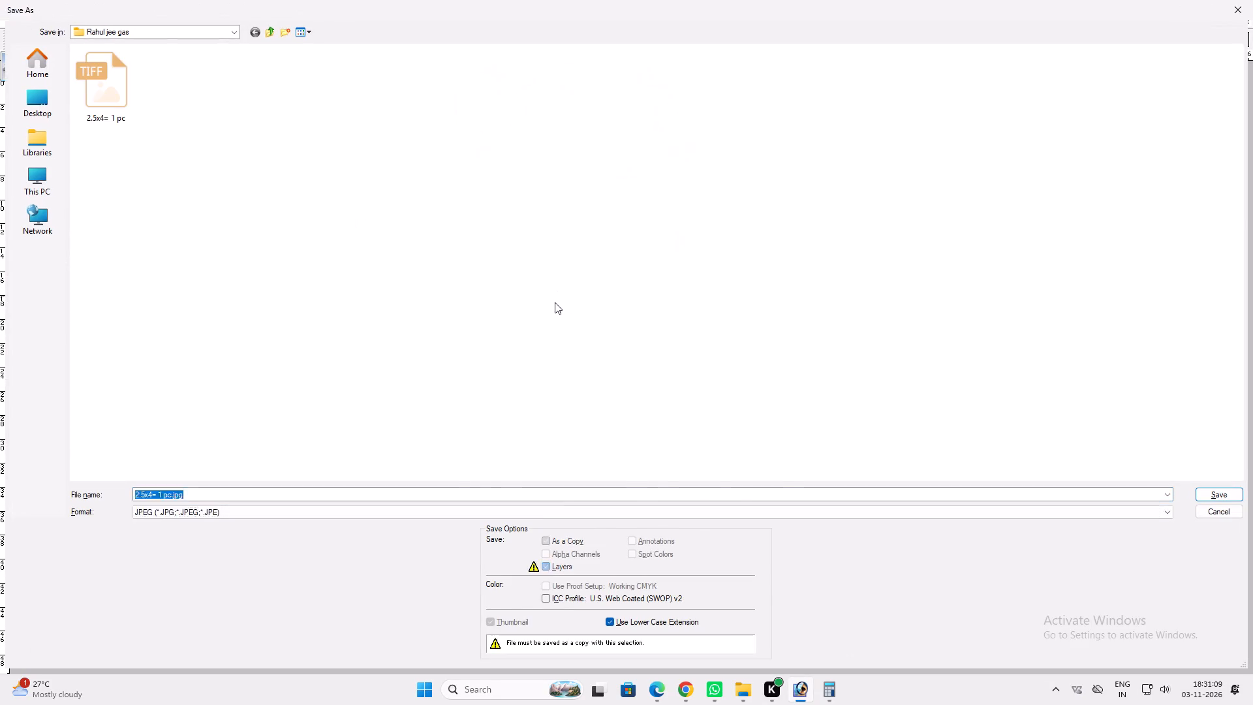
pyautogui.press('Return')
# Copy the first 2.5x4= 1 pc poster file from the Rahul jee gas folder and switch to Chrome.
pyautogui.hotkey('ctrl', 'o')
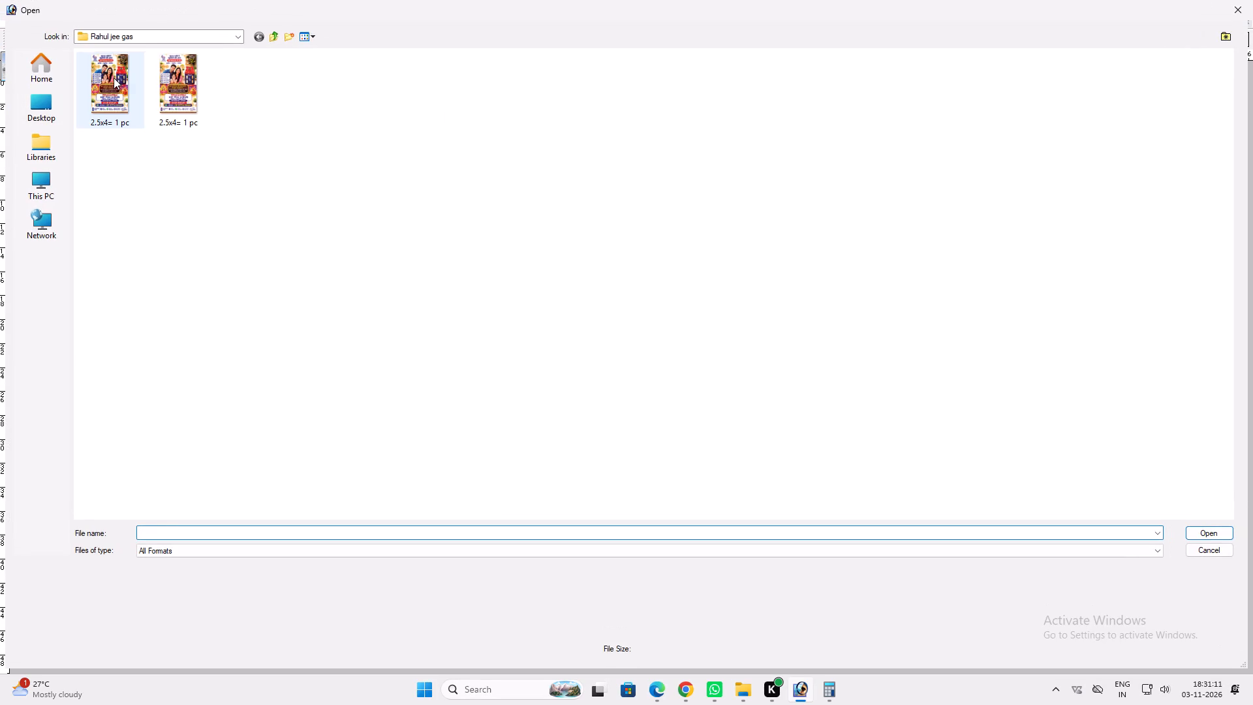
pyautogui.click(114, 78)
pyautogui.hotkey('ctrl', 'c')
pyautogui.hotkey('ctrl', 'c')
pyautogui.click(694, 689)
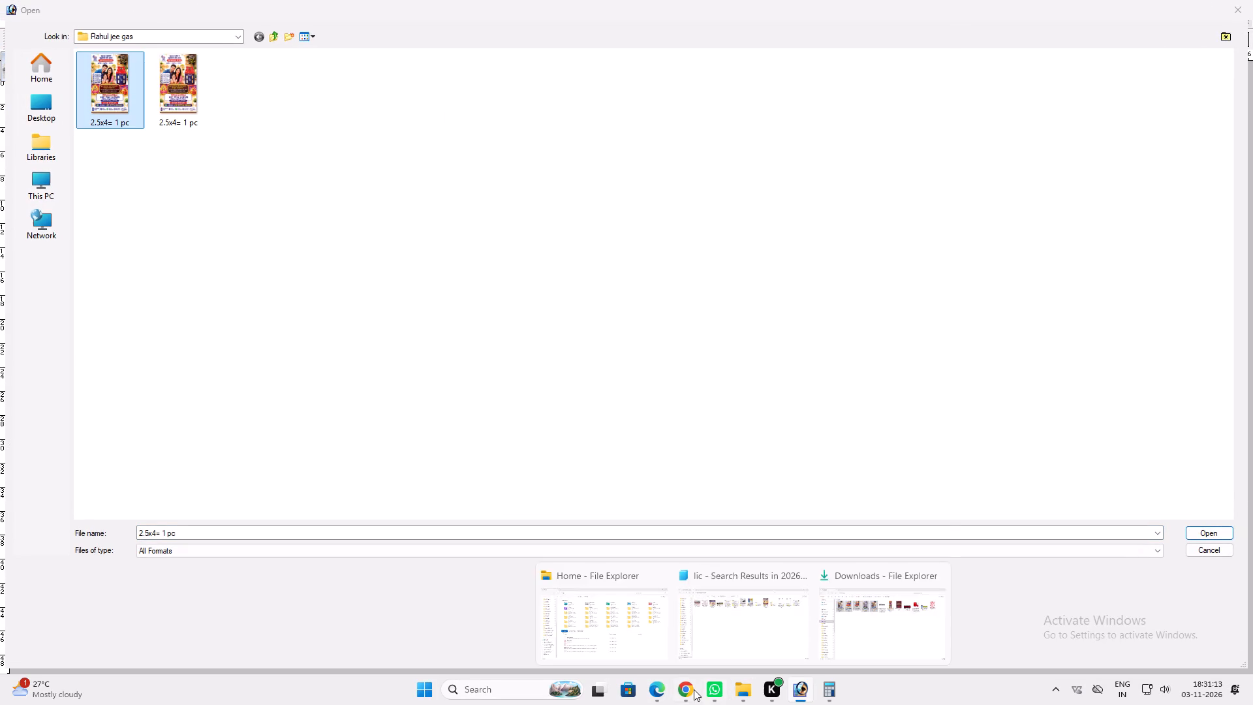
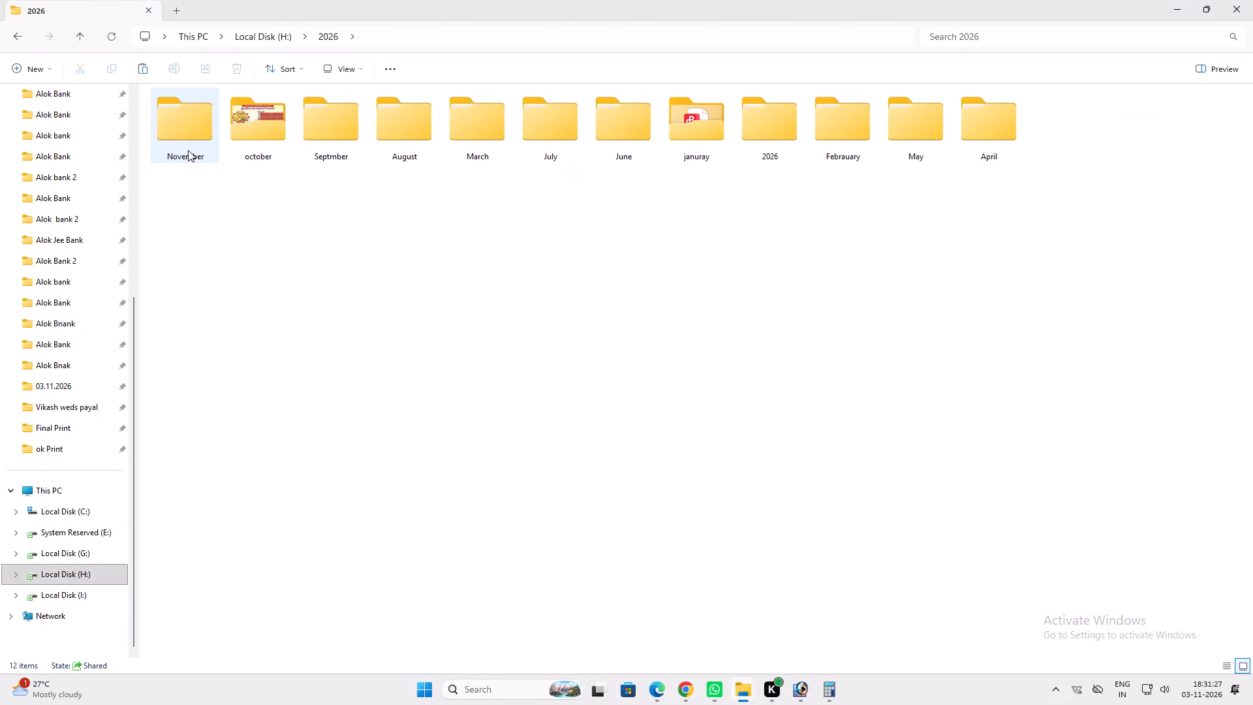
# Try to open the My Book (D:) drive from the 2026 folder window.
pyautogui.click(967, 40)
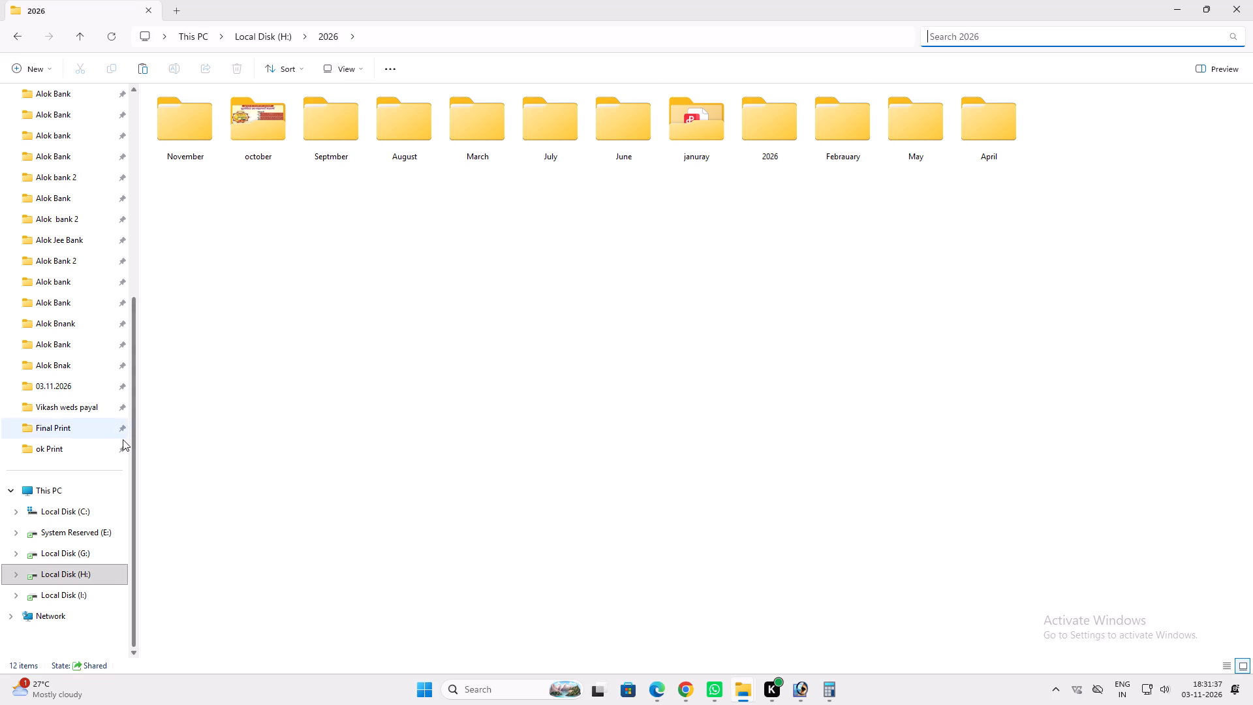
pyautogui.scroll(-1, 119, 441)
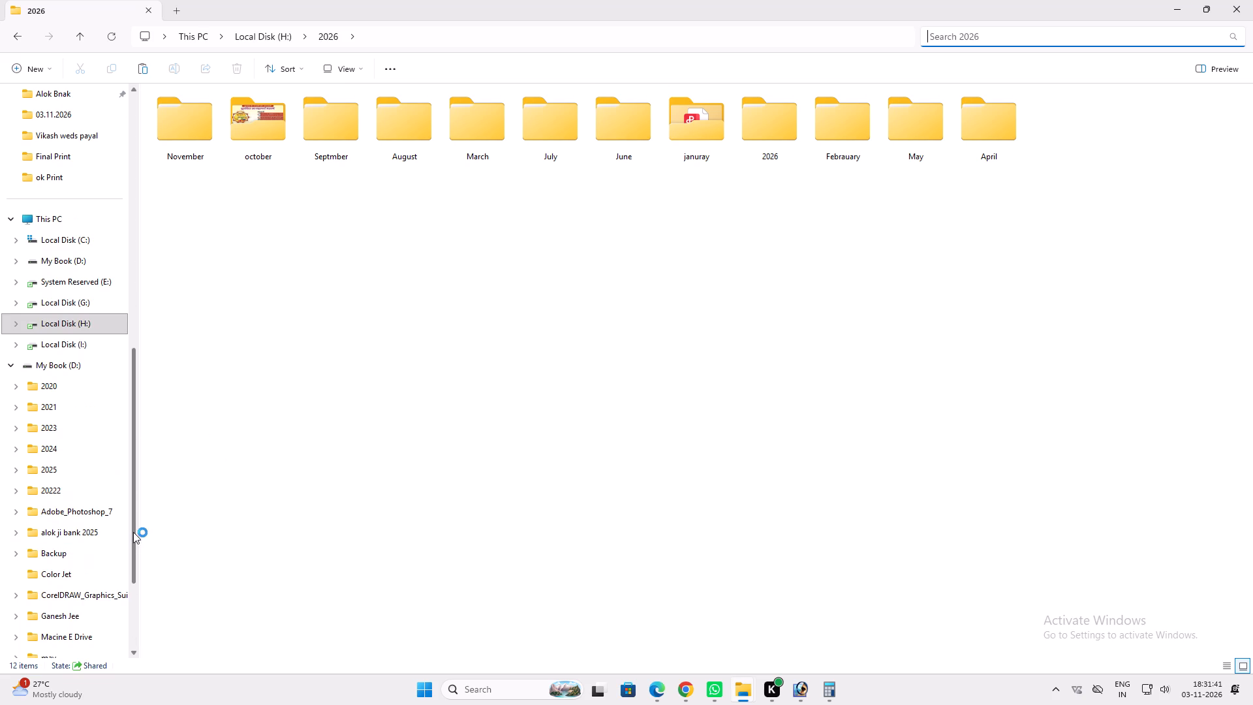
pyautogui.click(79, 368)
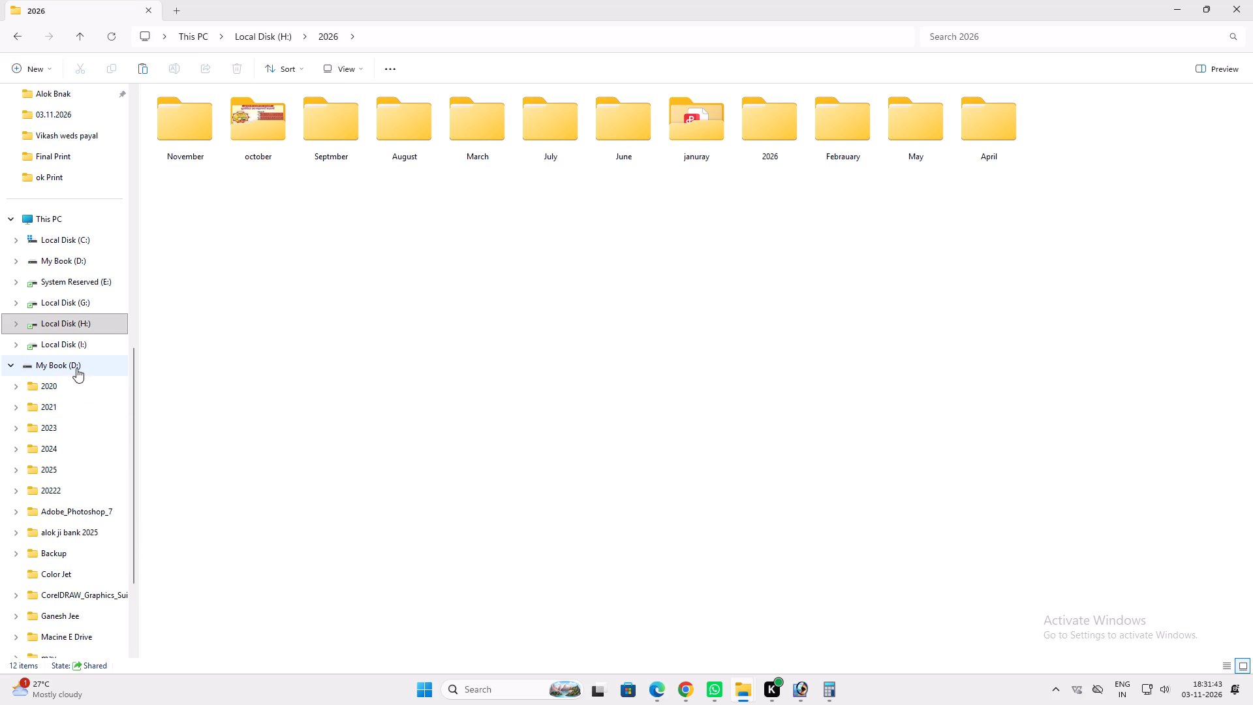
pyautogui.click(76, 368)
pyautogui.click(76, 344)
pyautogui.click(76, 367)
# Switch to Photoshop, bring up the HP GAS poster with the 2, 5 and 19 Kg cylinder panels, and convert it to CMYK.
pyautogui.click(809, 685)
pyautogui.click(1252, 3)
pyautogui.press('f')
pyautogui.press('f')
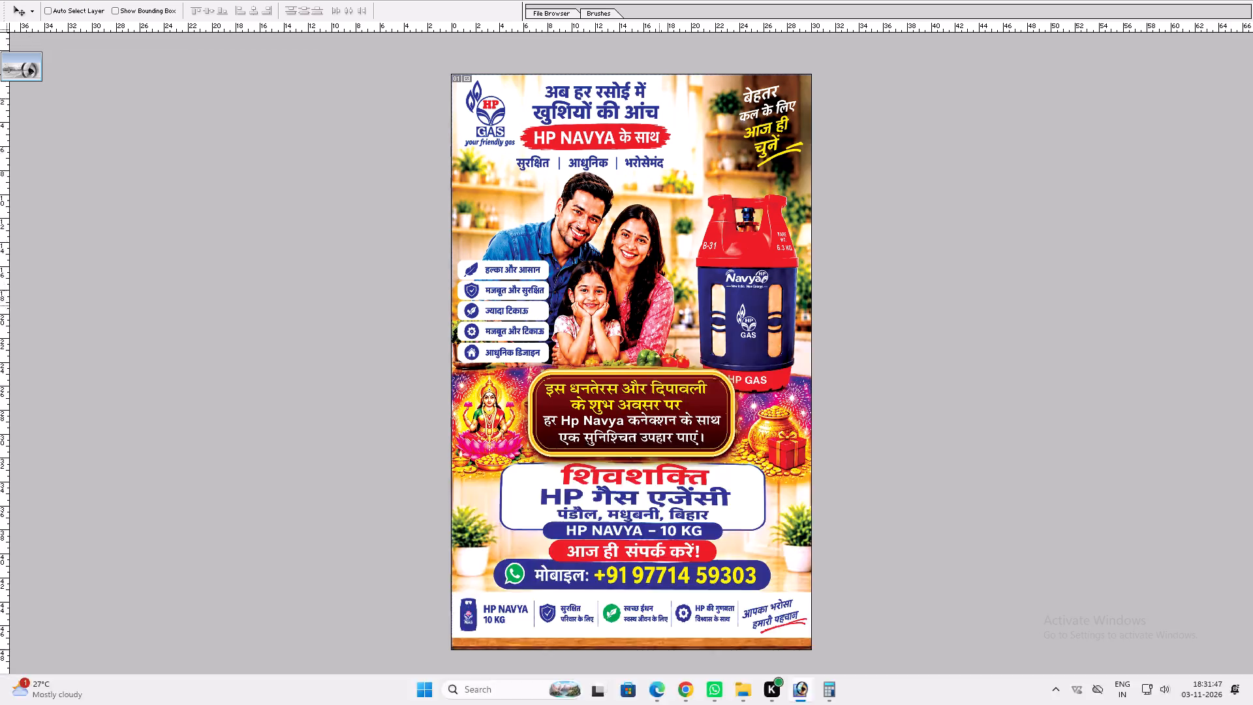
pyautogui.press('f')
pyautogui.click(294, 244)
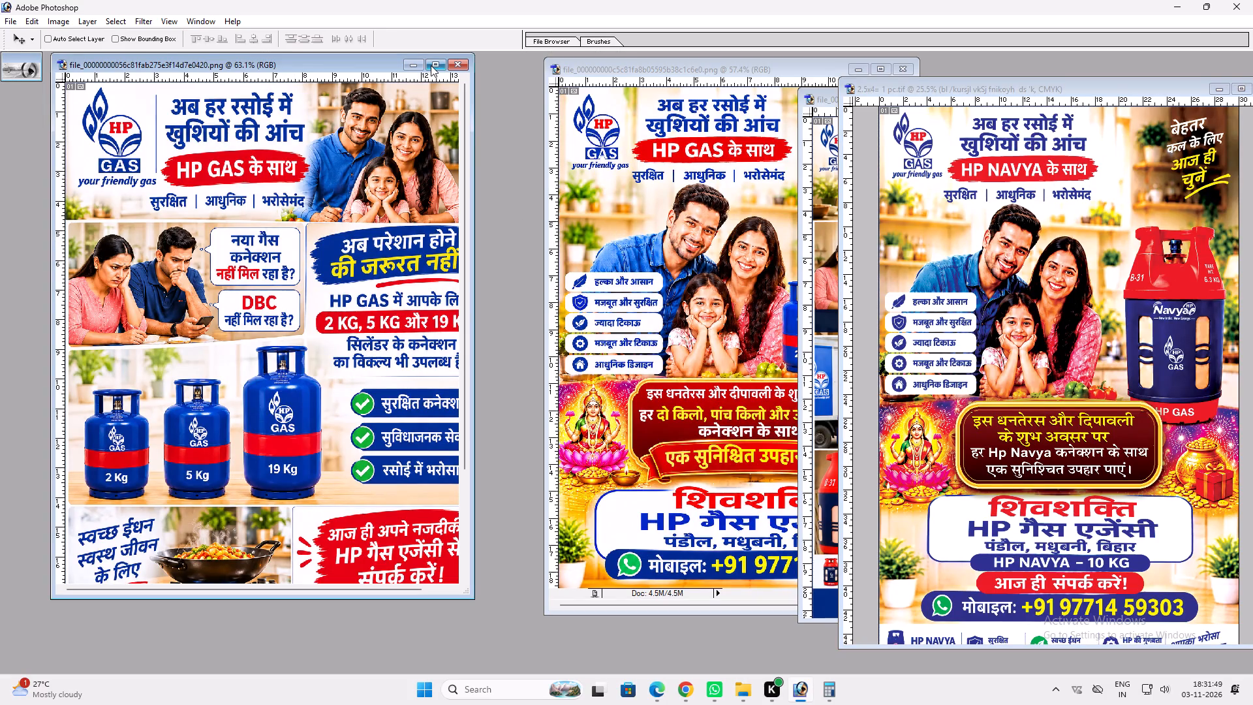
pyautogui.click(431, 65)
pyautogui.hotkey('ctrl', '0')
pyautogui.hotkey('alt', 'i')
pyautogui.hotkey('alt', 'm')
pyautogui.hotkey('alt', 'c')
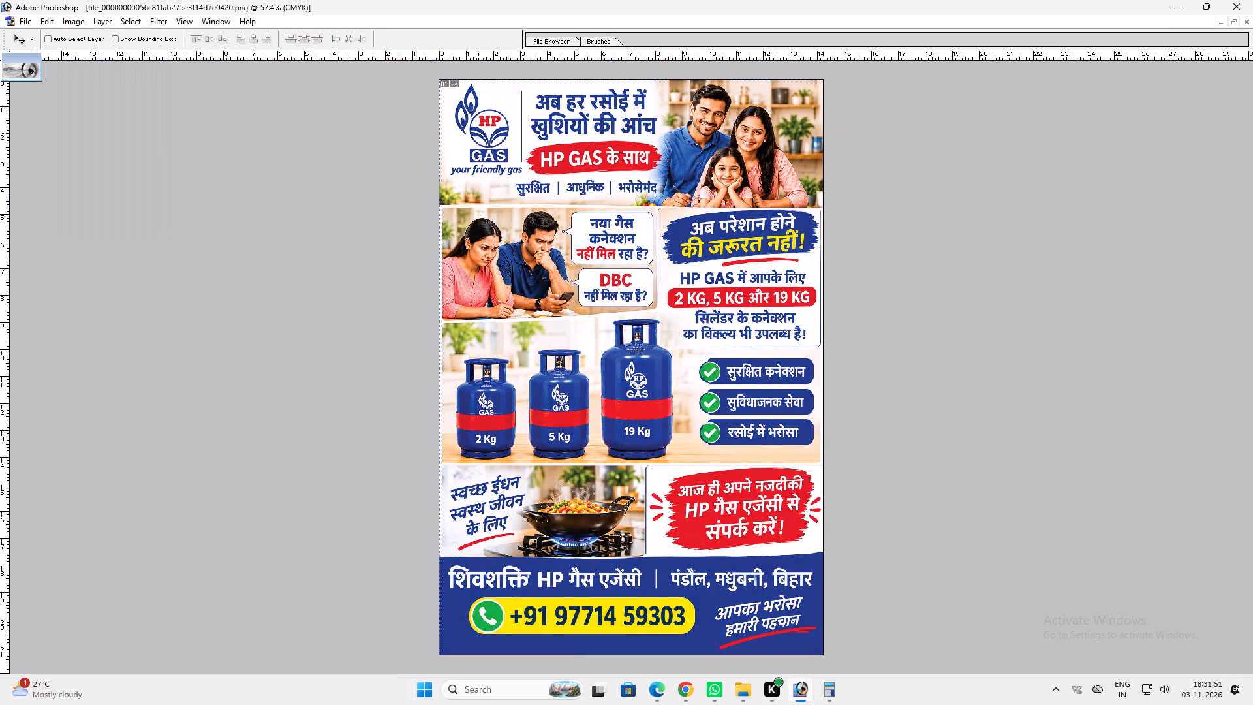
# Deepen the panel poster's contrast with Levels, raising the black input to 57 and slightly lowering the white input.
pyautogui.hotkey('ctrl', 'l')
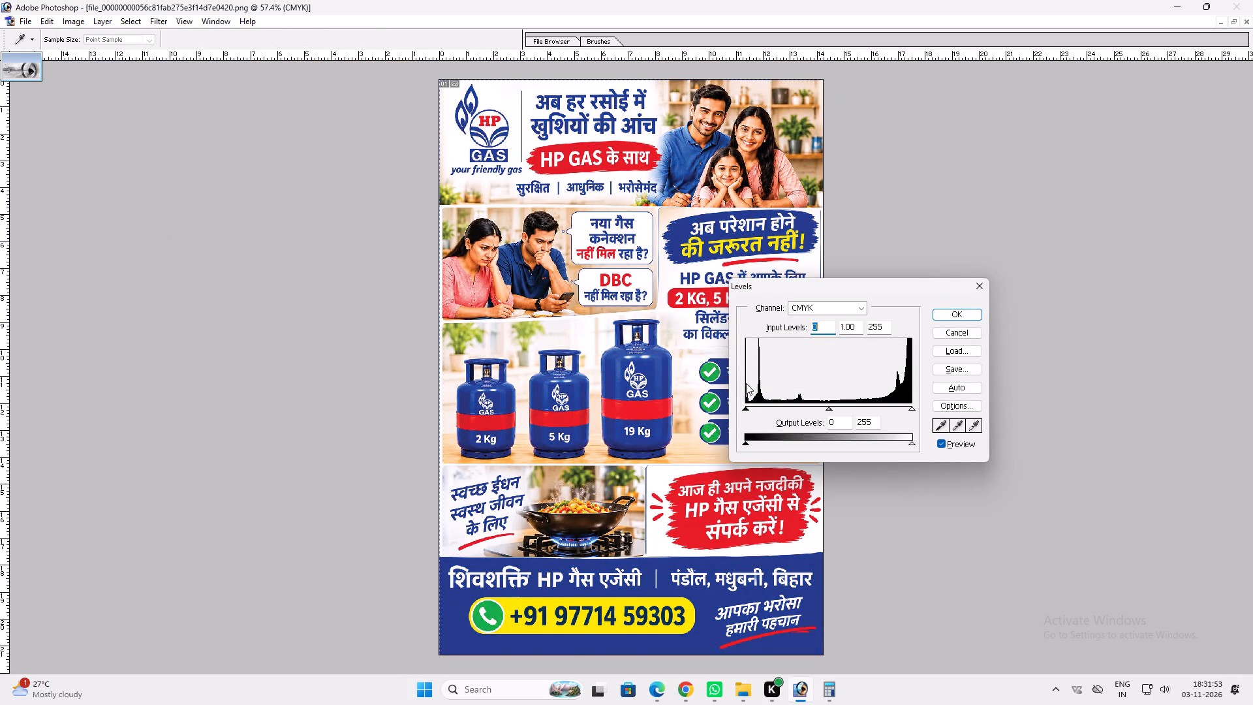
pyautogui.moveTo(748, 410); pyautogui.dragTo(782, 409)
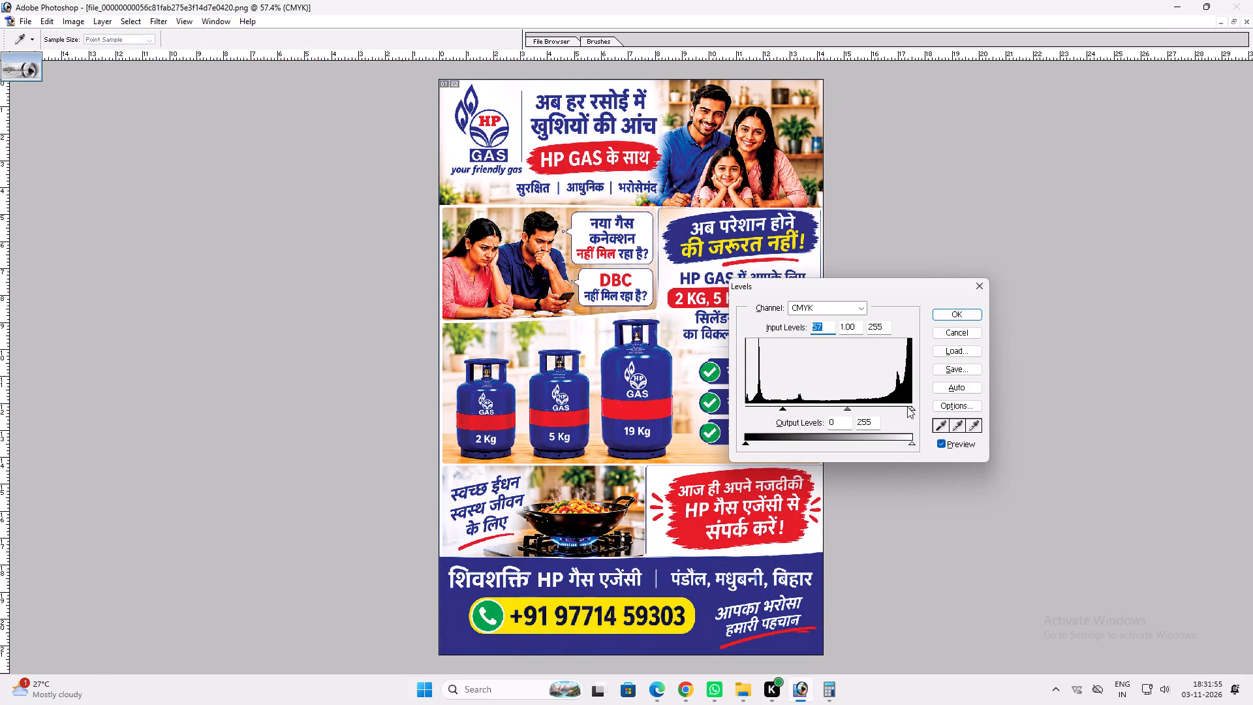
pyautogui.moveTo(907, 407); pyautogui.dragTo(897, 409)
pyautogui.press('Return')
pyautogui.hotkey('ctrl', '0')
pyautogui.write('vv')
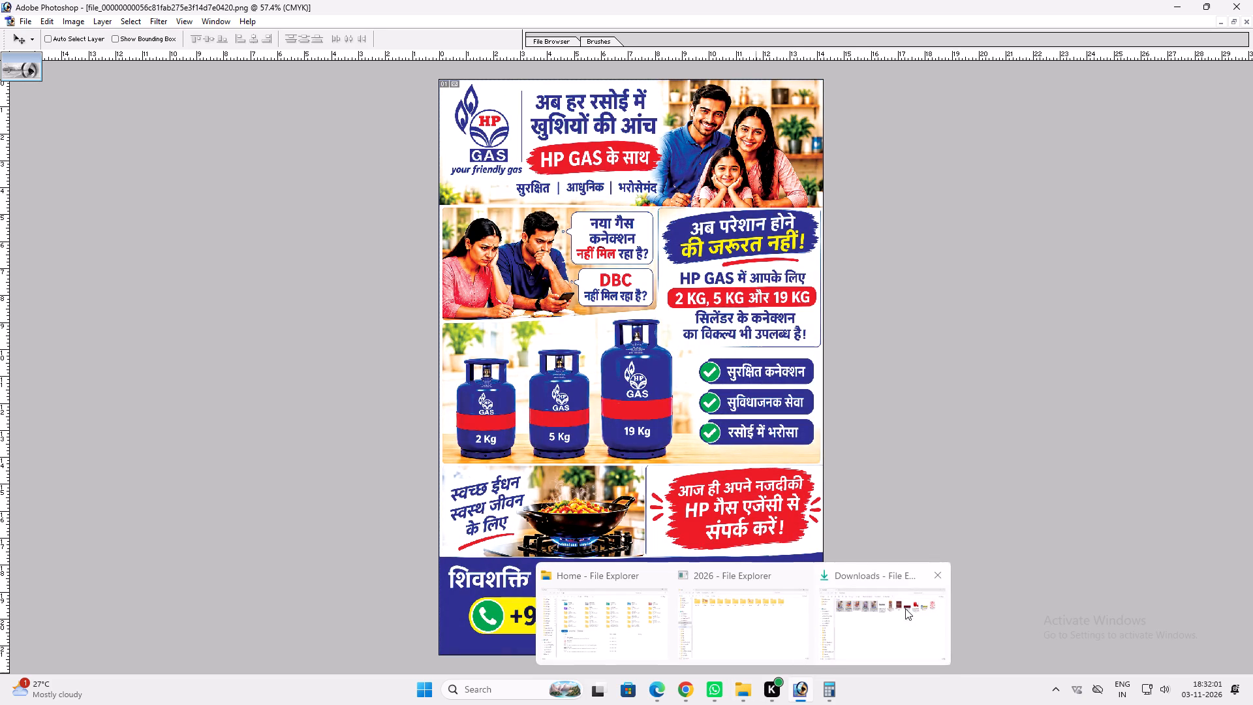
pyautogui.click(1000, 443)
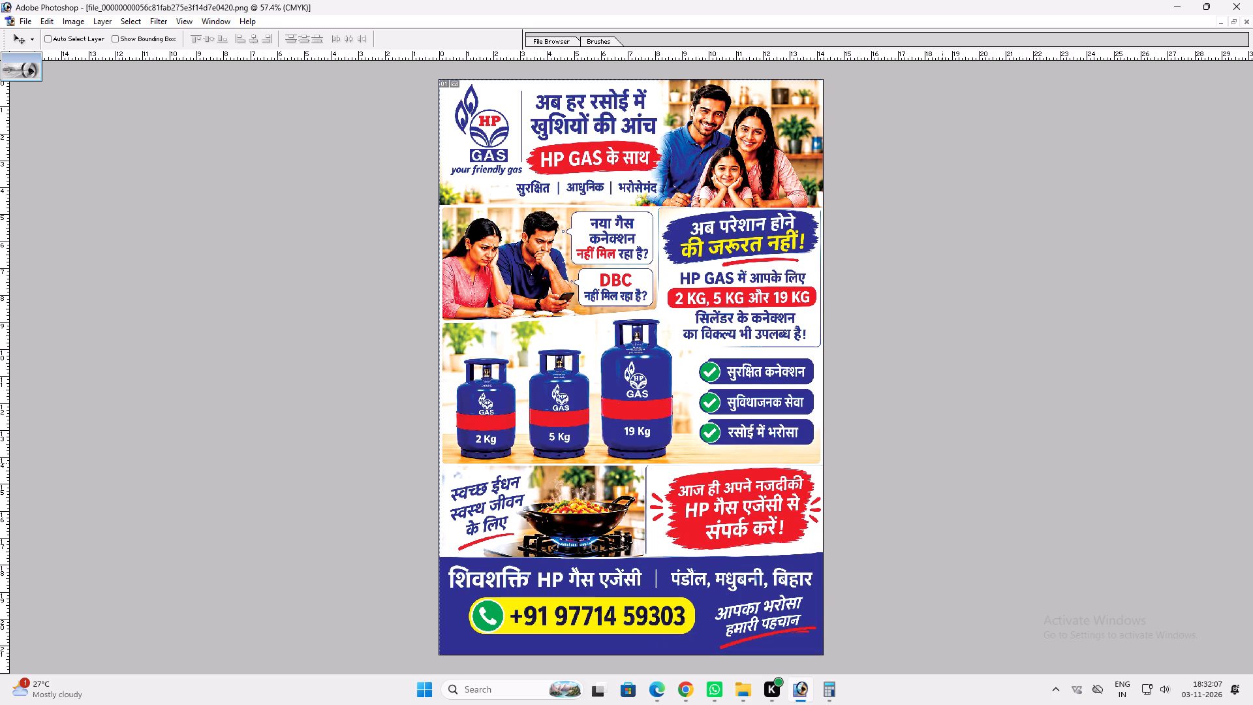
# Convert the multi-panel HP NAVYA 10 KG poster to CMYK and apply Levels to it.
pyautogui.hotkey('ctrl', 'Tab')
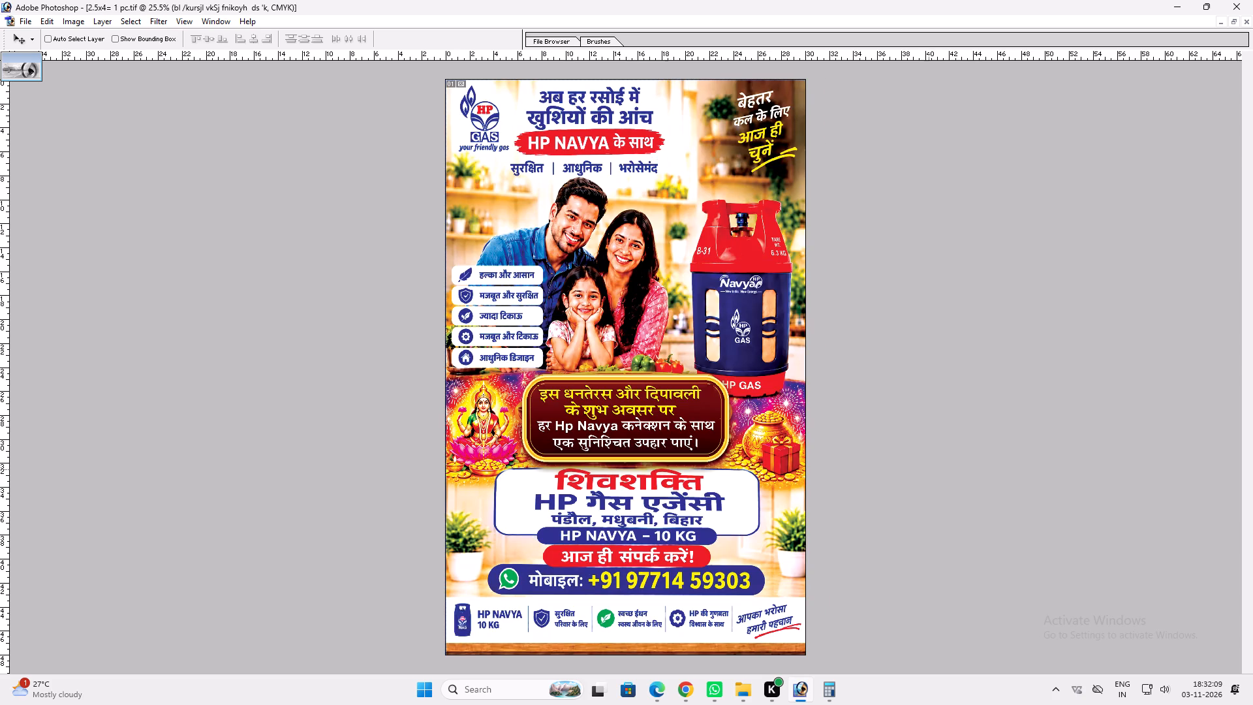
pyautogui.hotkey('ctrl', 'Tab')
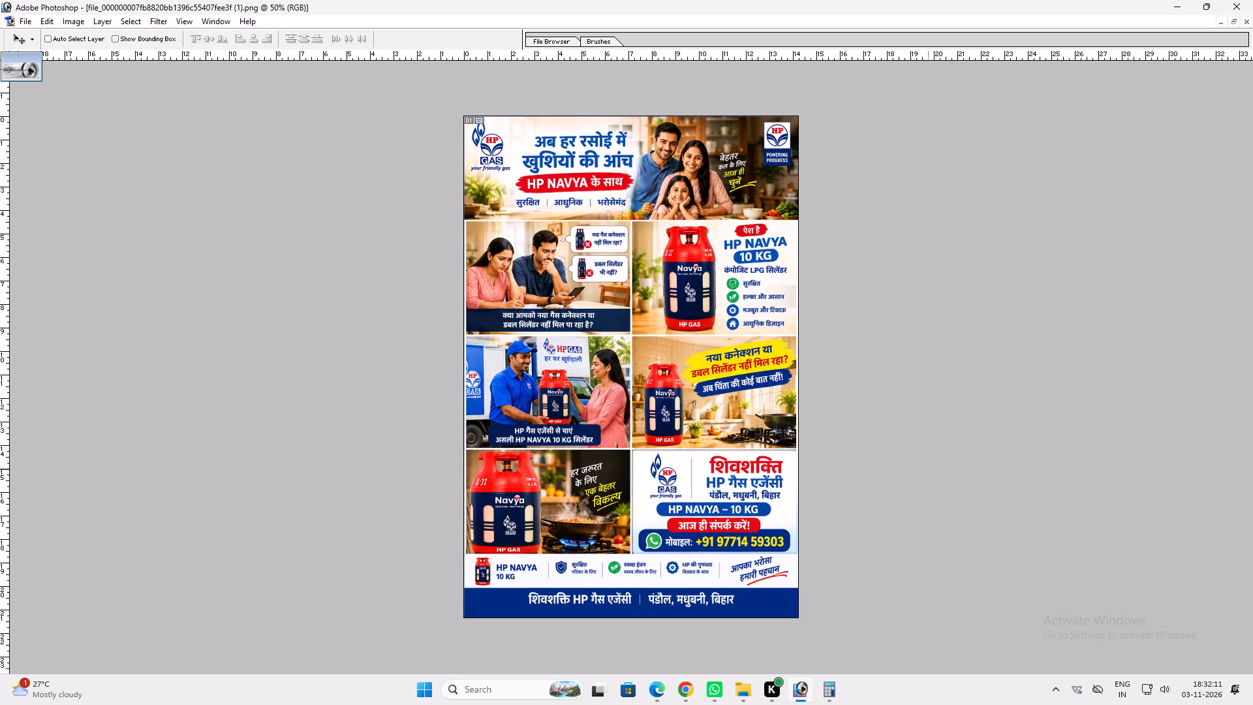
pyautogui.press('0')
pyautogui.hotkey('alt', 'i')
pyautogui.hotkey('alt', 'm')
pyautogui.hotkey('alt', 'c')
pyautogui.hotkey('ctrl', 'l')
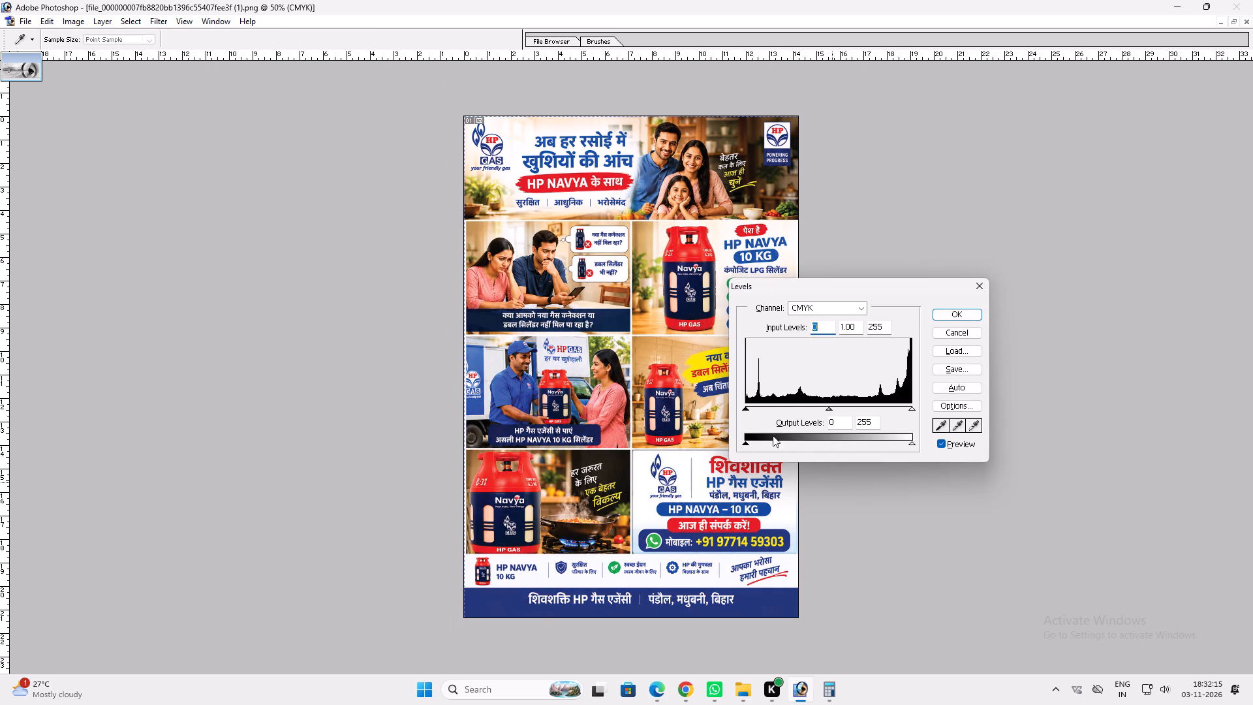
pyautogui.click(758, 410)
pyautogui.press('Return')
# Bring up the HP GAS Diwali poster with the three blue cylinders and convert it to CMYK.
pyautogui.hotkey('ctrl', 'Tab')
pyautogui.hotkey('ctrl', '0')
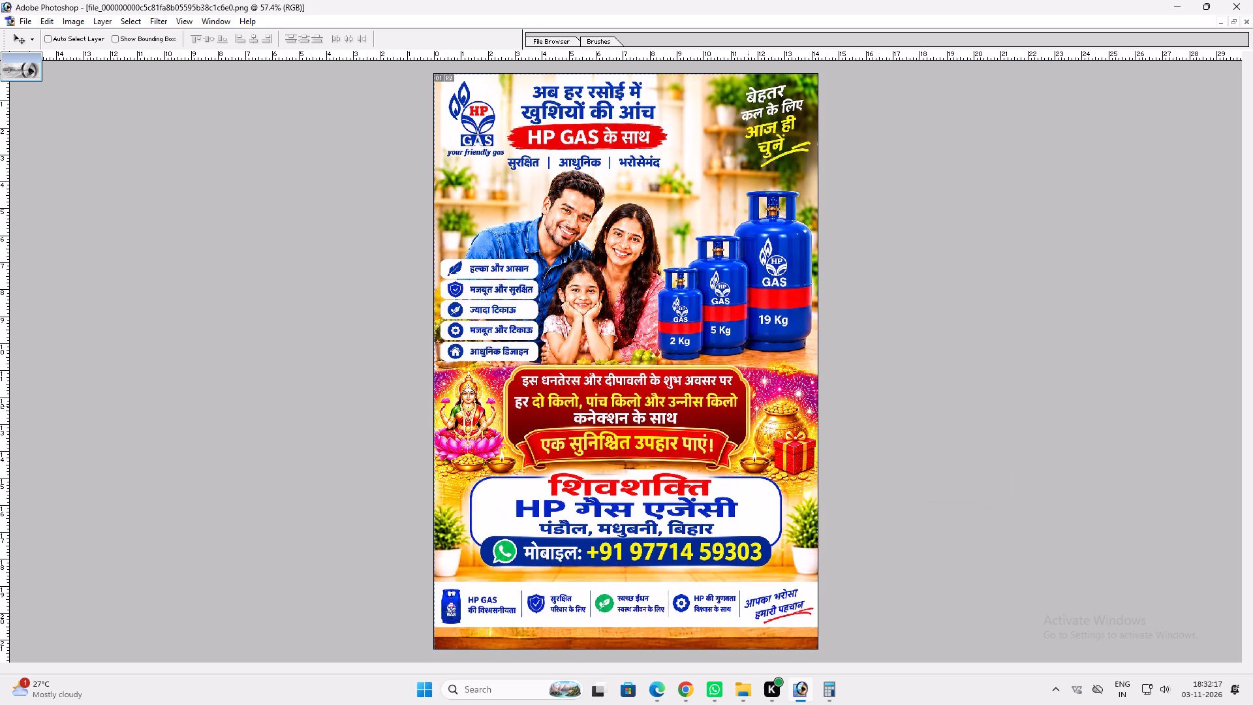
pyautogui.hotkey('alt', 'm')
pyautogui.hotkey('alt', 'c')
pyautogui.hotkey('alt', 'i')
pyautogui.hotkey('alt', 'm')
pyautogui.hotkey('alt', 'c')
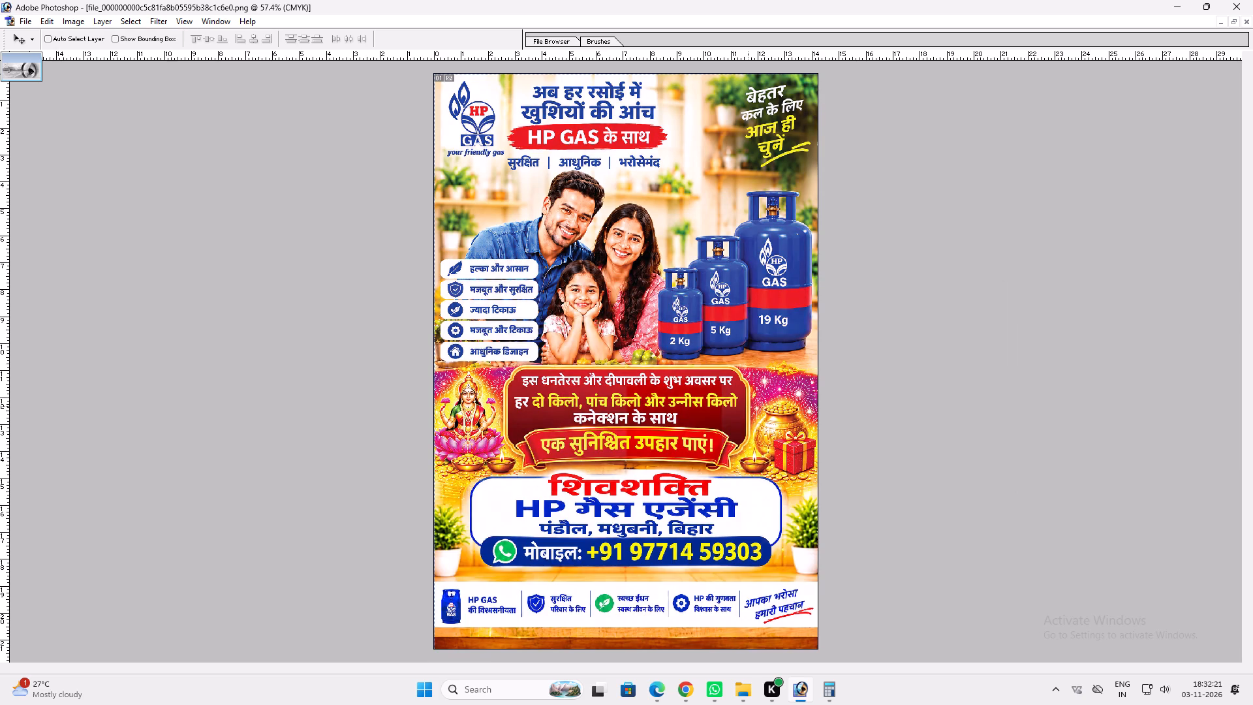
# Darken the HP GAS Diwali poster with Levels by raising the black input level.
pyautogui.hotkey('ctrl', 'l')
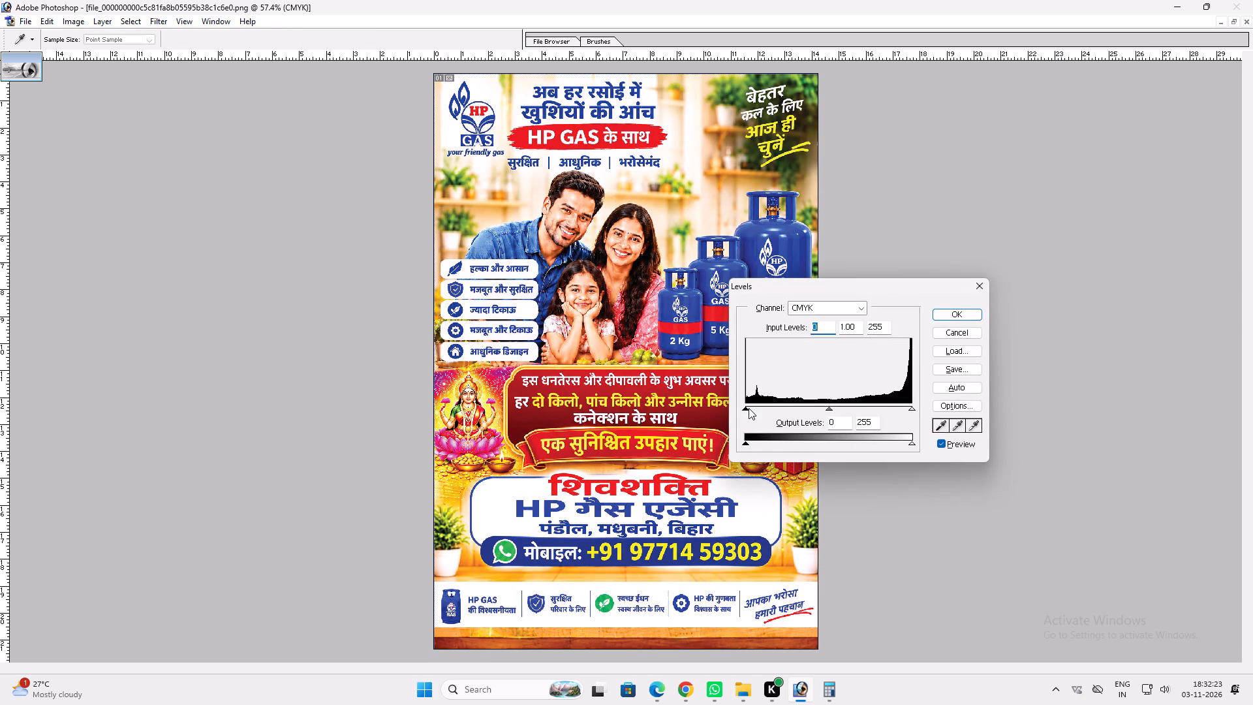
pyautogui.moveTo(749, 409); pyautogui.dragTo(786, 410)
pyautogui.press('Return')
pyautogui.hotkey('ctrl', '0')
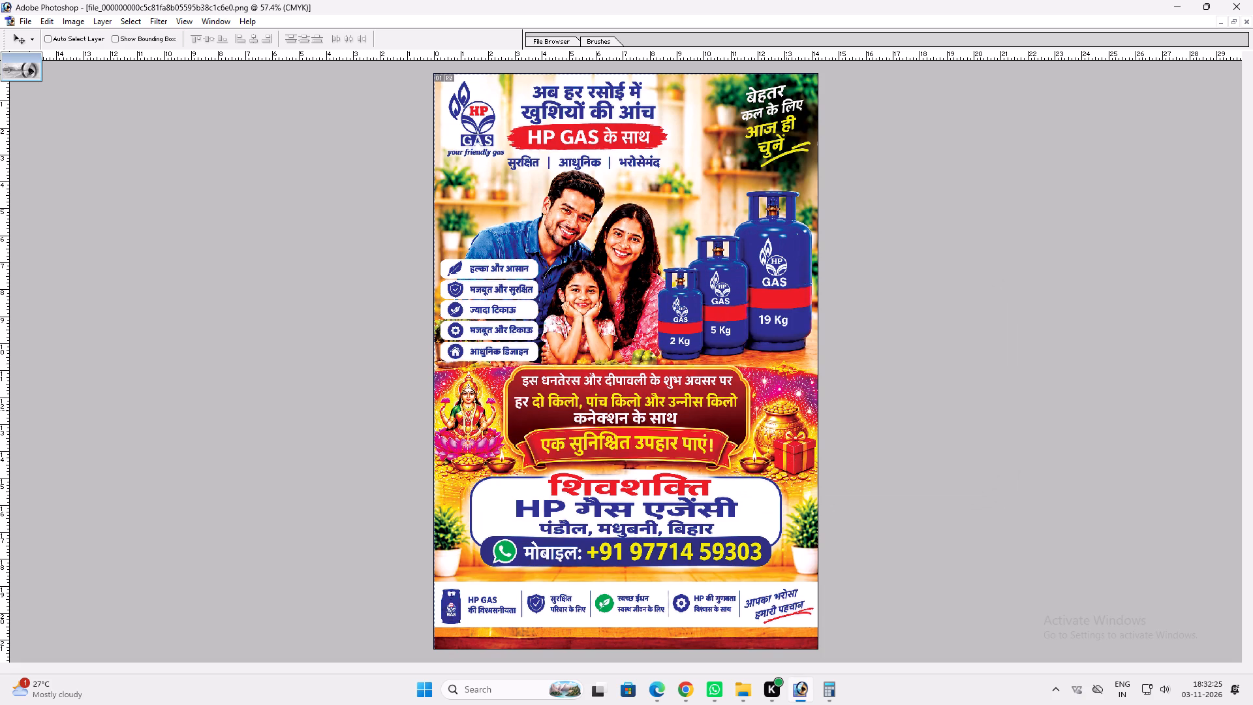
# Resize the HP GAS Diwali poster image to 30 wide by 48 high.
pyautogui.hotkey('alt', 'i')
pyautogui.hotkey('alt', 'i')
pyautogui.press('Tab')
pyautogui.press('Tab')
pyautogui.press('Tab')
pyautogui.press('Tab')
pyautogui.press('Tab')
pyautogui.hotkey('shift', 'Tab')
pyautogui.write('30')
pyautogui.press('Tab')
pyautogui.press('Tab')
pyautogui.write('48')
pyautogui.press('Tab')
pyautogui.press('Tab')
pyautogui.press('Return')
pyautogui.hotkey('ctrl', '0')
# Save the HP GAS Diwali poster as a TIFF named "2.5x4= 1 pcff" in 03.11.2026's Rahul jee gas folder, accepting the default options.
pyautogui.hotkey('ctrl', 'shift', 's')
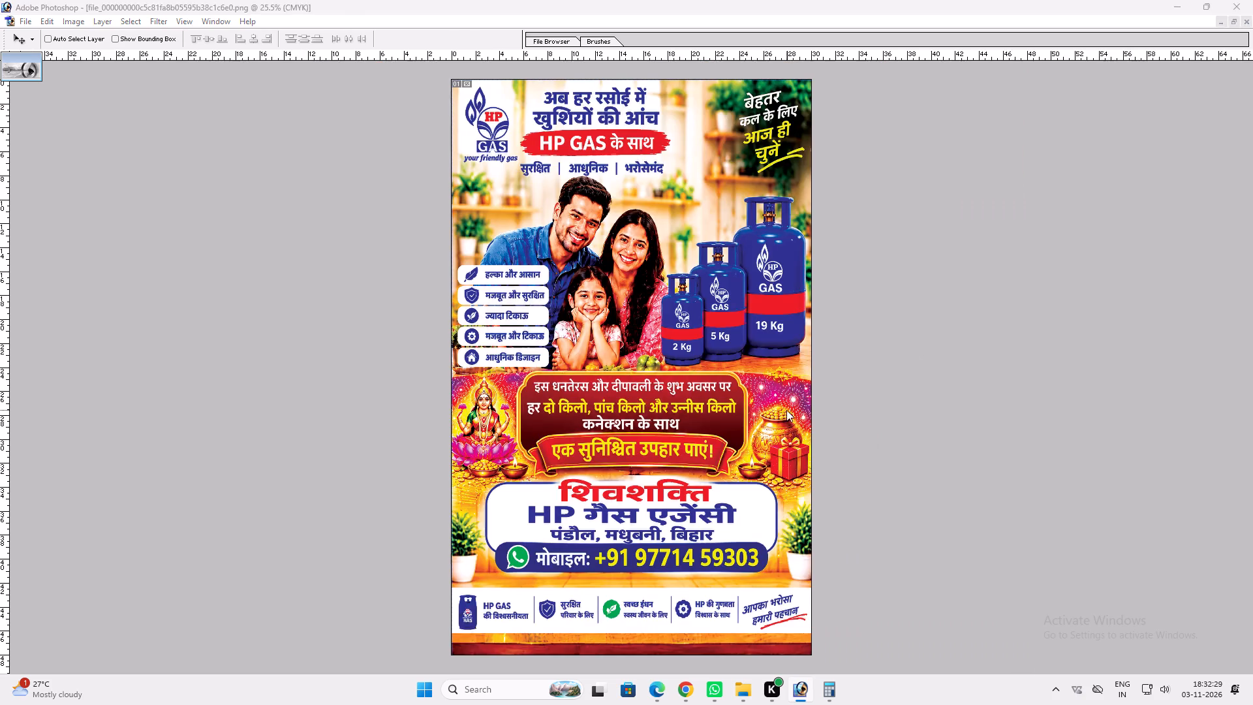
pyautogui.click(73, 181)
pyautogui.click(60, 179)
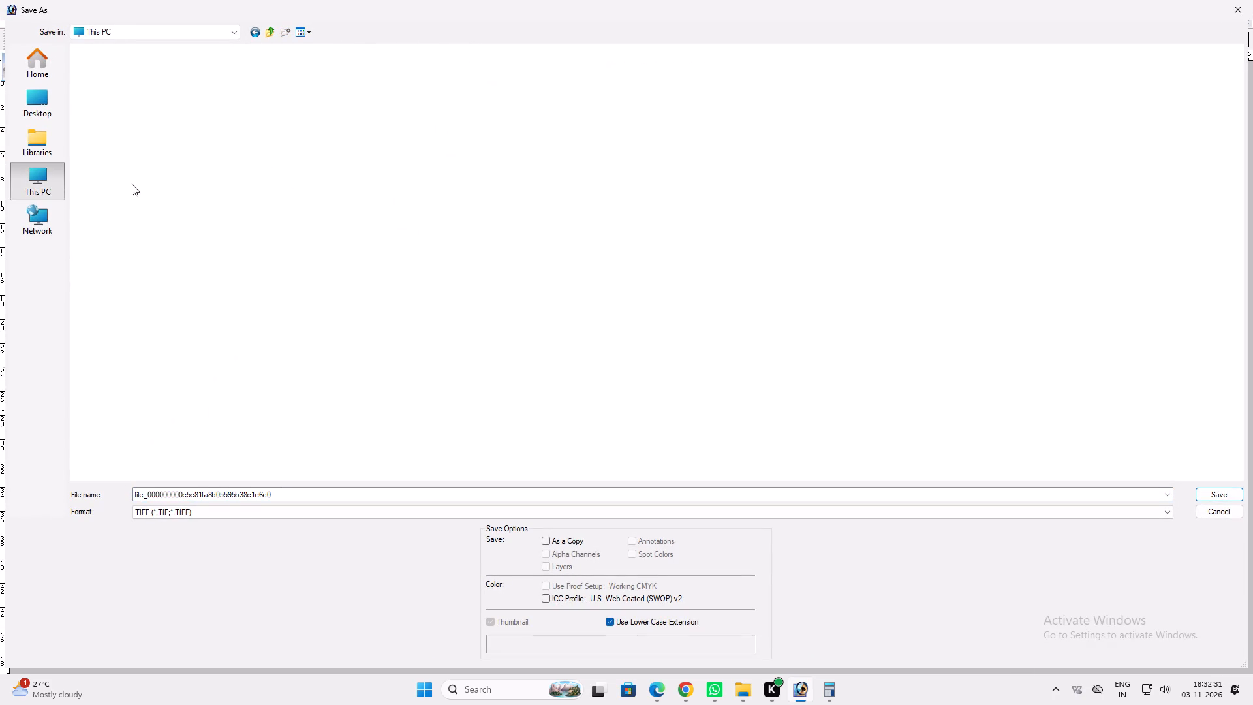
pyautogui.tripleClick(886, 95)
pyautogui.doubleClick(883, 85)
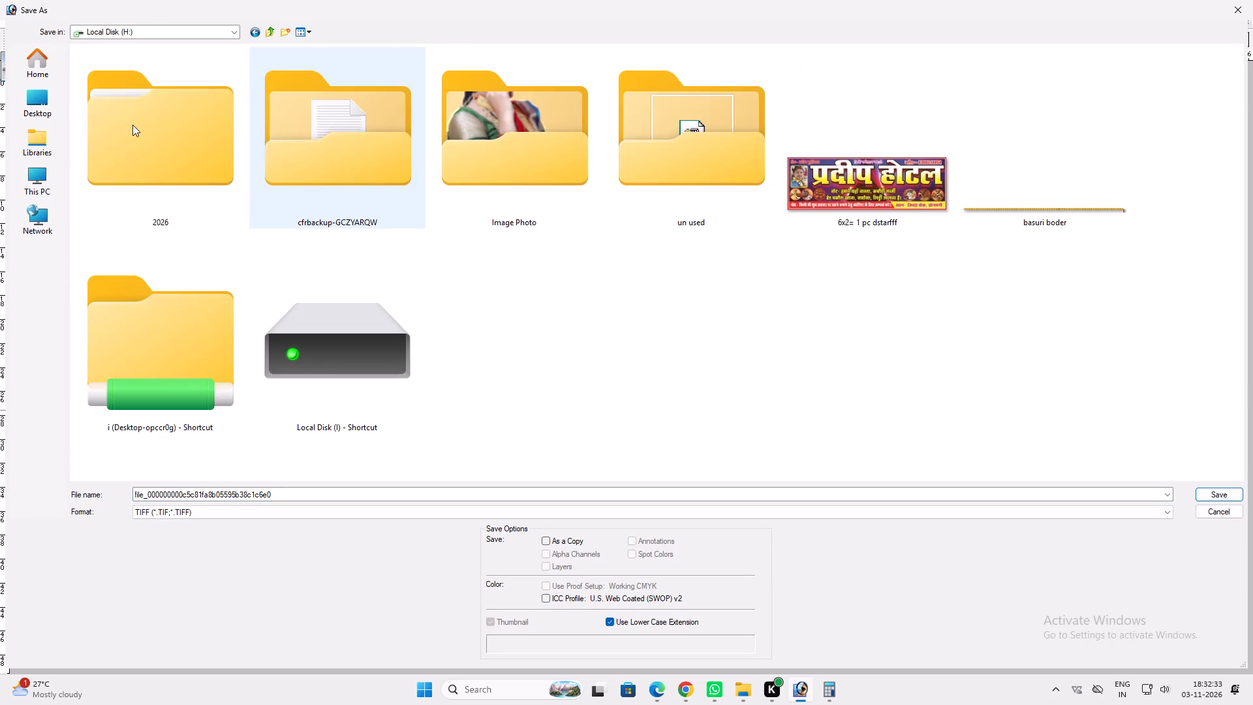
pyautogui.doubleClick(132, 125)
pyautogui.click(801, 106)
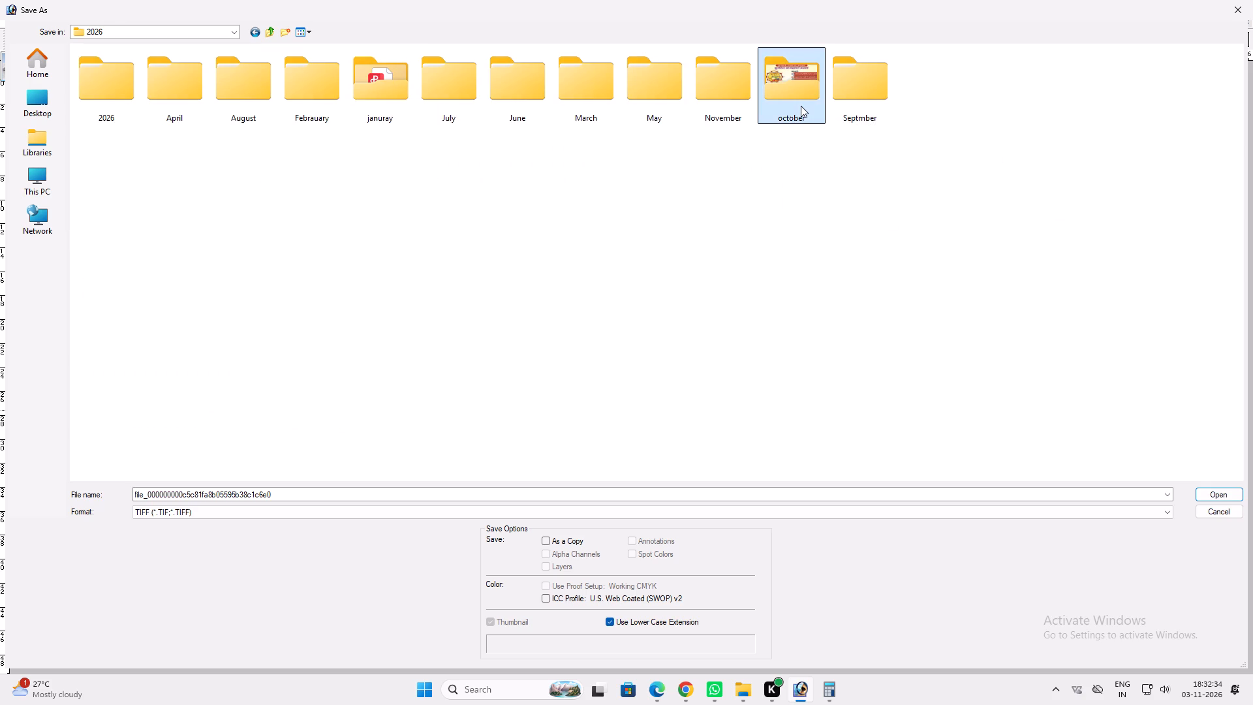
pyautogui.doubleClick(728, 87)
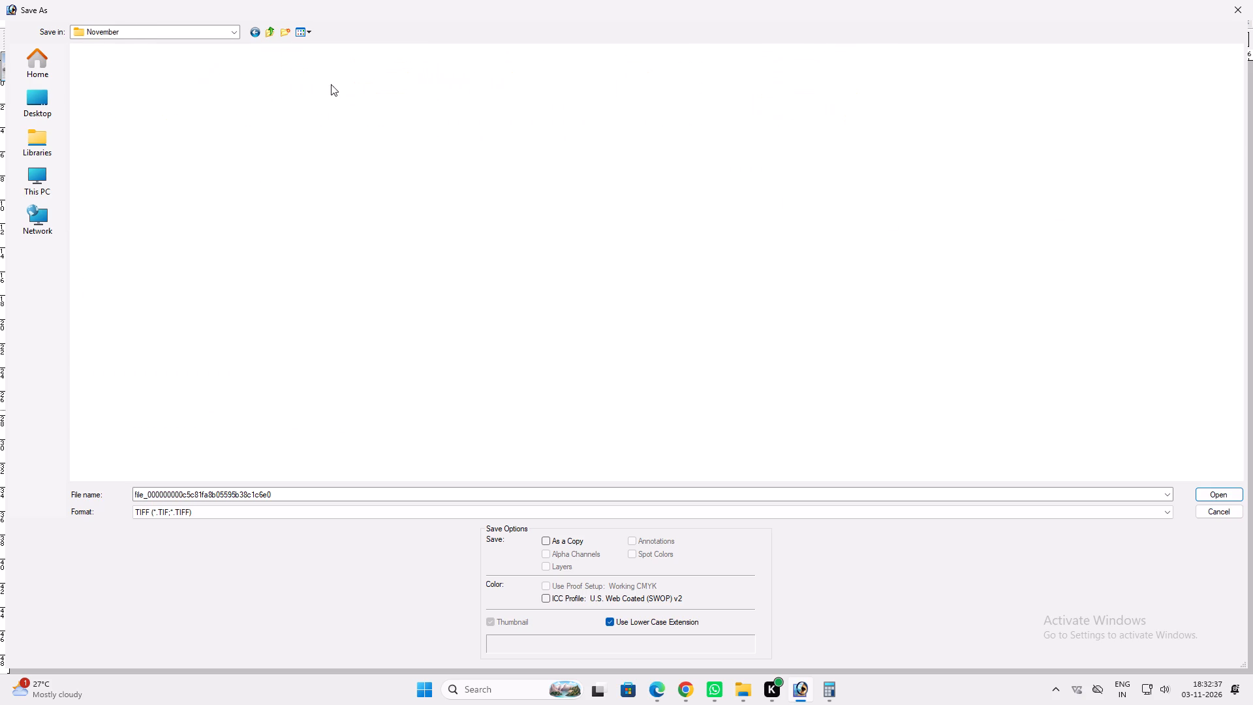
pyautogui.doubleClick(247, 82)
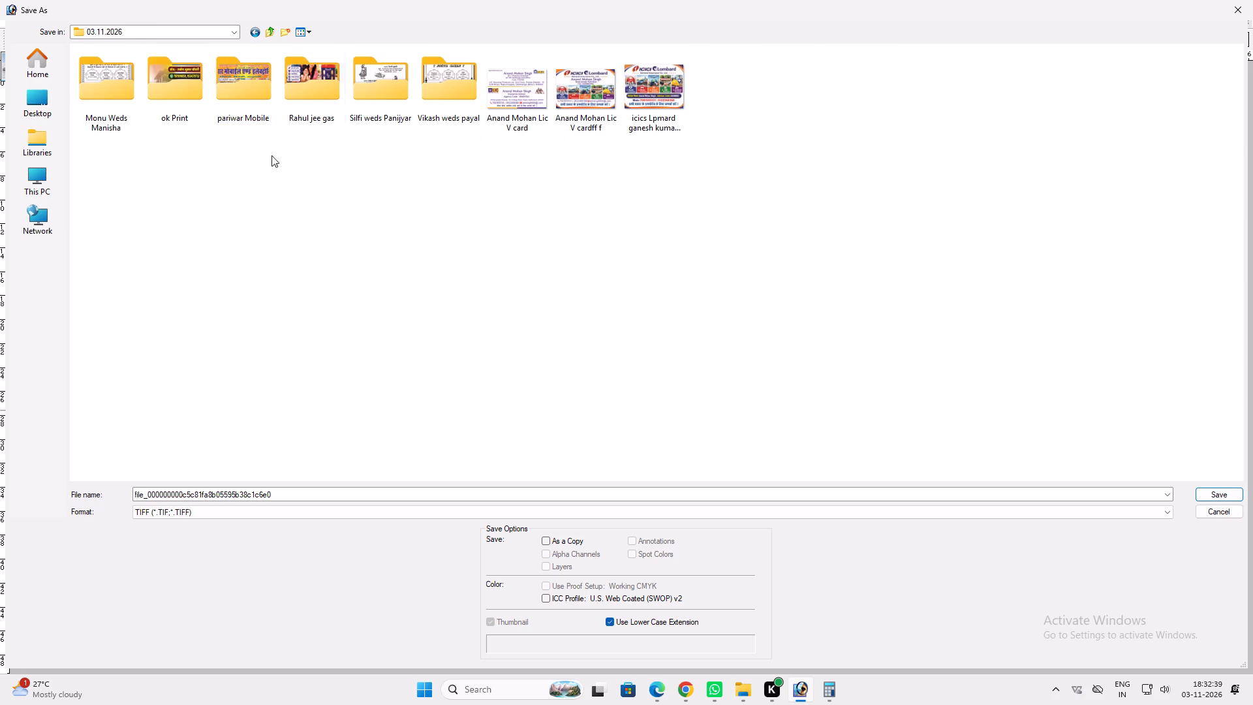
pyautogui.doubleClick(304, 87)
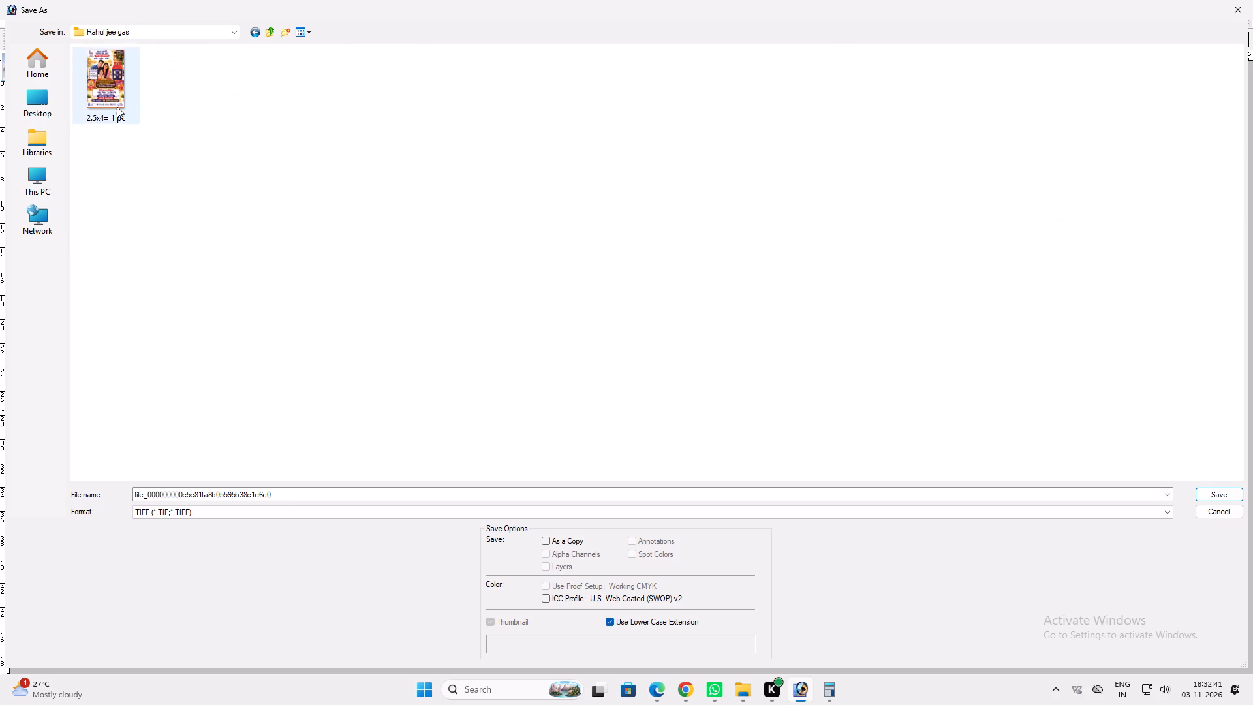
pyautogui.click(117, 106)
pyautogui.click(267, 483)
pyautogui.click(258, 488)
pyautogui.doubleClick(253, 490)
pyautogui.write('ff')
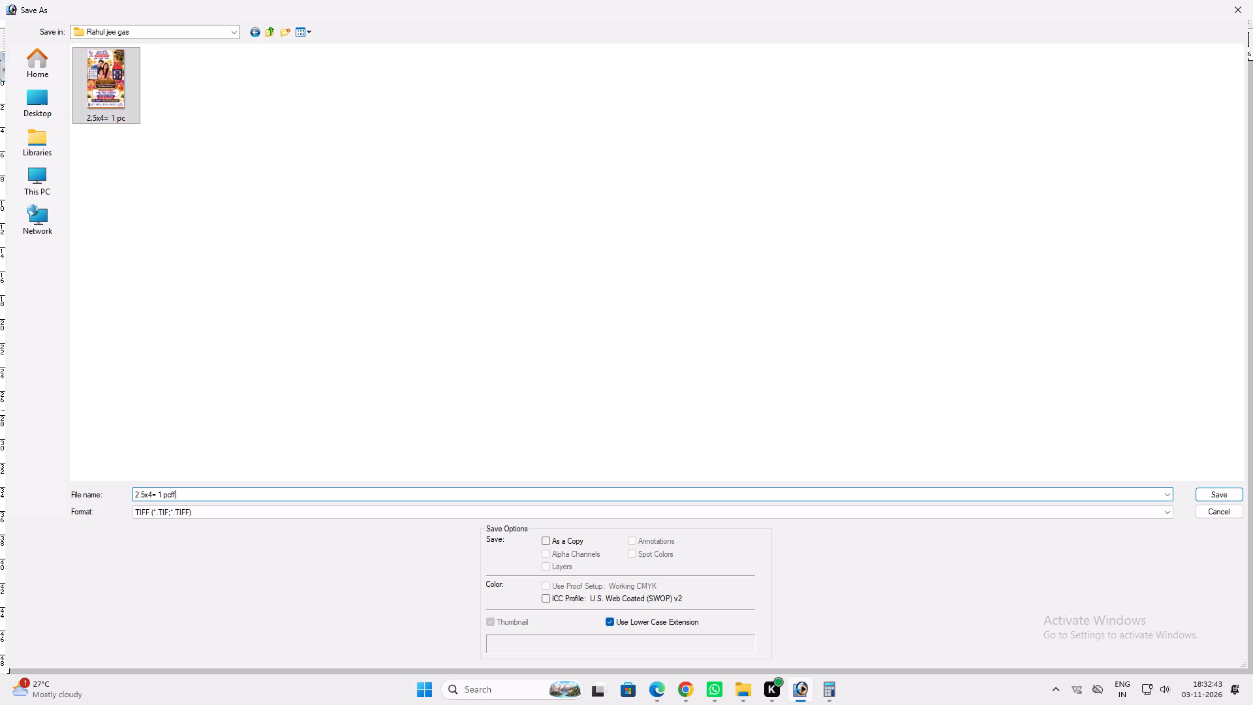
pyautogui.press('Return')
pyautogui.press('Return')
pyautogui.press('Return')
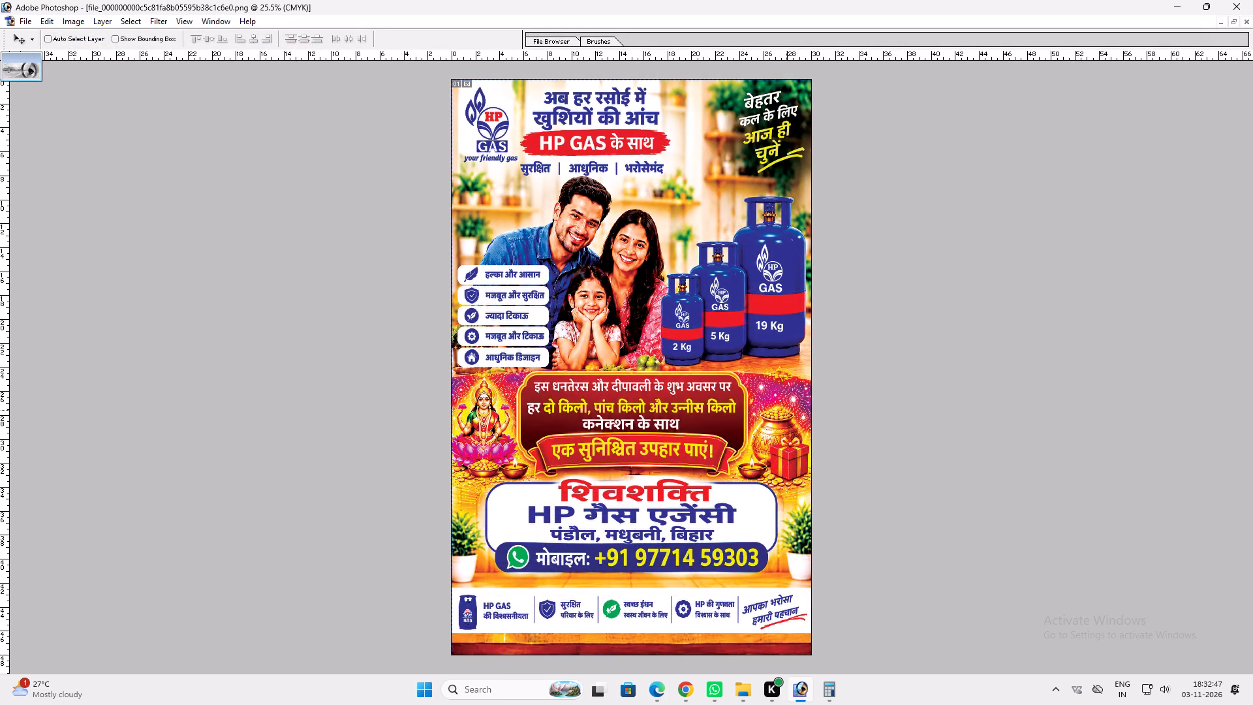
# Close the saved 2.5x4= 1 pcff poster and fit the HP GAS cylinder panel poster in view.
pyautogui.press('v')
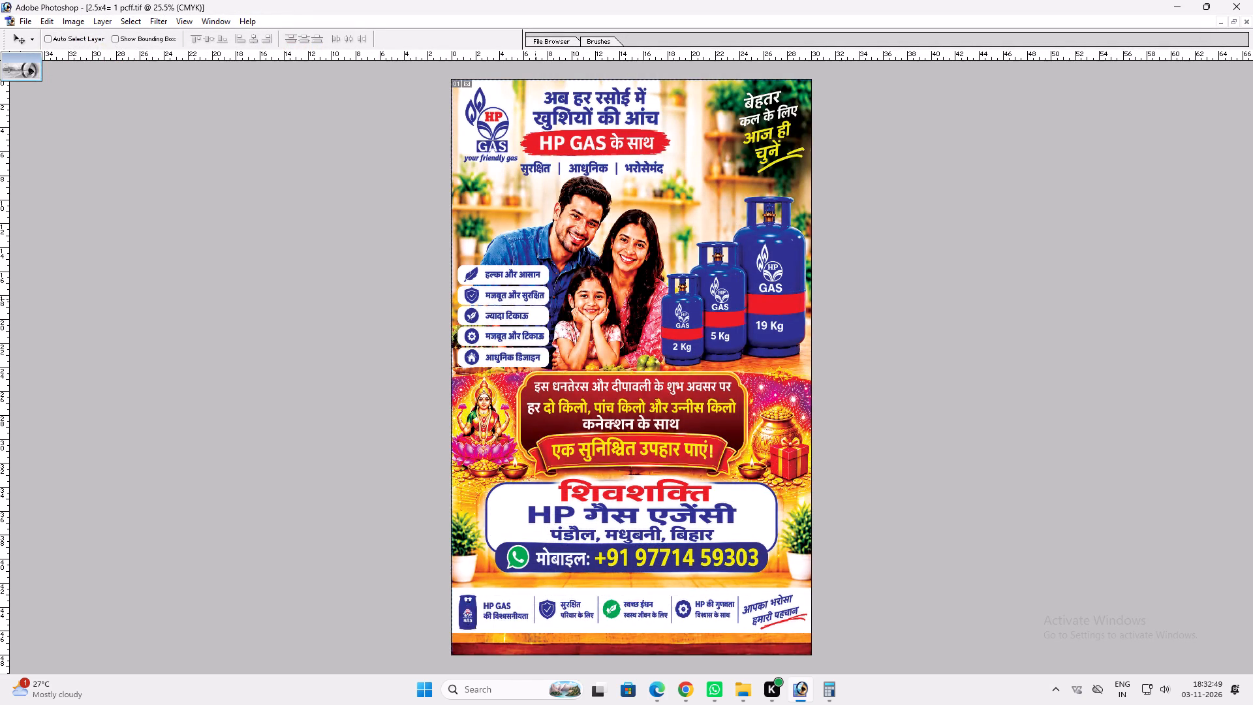
pyautogui.hotkey('ctrl', 'w')
pyautogui.hotkey('ctrl', '0')
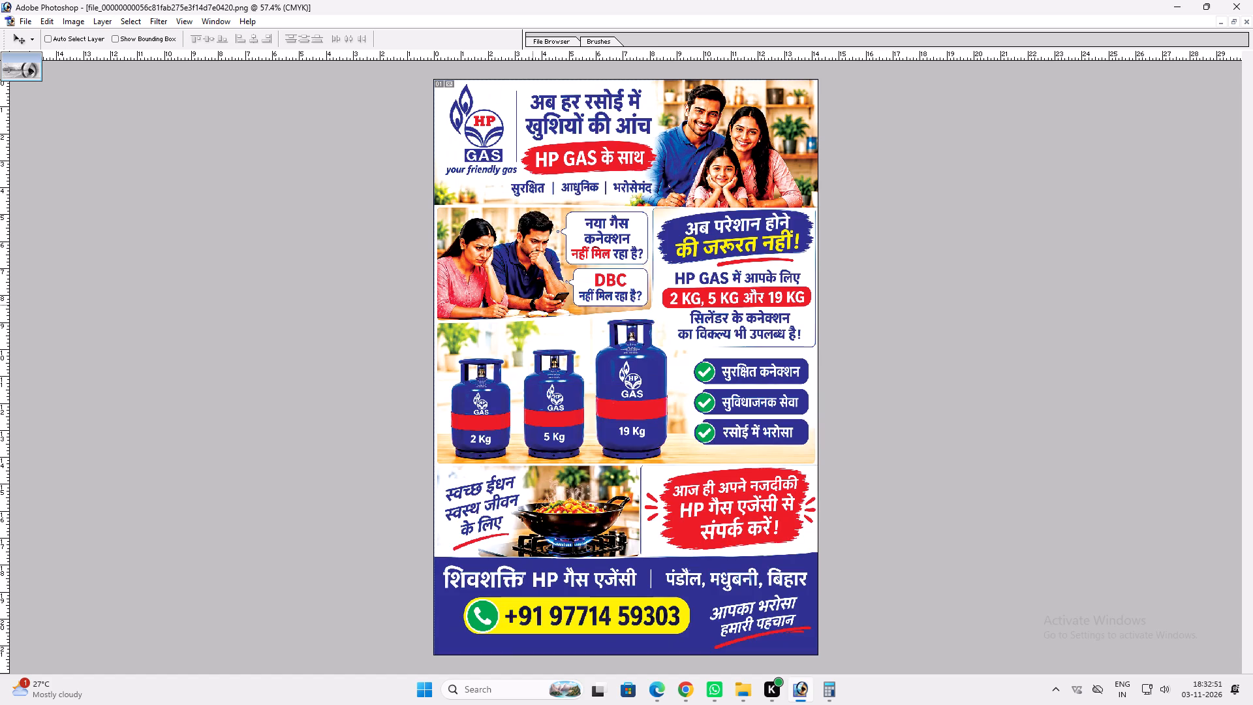
# Save the HP GAS cylinder panel poster as a TIFF named "2.5x4= 1 pcff fgh" in 03.11.2026's Rahul jee gas folder, and close it.
pyautogui.hotkey('ctrl', 'shift', 's')
pyautogui.click(36, 200)
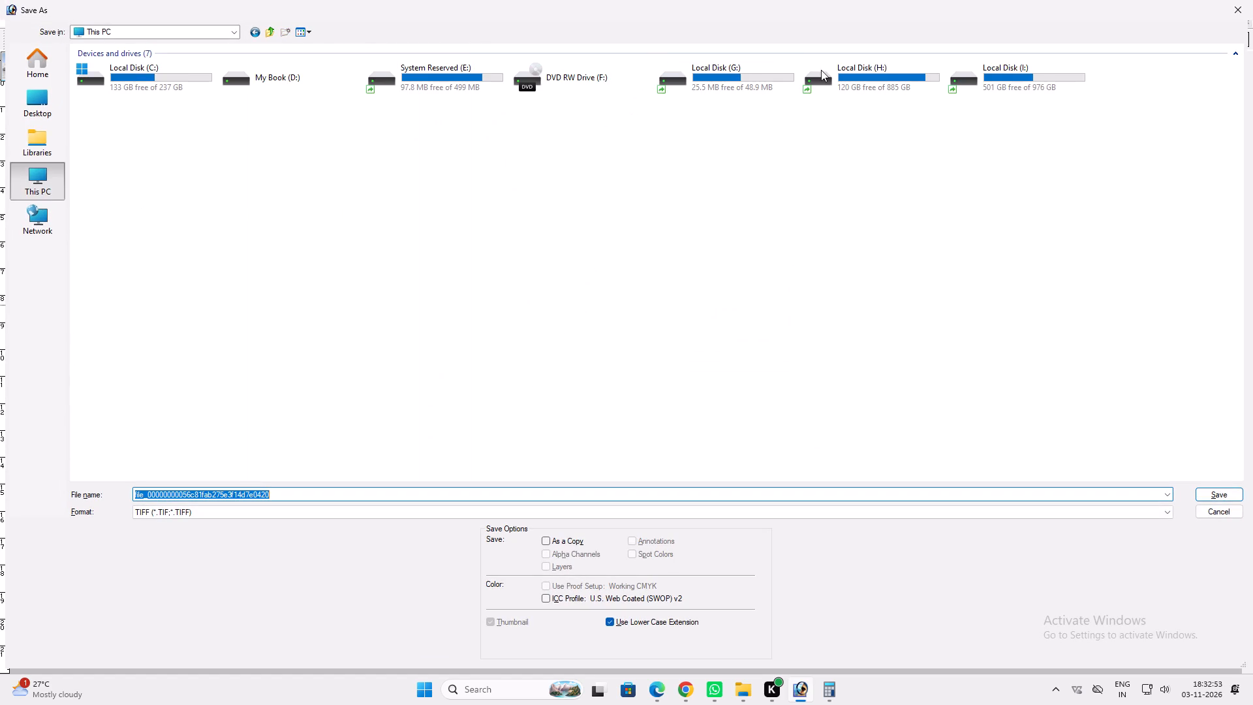
pyautogui.click(889, 60)
pyautogui.doubleClick(882, 70)
pyautogui.doubleClick(117, 97)
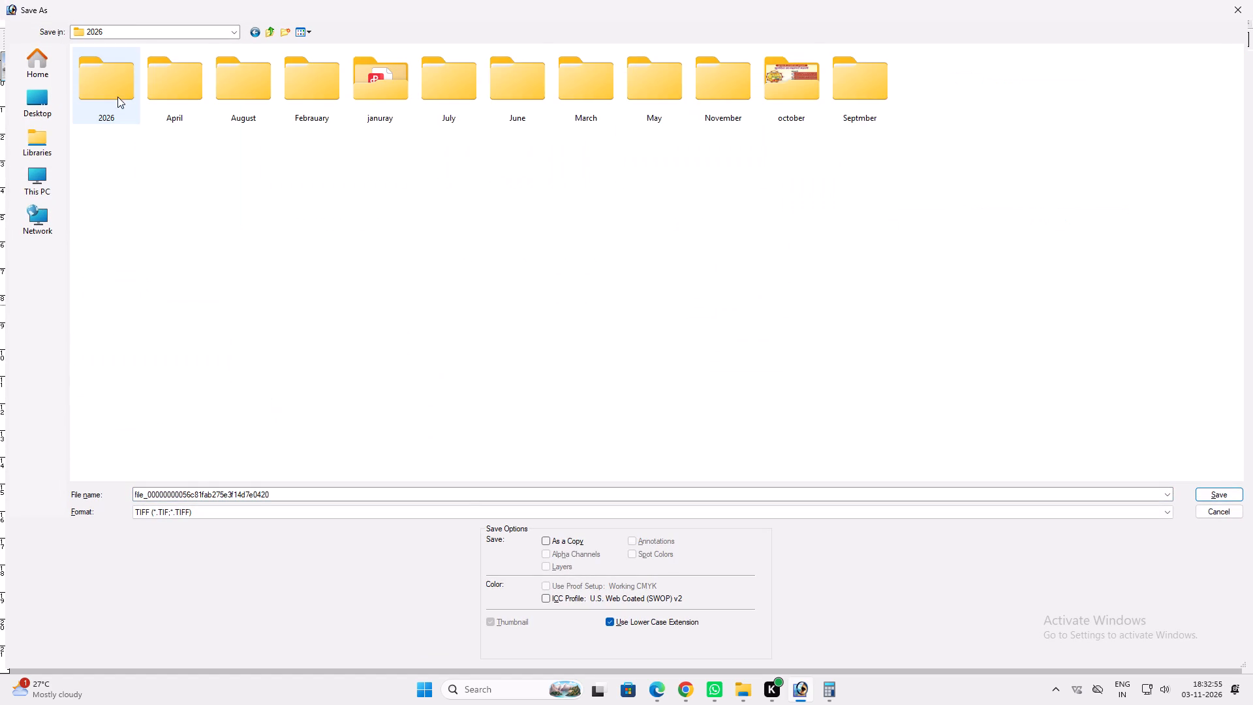
pyautogui.click(796, 100)
pyautogui.doubleClick(705, 101)
pyautogui.doubleClick(298, 101)
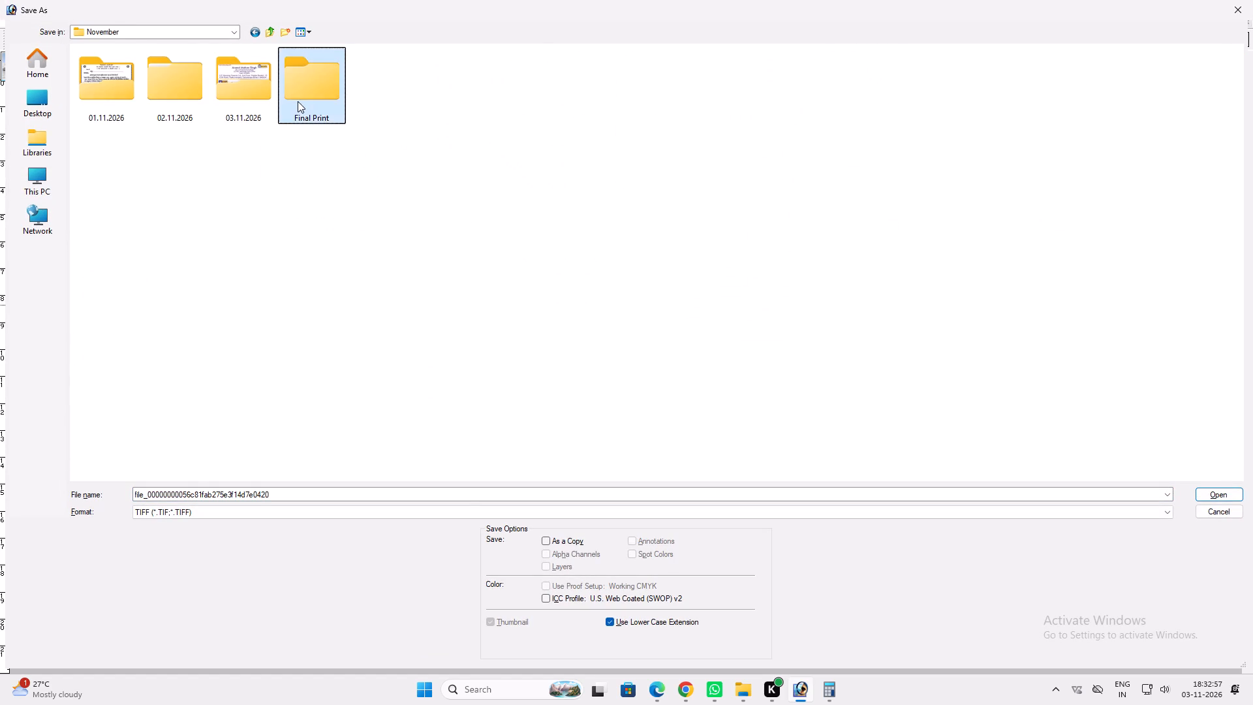
pyautogui.press('BackSpace')
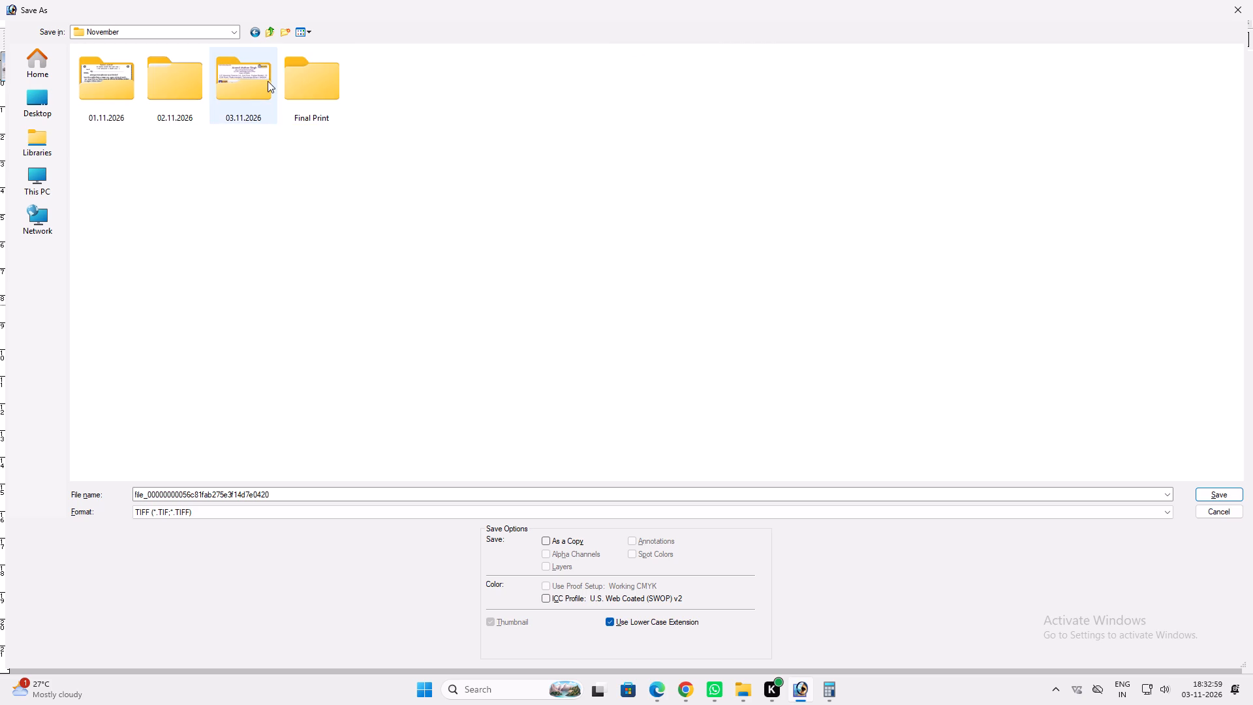
pyautogui.doubleClick(267, 80)
pyautogui.doubleClick(323, 104)
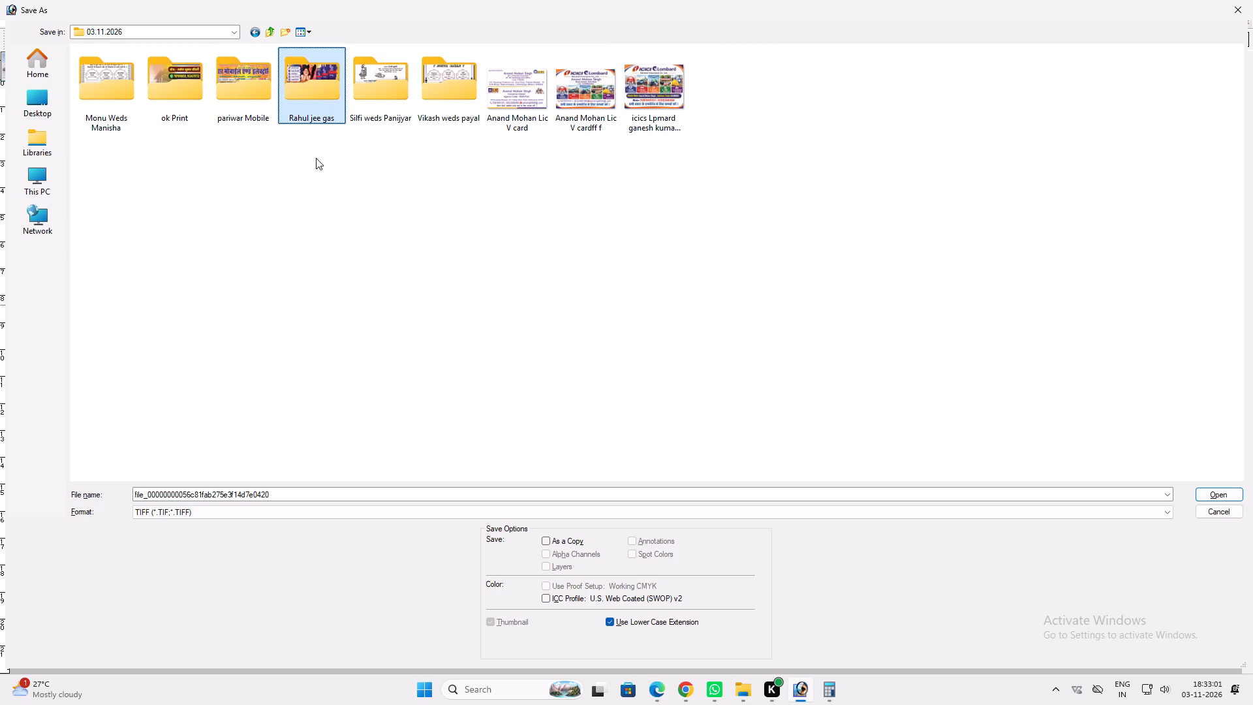
pyautogui.doubleClick(315, 86)
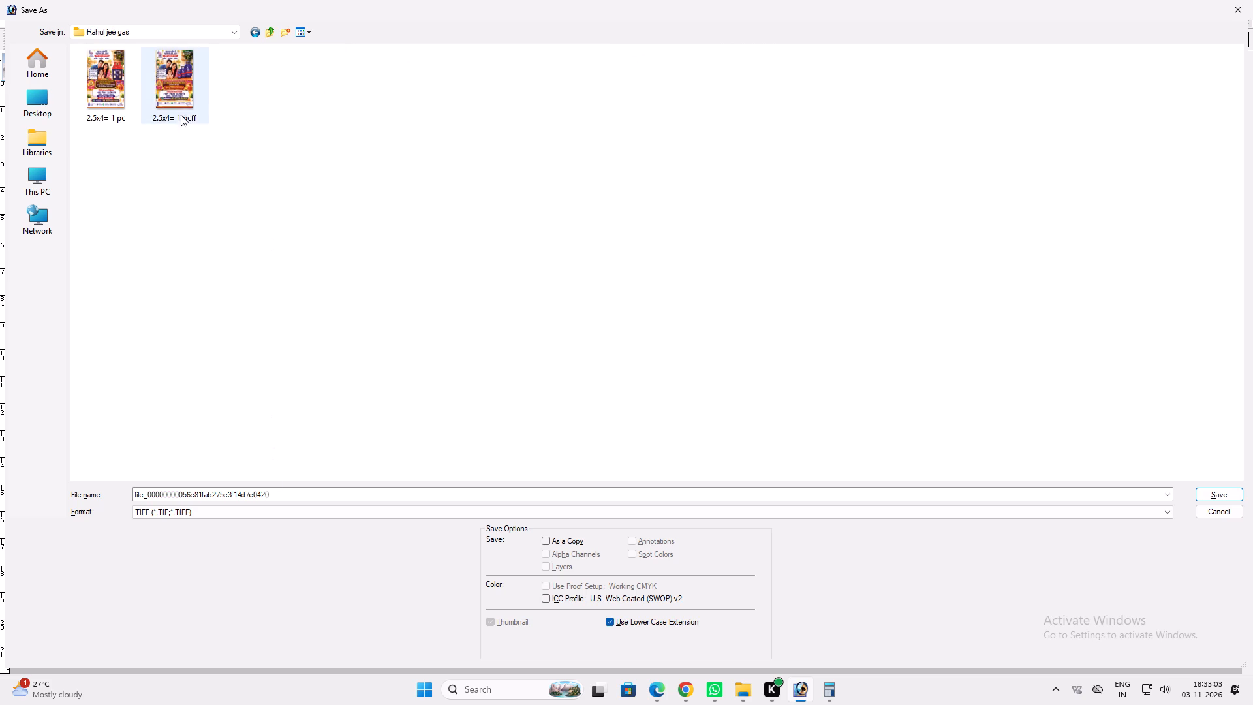
pyautogui.click(181, 108)
pyautogui.tripleClick(232, 497)
pyautogui.press('space')
pyautogui.write('fgh')
pyautogui.press('Return')
pyautogui.press('Return')
pyautogui.press('Return')
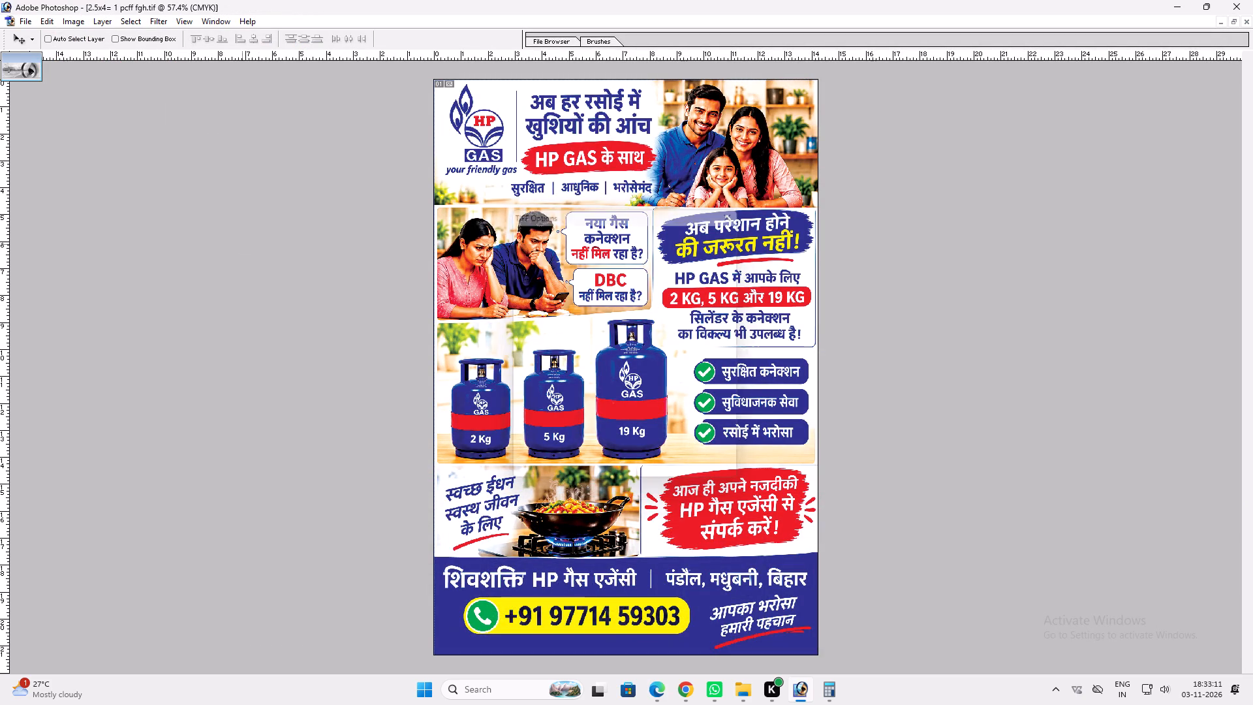
pyautogui.hotkey('ctrl', 'w')
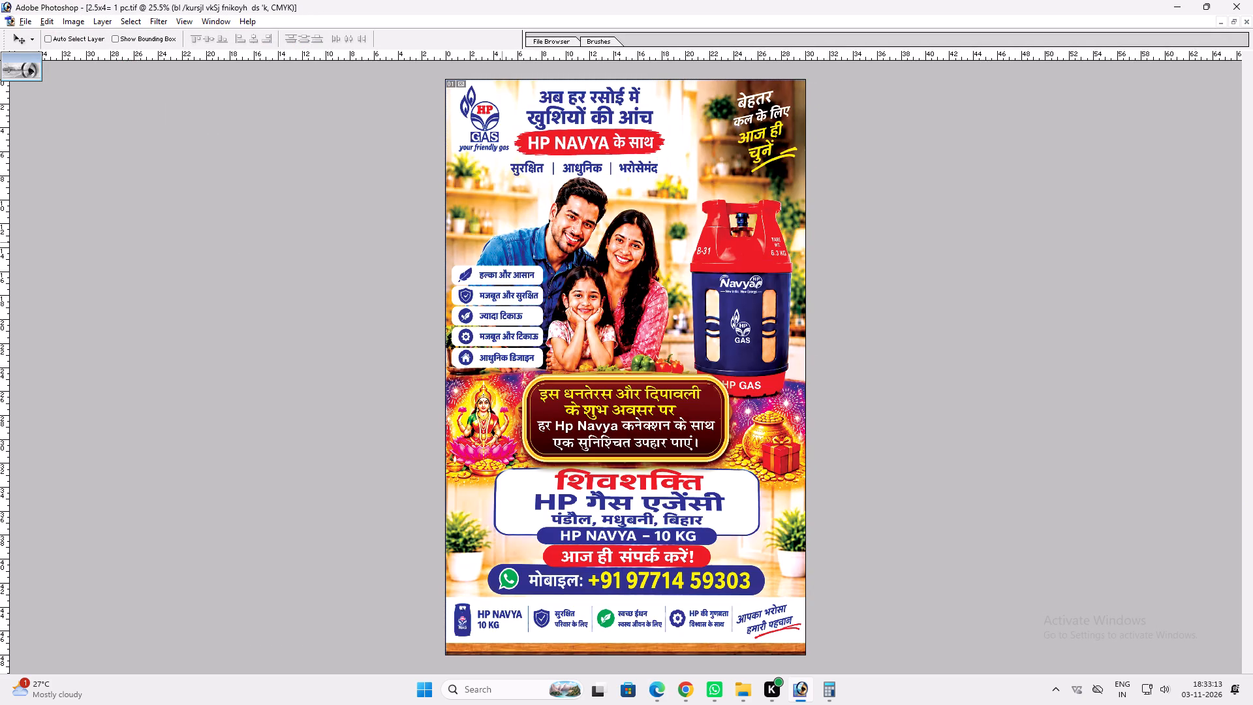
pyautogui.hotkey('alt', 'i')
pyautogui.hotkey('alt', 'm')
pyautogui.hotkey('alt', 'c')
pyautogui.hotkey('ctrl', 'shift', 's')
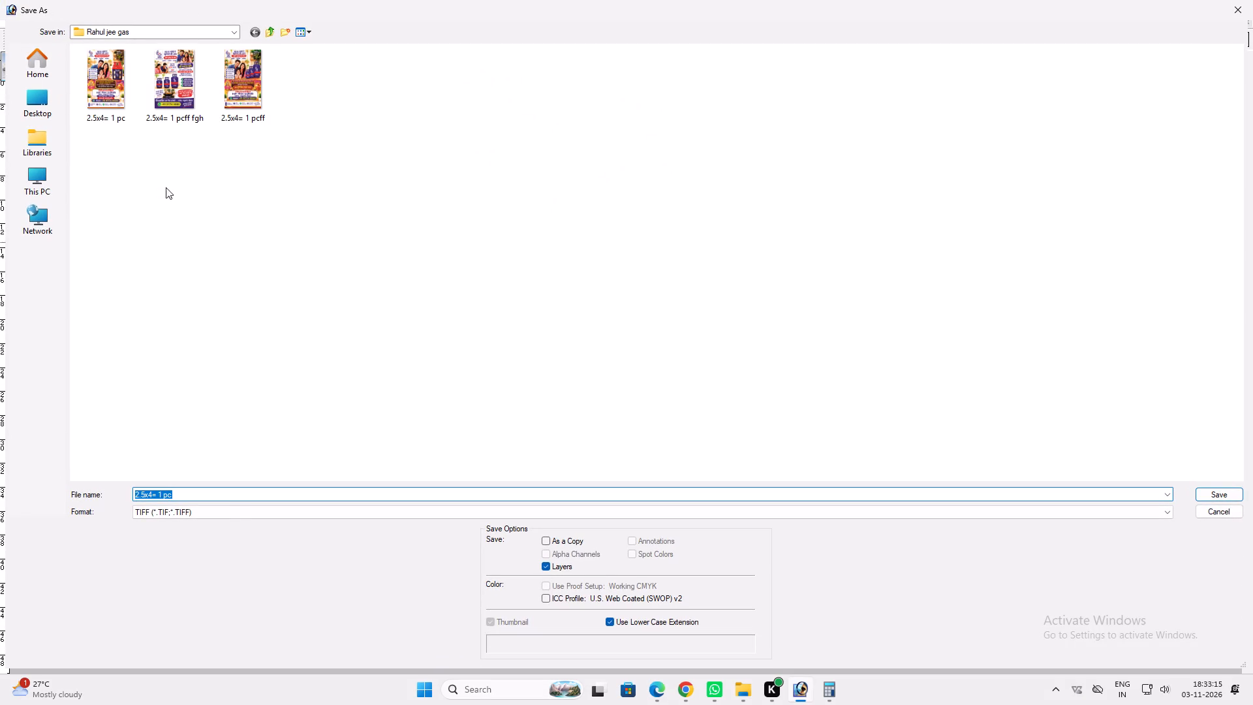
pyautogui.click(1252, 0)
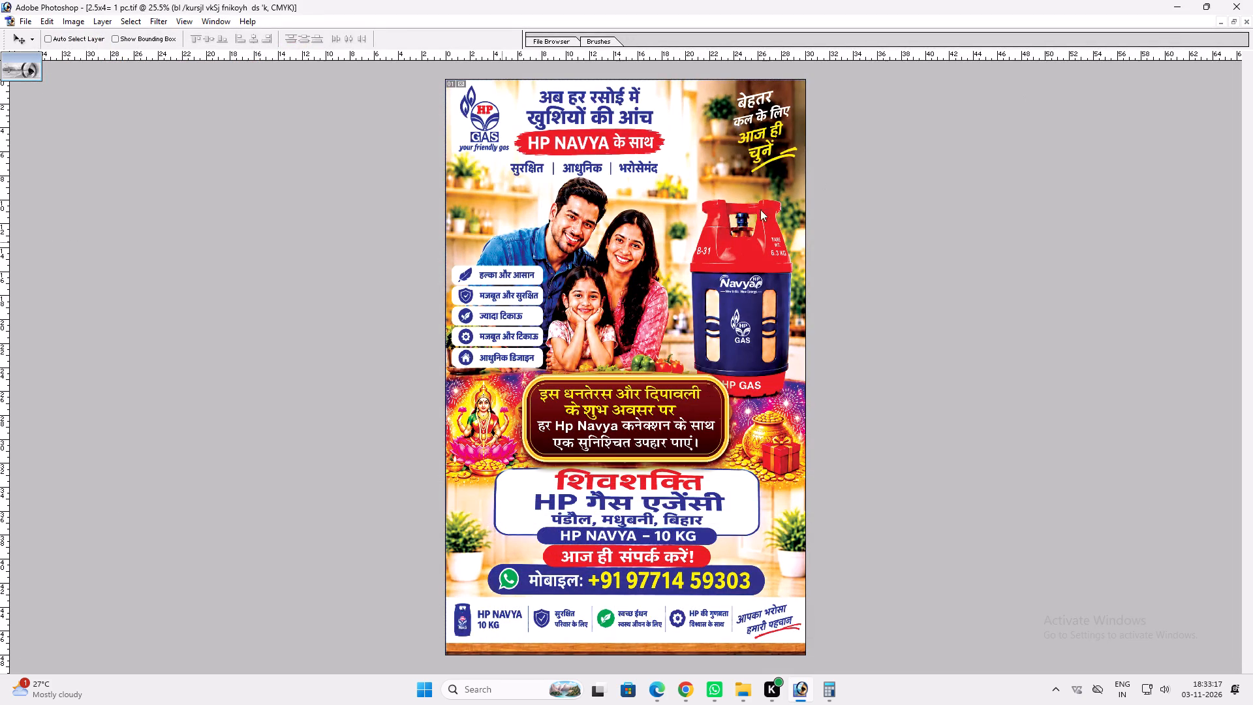
# Close the 2.5x4= 1 pc HP NAVYA Diwali poster.
pyautogui.hotkey('ctrl', 'w')
pyautogui.hotkey('ctrl', 'Tab')
pyautogui.press('space')
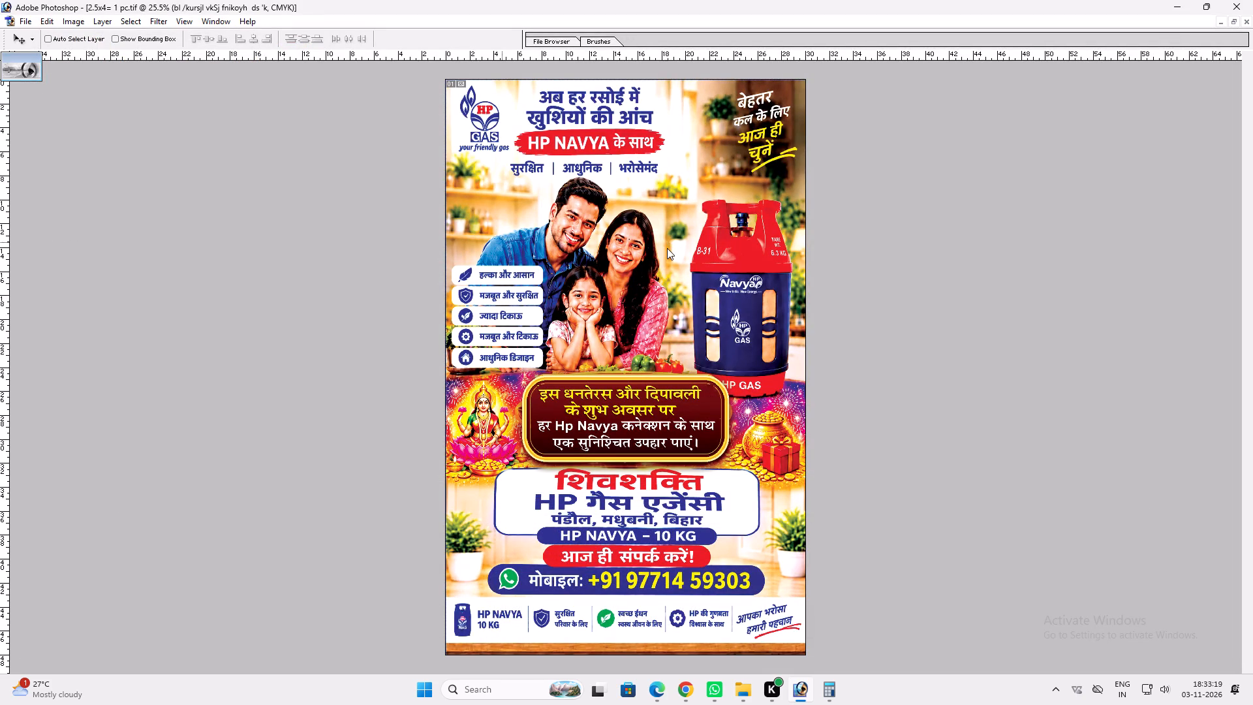
pyautogui.click(667, 248)
pyautogui.click(687, 670)
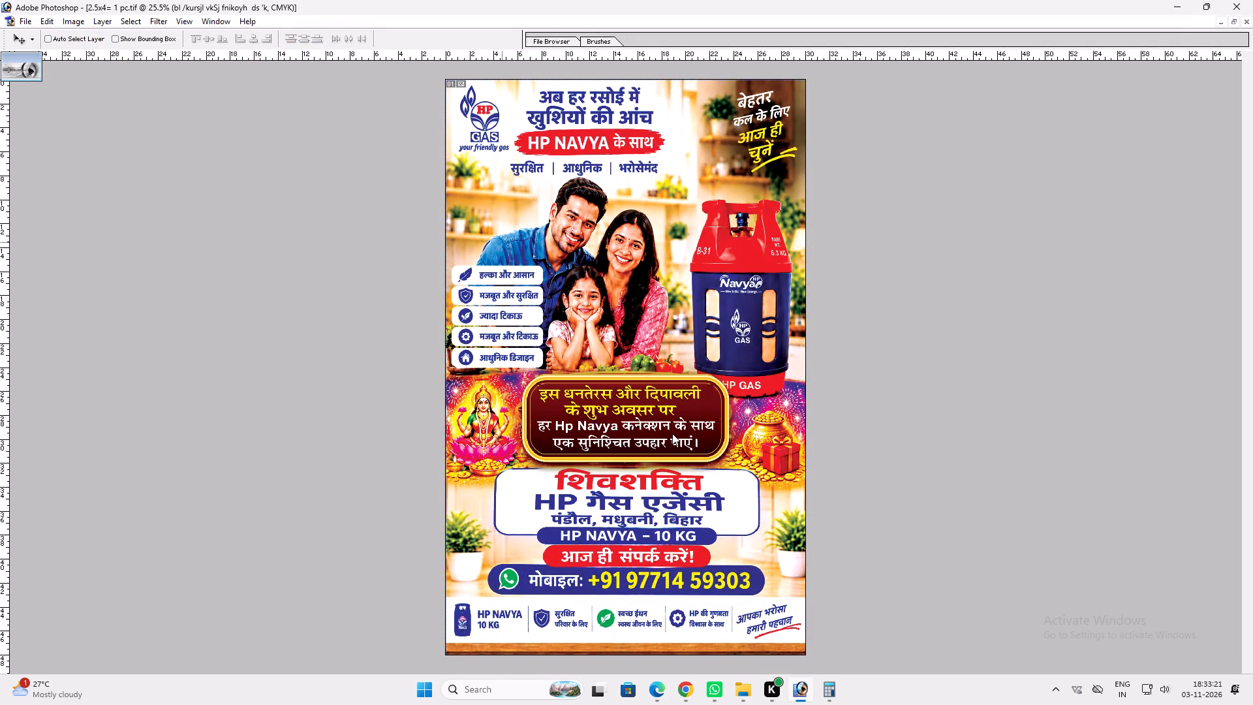
pyautogui.click(672, 431)
pyautogui.click(632, 253)
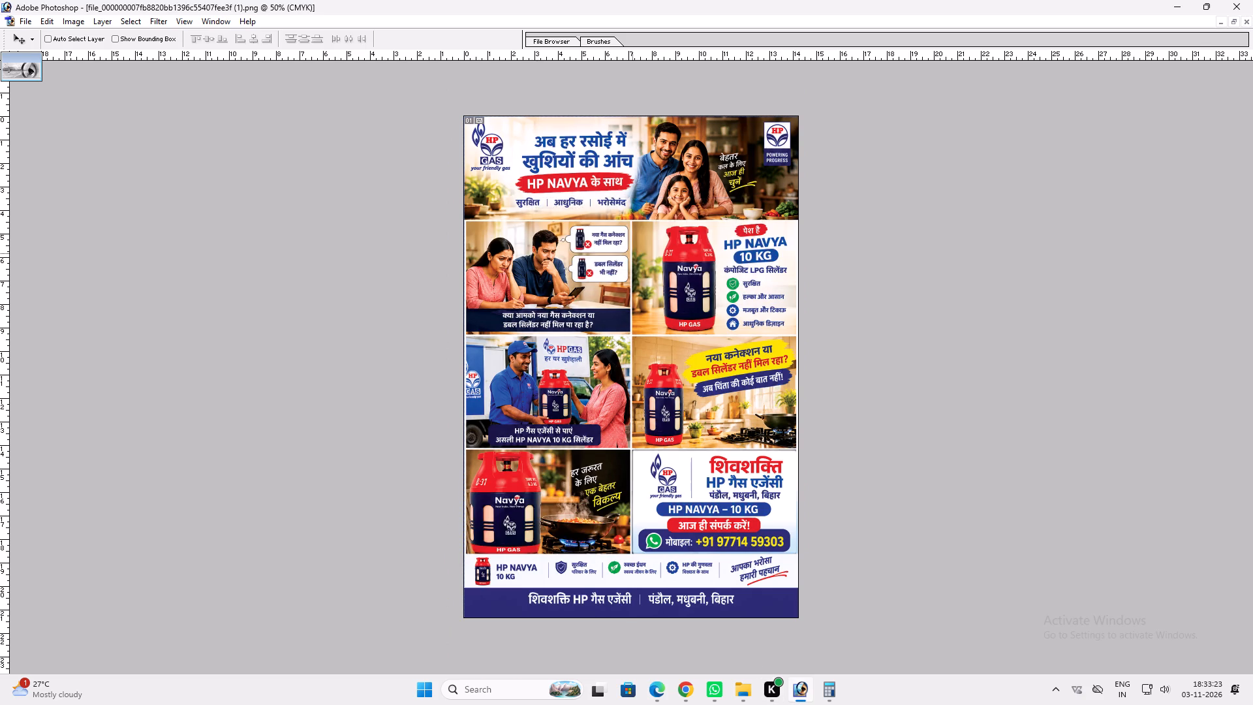
# Save the HP NAVYA panel poster as a TIFF named "2.5x4= 1 pcff old" in 03.11.2026's Rahul jee gas folder, and close it.
pyautogui.hotkey('ctrl', 'shift', 's')
pyautogui.click(41, 163)
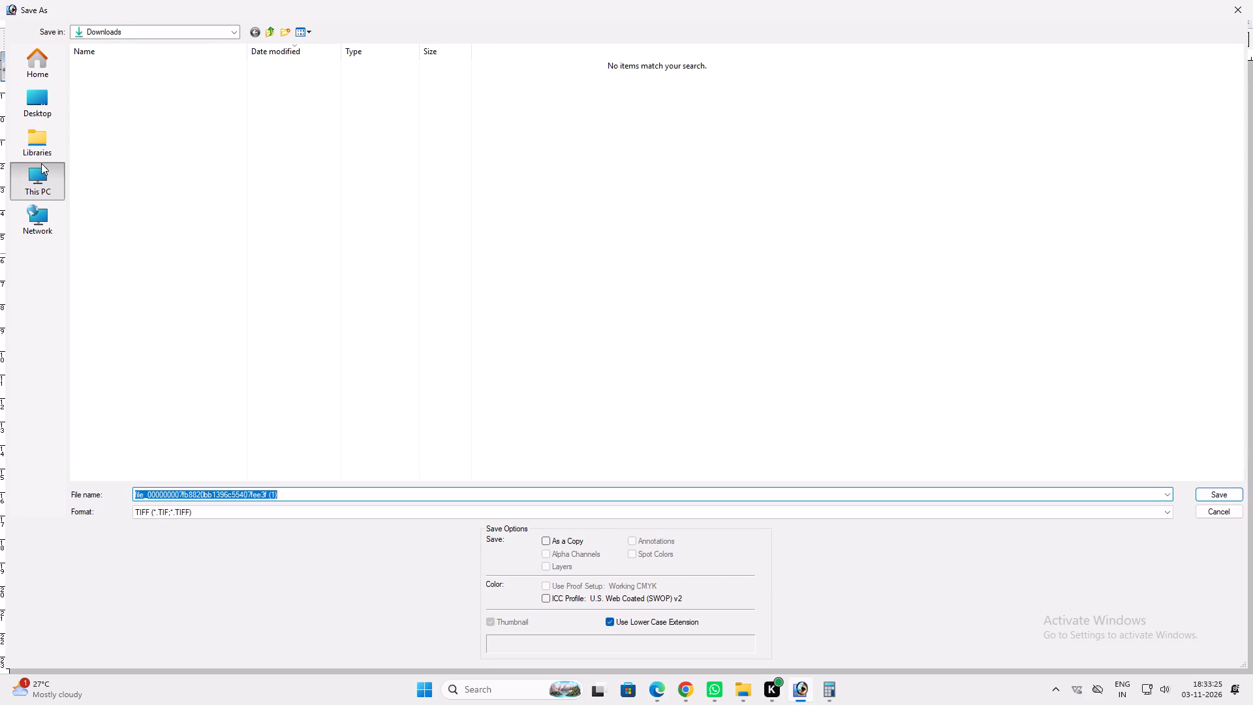
pyautogui.doubleClick(871, 84)
pyautogui.doubleClick(151, 142)
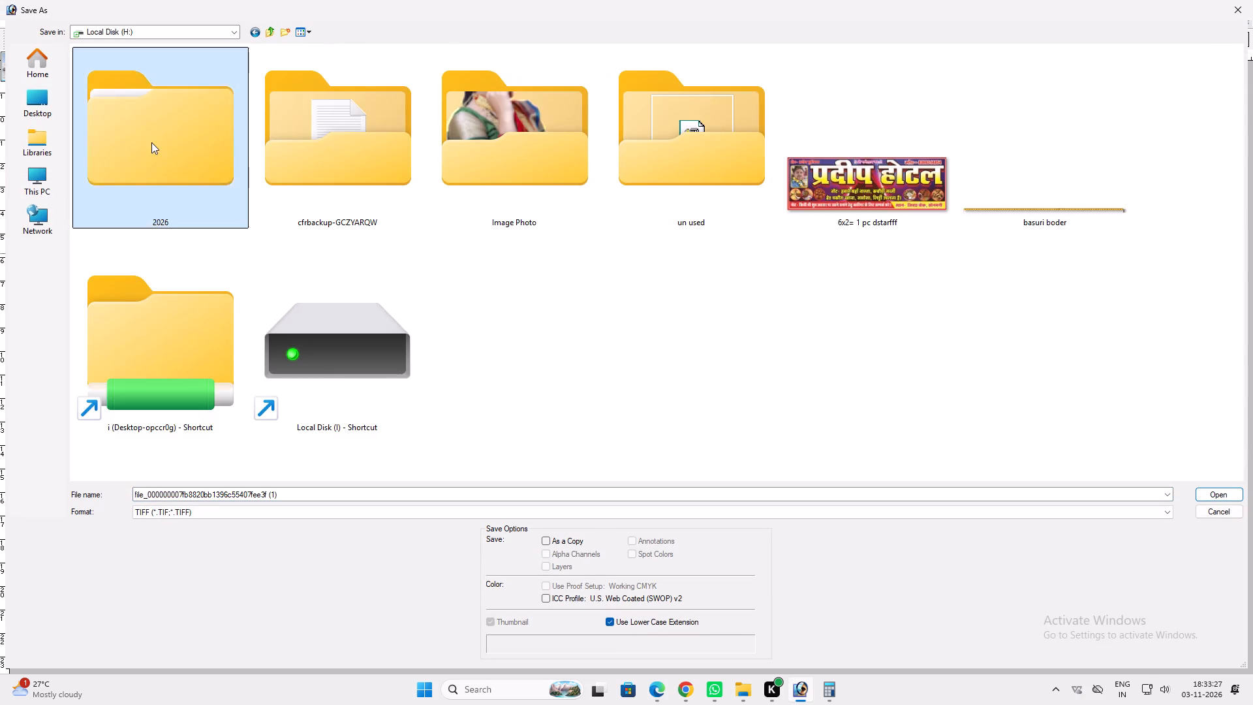
pyautogui.doubleClick(737, 87)
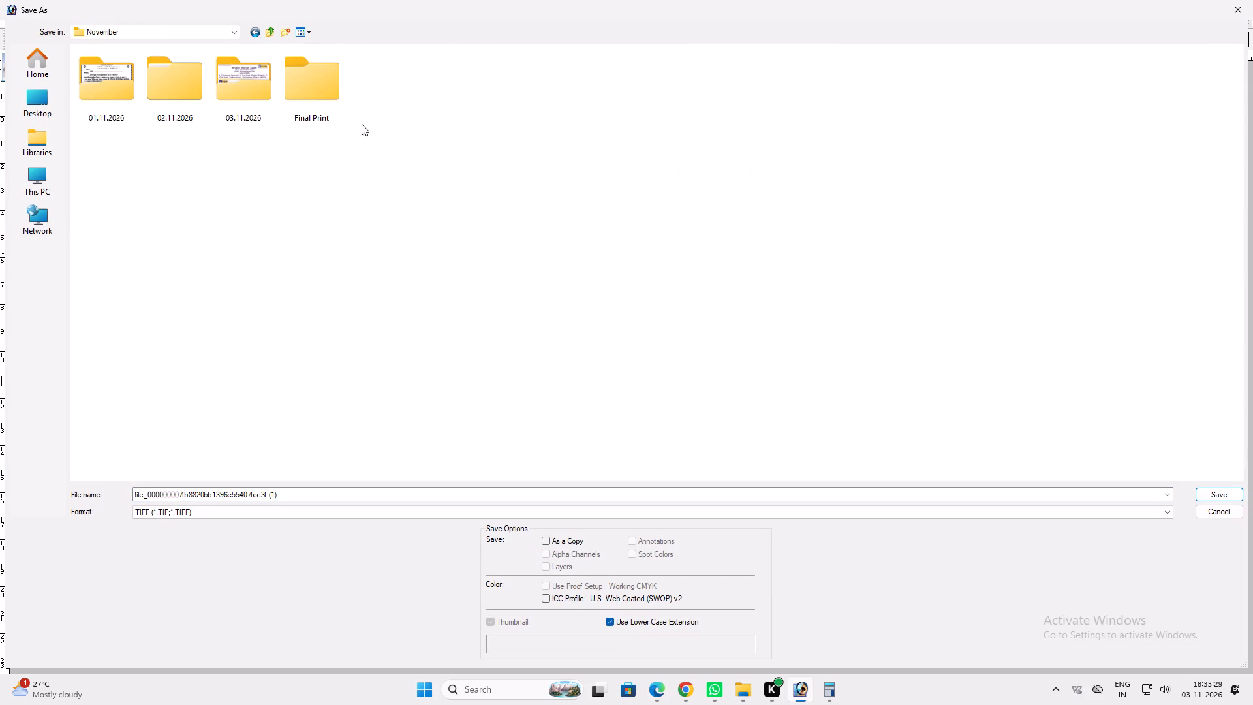
pyautogui.doubleClick(252, 98)
pyautogui.doubleClick(285, 91)
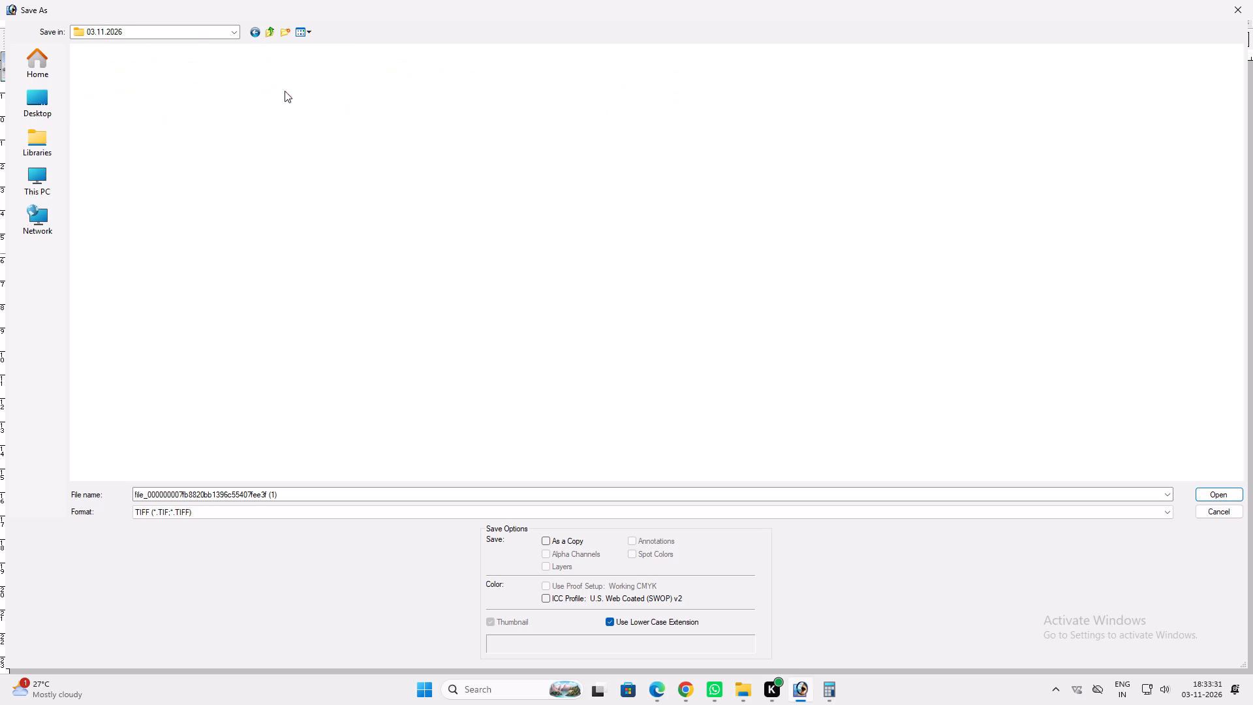
pyautogui.click(258, 99)
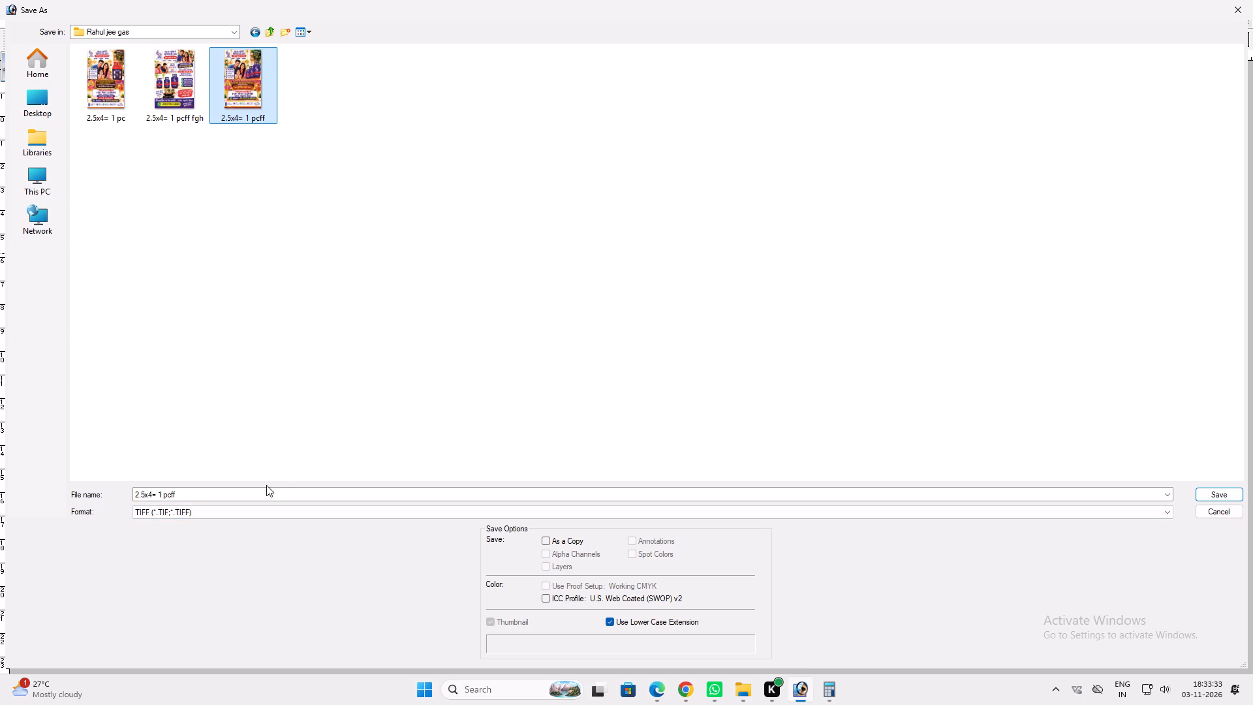
pyautogui.click(265, 485)
pyautogui.doubleClick(253, 488)
pyautogui.doubleClick(249, 489)
pyautogui.doubleClick(236, 495)
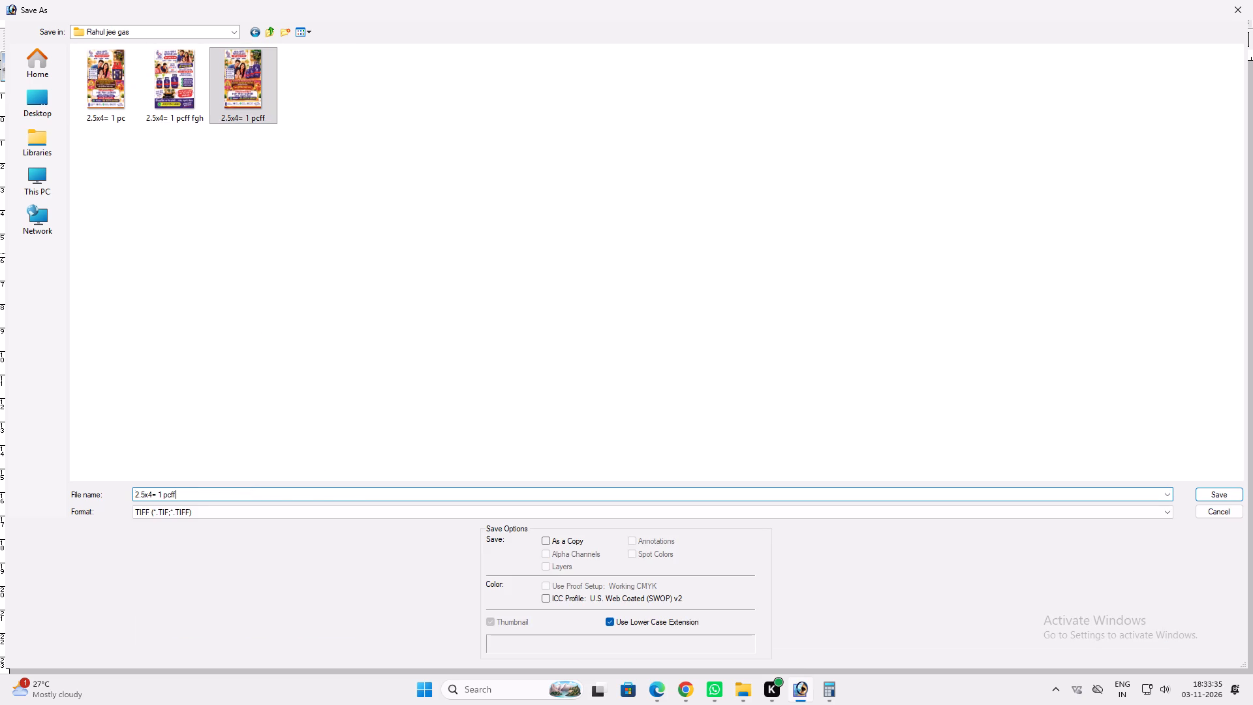
pyautogui.press('space')
pyautogui.write('old')
pyautogui.press('space')
pyautogui.press('Return')
pyautogui.press('Return')
pyautogui.press('Return')
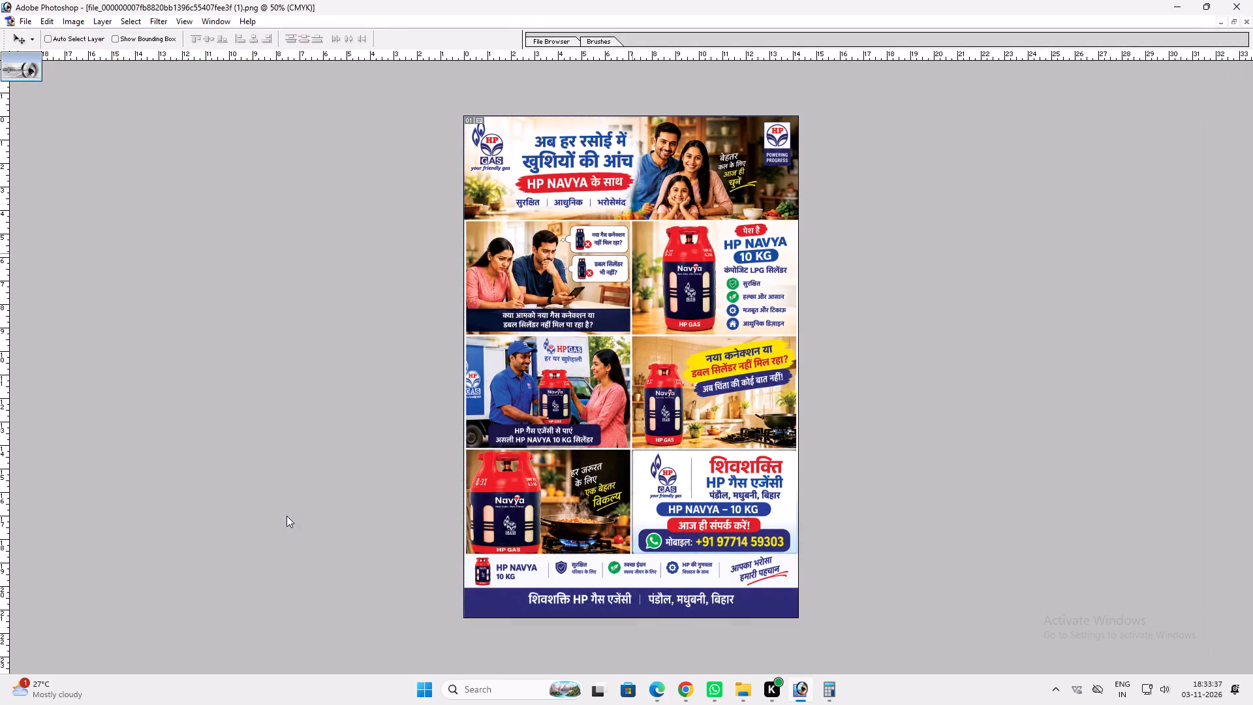
pyautogui.click(758, 397)
pyautogui.click(726, 475)
pyautogui.hotkey('ctrl', 'w')
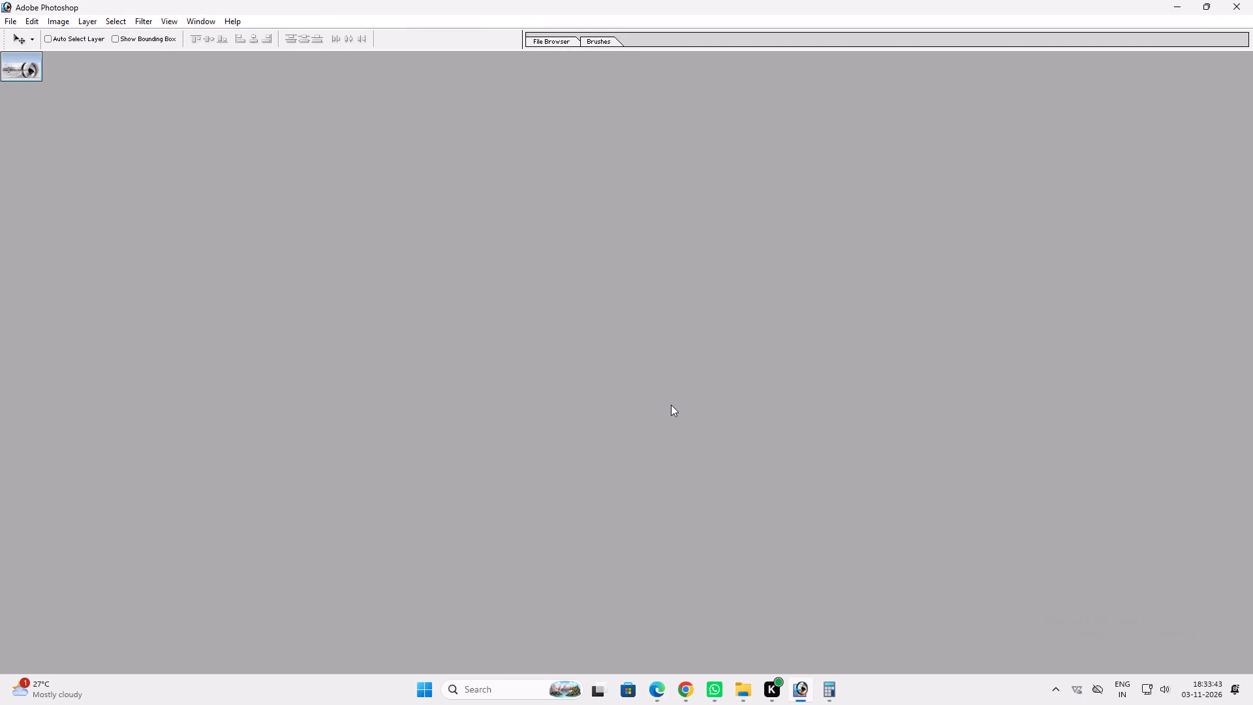
# Bring up the files of the Rahul jee gas folder for opening and show them as larger thumbnails to compare the posters.
pyautogui.click(644, 426)
pyautogui.click(642, 422)
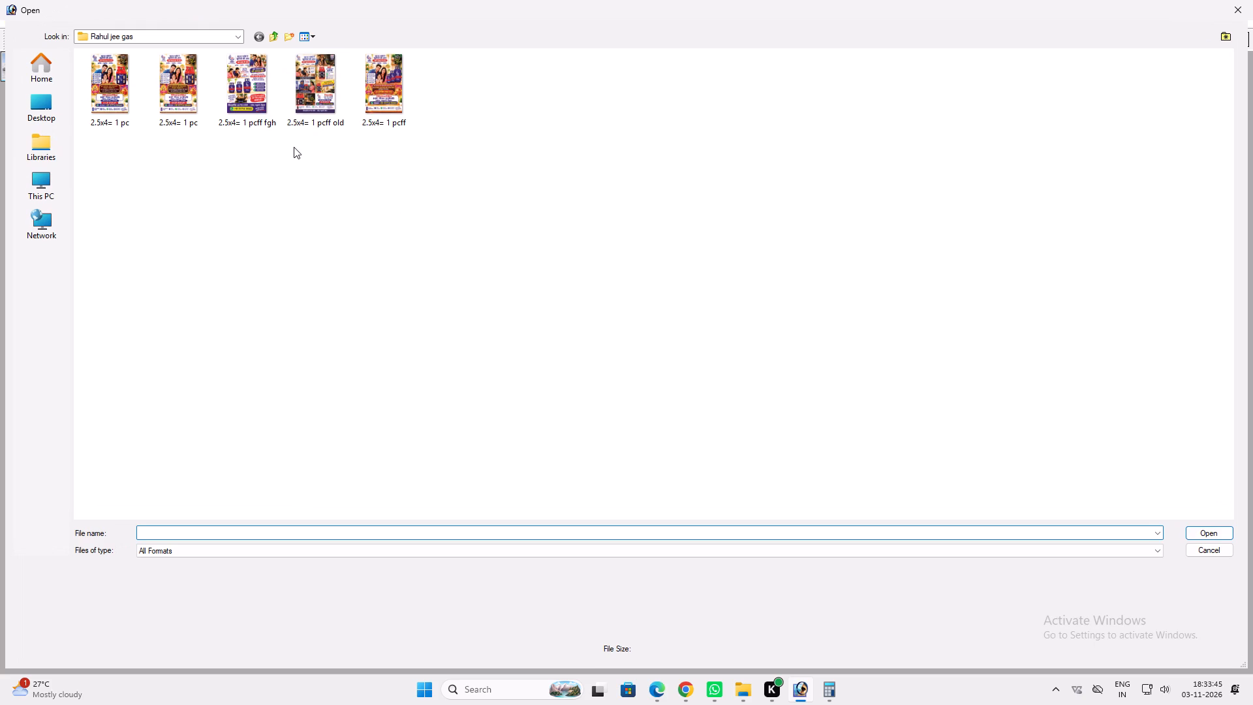
pyautogui.click(735, 680)
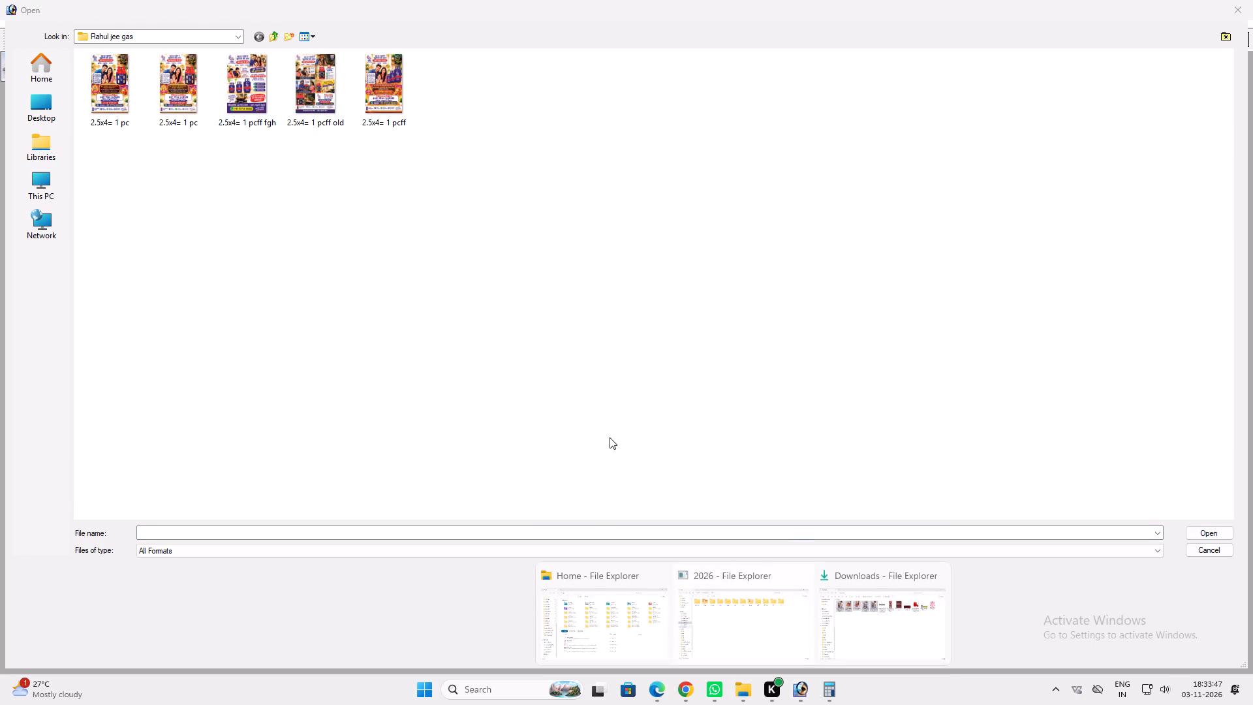
pyautogui.click(424, 199)
pyautogui.click(309, 35)
pyautogui.click(330, 65)
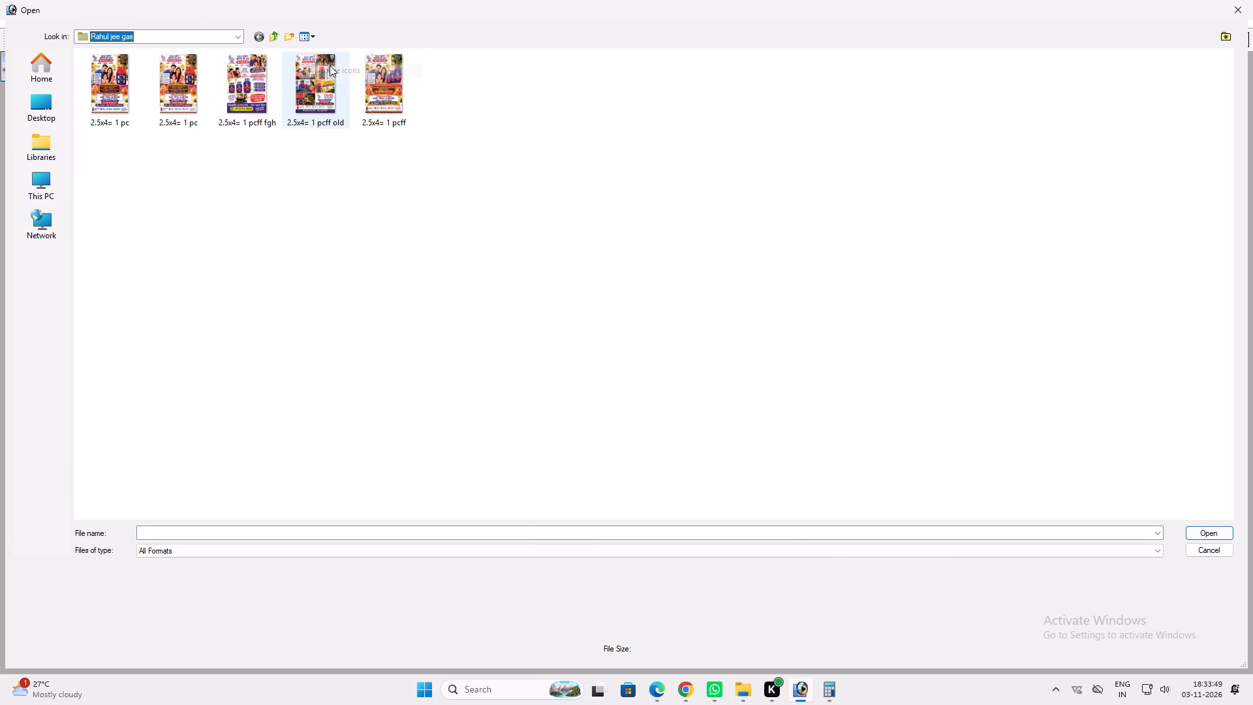
pyautogui.click(309, 33)
pyautogui.click(322, 50)
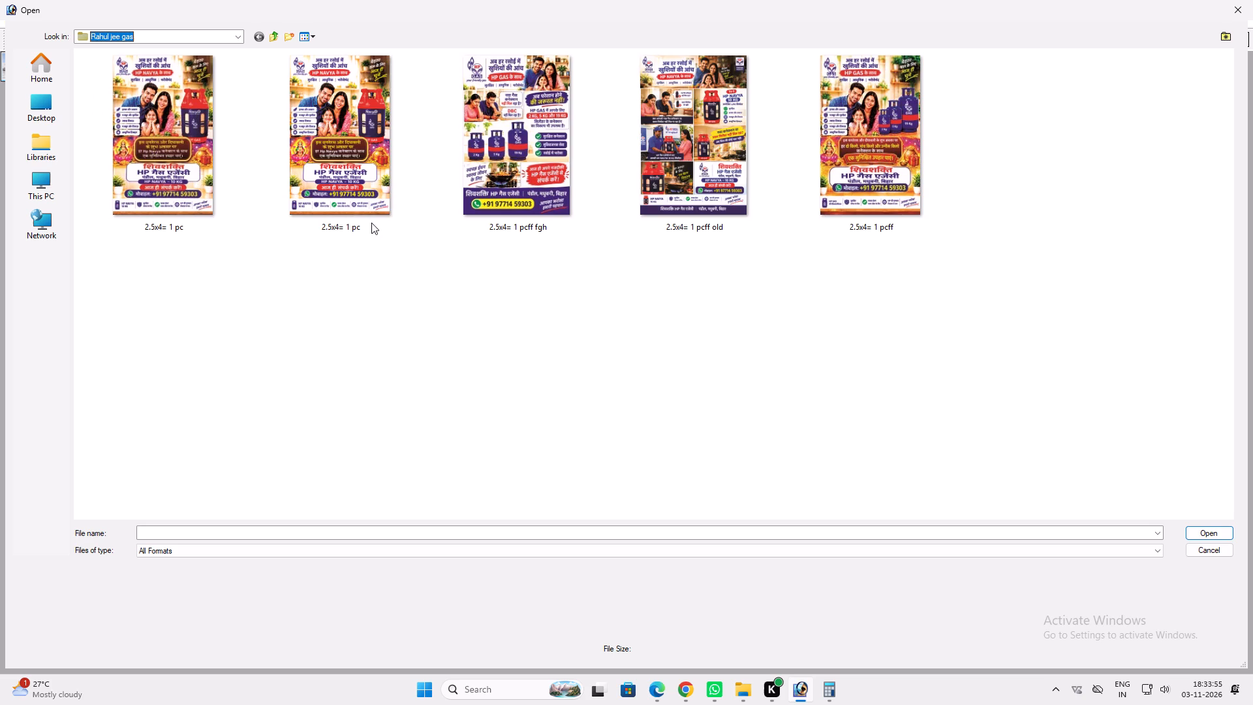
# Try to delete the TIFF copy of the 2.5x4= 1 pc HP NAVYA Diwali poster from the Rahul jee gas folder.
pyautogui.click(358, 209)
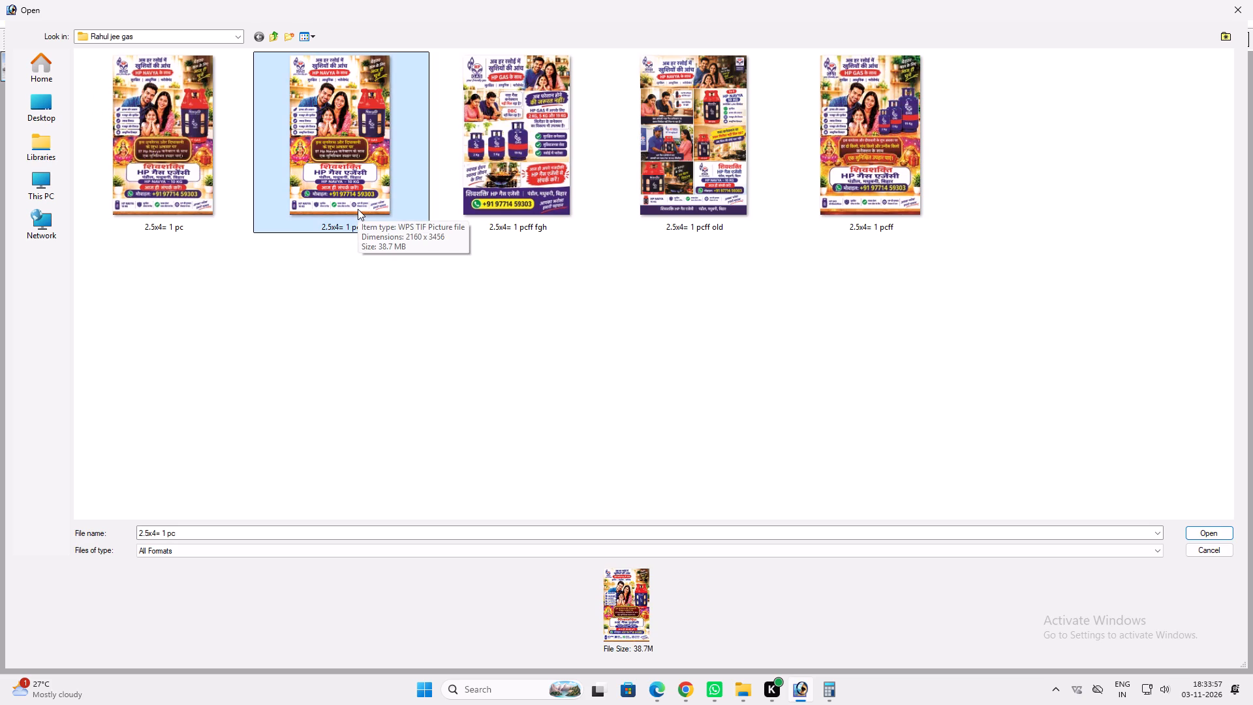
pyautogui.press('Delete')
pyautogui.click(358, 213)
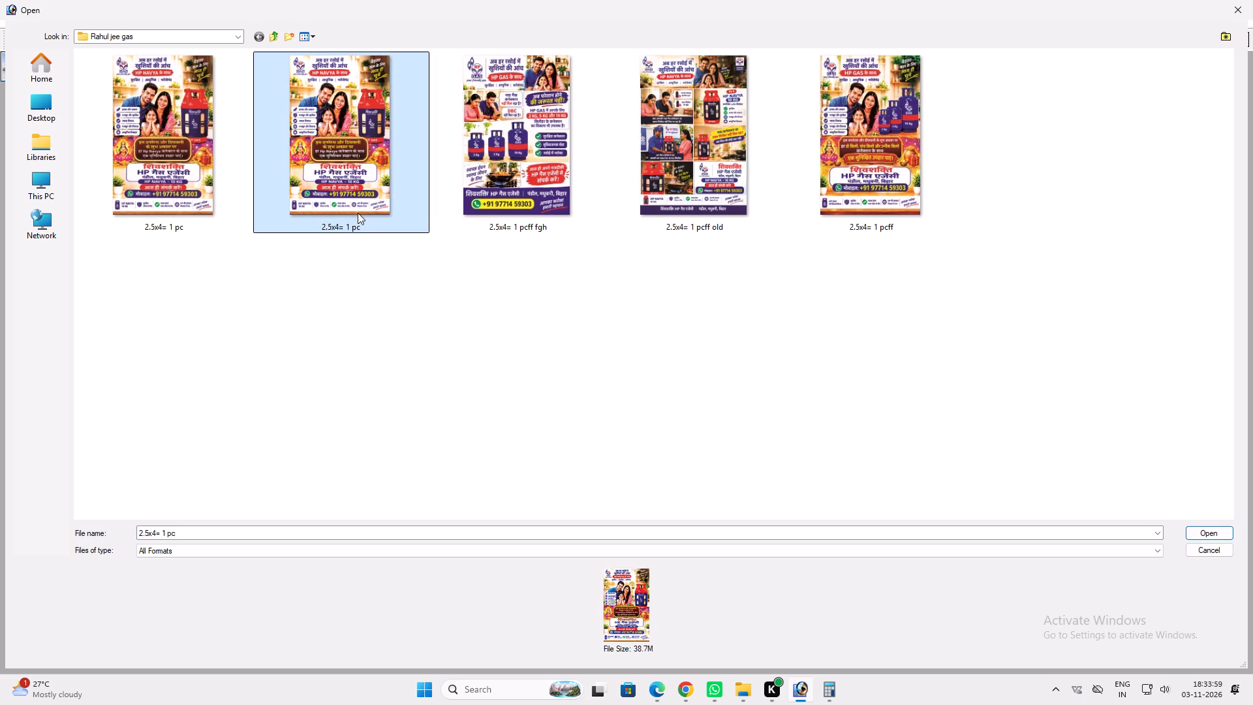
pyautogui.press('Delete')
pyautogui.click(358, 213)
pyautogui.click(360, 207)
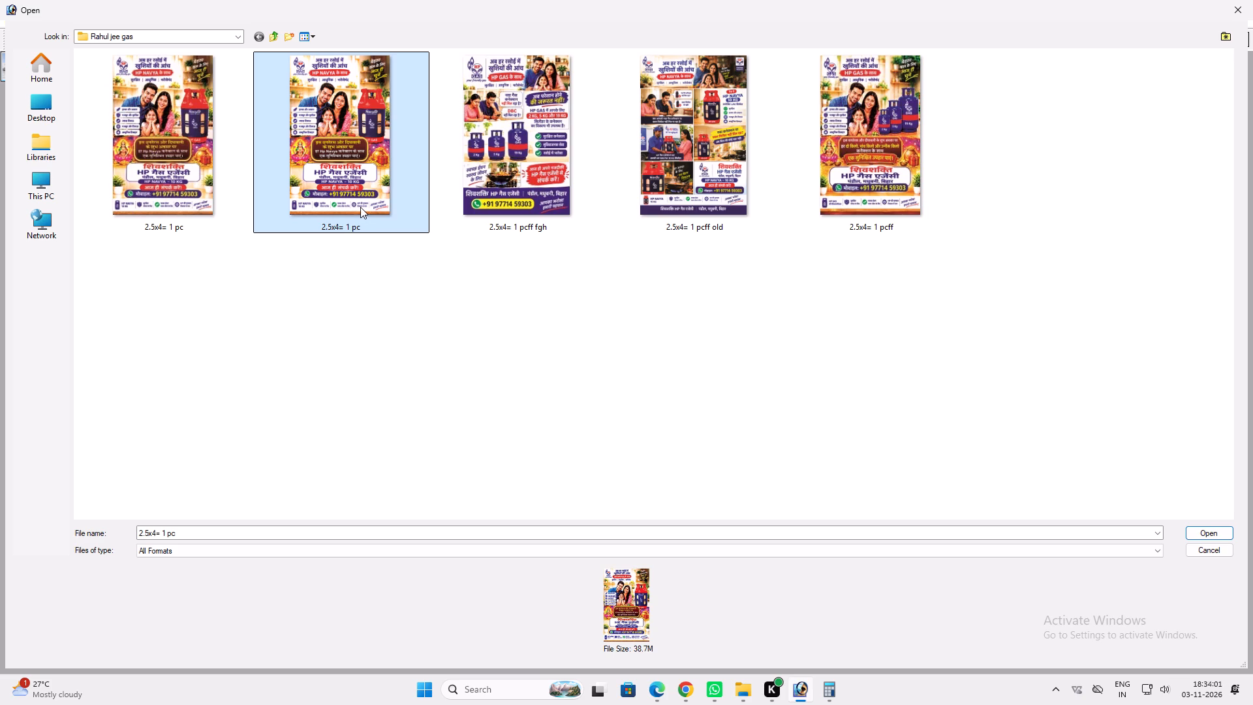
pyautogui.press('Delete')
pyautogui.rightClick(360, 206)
# Switch to the Calculator and close it.
pyautogui.click(816, 686)
pyautogui.click(1237, 0)
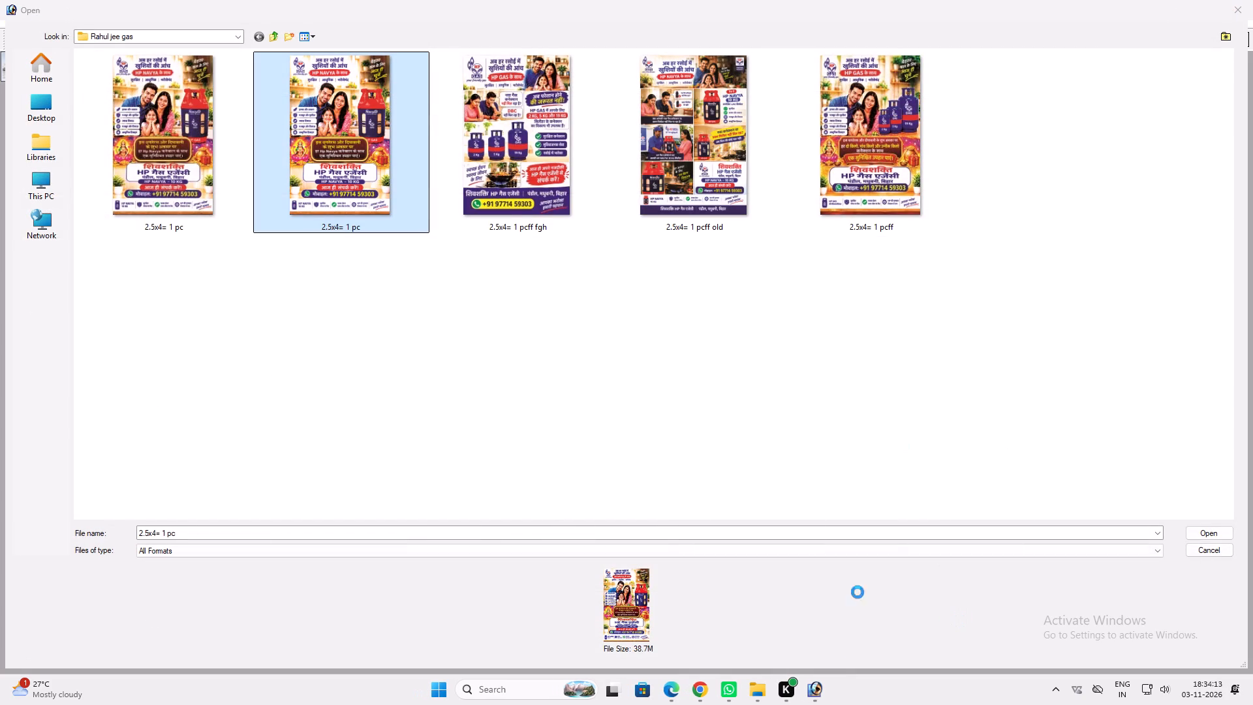
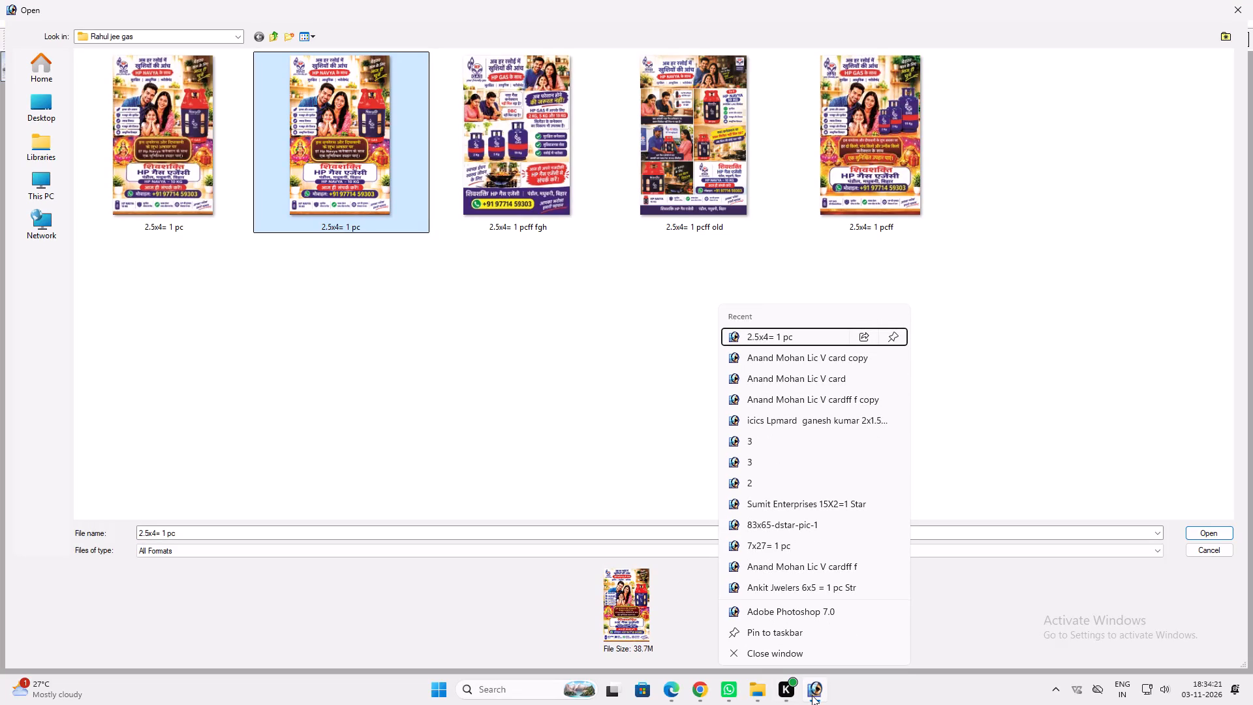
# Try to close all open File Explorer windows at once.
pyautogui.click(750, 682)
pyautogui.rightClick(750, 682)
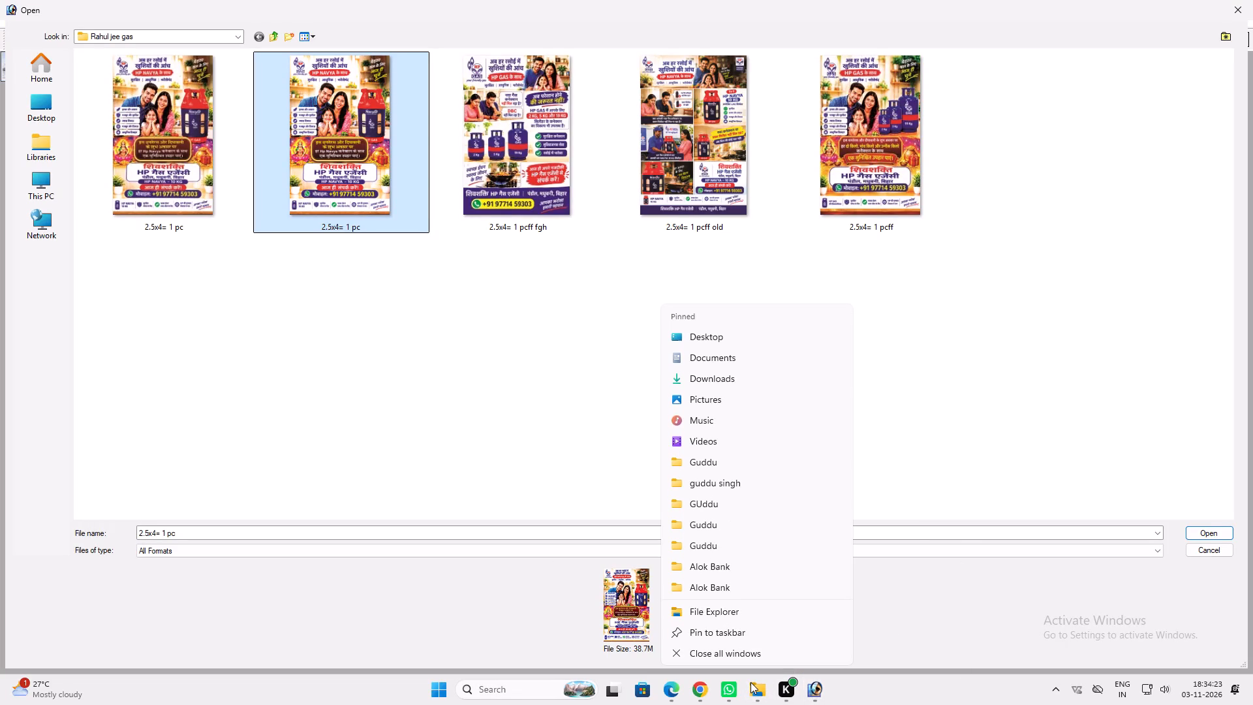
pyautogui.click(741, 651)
# Switch back to Photoshop and try to dismiss the Open dialog showing the Rahul jee gas folder.
pyautogui.click(820, 688)
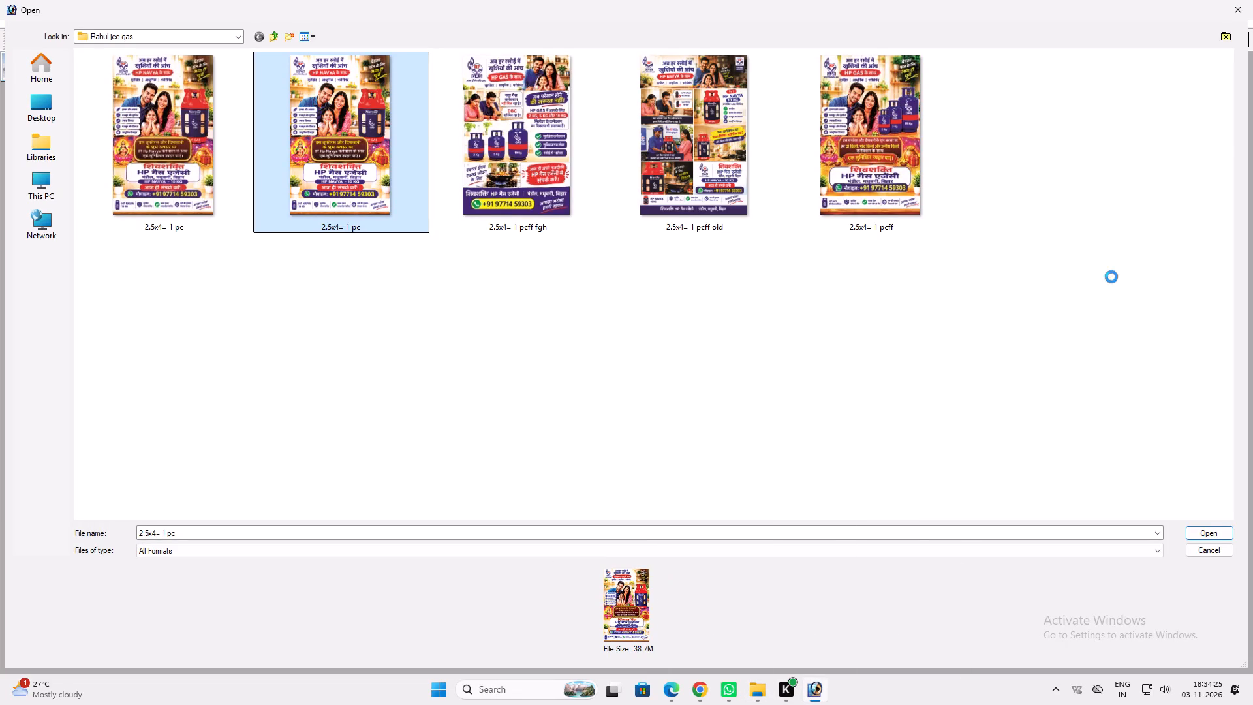
pyautogui.click(1251, 5)
pyautogui.hotkey('alt', 'Tab')
pyautogui.hotkey('alt', 'Tab')
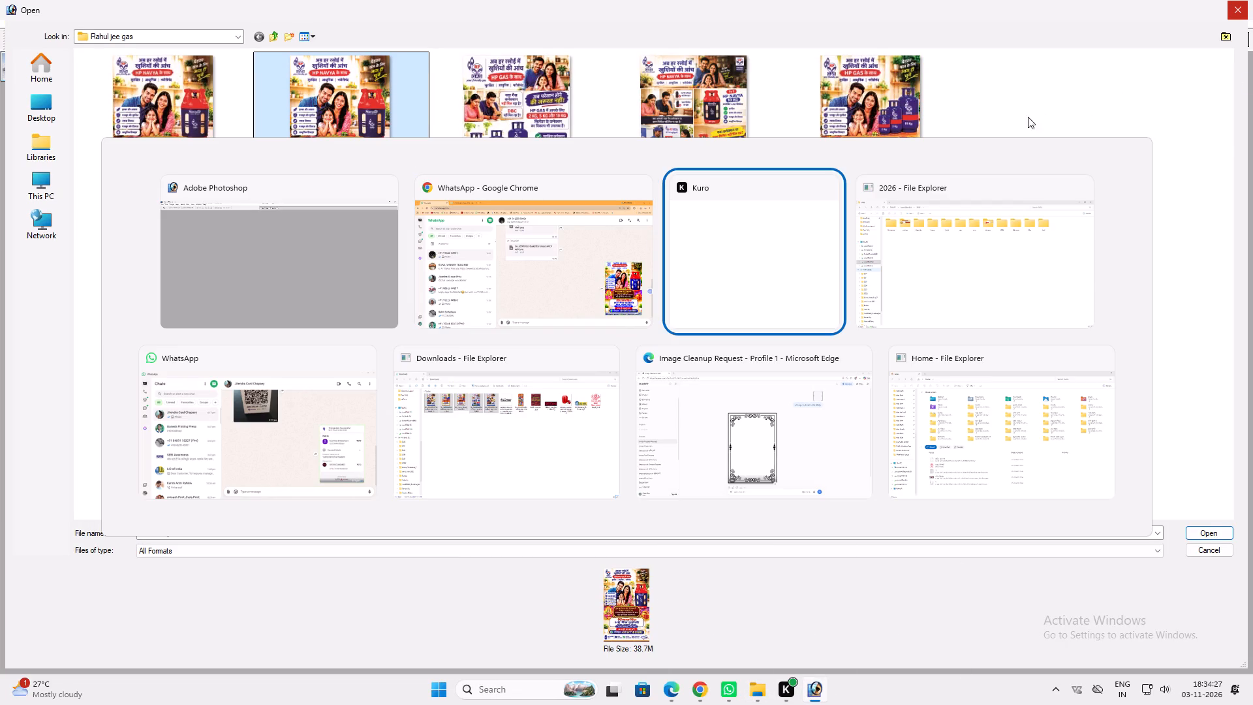
pyautogui.hotkey('alt', 'Tab')
pyautogui.hotkey('alt', 'Tab')
pyautogui.hotkey('alt', 'Tab')
pyautogui.hotkey('alt', 'Tab')
pyautogui.hotkey('alt', 'Tab')
pyautogui.hotkey('alt', 'Tab')
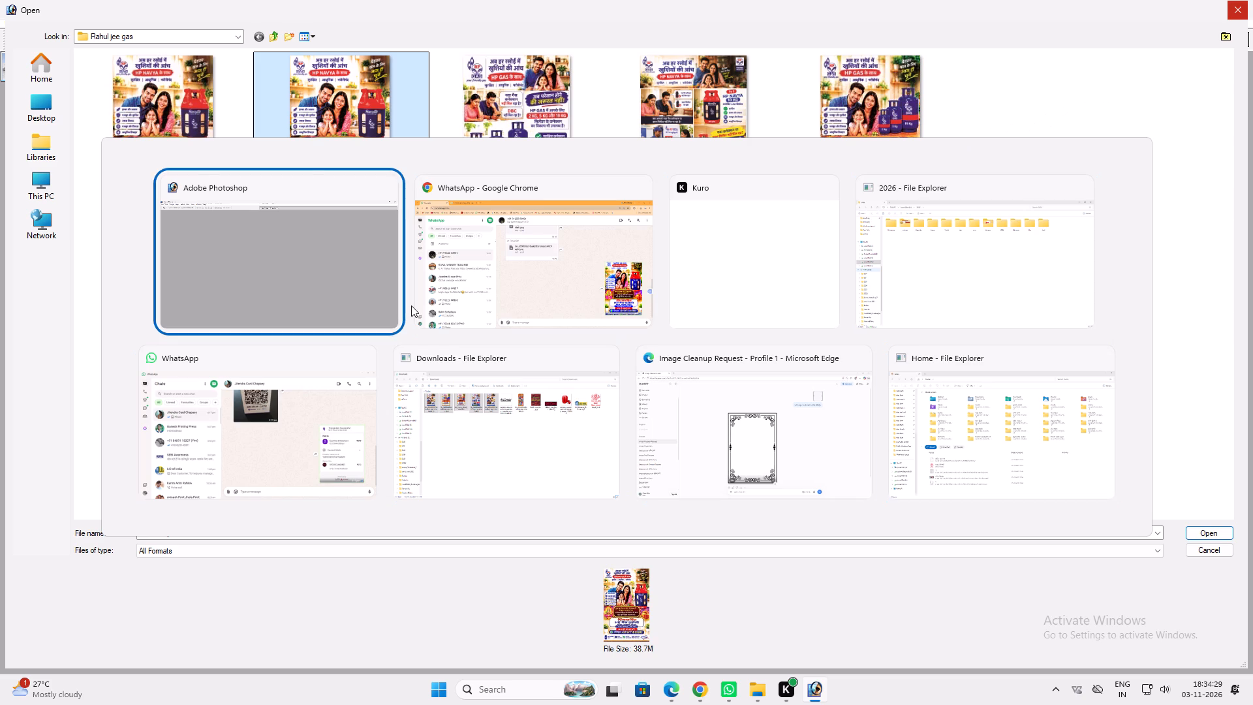
pyautogui.rightClick(811, 685)
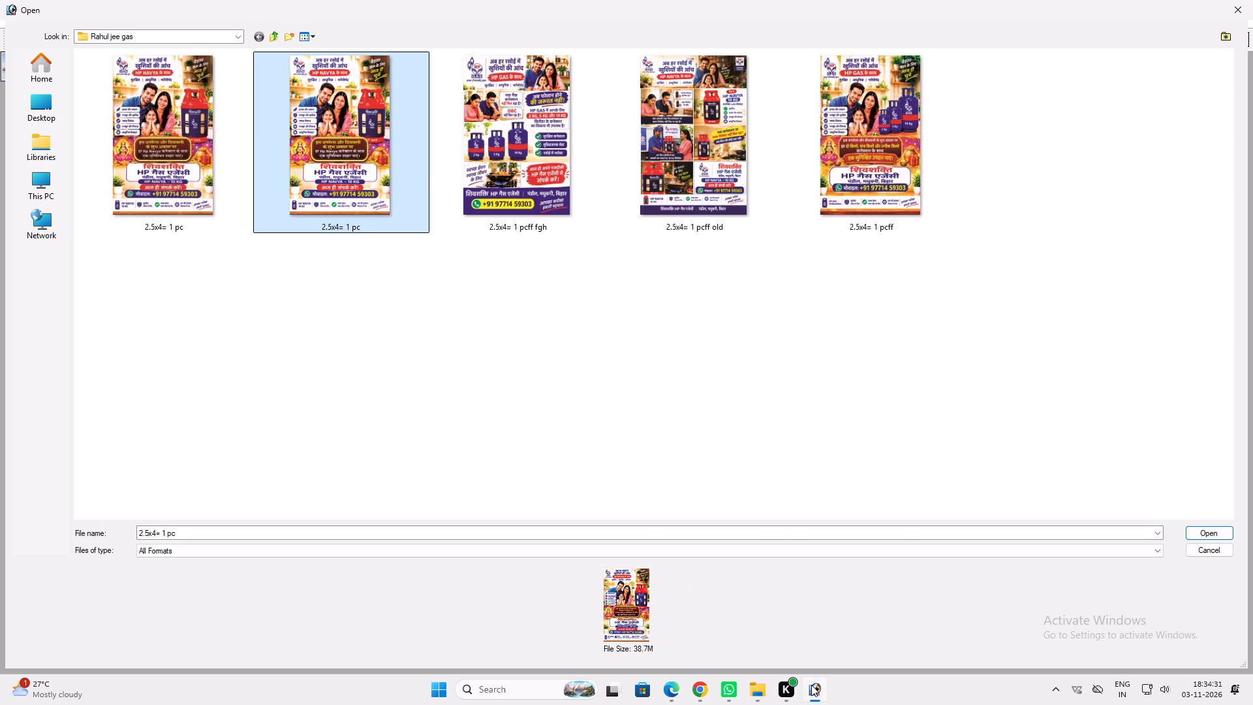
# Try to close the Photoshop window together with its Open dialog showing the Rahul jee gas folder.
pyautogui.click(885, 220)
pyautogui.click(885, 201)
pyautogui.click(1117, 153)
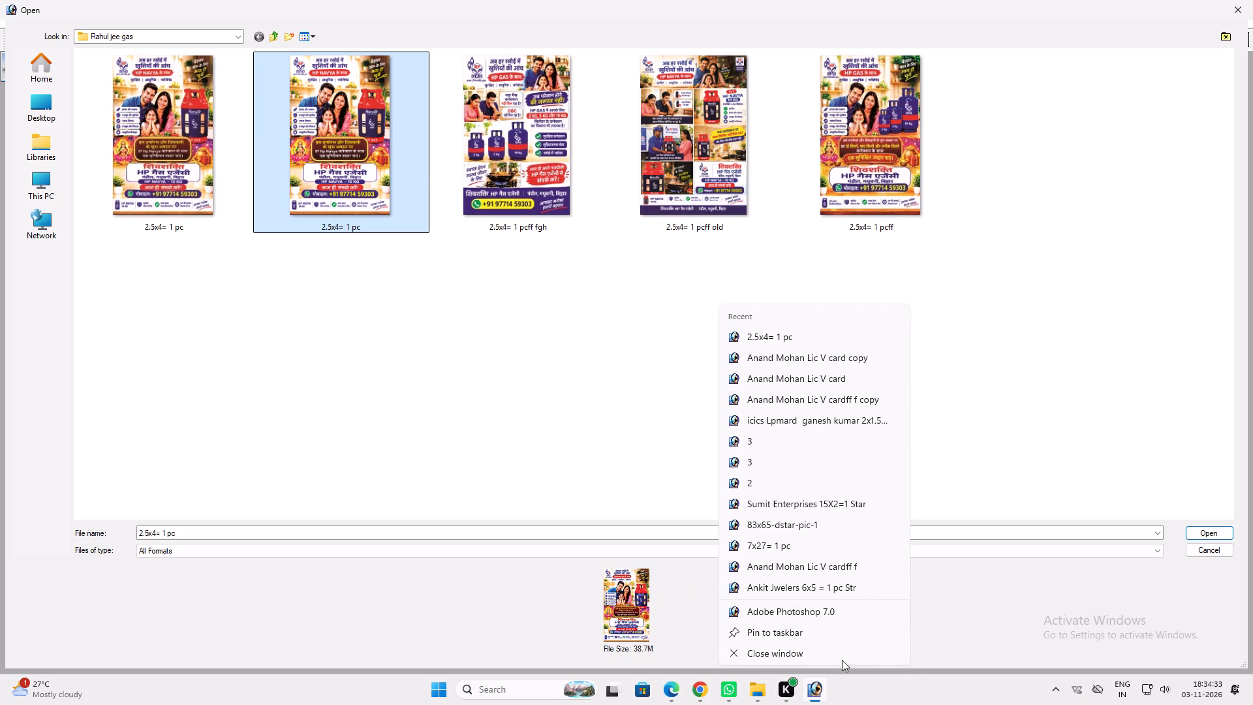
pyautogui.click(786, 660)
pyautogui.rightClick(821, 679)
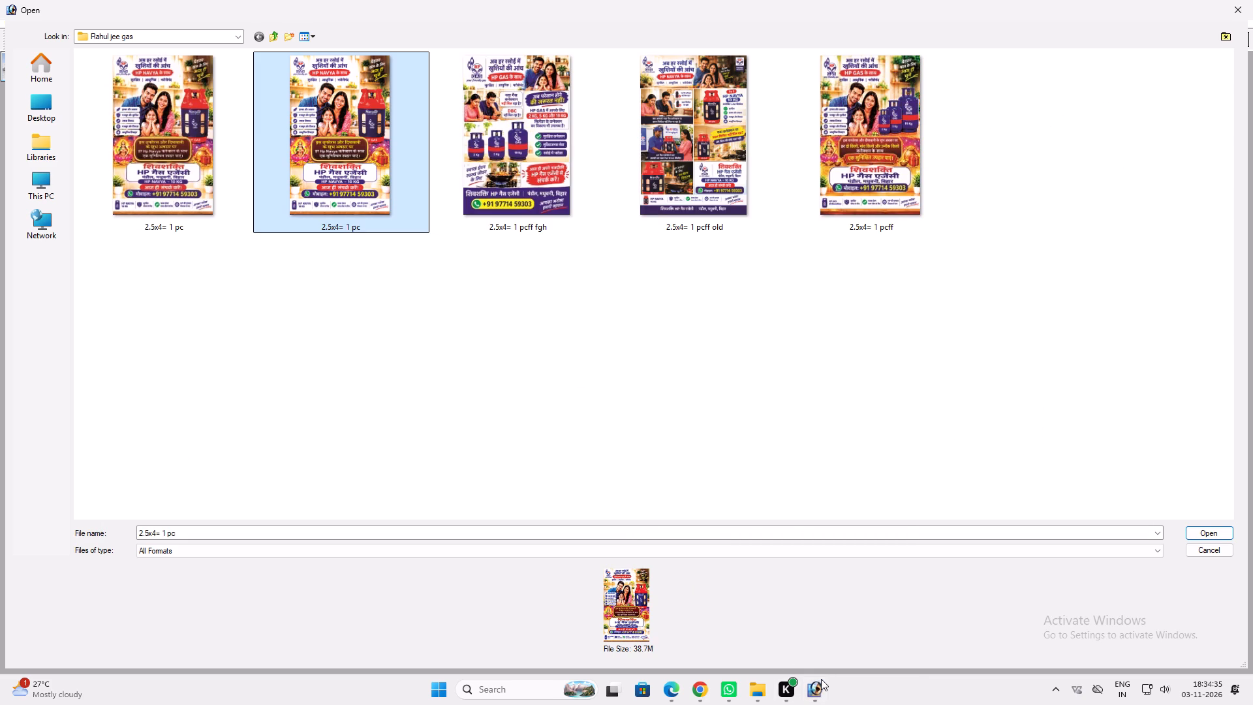
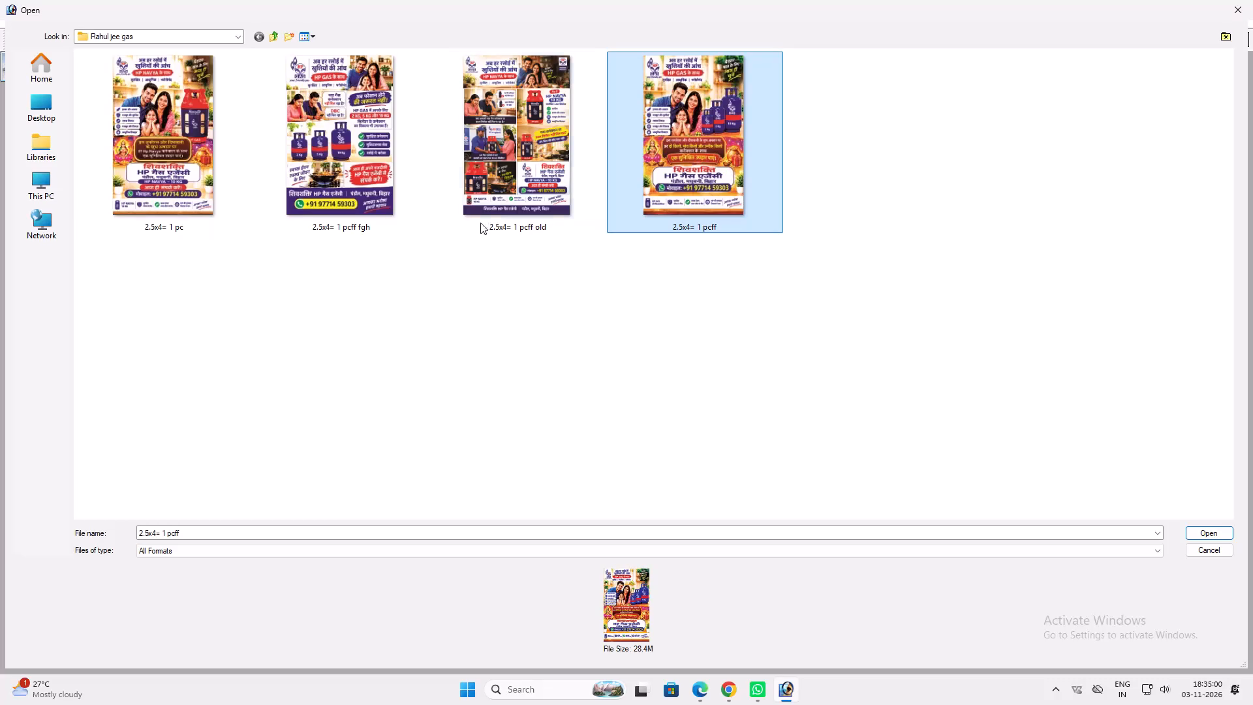
# Rename the 2.5x4= 1 pc poster in the Rahul jee gas folder as 2.5x4=2 pc.
pyautogui.click(185, 151)
pyautogui.press('F2')
pyautogui.click(166, 219)
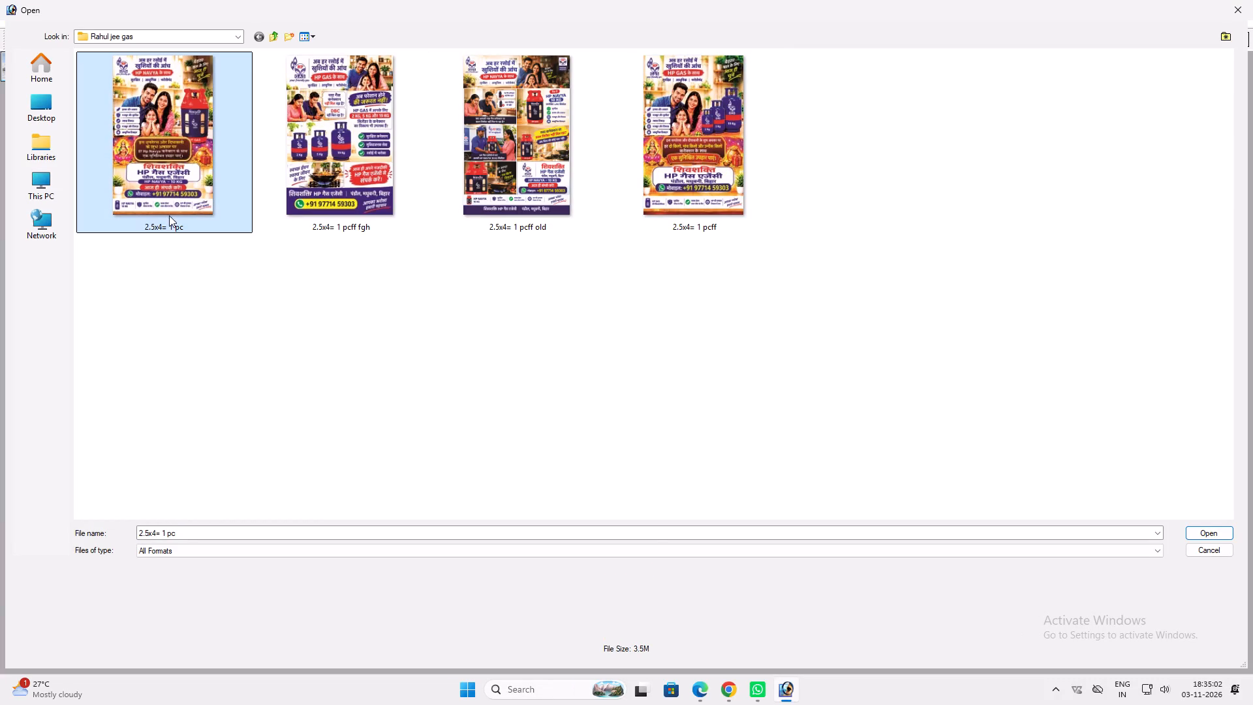
pyautogui.press('F2')
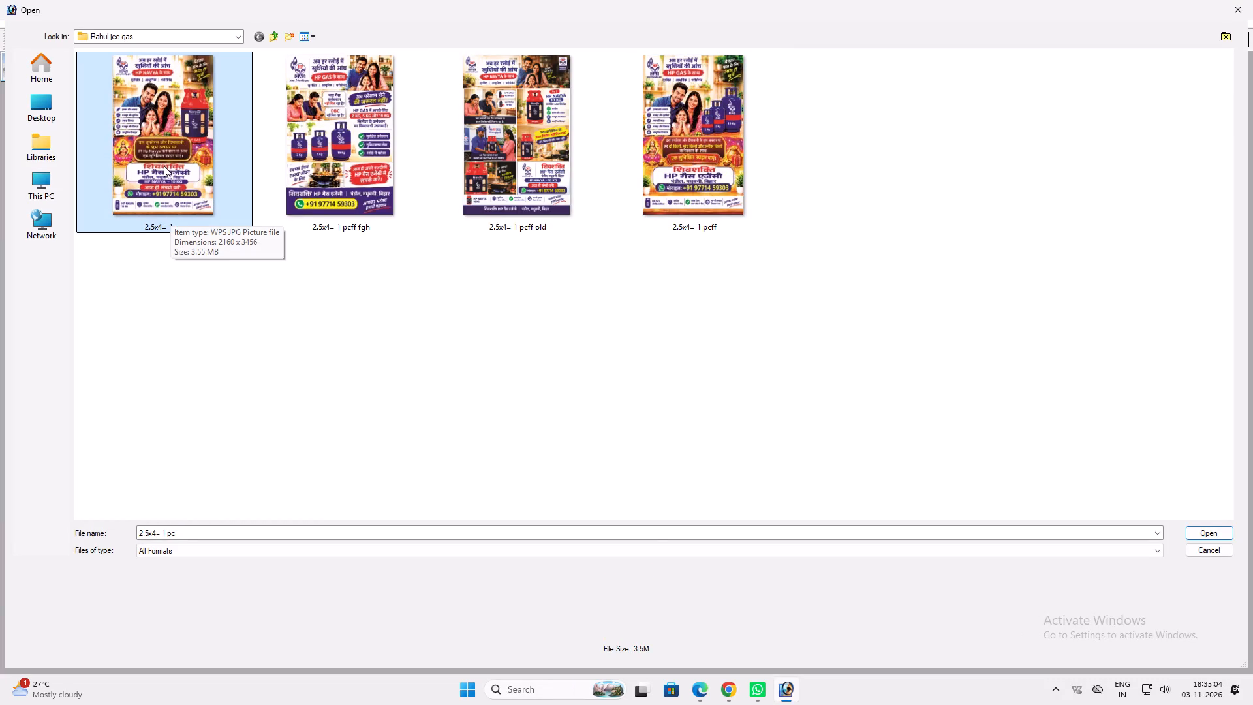
pyautogui.press('F2')
pyautogui.press('F2')
pyautogui.press('F2')
pyautogui.rightClick(164, 166)
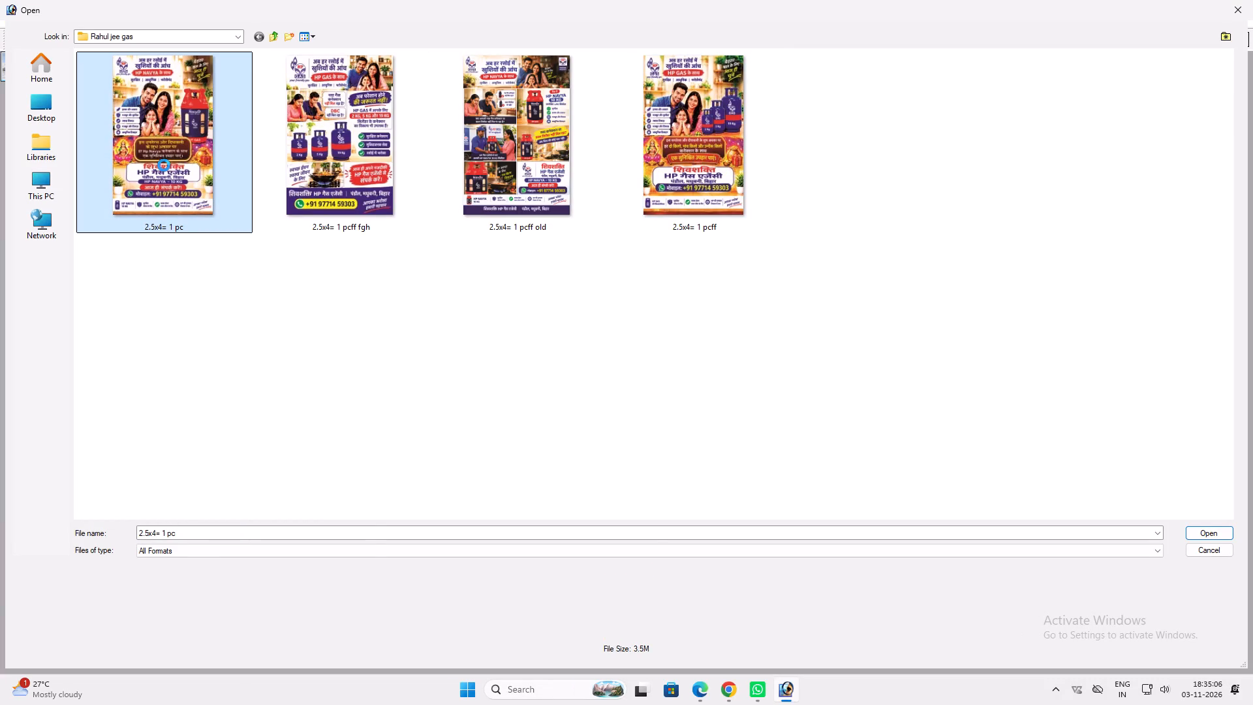
pyautogui.click(511, 275)
pyautogui.click(346, 123)
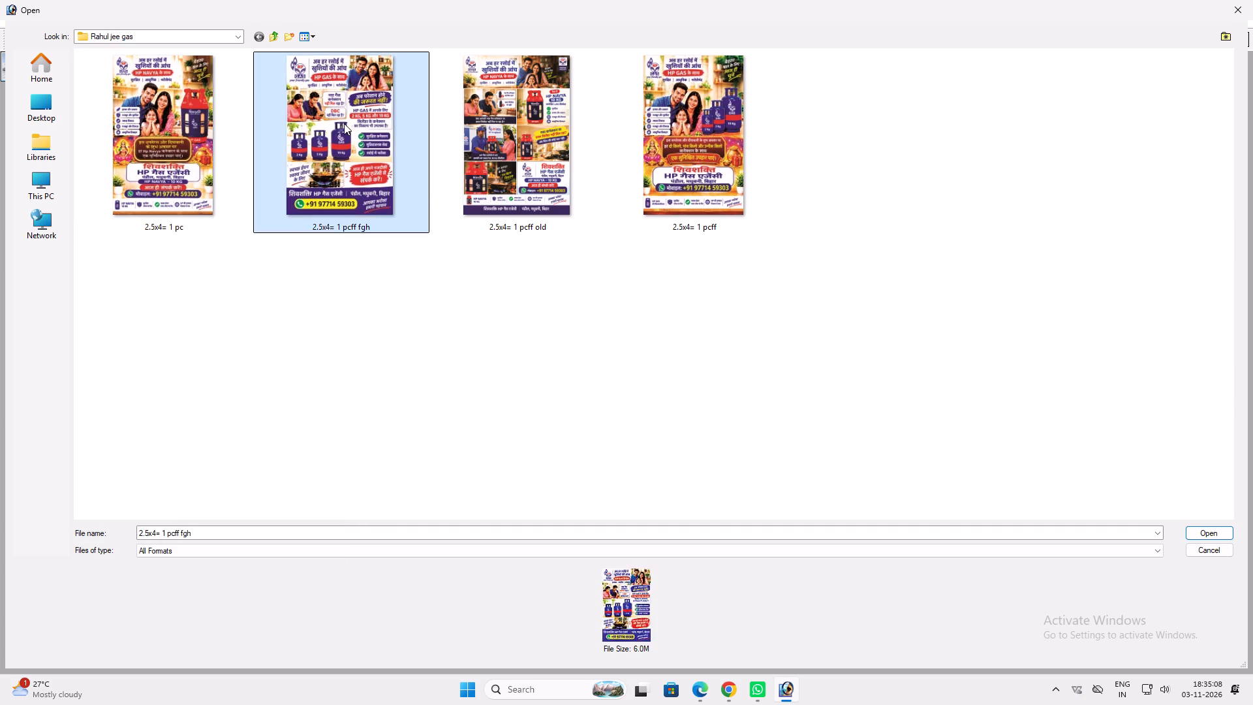
pyautogui.click(157, 129)
pyautogui.press('F2')
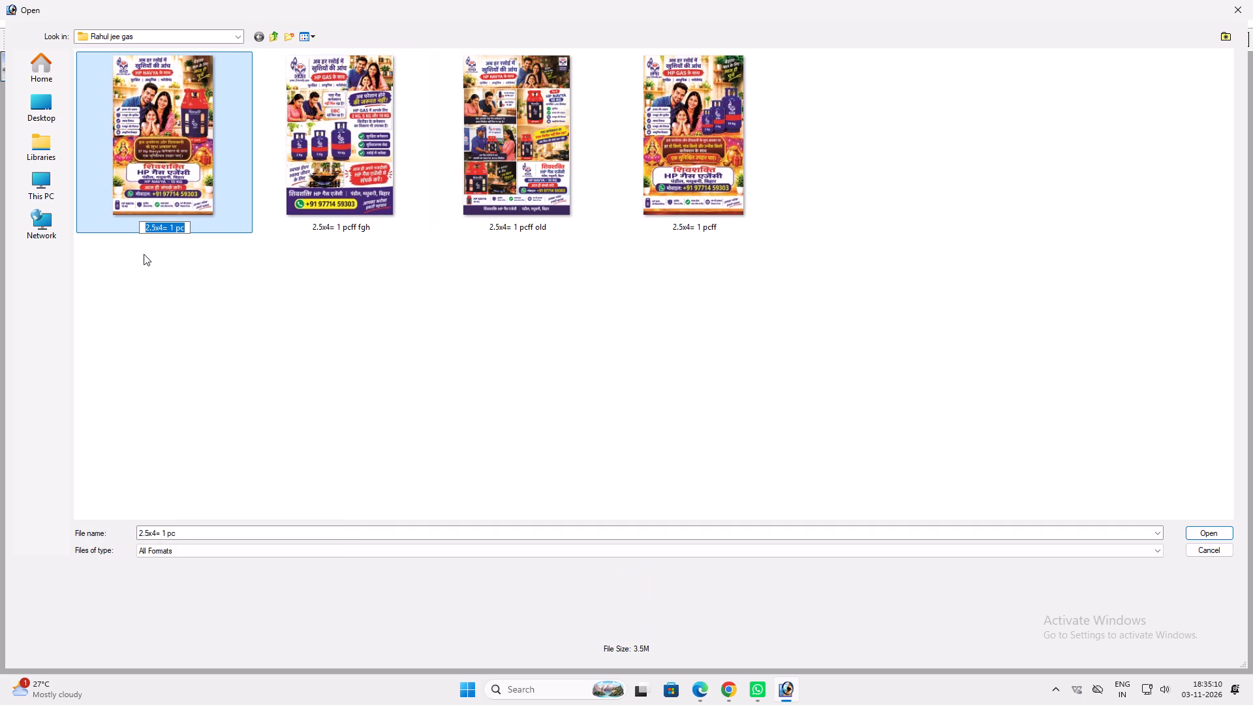
pyautogui.click(172, 227)
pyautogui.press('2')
pyautogui.moveTo(221, 276); pyautogui.dragTo(231, 278)
pyautogui.click(213, 149)
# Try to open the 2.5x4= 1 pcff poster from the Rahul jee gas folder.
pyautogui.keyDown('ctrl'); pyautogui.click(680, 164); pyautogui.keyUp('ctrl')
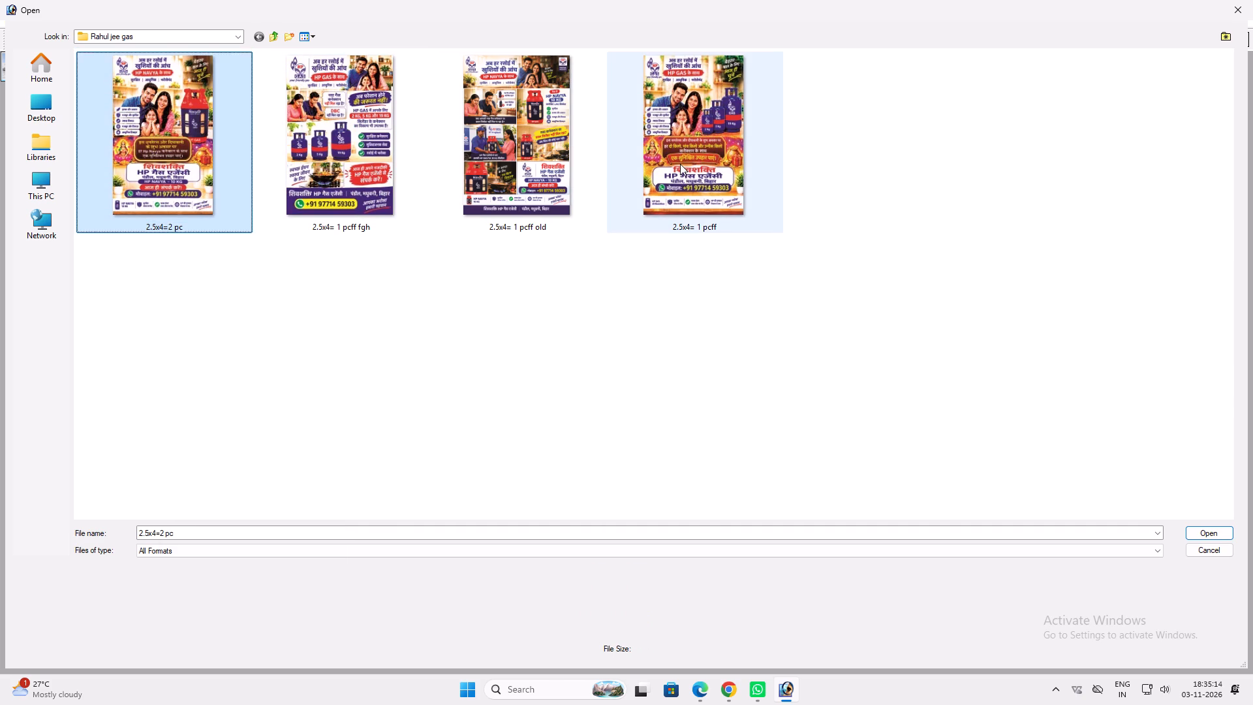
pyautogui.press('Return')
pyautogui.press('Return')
# Bring up the Open dialog again for the Rahul jee gas folder.
pyautogui.doubleClick(530, 195)
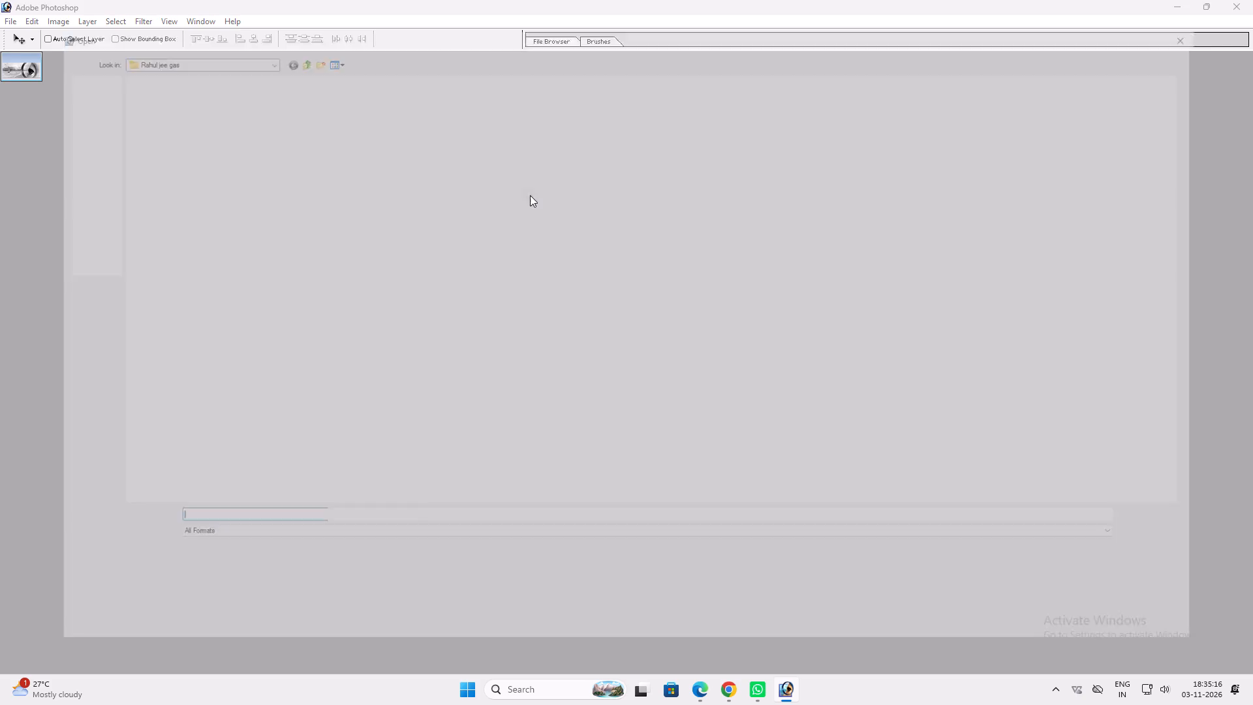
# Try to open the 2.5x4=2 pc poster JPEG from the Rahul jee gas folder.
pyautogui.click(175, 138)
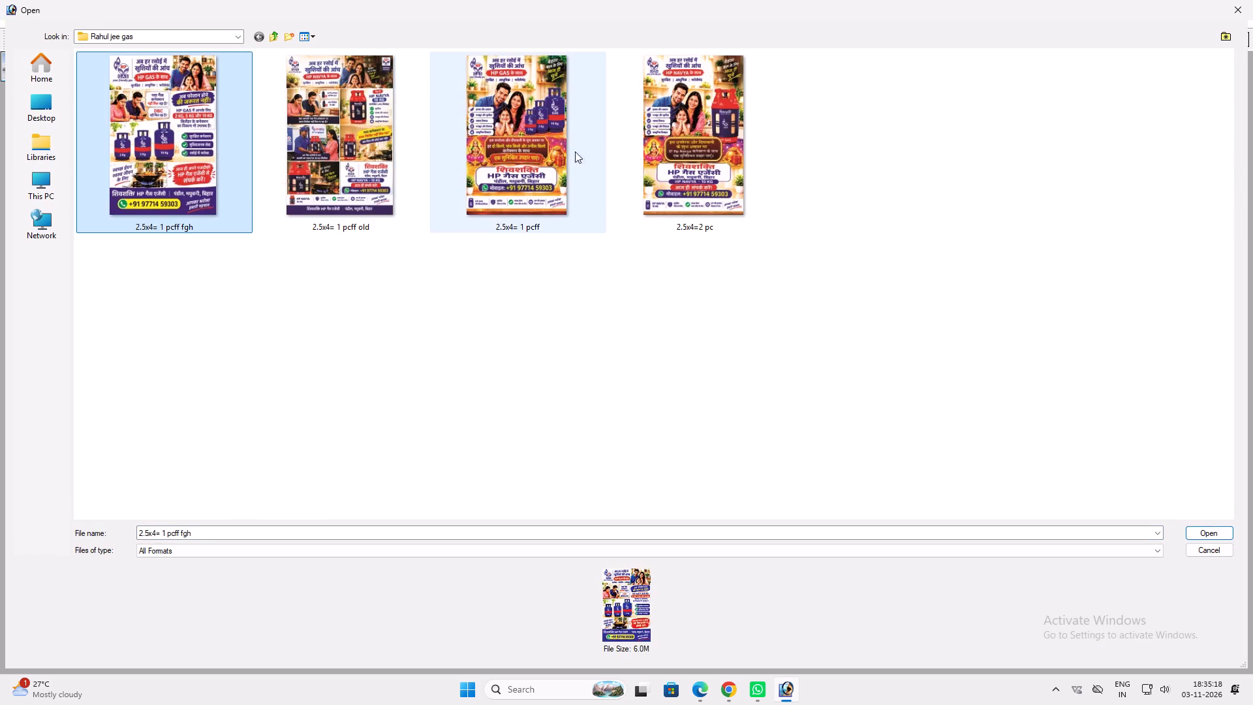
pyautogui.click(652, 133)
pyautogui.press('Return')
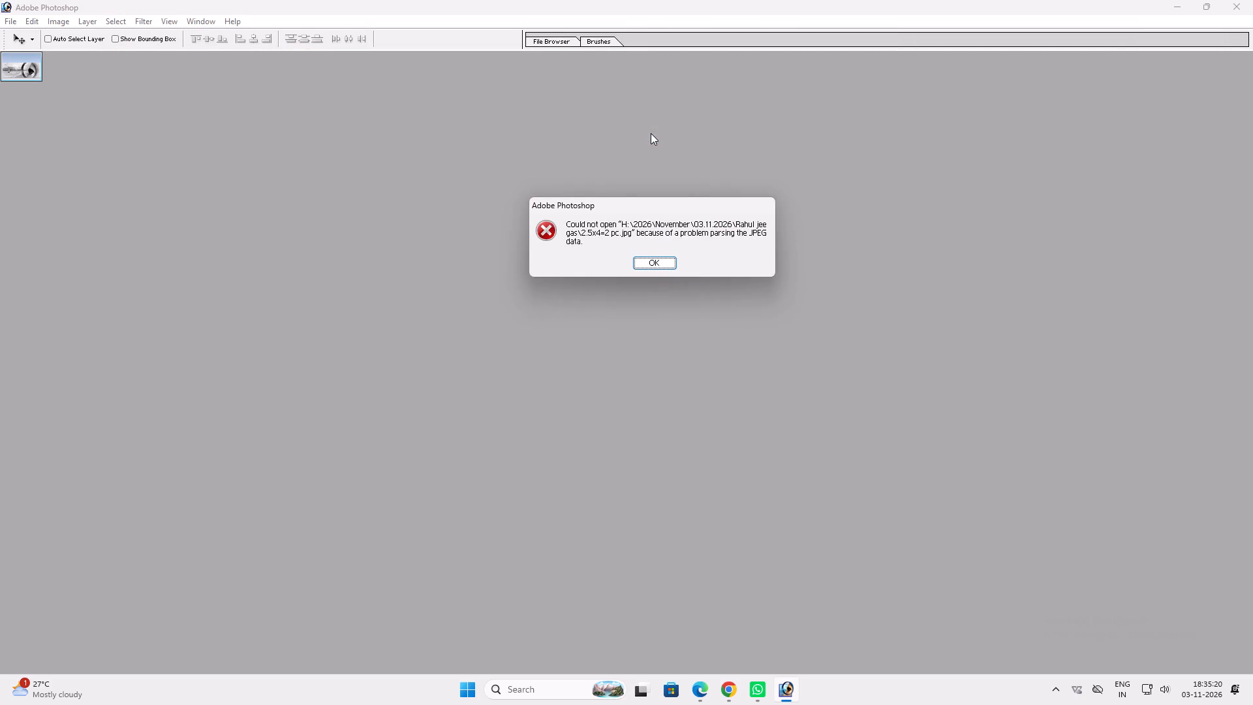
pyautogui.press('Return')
# Open the 2.5x4= 1 pcff poster from the Rahul jee gas folder.
pyautogui.click(651, 133)
pyautogui.click(649, 137)
pyautogui.click(488, 143)
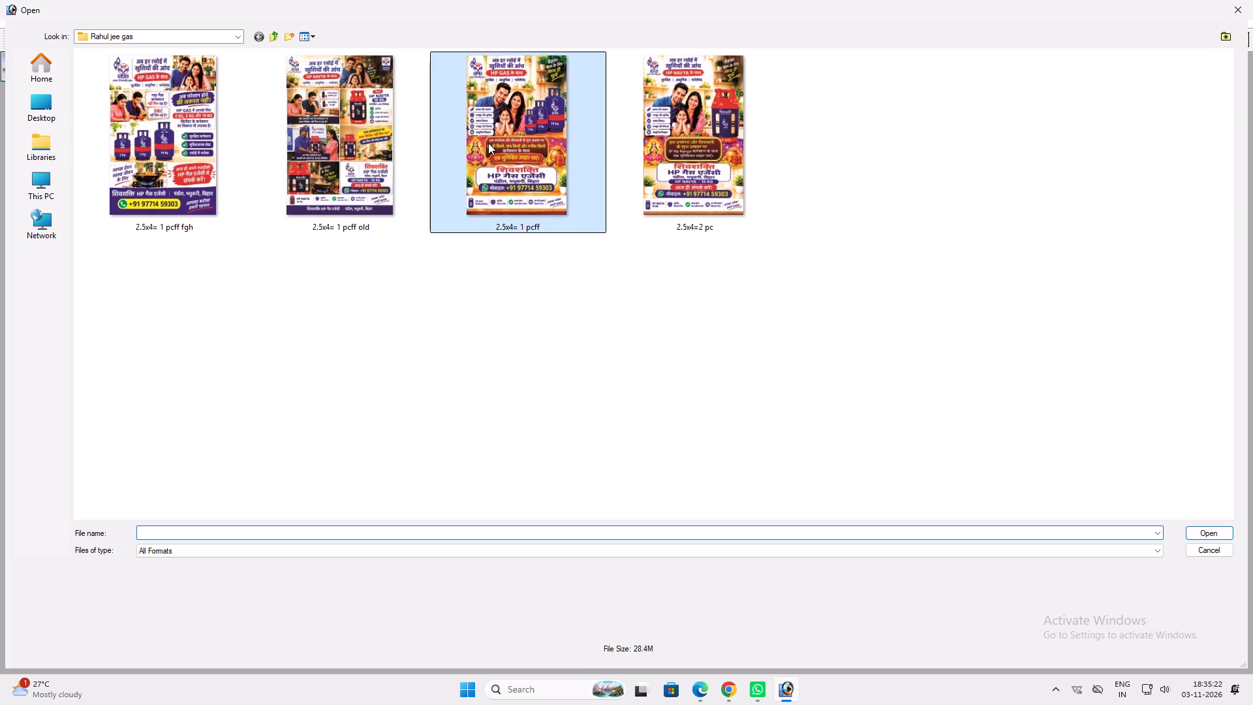
pyautogui.press('Return')
# Bring up the Open dialog again and select the 2.5x4=2 pc poster.
pyautogui.doubleClick(488, 143)
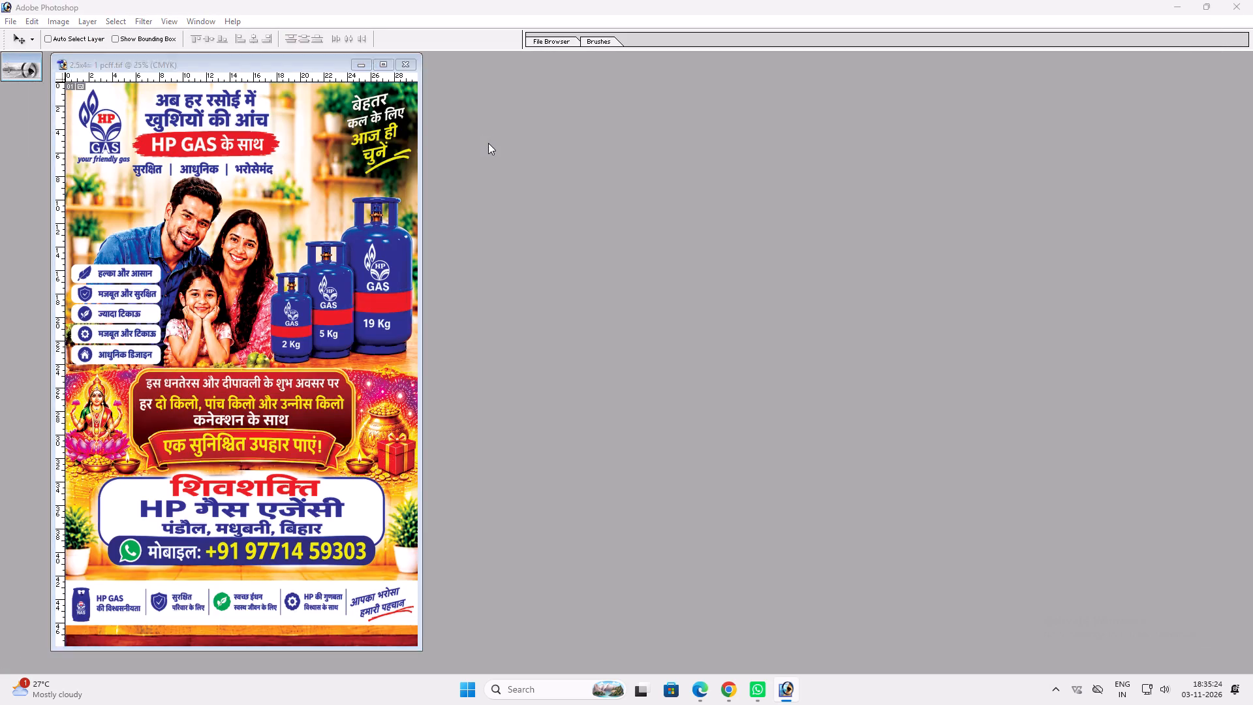
pyautogui.click(724, 118)
# Switch to the Recycle Bin from the desktop and look through it for items whose names begin with 2.
pyautogui.press('super+d')
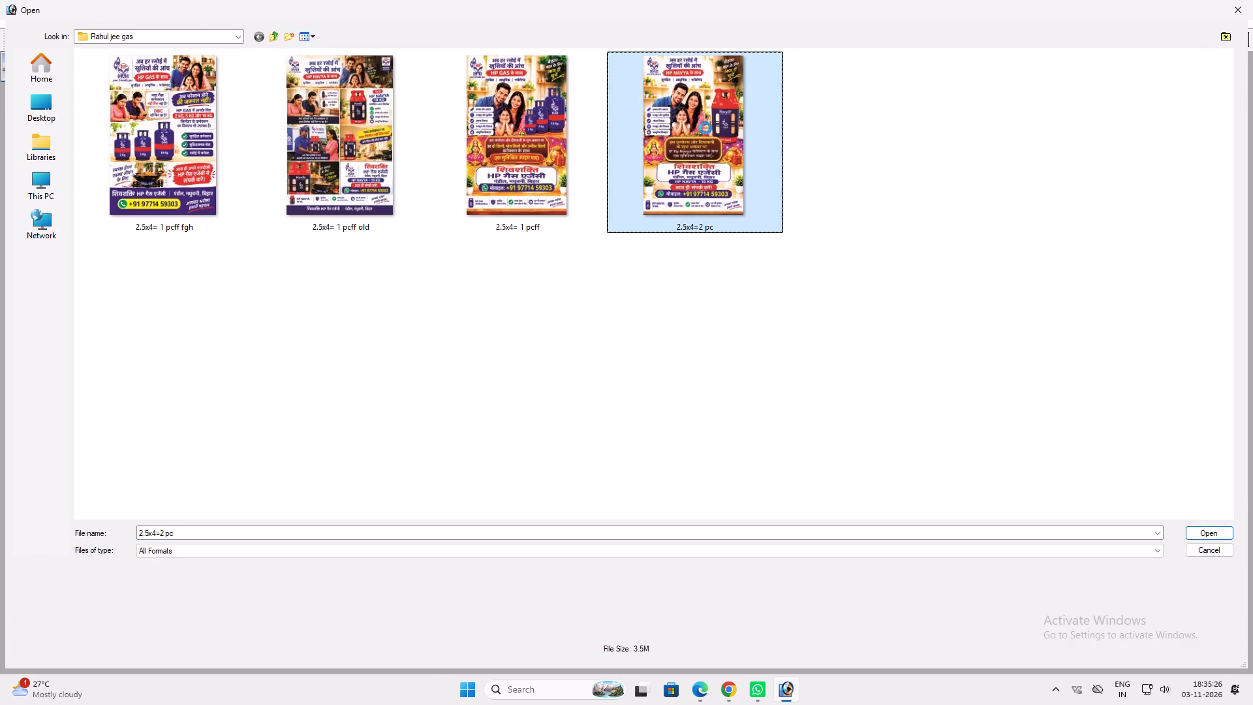
pyautogui.doubleClick(29, 187)
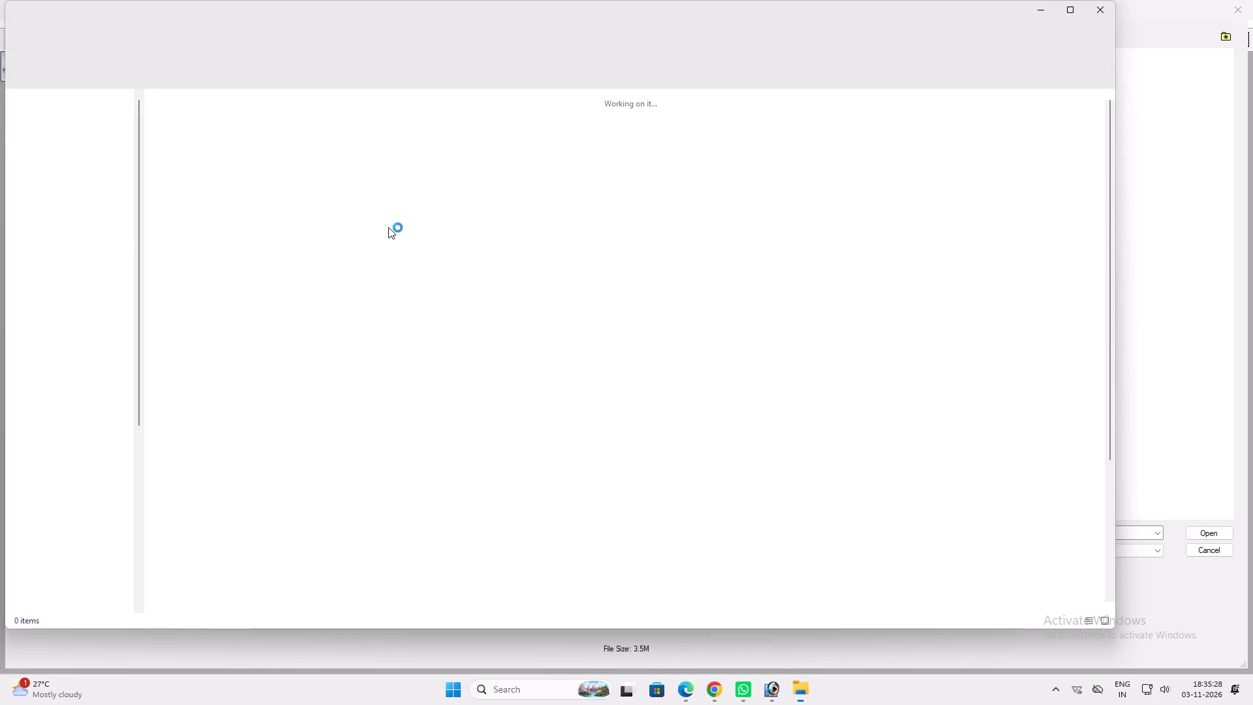
pyautogui.scroll(-12, 386, 228)
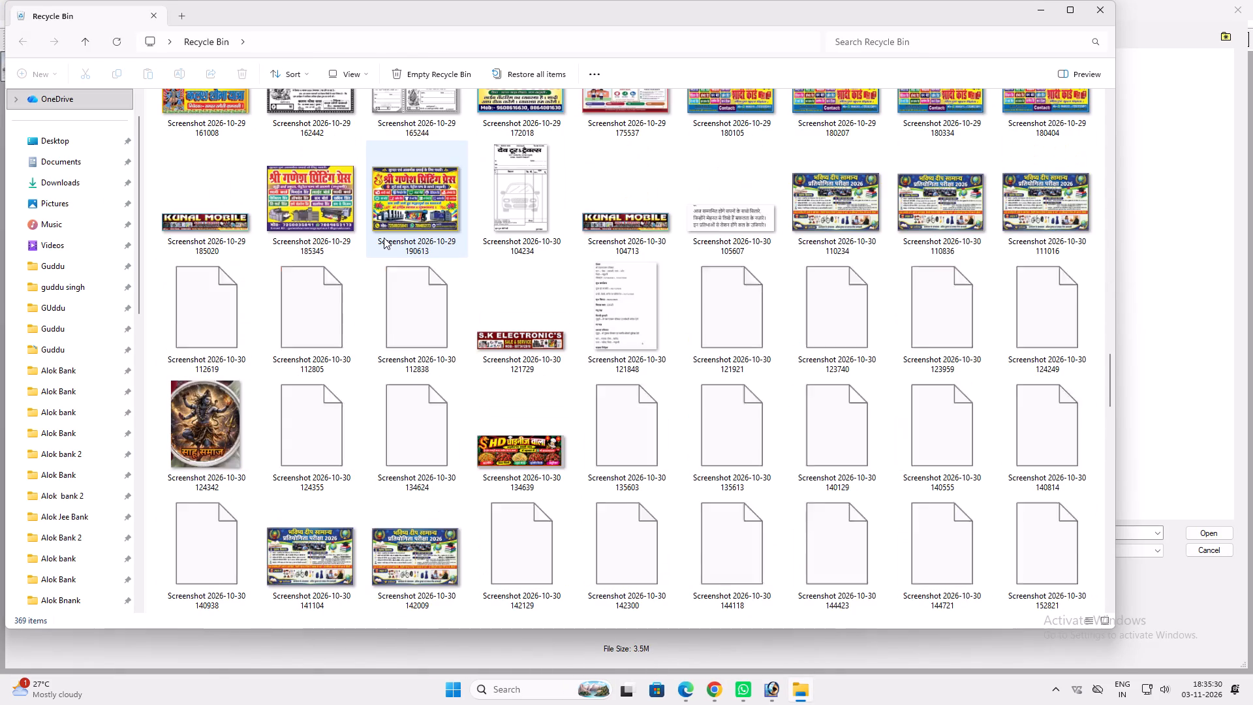
pyautogui.scroll(-2, 384, 238)
pyautogui.scroll(-1, 398, 303)
pyautogui.click(456, 349)
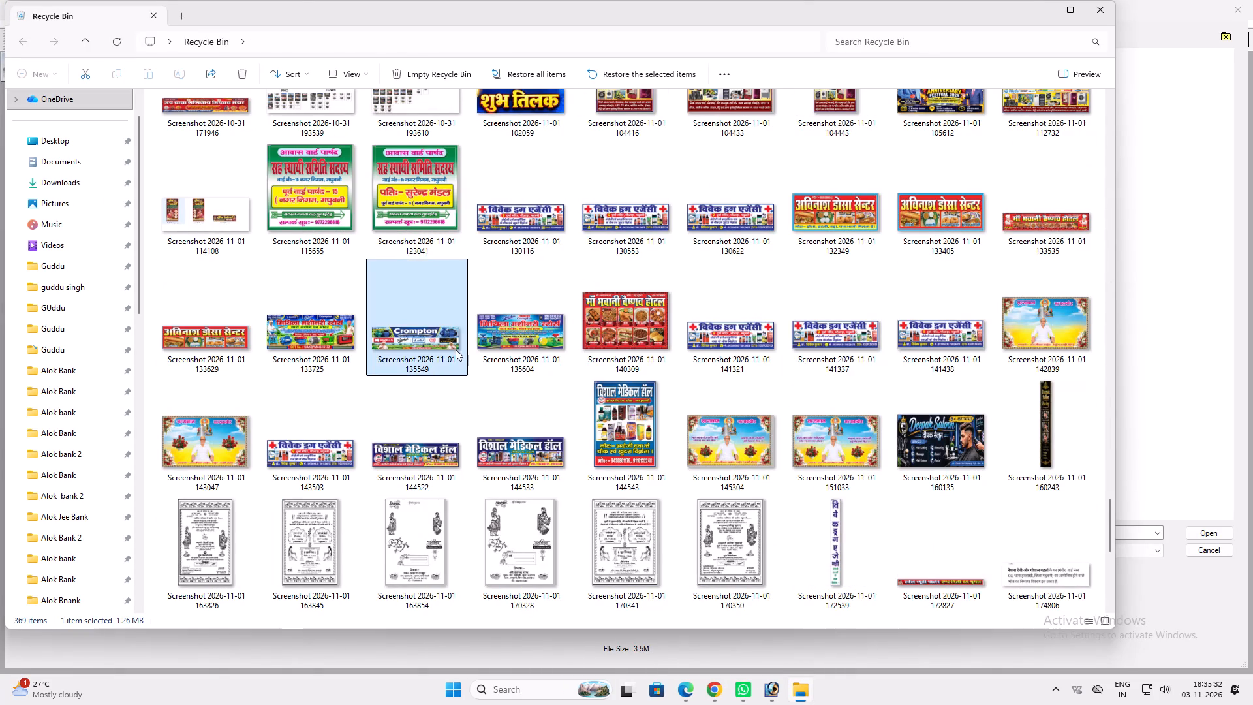
pyautogui.press('2')
pyautogui.write('22222')
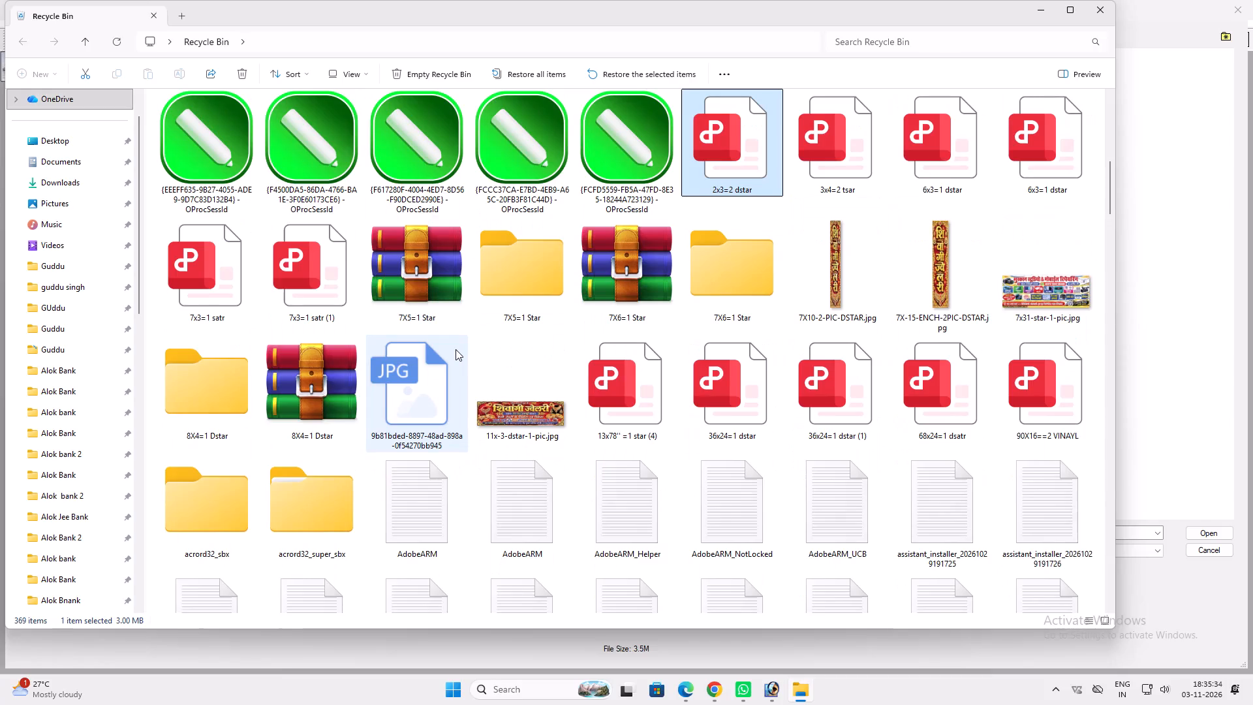
pyautogui.scroll(-20, 467, 351)
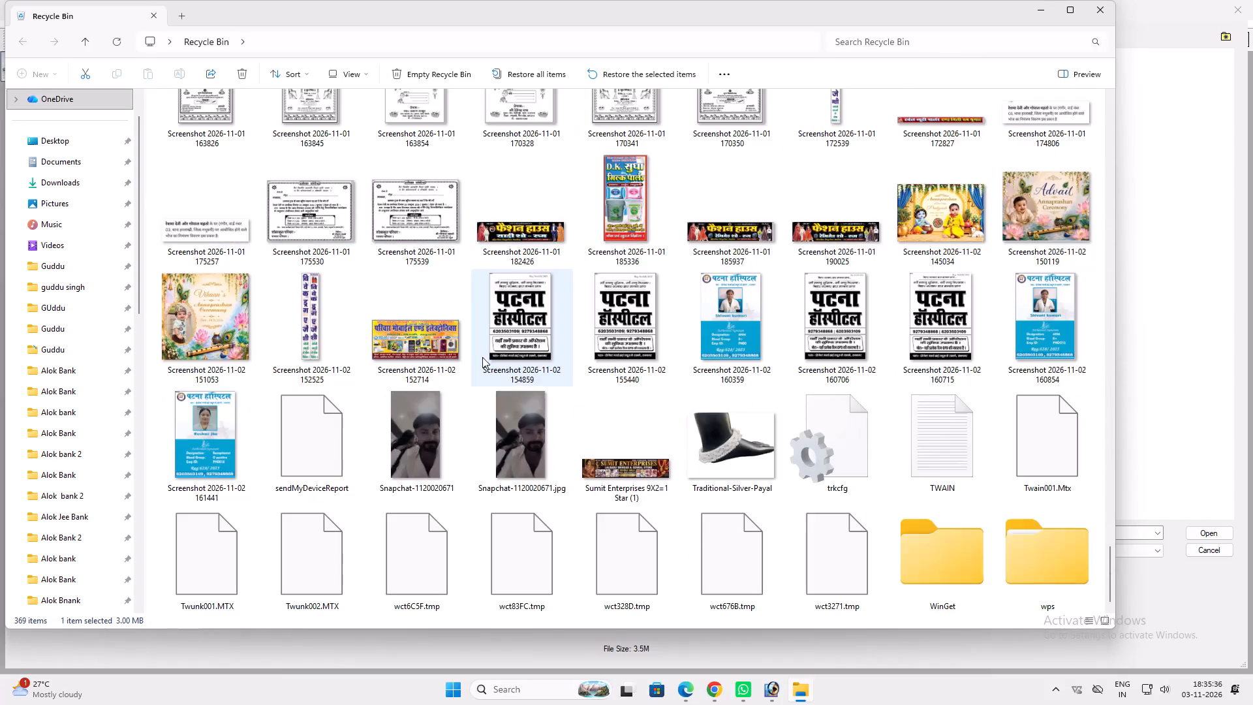
pyautogui.scroll(-5, 482, 357)
pyautogui.click(1050, 552)
pyautogui.keyDown('shift'); pyautogui.click(217, 358); pyautogui.keyUp('shift')
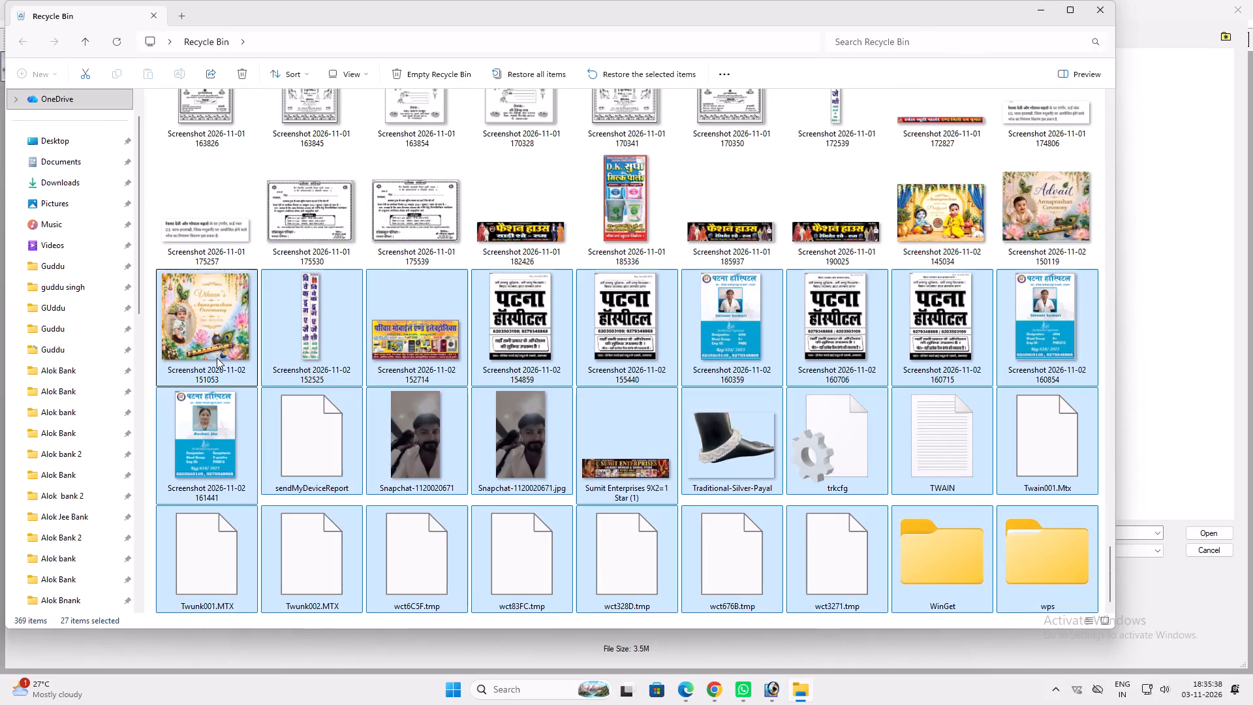
pyautogui.press('Delete')
pyautogui.click(671, 348)
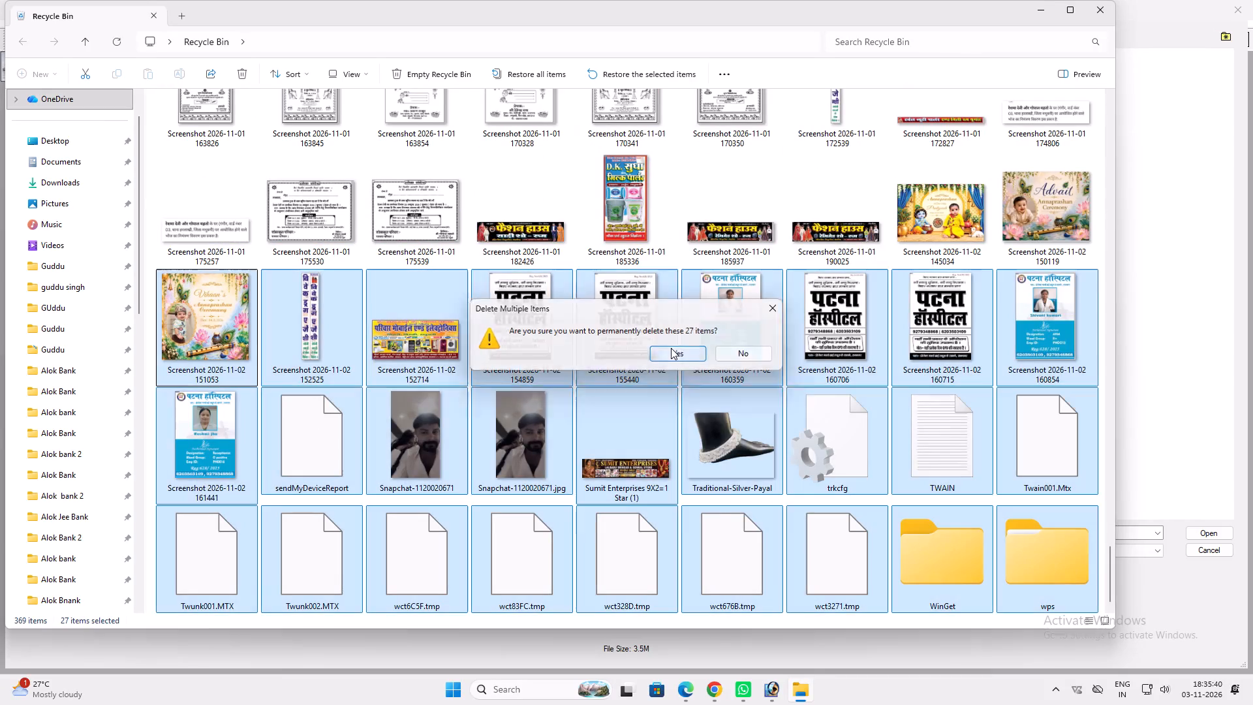
pyautogui.scroll(-2, 1019, 542)
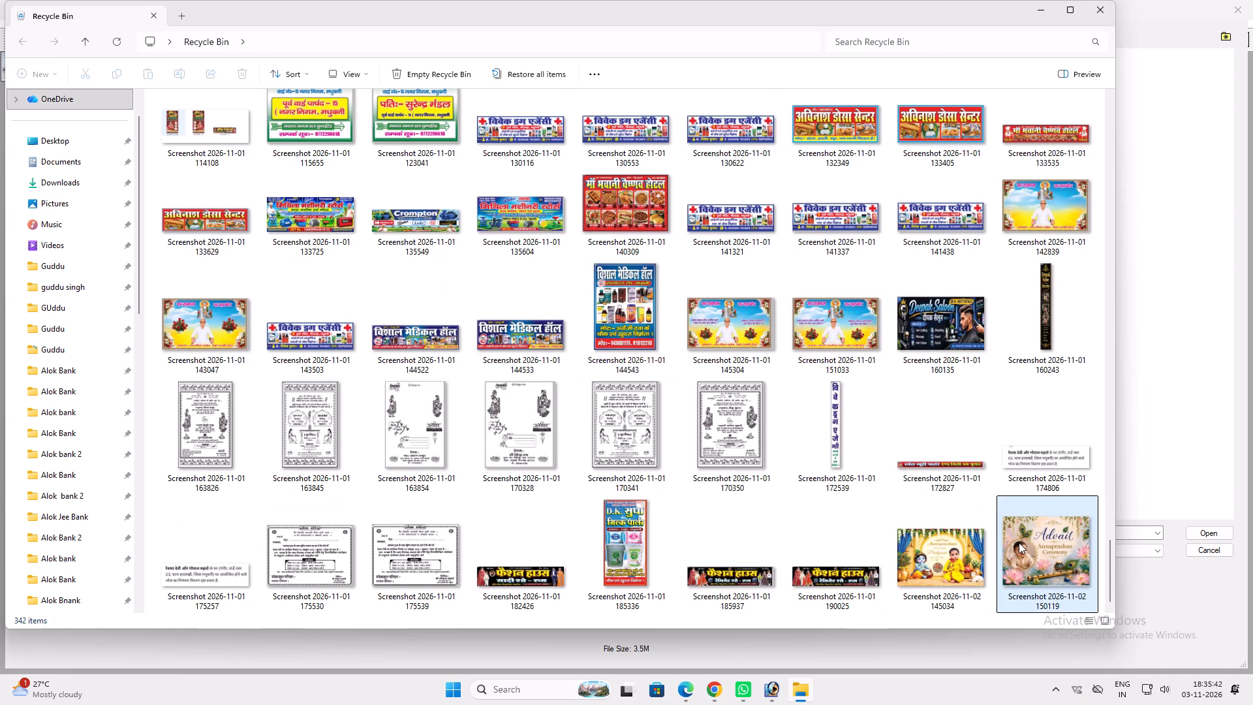
pyautogui.click(1019, 542)
pyautogui.keyDown('shift'); pyautogui.click(233, 311); pyautogui.keyUp('shift')
pyautogui.press('Delete')
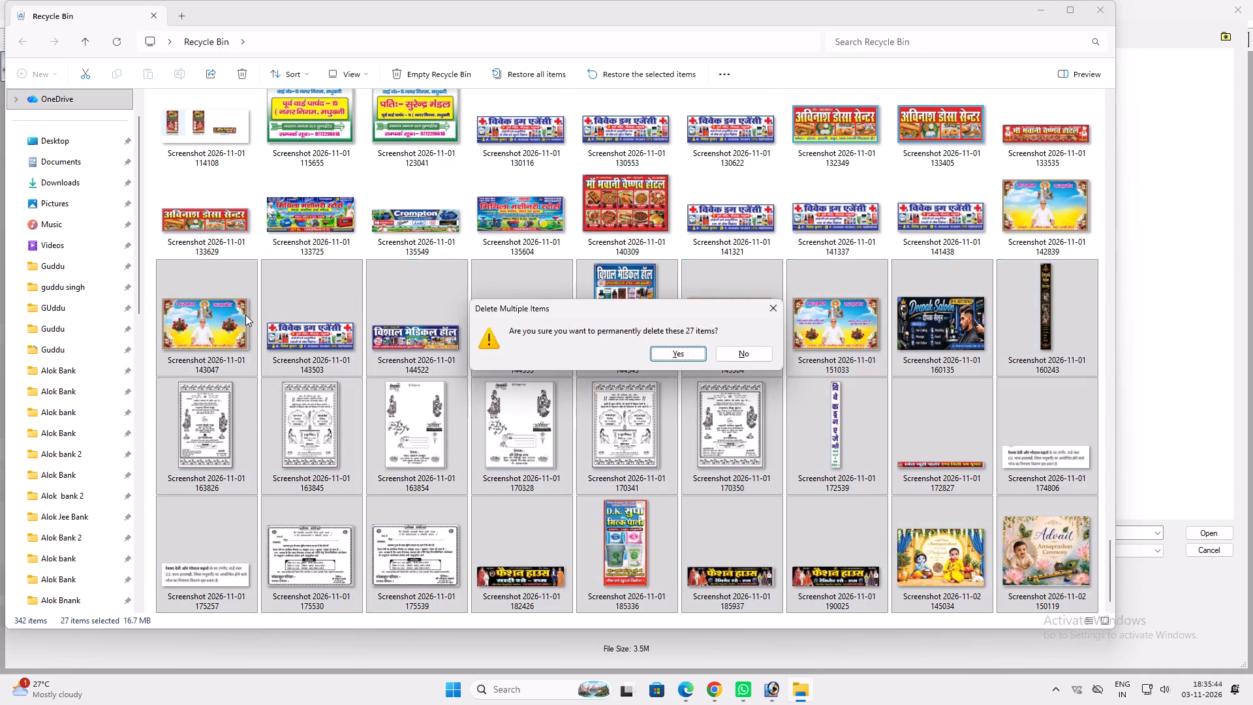
pyautogui.press('Return')
pyautogui.scroll(-3, 956, 557)
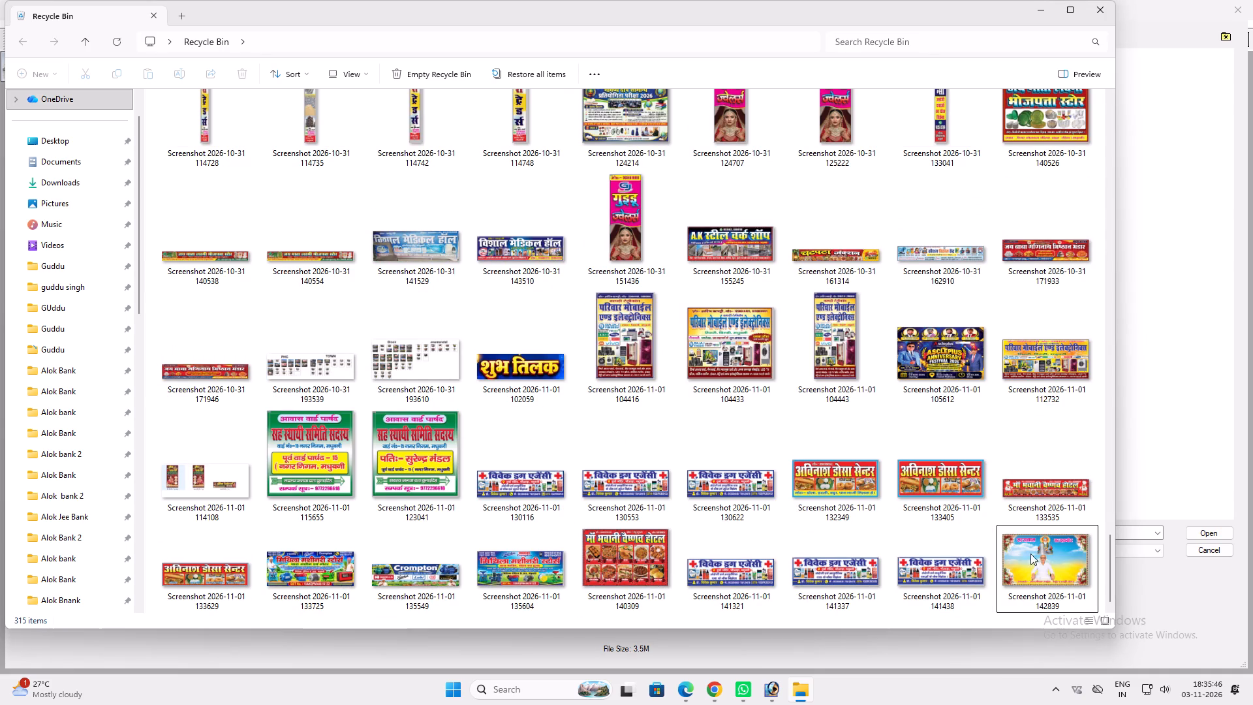
pyautogui.keyDown('shift'); pyautogui.click(1027, 378); pyautogui.keyUp('shift')
pyautogui.click(1032, 571)
pyautogui.keyDown('shift'); pyautogui.click(1023, 317); pyautogui.keyUp('shift')
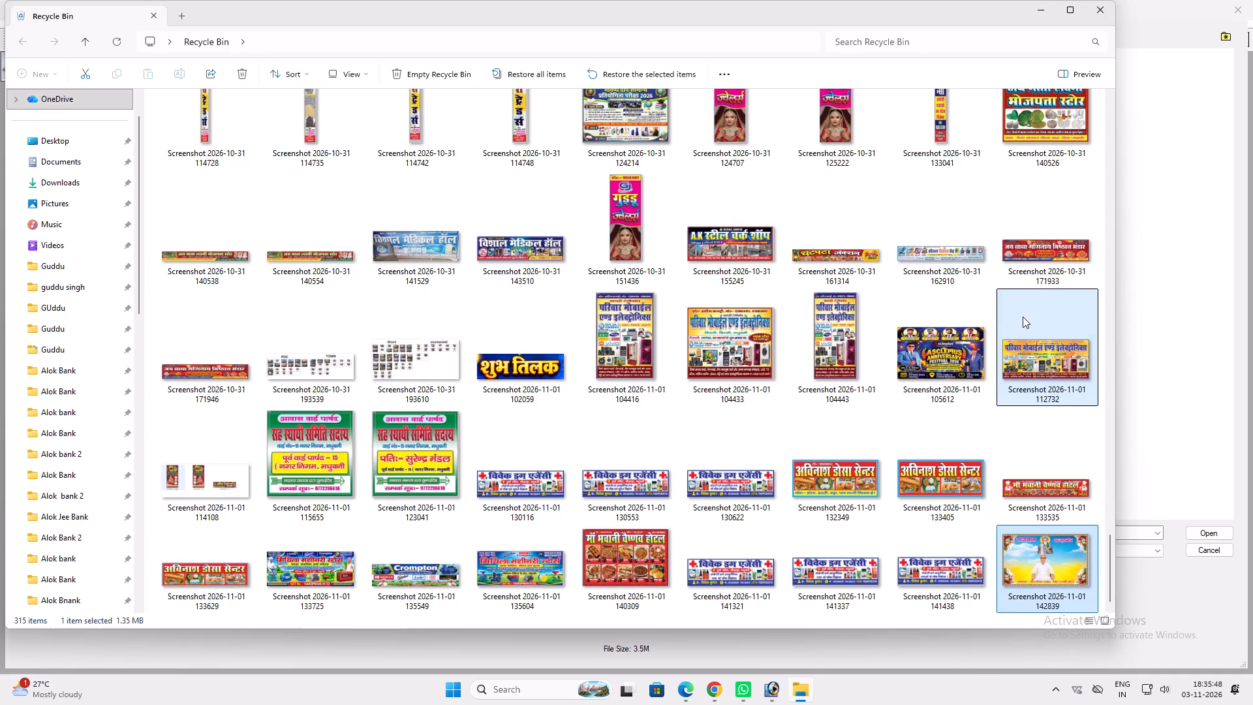
pyautogui.press('Delete')
pyautogui.press('Return')
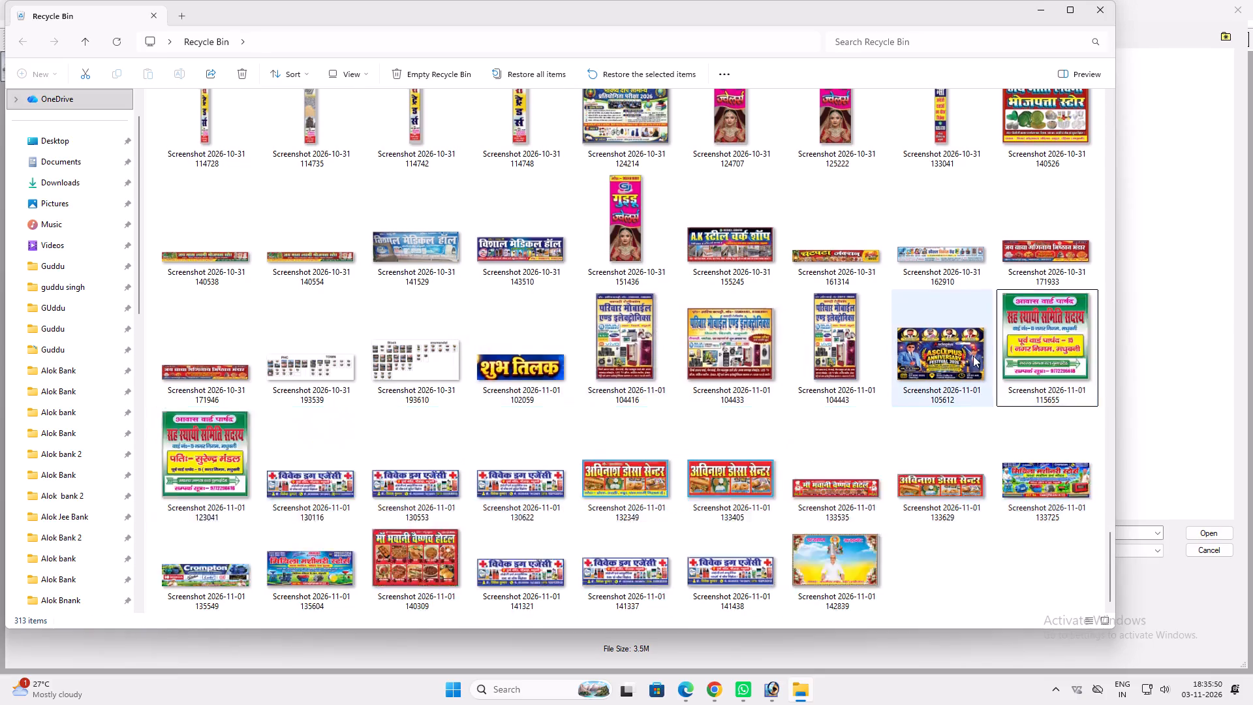
pyautogui.click(925, 563)
pyautogui.keyDown('shift'); pyautogui.click(203, 443); pyautogui.keyUp('shift')
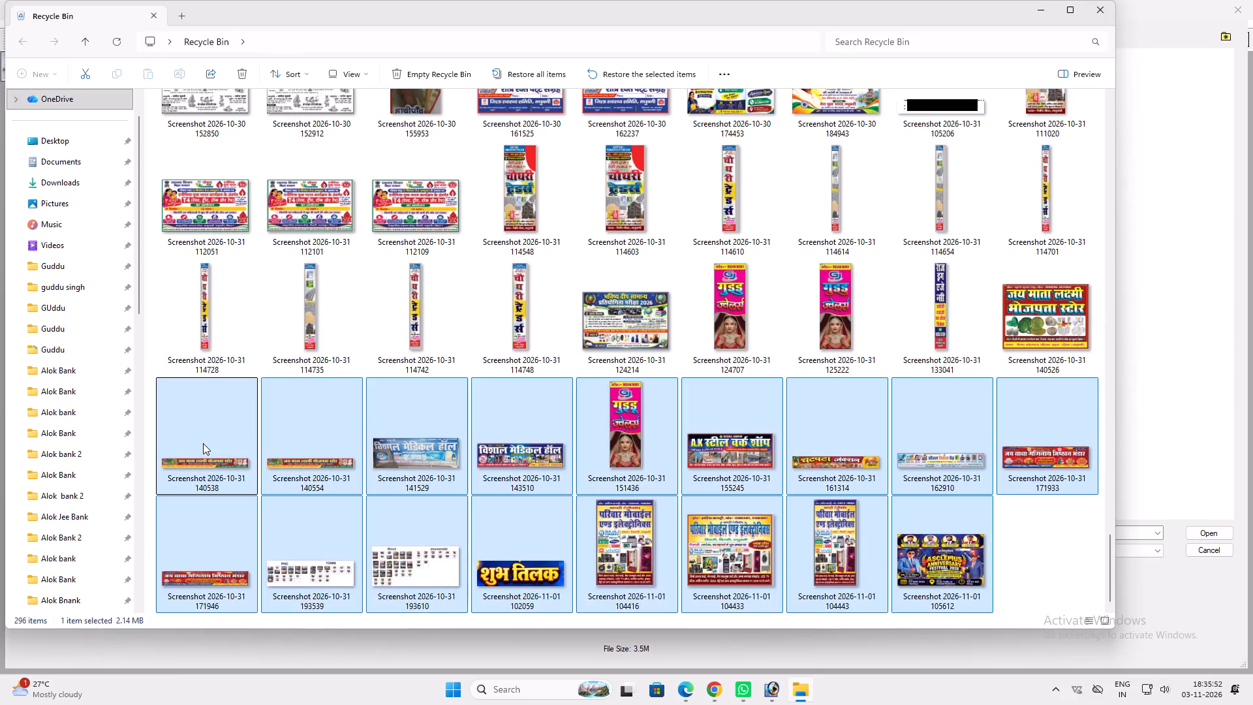
pyautogui.press('Delete')
pyautogui.press('Return')
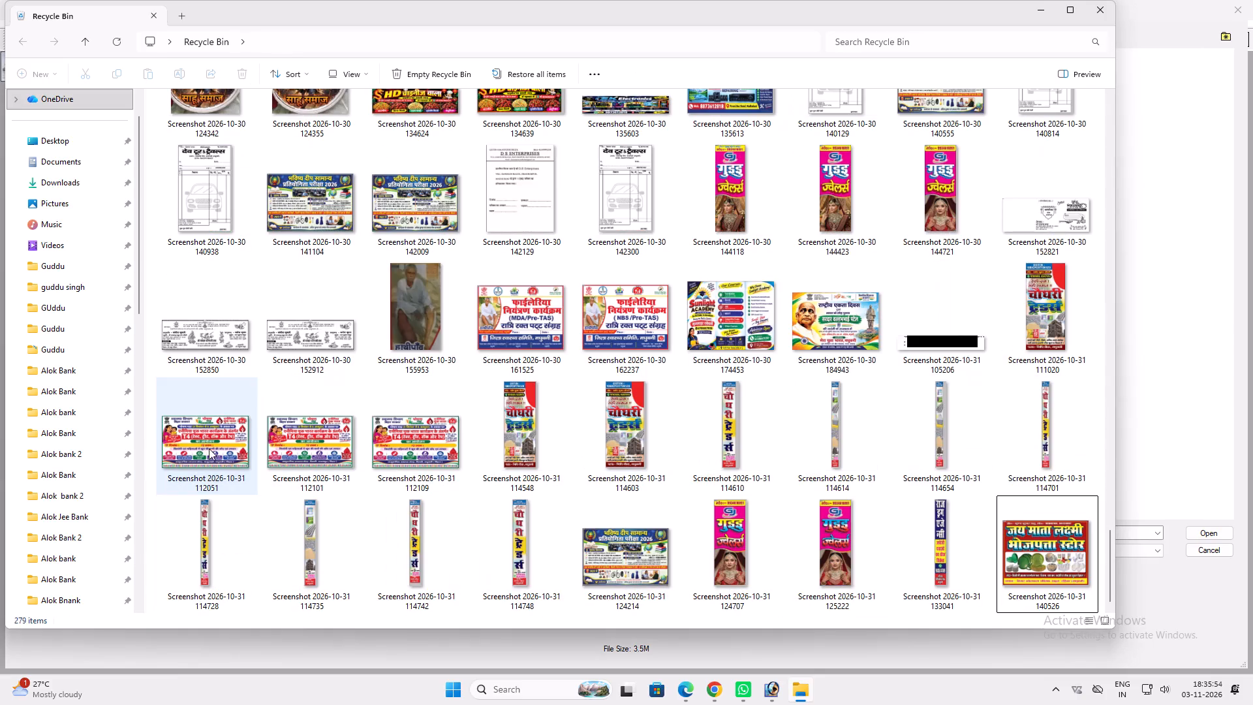
pyautogui.click(1039, 555)
pyautogui.keyDown('shift'); pyautogui.click(221, 422); pyautogui.keyUp('shift')
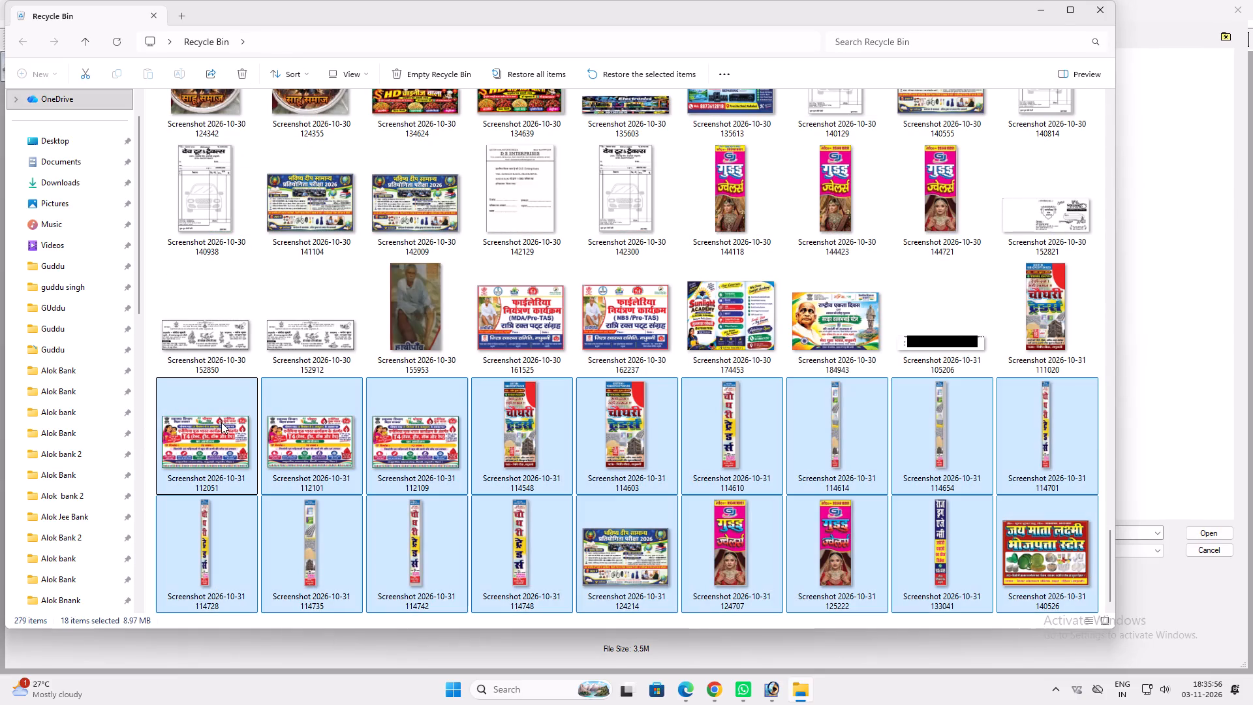
pyautogui.press('Delete')
pyautogui.press('Return')
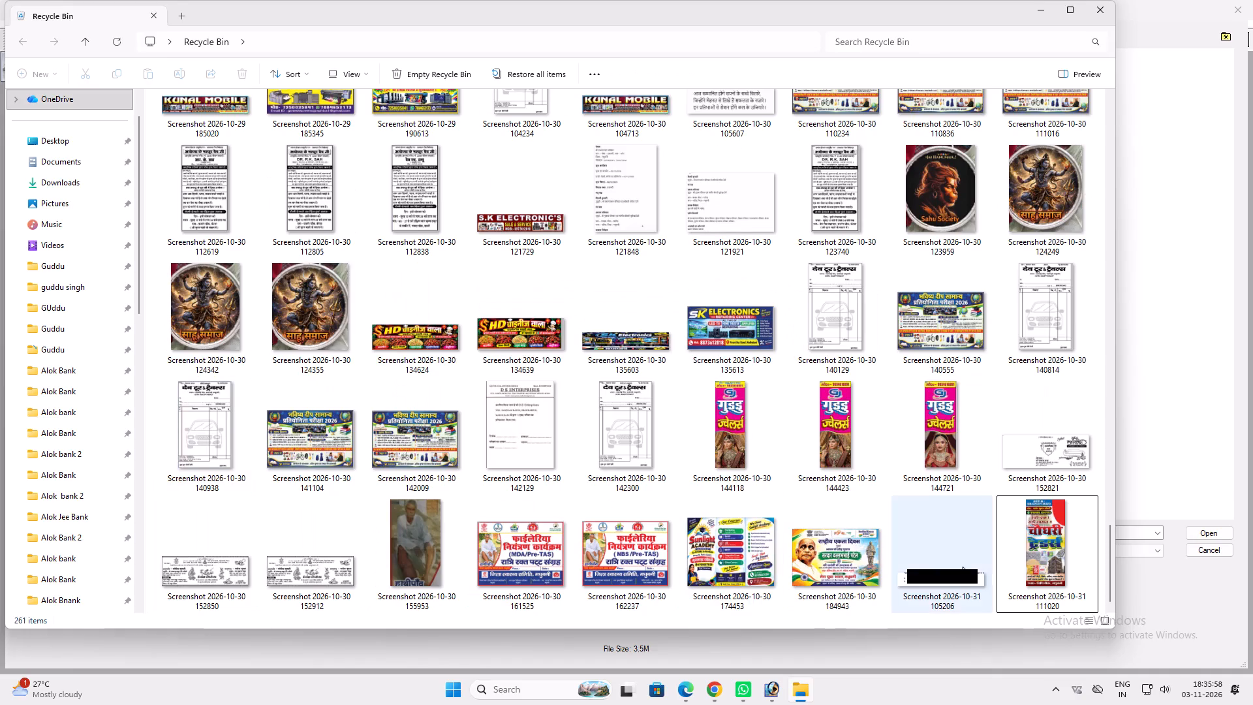
pyautogui.click(997, 560)
pyautogui.keyDown('shift'); pyautogui.click(206, 390); pyautogui.keyUp('shift')
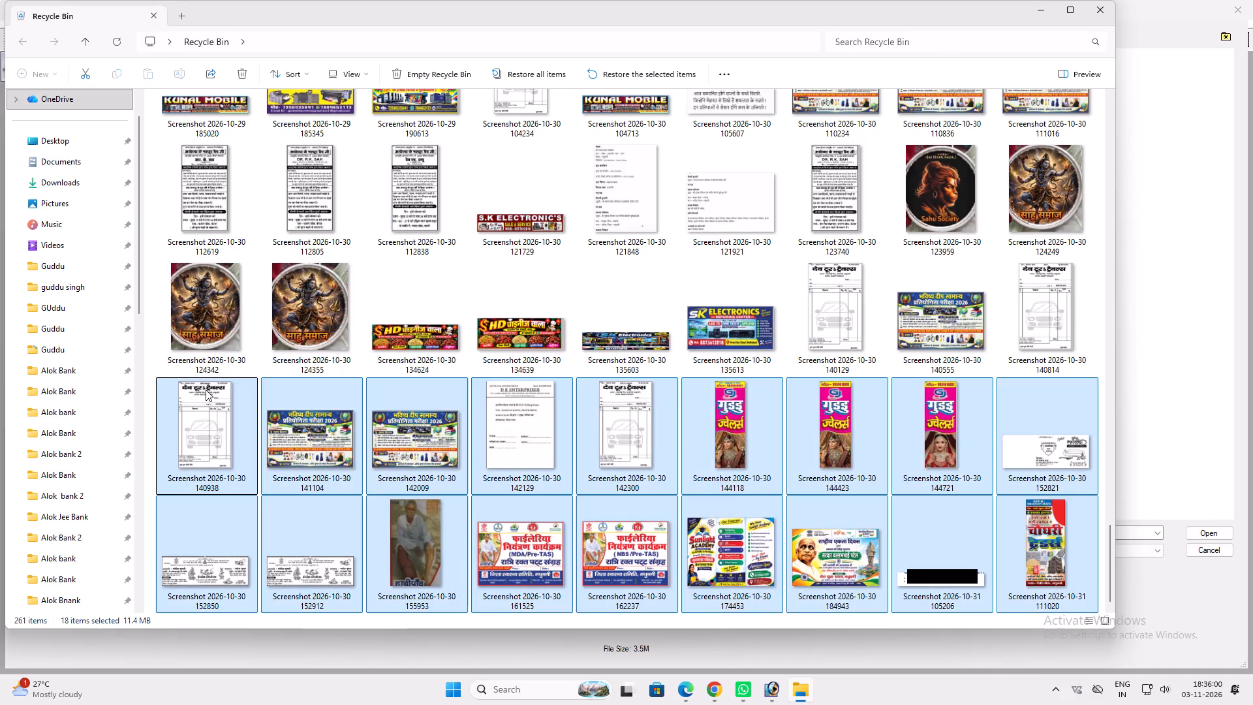
pyautogui.press('Delete')
pyautogui.press('Return')
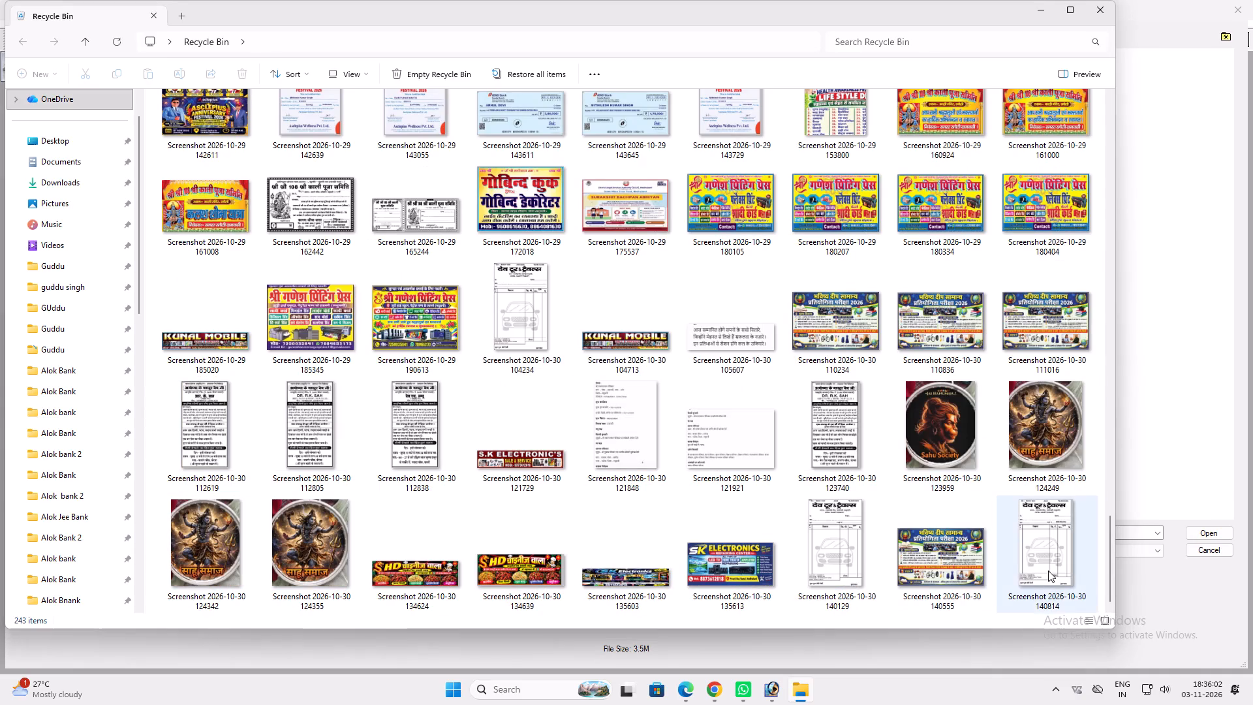
pyautogui.click(1048, 570)
pyautogui.keyDown('shift'); pyautogui.click(174, 322); pyautogui.keyUp('shift')
pyautogui.press('Delete')
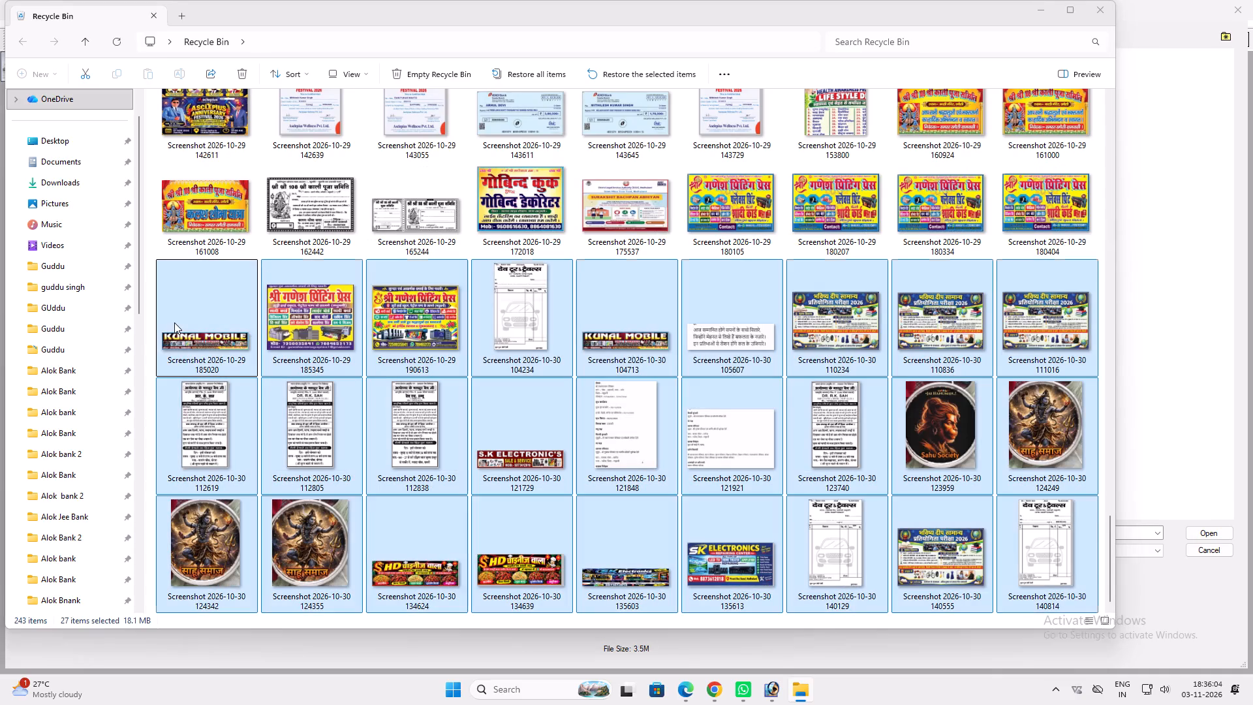
pyautogui.press('Return')
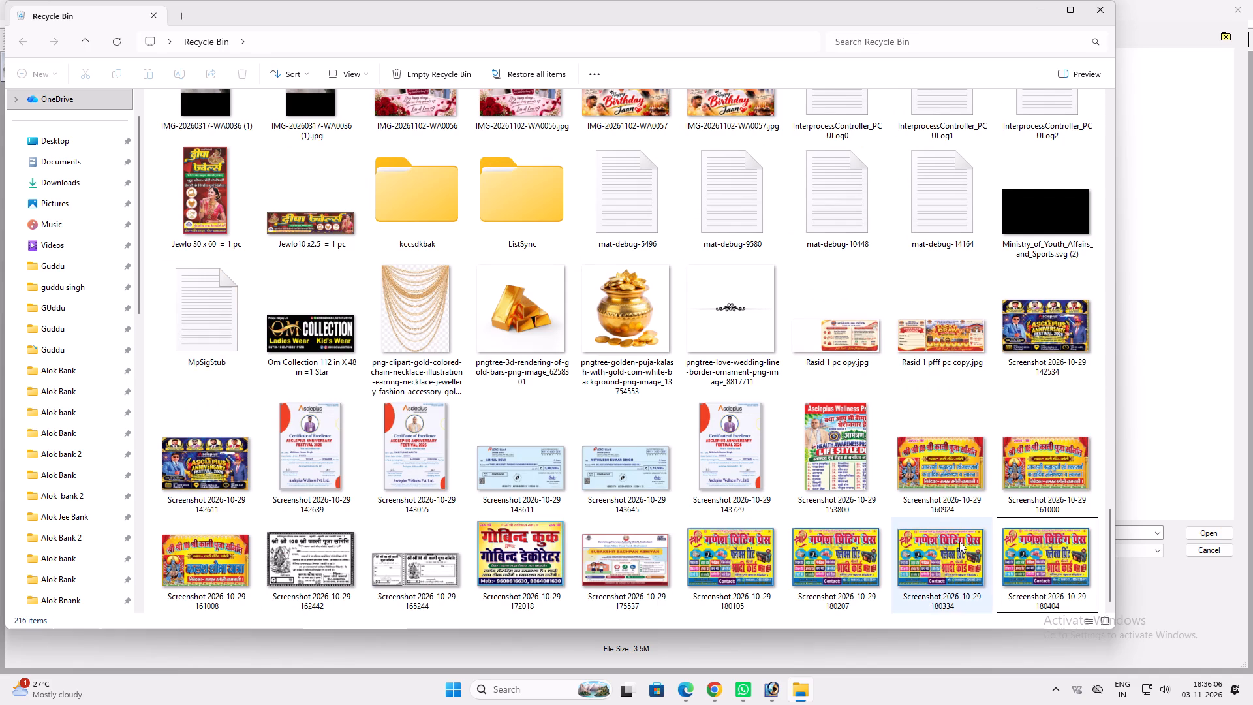
pyautogui.keyDown('shift'); pyautogui.click(187, 436); pyautogui.keyUp('shift')
pyautogui.click(1001, 542)
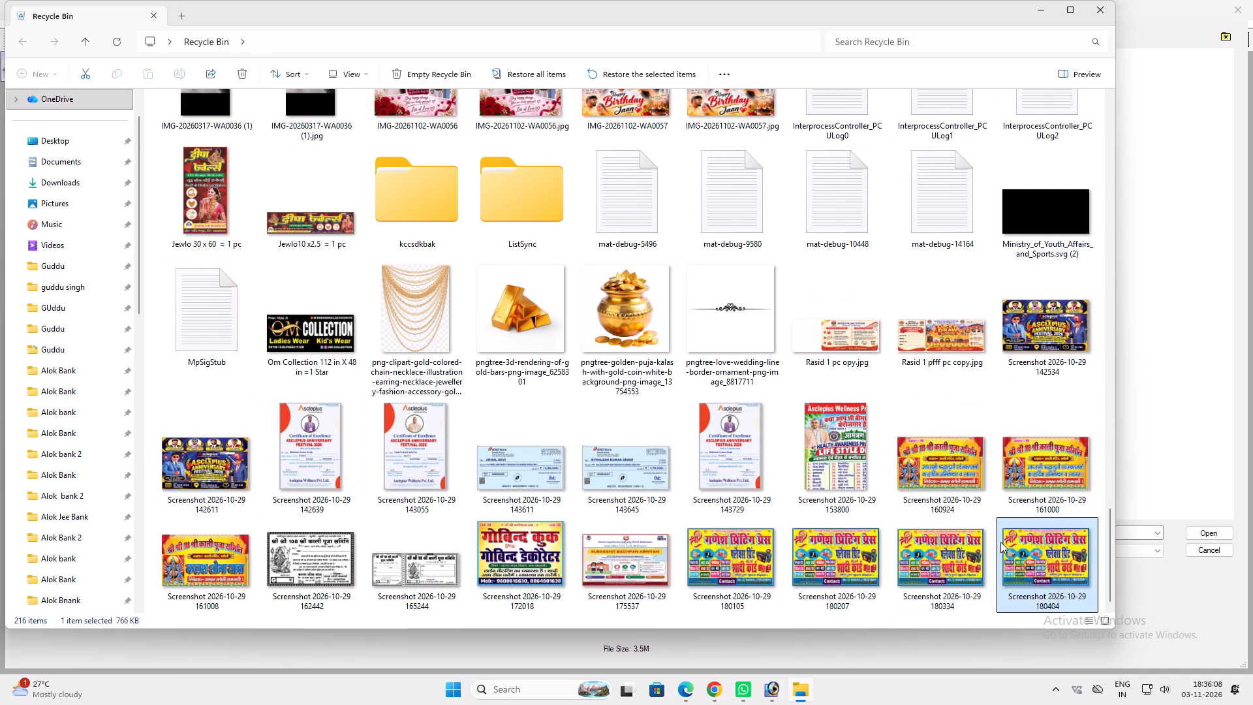
pyautogui.keyDown('shift'); pyautogui.click(167, 463); pyautogui.keyUp('shift')
pyautogui.press('Delete')
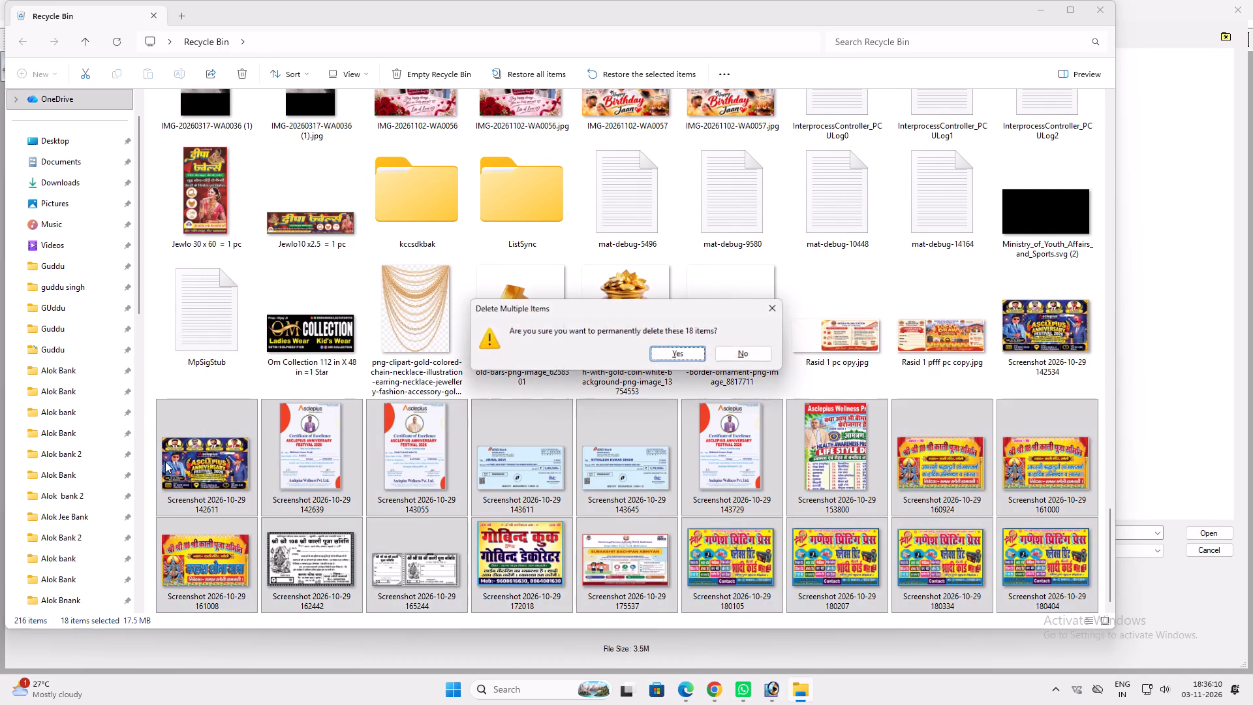
pyautogui.press('Return')
pyautogui.click(1025, 555)
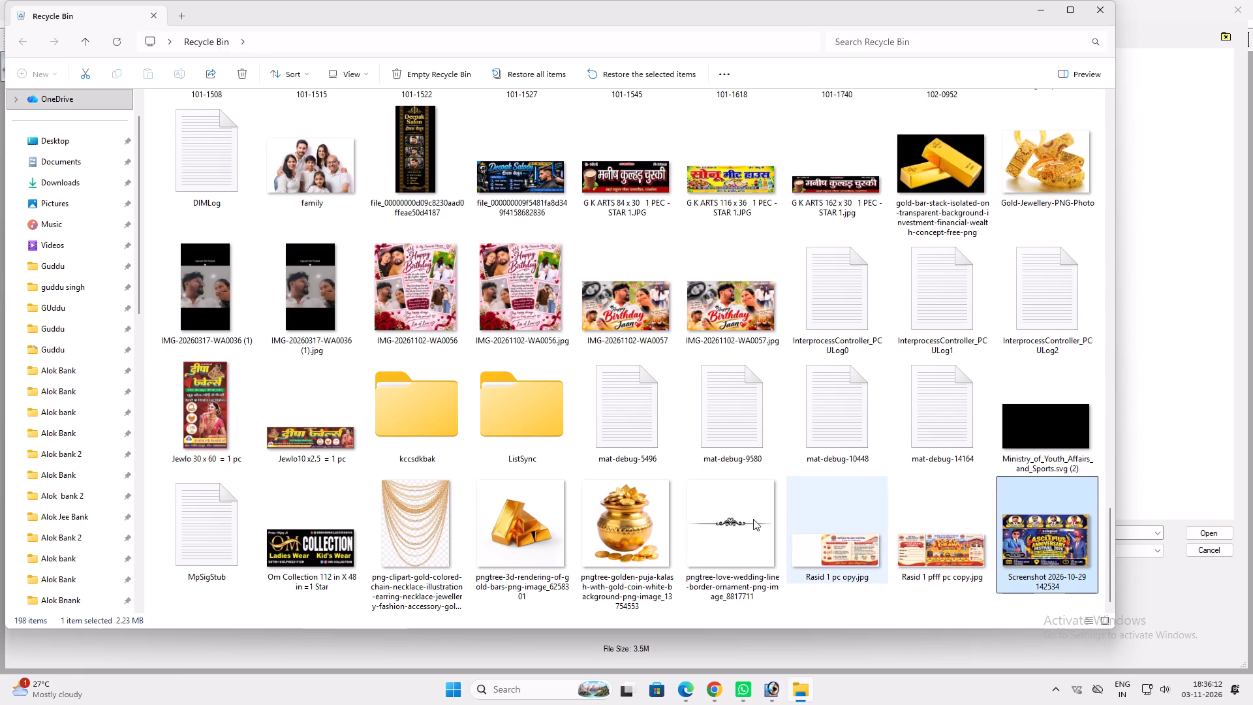
pyautogui.keyDown('shift'); pyautogui.click(216, 426); pyautogui.keyUp('shift')
pyautogui.press('Delete')
pyautogui.press('Return')
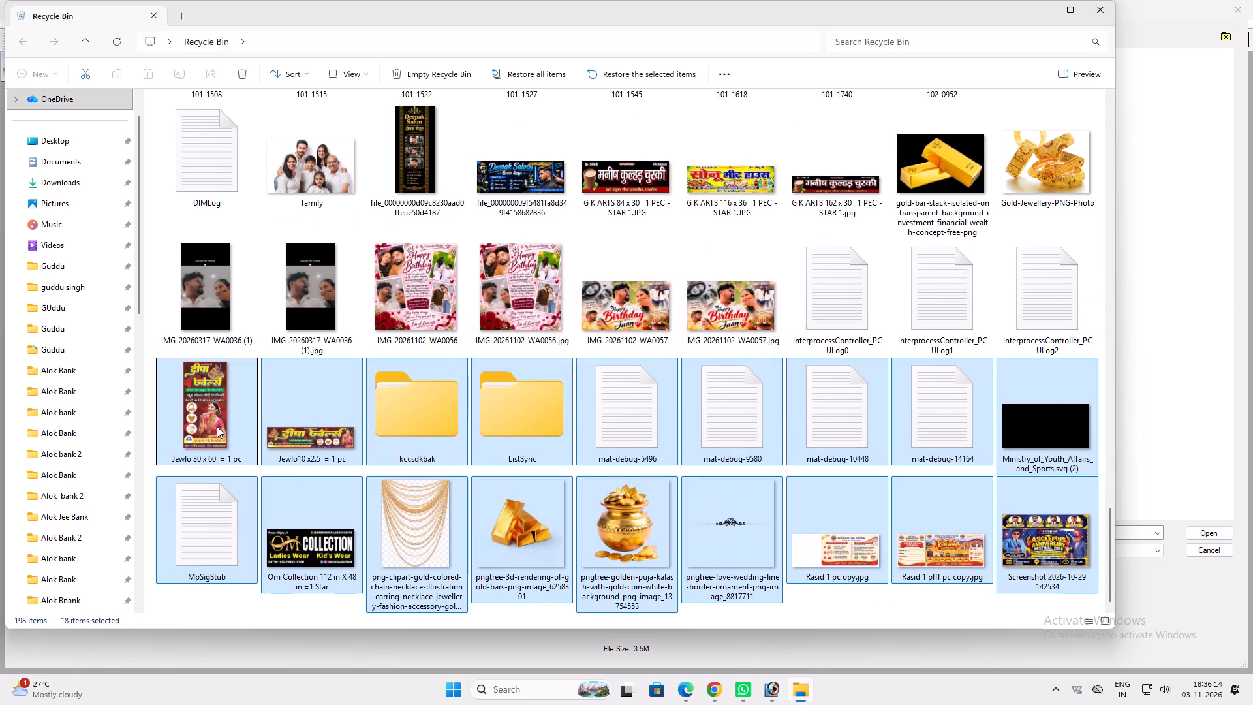
pyautogui.click(1008, 533)
pyautogui.keyDown('shift'); pyautogui.click(208, 208); pyautogui.keyUp('shift')
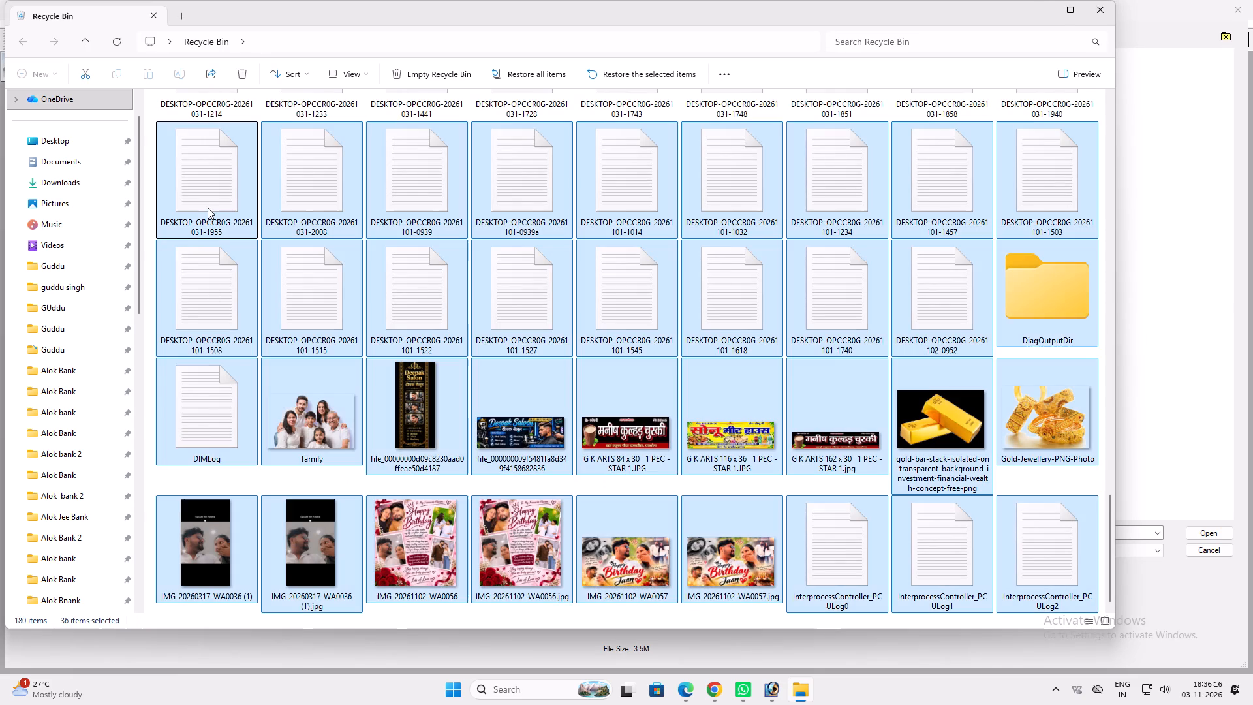
pyautogui.press('Delete')
pyautogui.press('Return')
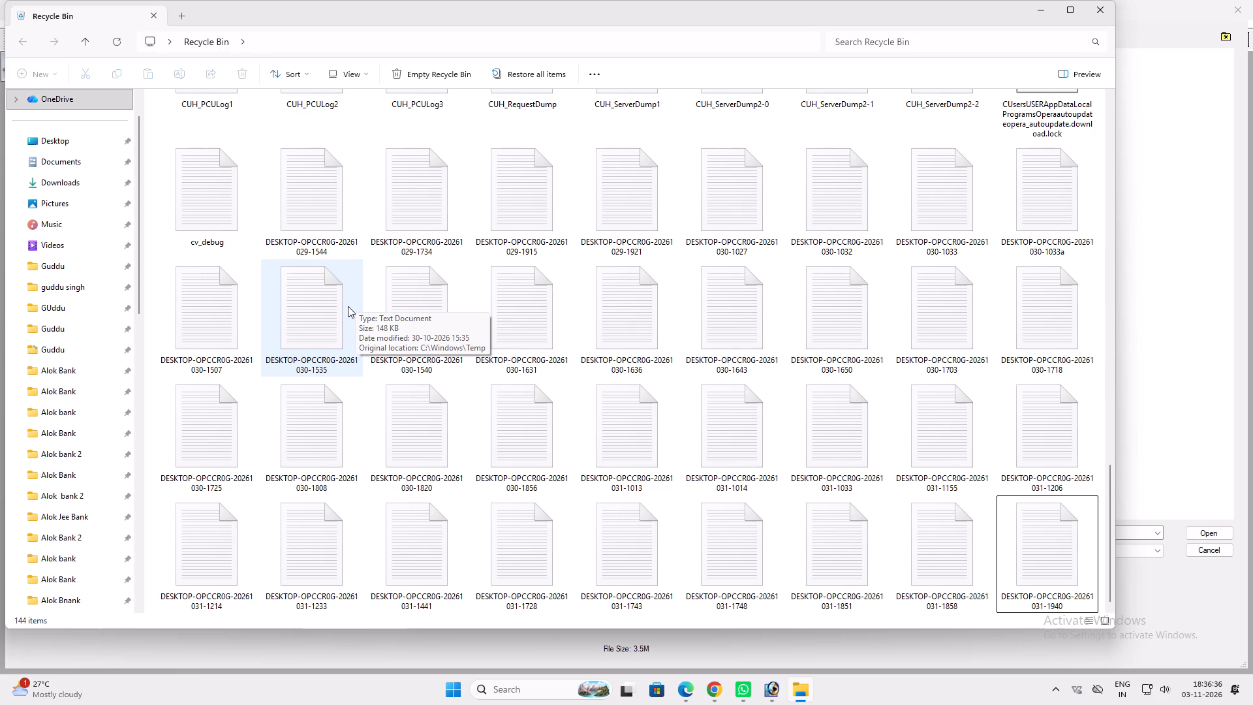
# Look through the remaining Recycle Bin items from the OProcSessId files to the DESKTOP-OPCCR0G logs.
pyautogui.scroll(-5, 340, 308)
pyautogui.scroll(8, 332, 317)
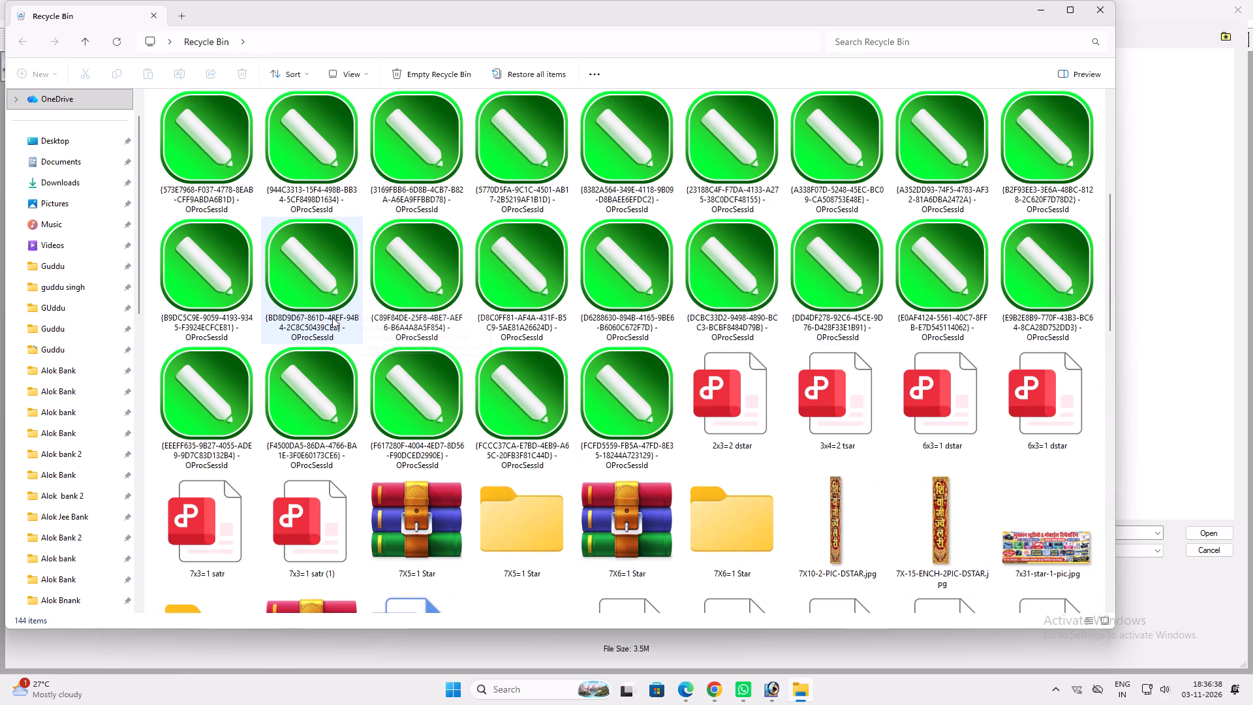
pyautogui.scroll(11, 332, 317)
pyautogui.scroll(-9, 333, 324)
pyautogui.scroll(-6, 743, 381)
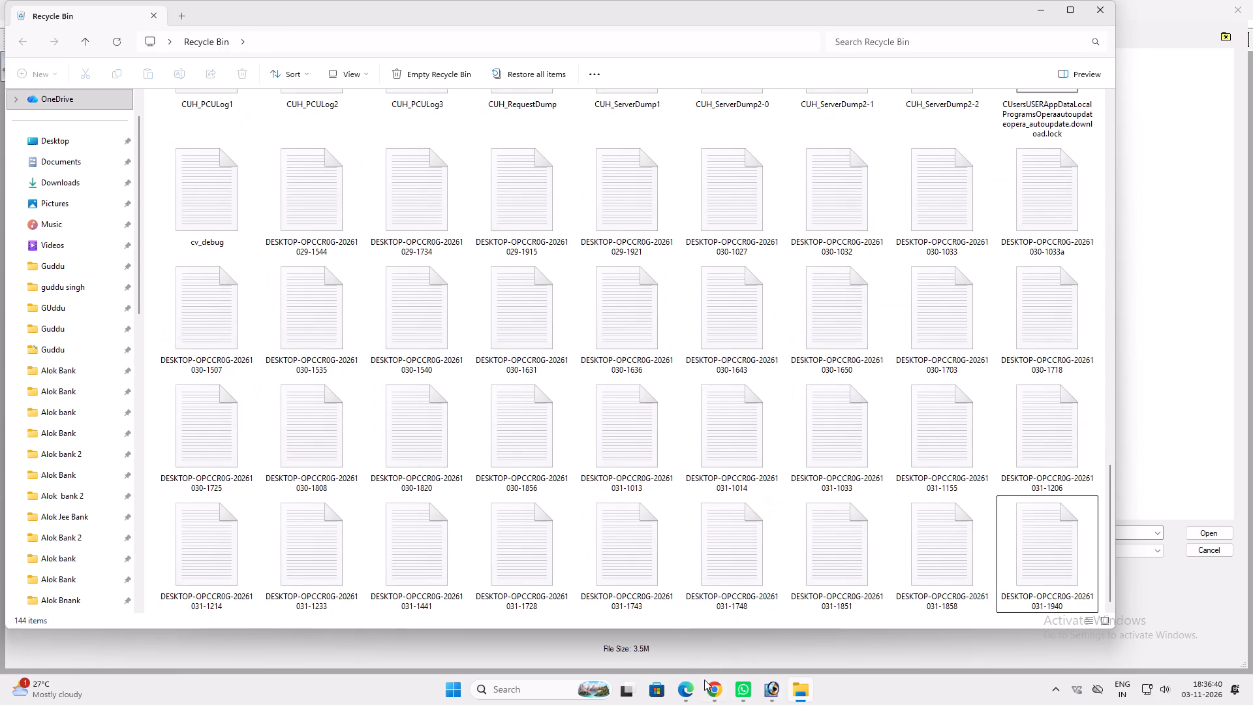
pyautogui.scroll(4, 685, 534)
pyautogui.scroll(7, 666, 454)
pyautogui.scroll(-10, 661, 453)
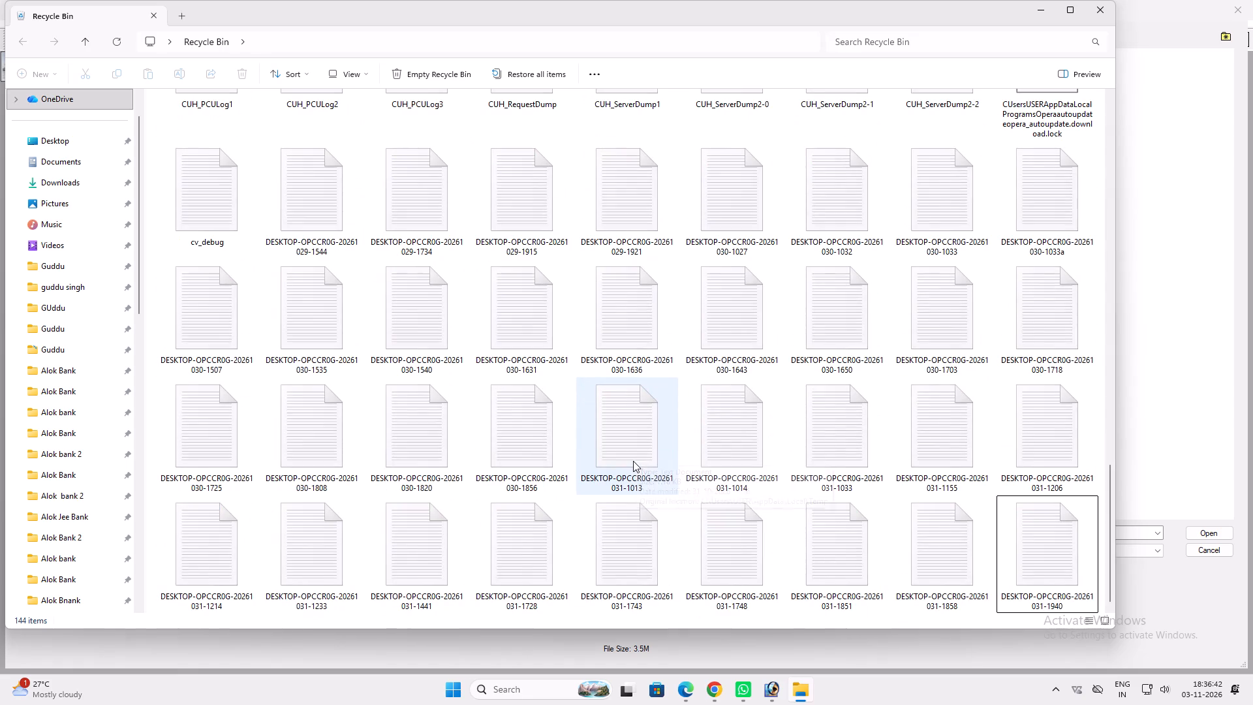
pyautogui.scroll(-5, 629, 493)
pyautogui.scroll(13, 623, 498)
pyautogui.scroll(-7, 601, 456)
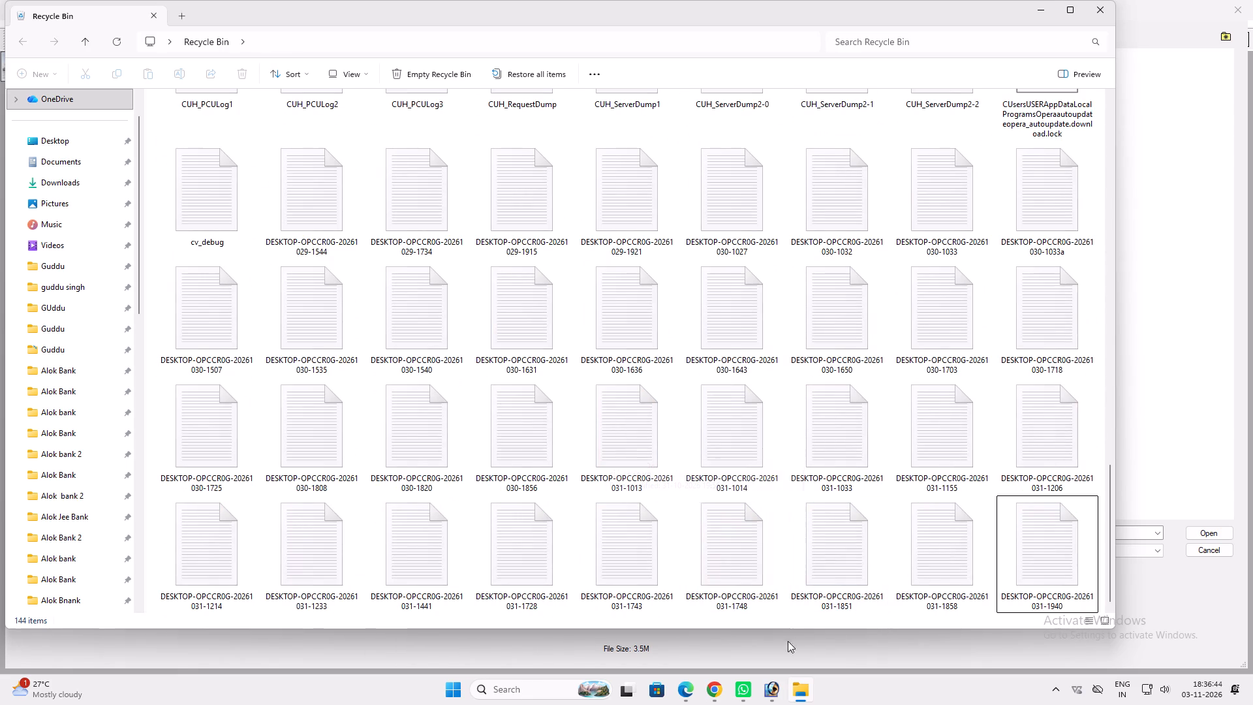
# Switch to Photoshop, open the 2.5x4= 1 pcff poster from the Rahul jee gas folder, check it and close it.
pyautogui.scroll(-6, 727, 512)
pyautogui.click(781, 681)
pyautogui.click(642, 304)
pyautogui.click(558, 172)
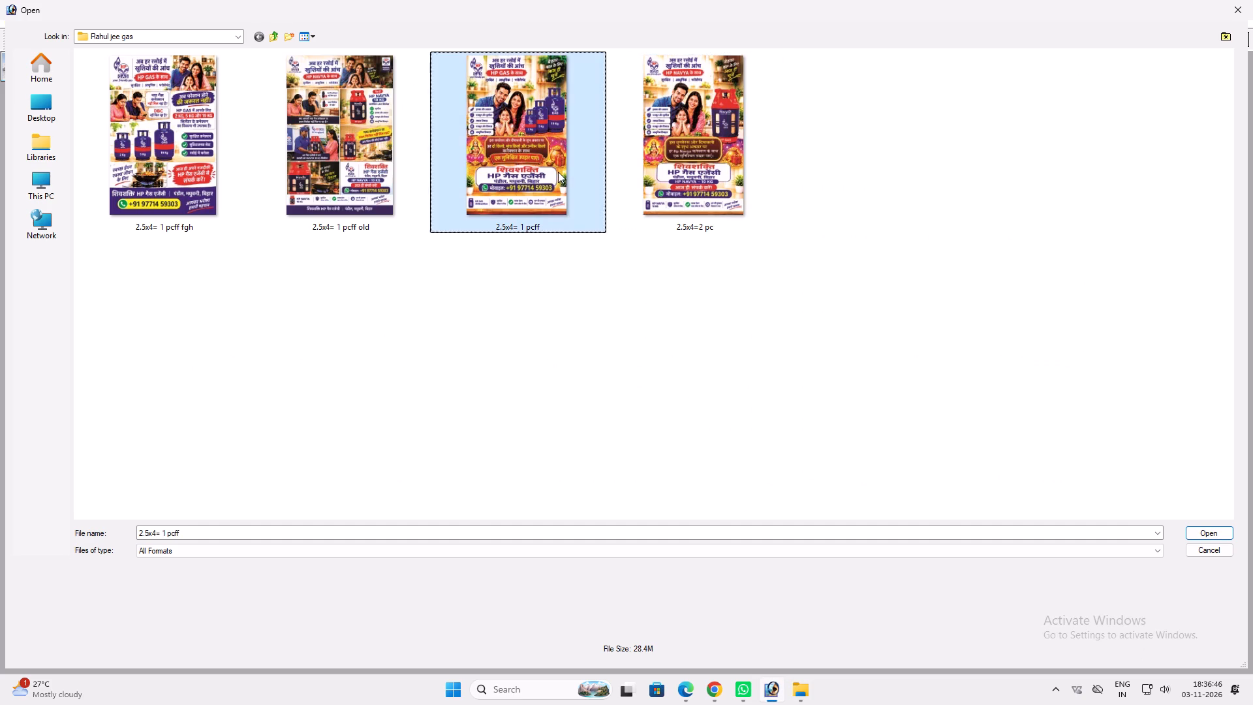
pyautogui.click(685, 161)
pyautogui.press('Return')
pyautogui.press('Return')
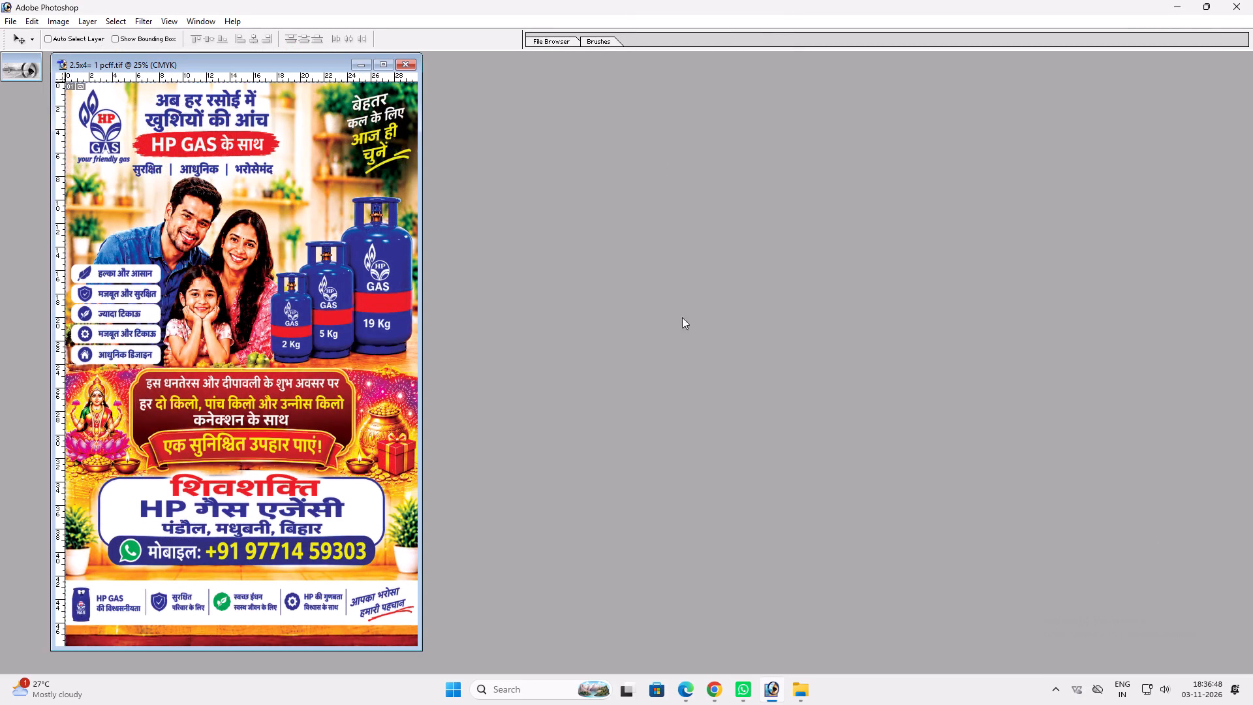
pyautogui.click(713, 662)
pyautogui.hotkey('ctrl', 'w')
pyautogui.keyDown('ctrl'); pyautogui.moveTo(673, 321); pyautogui.dragTo(642, 315); pyautogui.keyUp('ctrl')
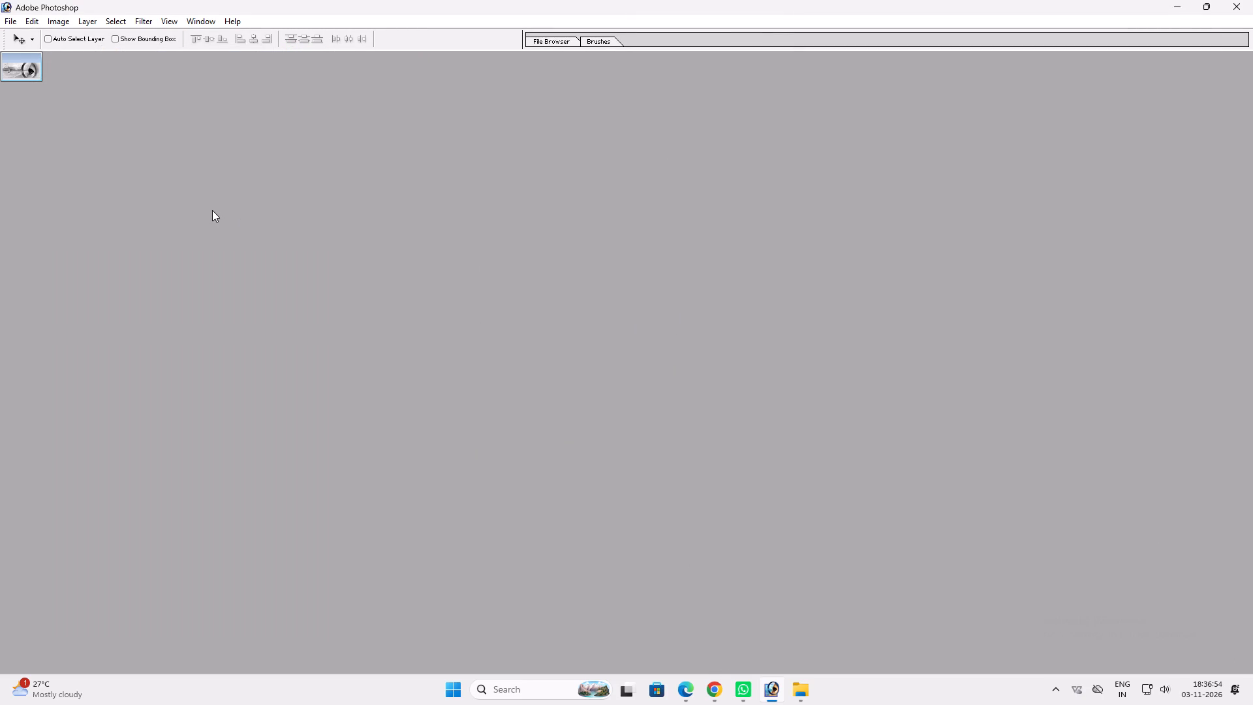
# Exit Photoshop.
pyautogui.doubleClick(212, 210)
pyautogui.click(170, 110)
pyautogui.doubleClick(1252, 0)
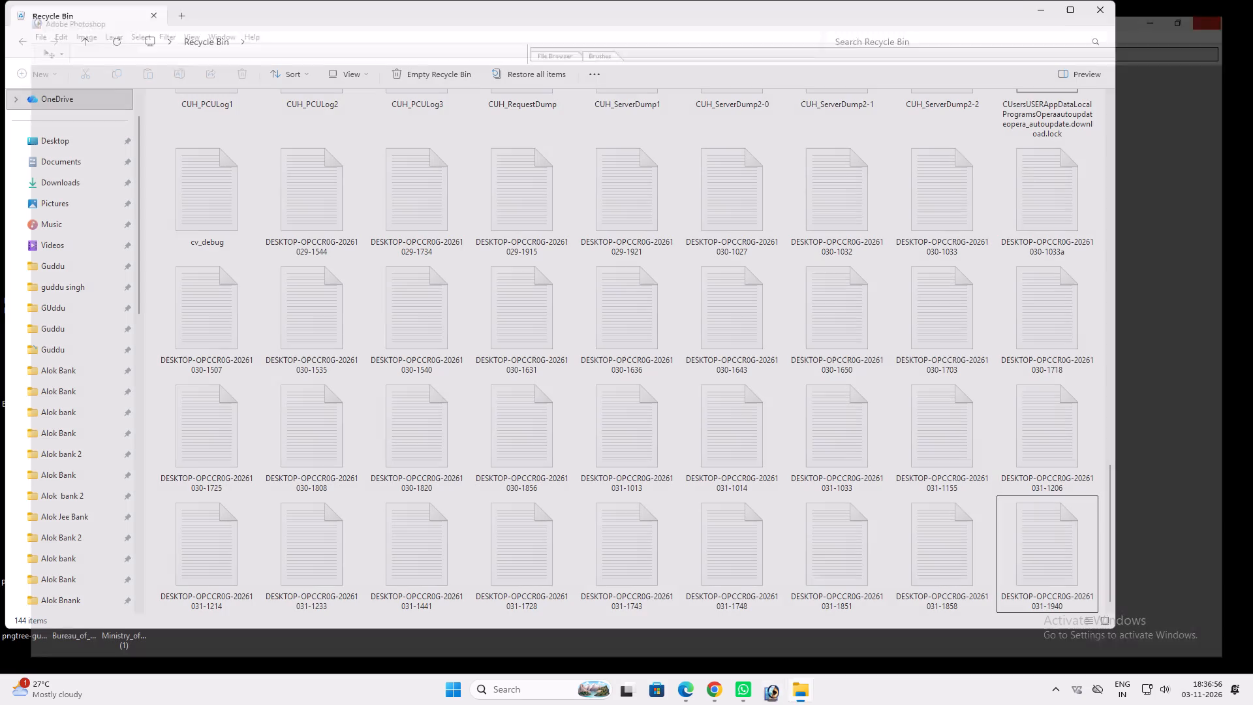
# Permanently delete all the remaining items in the Recycle Bin.
pyautogui.click(612, 439)
pyautogui.scroll(4, 606, 408)
pyautogui.hotkey('ctrl', 'a')
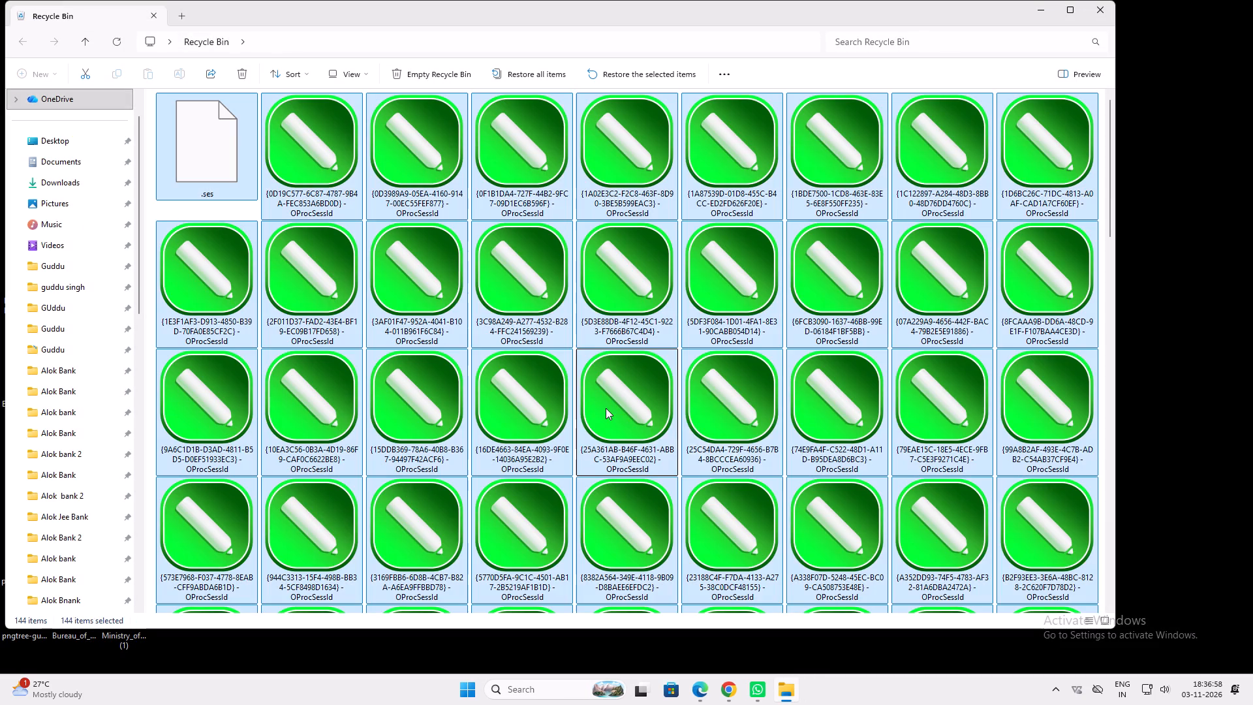
pyautogui.press('Delete')
pyautogui.press('Return')
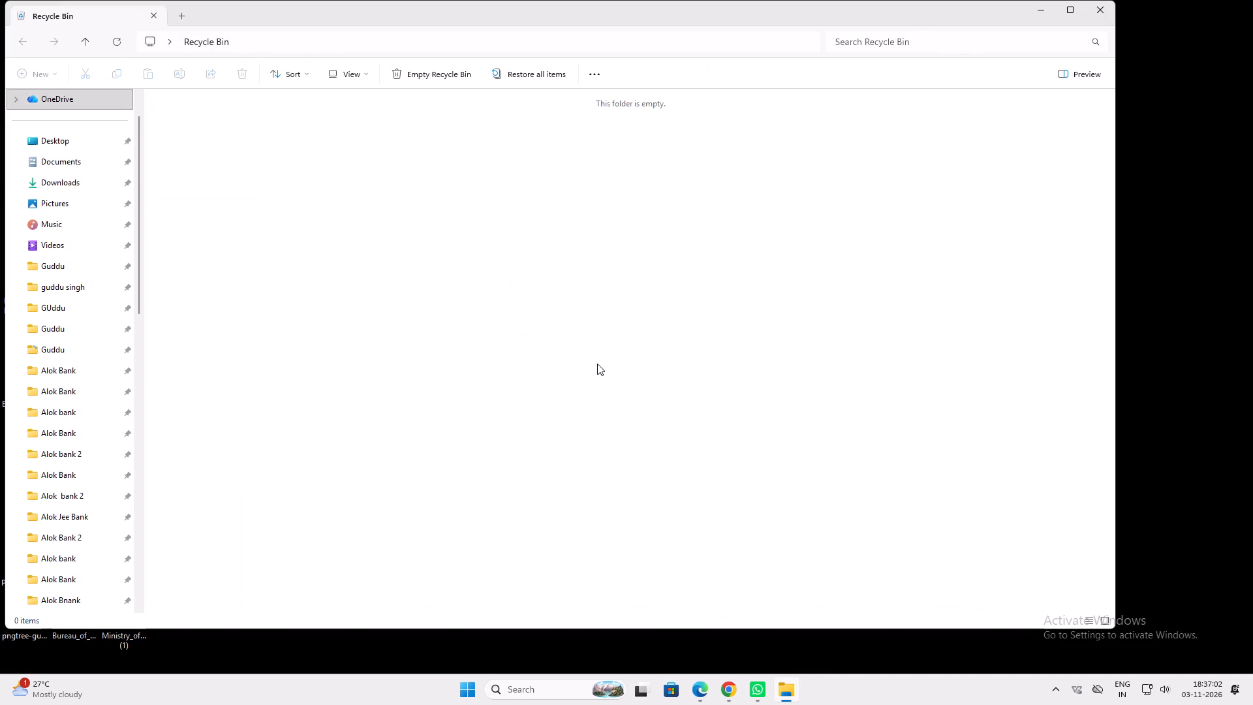
# Show the desktop and open the Windows Temp folder by running the command temp.
pyautogui.press('super+d')
pyautogui.press('super+e')
pyautogui.press('super+r')
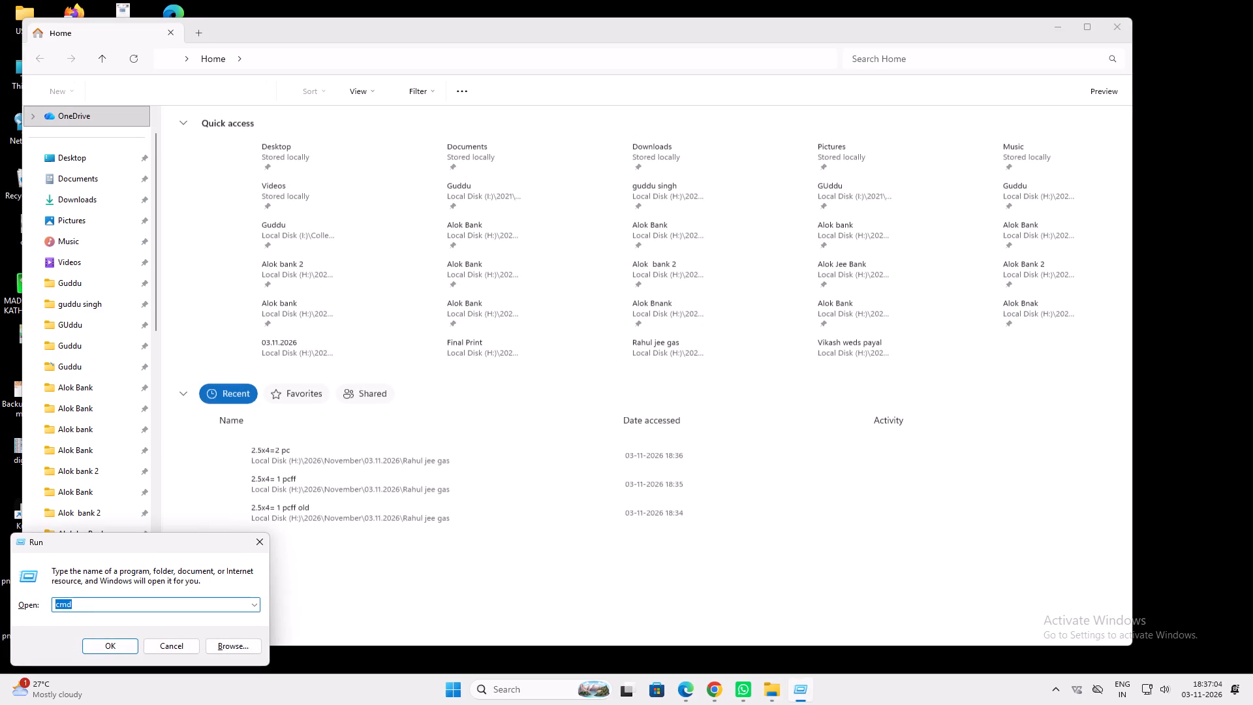
pyautogui.write('tmp')
pyautogui.press('BackSpace')
pyautogui.press('t')
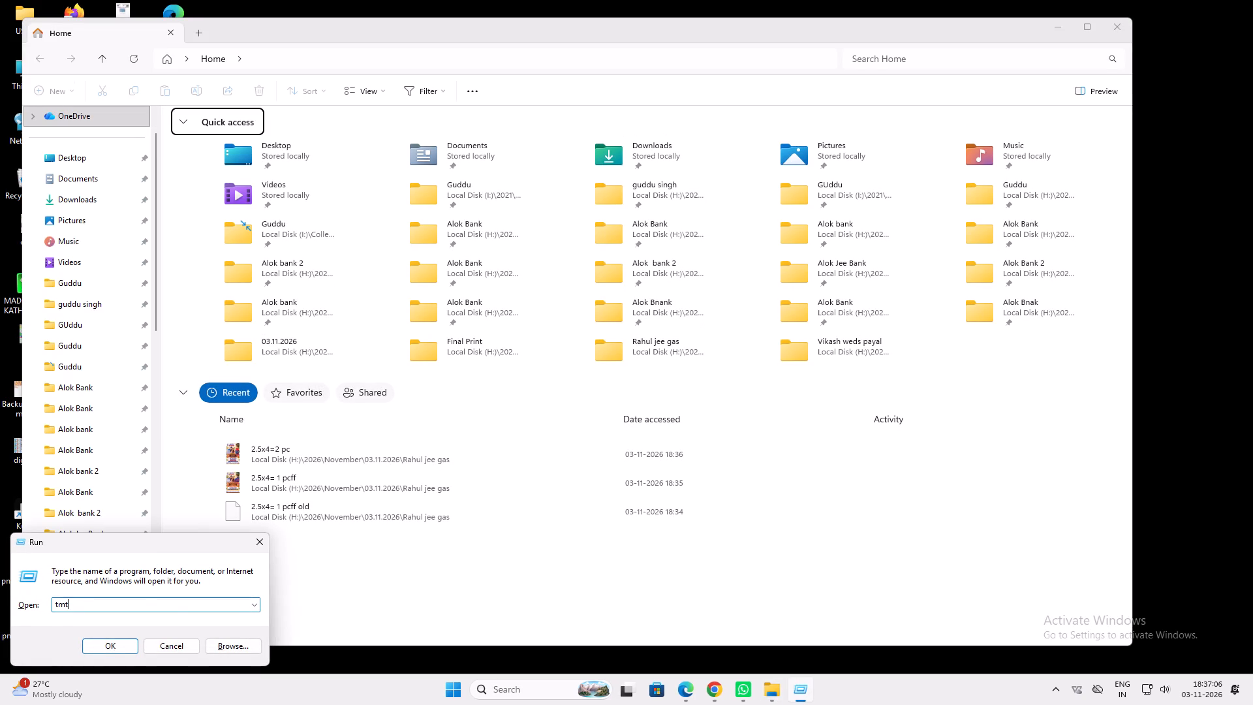
pyautogui.press('Return')
pyautogui.press('Return')
pyautogui.write('te')
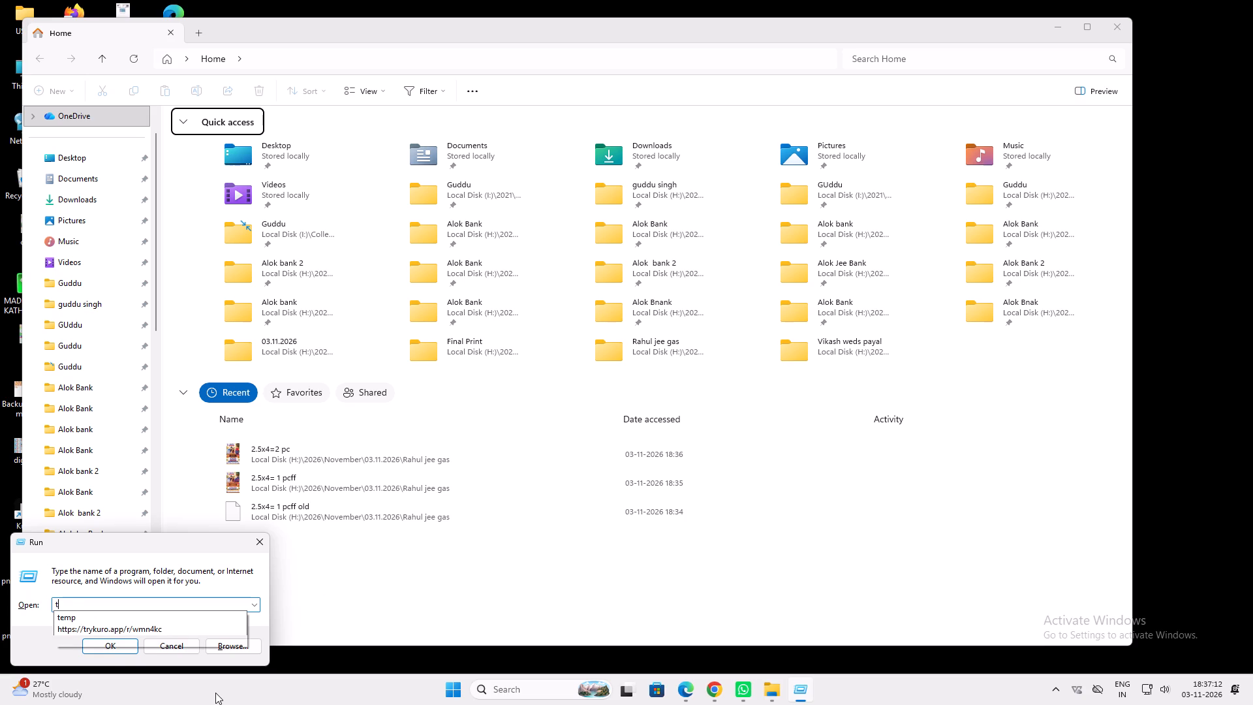
pyautogui.write('mp')
pyautogui.press('Return')
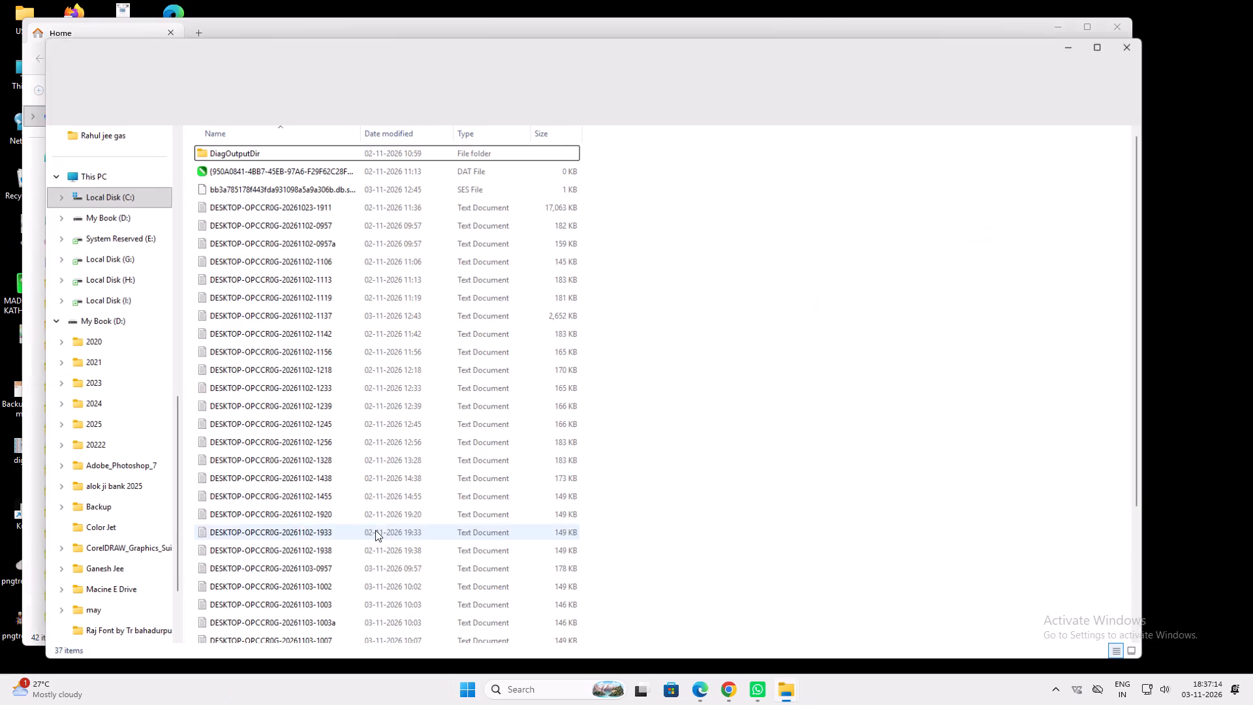
# Delete all items in the Temp folder, retry the file in use once, cancel it, and close the Temp and Home windows.
pyautogui.hotkey('ctrl', 'a')
pyautogui.scroll(-7, 394, 486)
pyautogui.press('Delete')
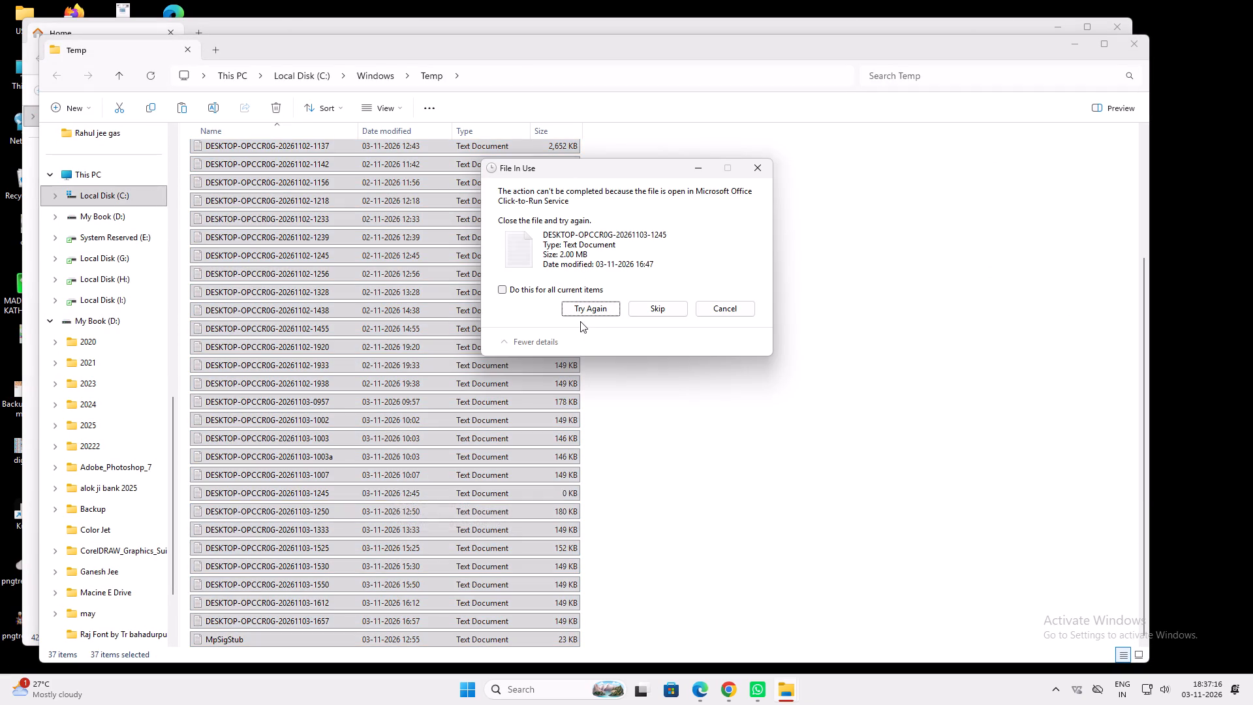
pyautogui.click(579, 319)
pyautogui.click(578, 311)
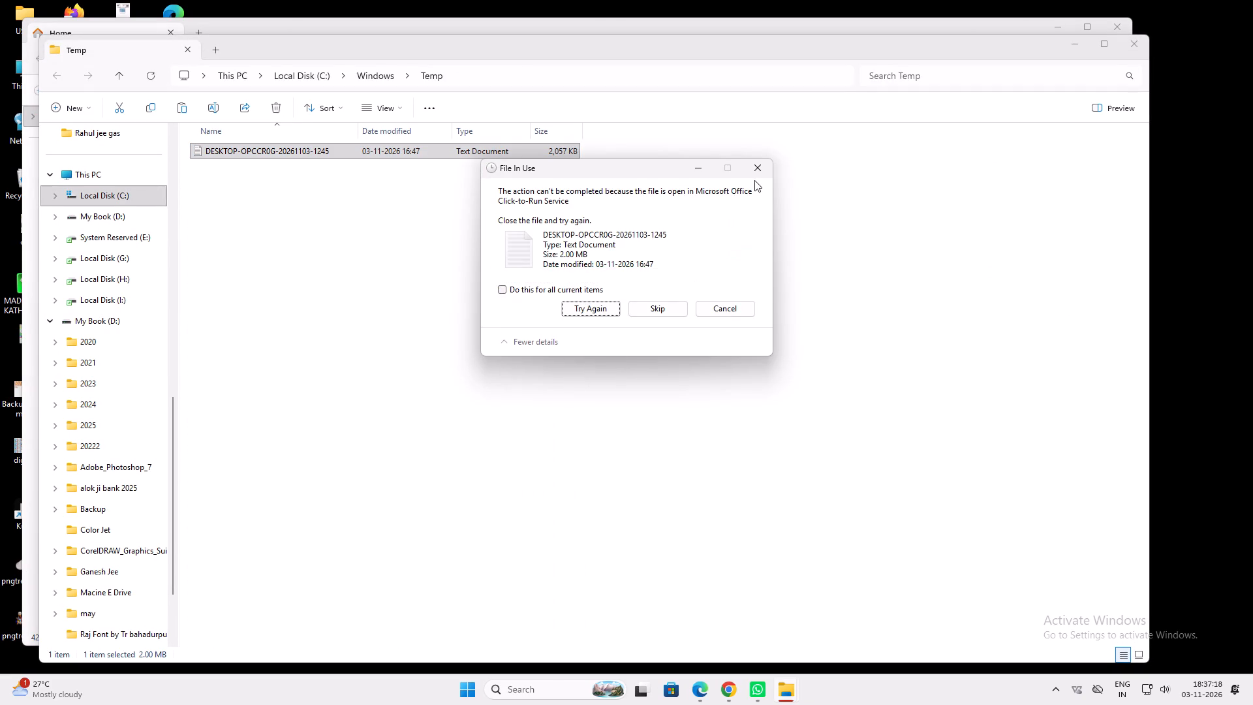
pyautogui.click(754, 180)
pyautogui.click(754, 176)
pyautogui.click(1139, 46)
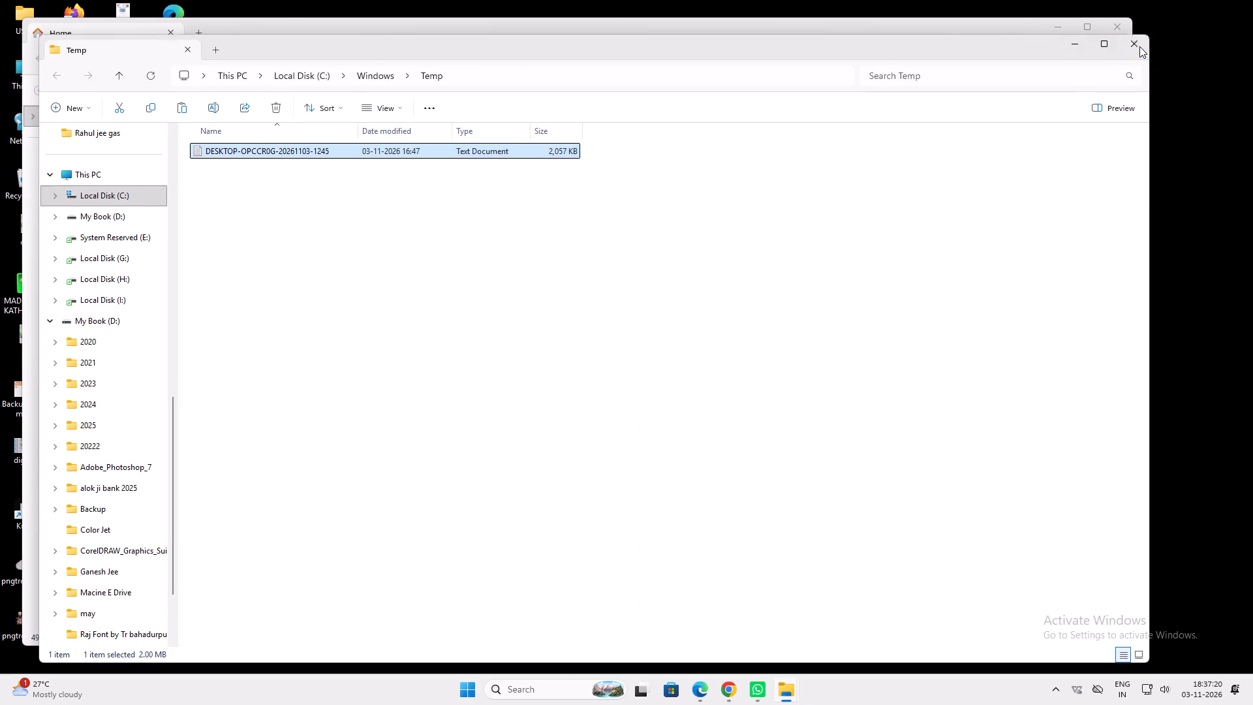
pyautogui.click(1118, 34)
# Open the Windows search.
pyautogui.click(553, 691)
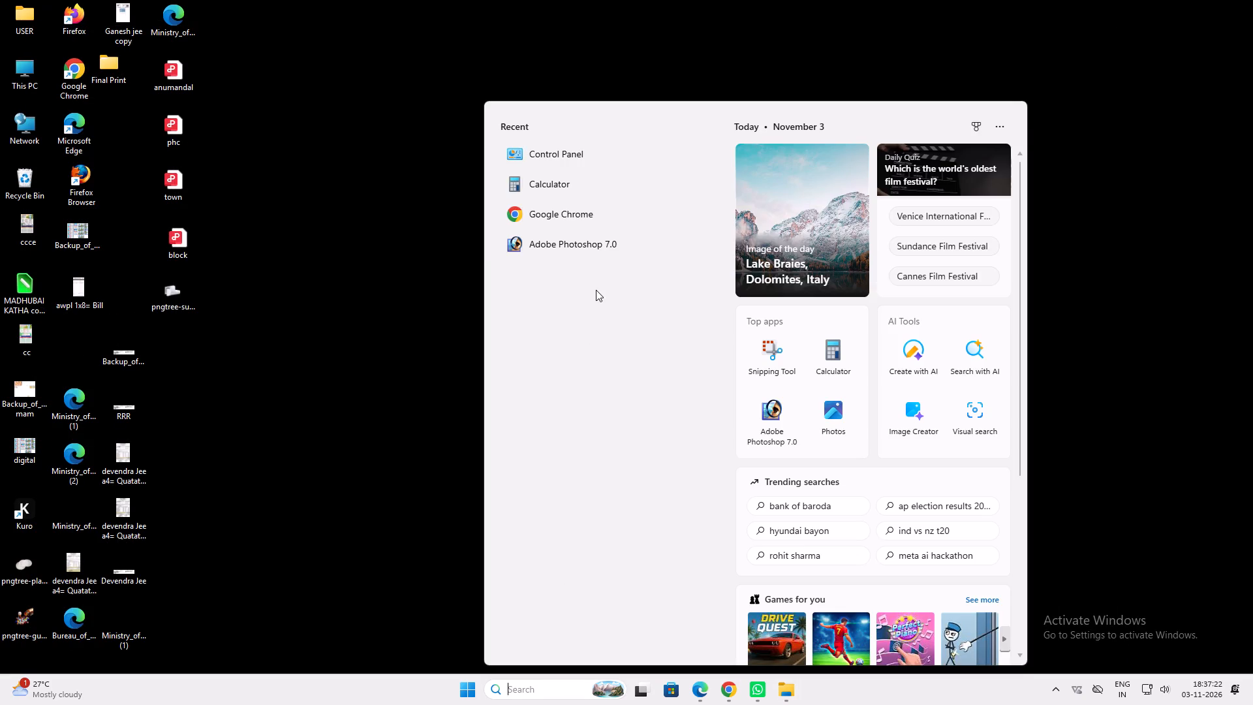
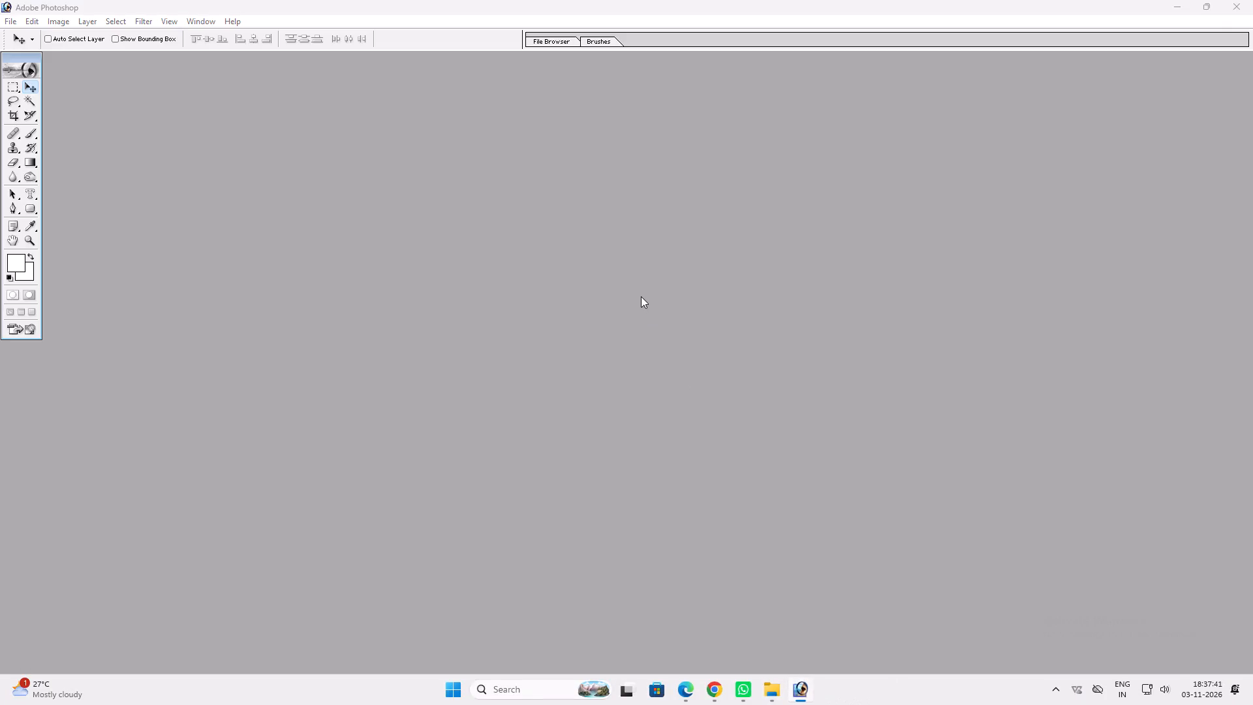
# Open the 2.5x4=2 pc poster from the Rahul jee gas folder.
pyautogui.click(668, 134)
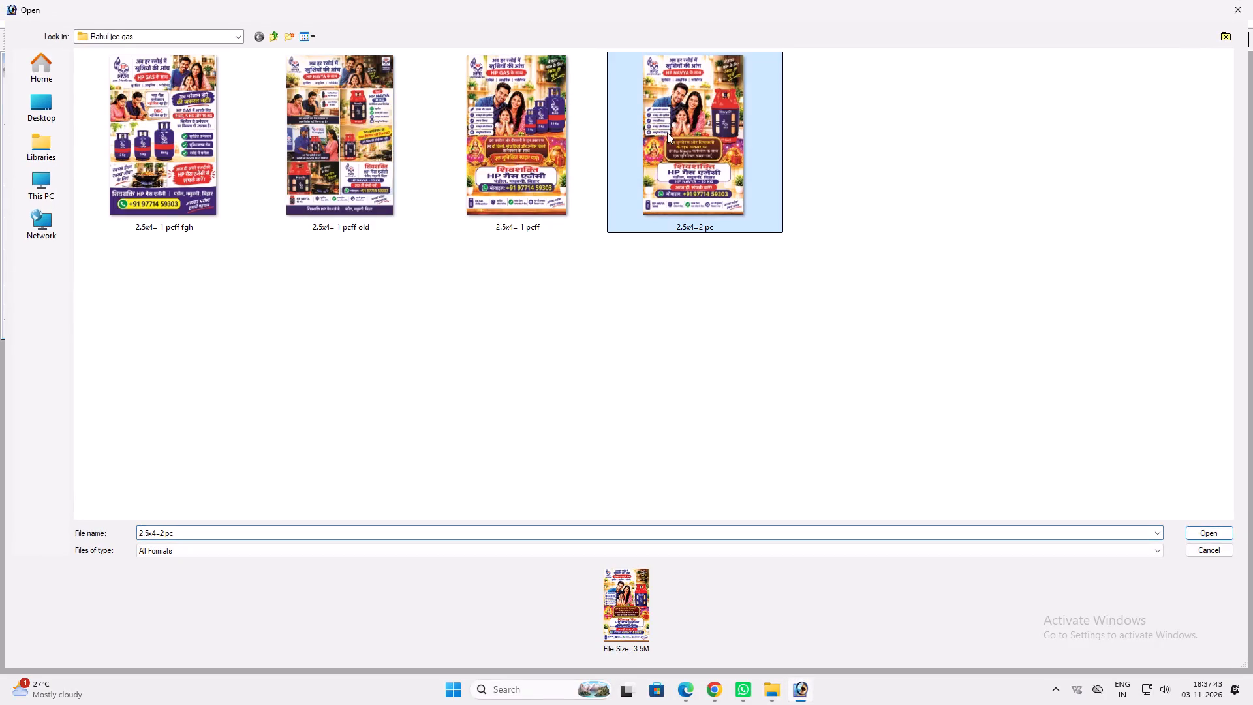
pyautogui.press('Return')
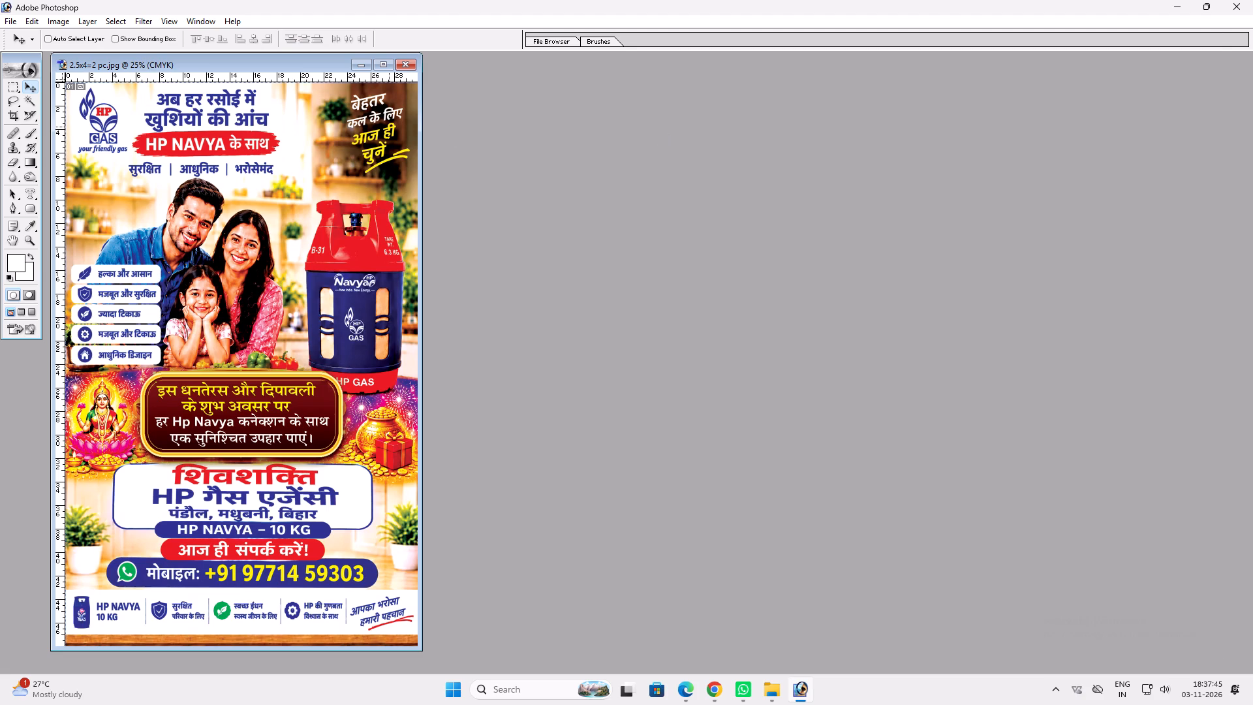
# Examine the HP NAVYA poster's artwork and text enlarged in full-screen view.
pyautogui.click(380, 61)
pyautogui.hotkey('ctrl', '0')
pyautogui.hotkey('ctrl', '+')
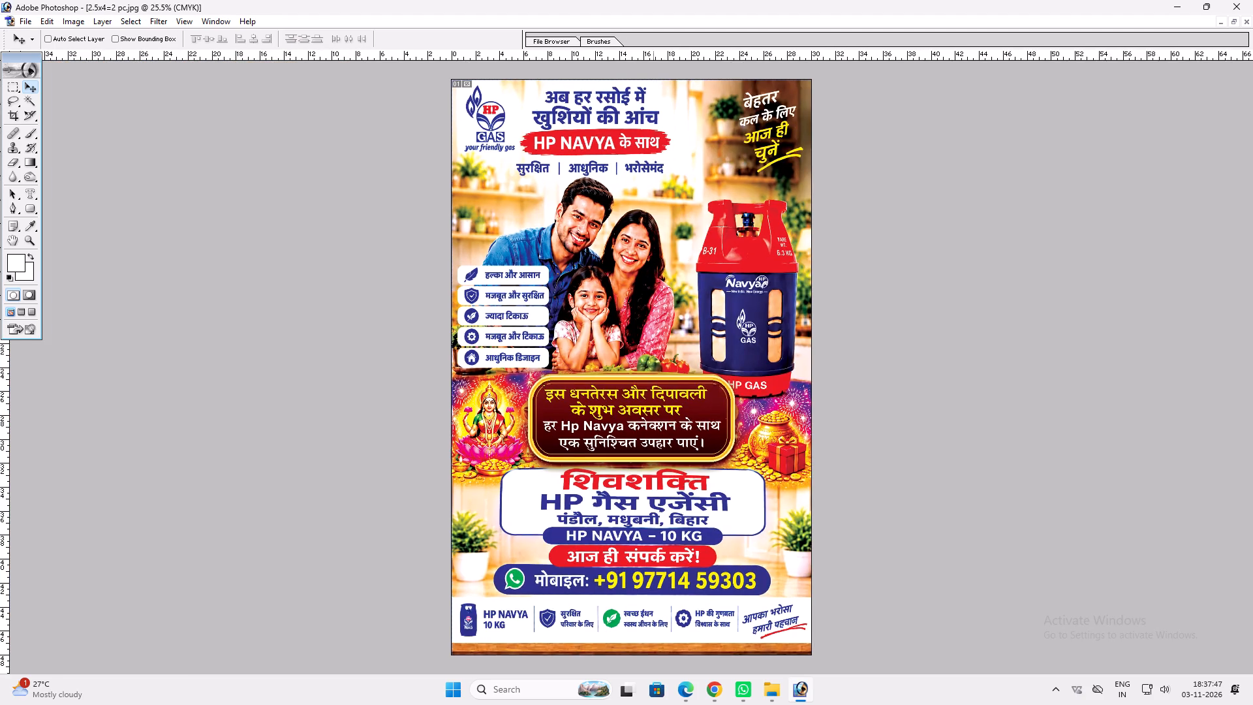
pyautogui.press('space')
pyautogui.press('space')
pyautogui.moveTo(659, 404); pyautogui.dragTo(660, 326)
pyautogui.press('f')
pyautogui.press('f')
pyautogui.click(900, 282)
pyautogui.press('f')
pyautogui.press('f')
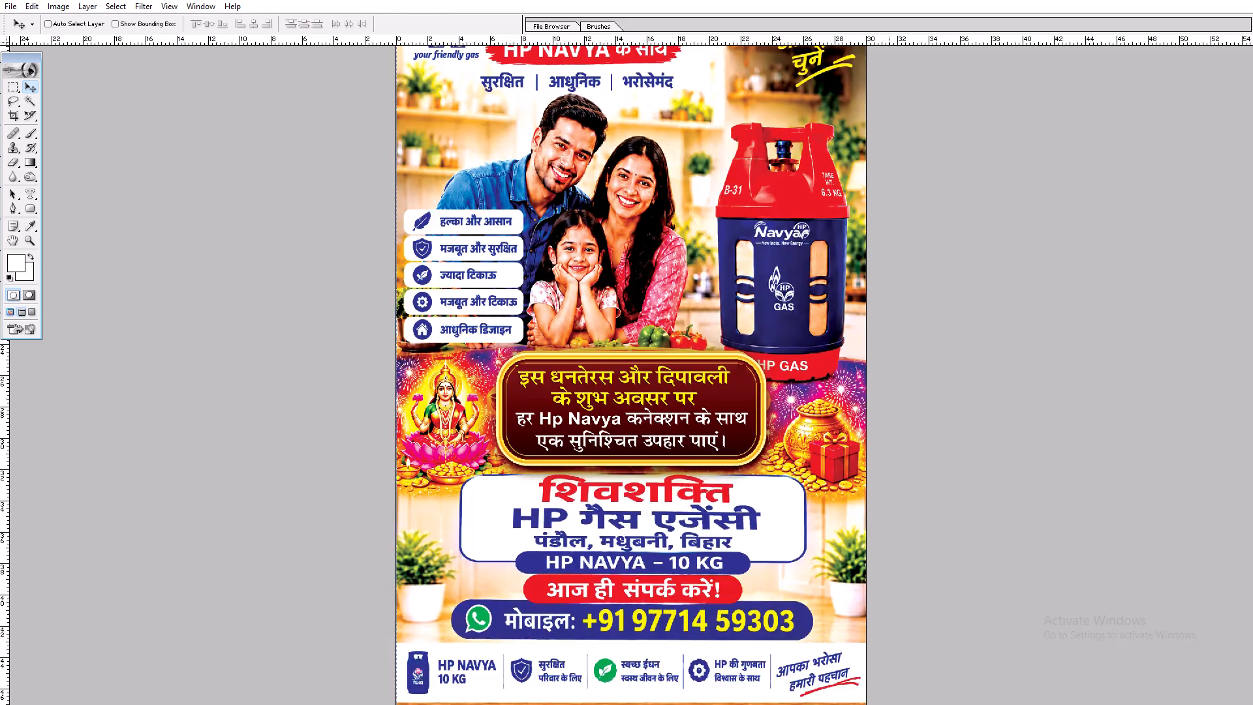
pyautogui.press('f')
pyautogui.press('f')
# Open the 2.5x4= 1 pcff poster from Rahul jee gas and place its window beside the HP NAVYA poster.
pyautogui.doubleClick(888, 279)
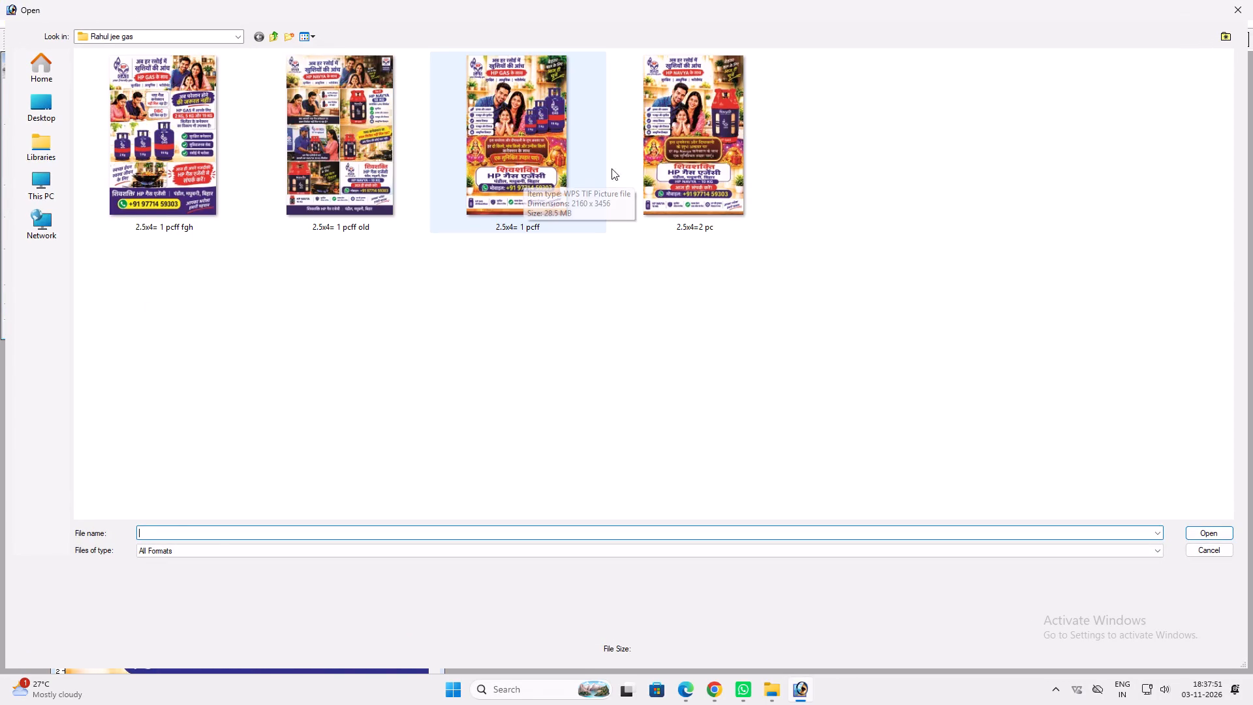
pyautogui.click(509, 145)
pyautogui.press('Return')
pyautogui.moveTo(297, 72); pyautogui.dragTo(608, 95)
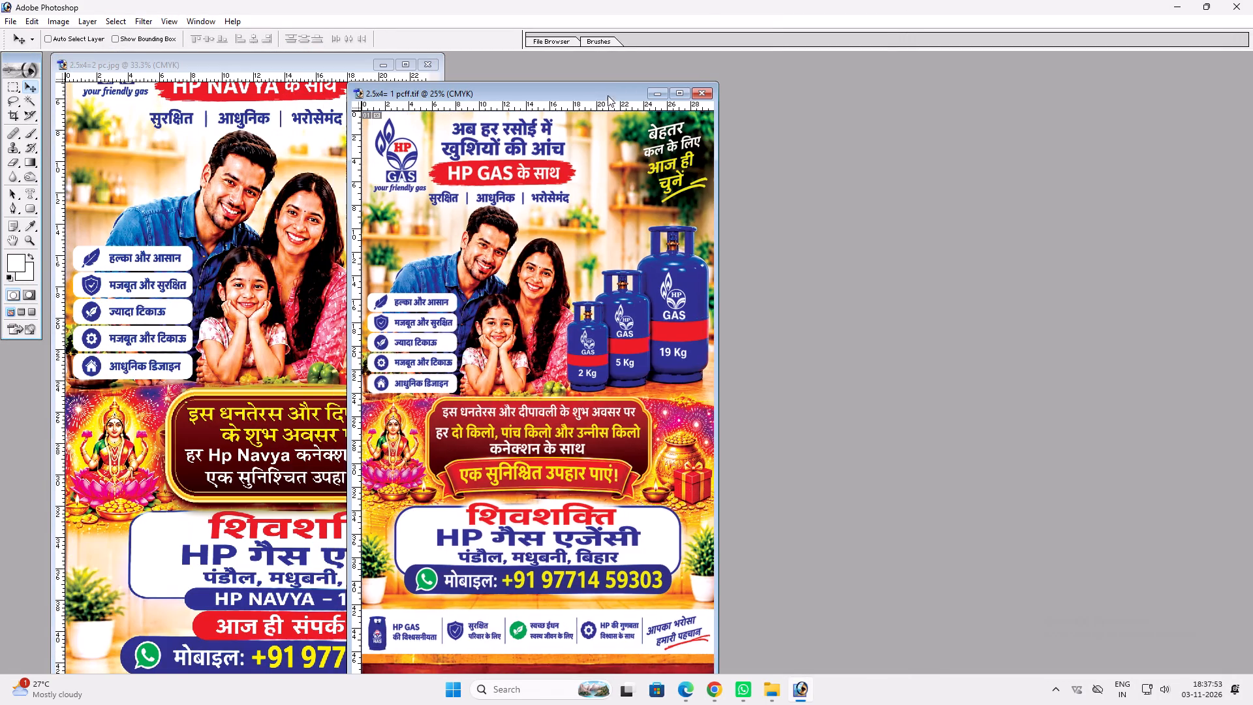
pyautogui.moveTo(608, 95); pyautogui.dragTo(702, 90)
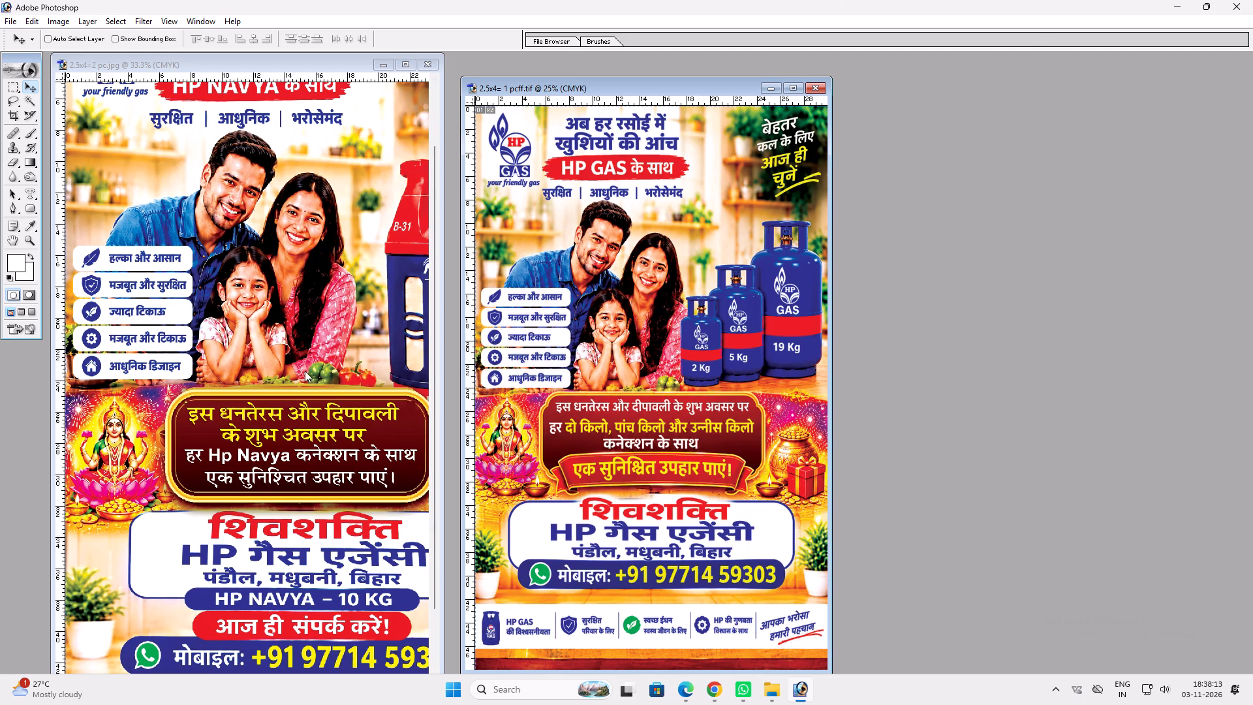
# Maximize the 2.5x4=2 pc poster, fit it on screen, and examine its artwork and text.
pyautogui.click(403, 67)
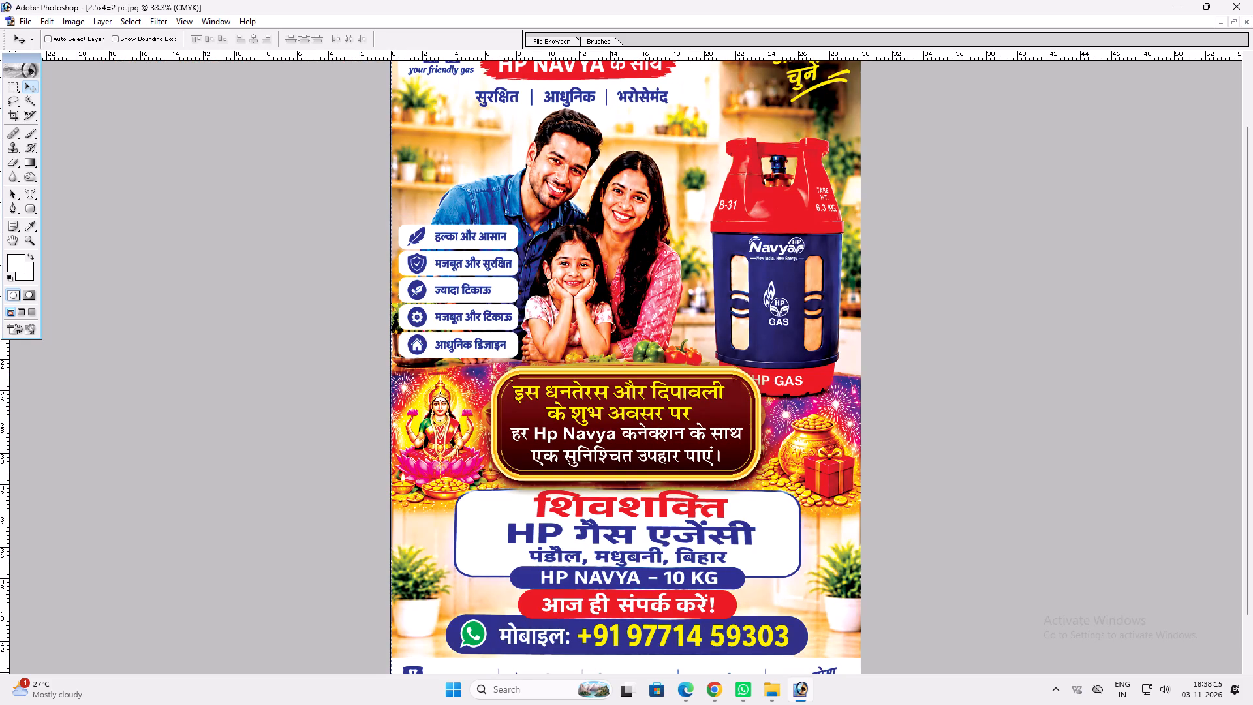
pyautogui.hotkey('ctrl', '0')
pyautogui.hotkey('ctrl', '0')
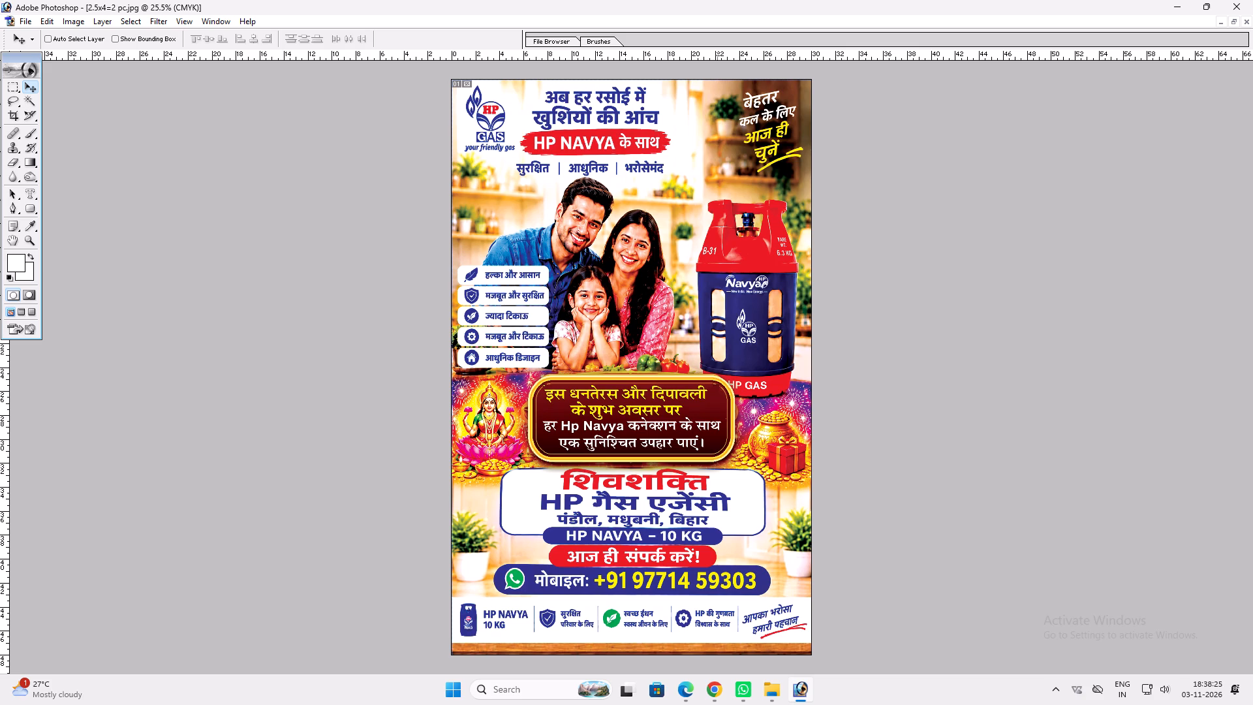
pyautogui.scroll(1, 717, 324)
pyautogui.press('z')
pyautogui.moveTo(529, 319); pyautogui.dragTo(583, 355)
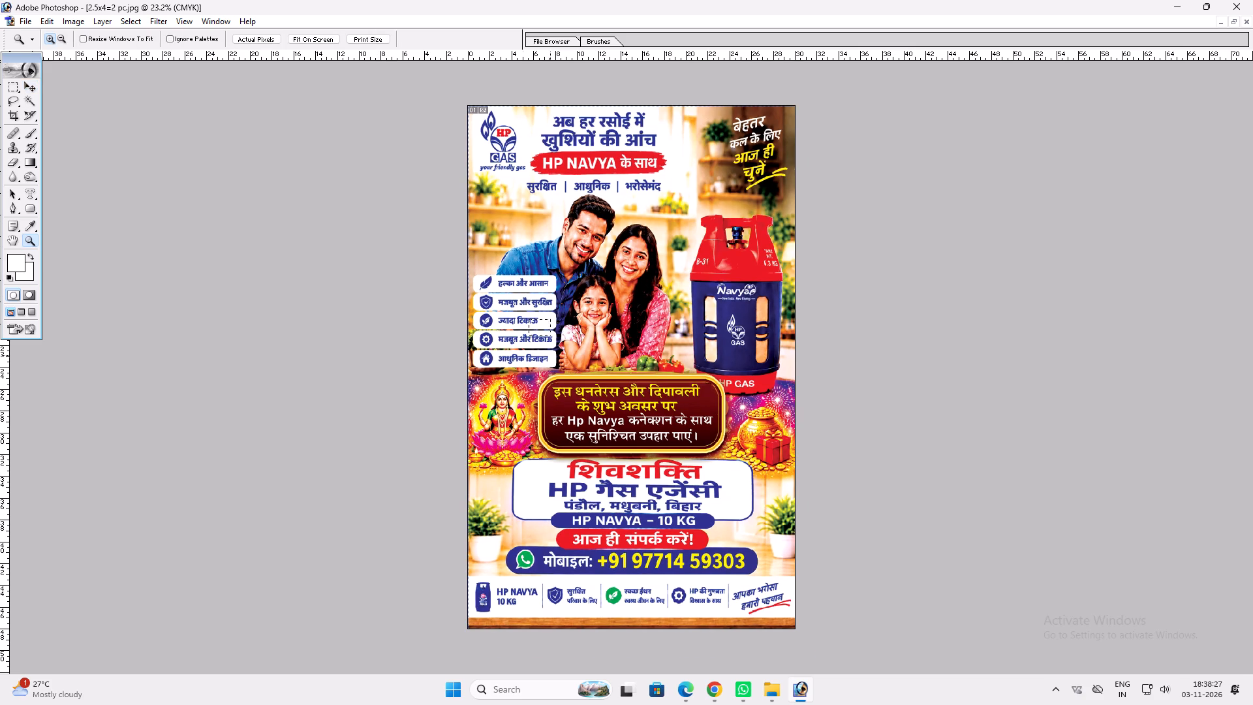
pyautogui.moveTo(583, 355); pyautogui.dragTo(1024, 605)
pyautogui.press('v')
pyautogui.press('space')
pyautogui.press('space')
pyautogui.press('space')
pyautogui.press('space')
pyautogui.press('space')
pyautogui.press('space')
pyautogui.press('space')
pyautogui.press('space')
pyautogui.press('space')
pyautogui.rightClick(621, 307)
pyautogui.moveTo(634, 309); pyautogui.dragTo(643, 311)
# Save the 2.5x4=2 pc poster.
pyautogui.hotkey('ctrl', 's')
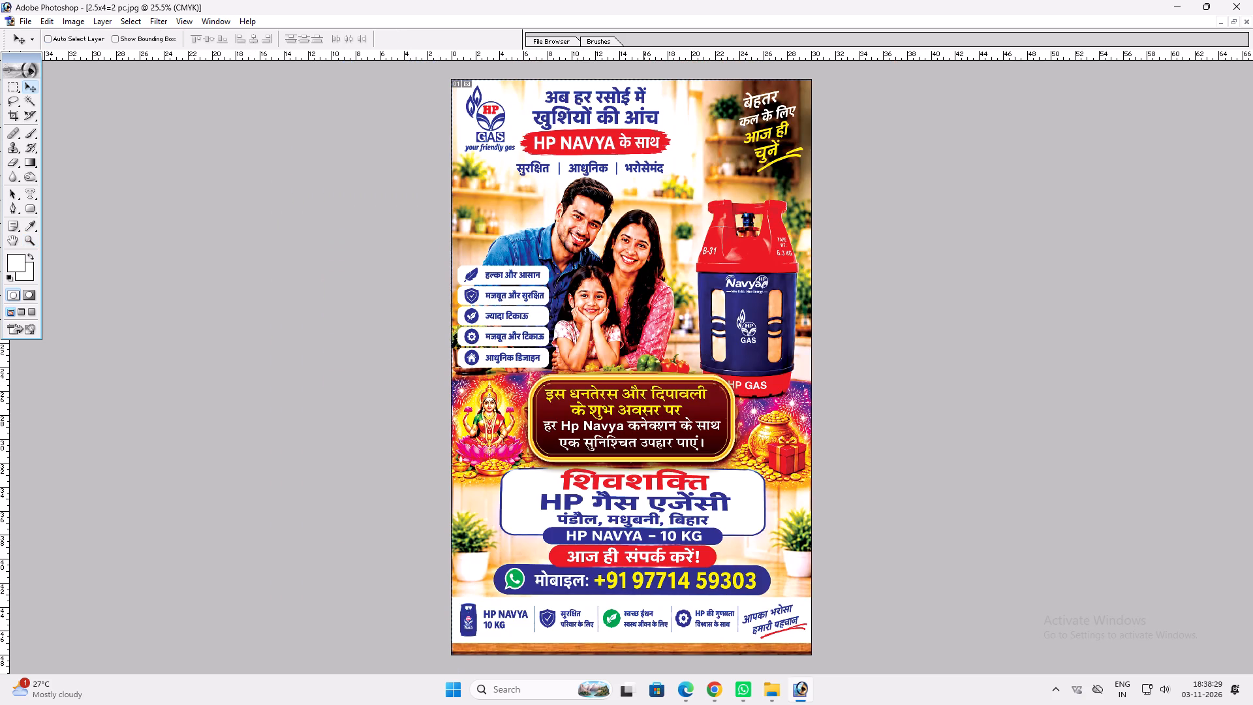
pyautogui.hotkey('ctrl', 's')
pyautogui.hotkey('ctrl', 's')
pyautogui.hotkey('ctrl', 's')
pyautogui.hotkey('ctrl', 's')
pyautogui.hotkey('ctrl', 's')
pyautogui.hotkey('ctrl', 's')
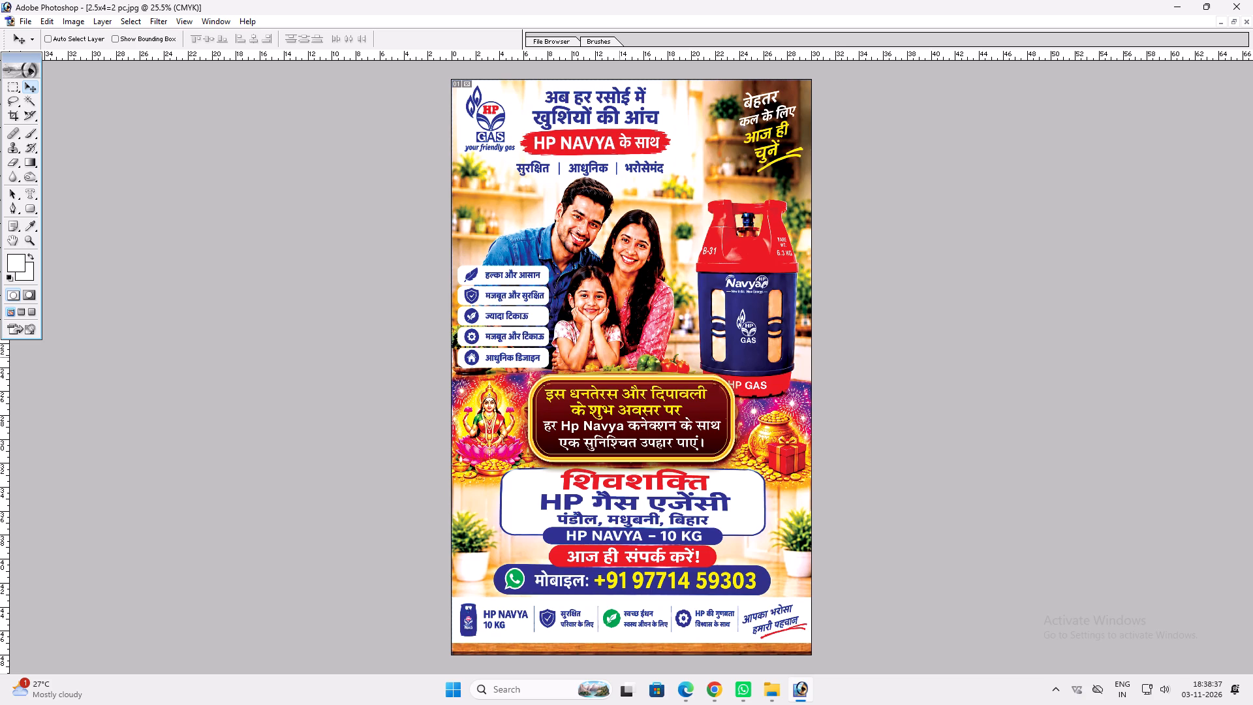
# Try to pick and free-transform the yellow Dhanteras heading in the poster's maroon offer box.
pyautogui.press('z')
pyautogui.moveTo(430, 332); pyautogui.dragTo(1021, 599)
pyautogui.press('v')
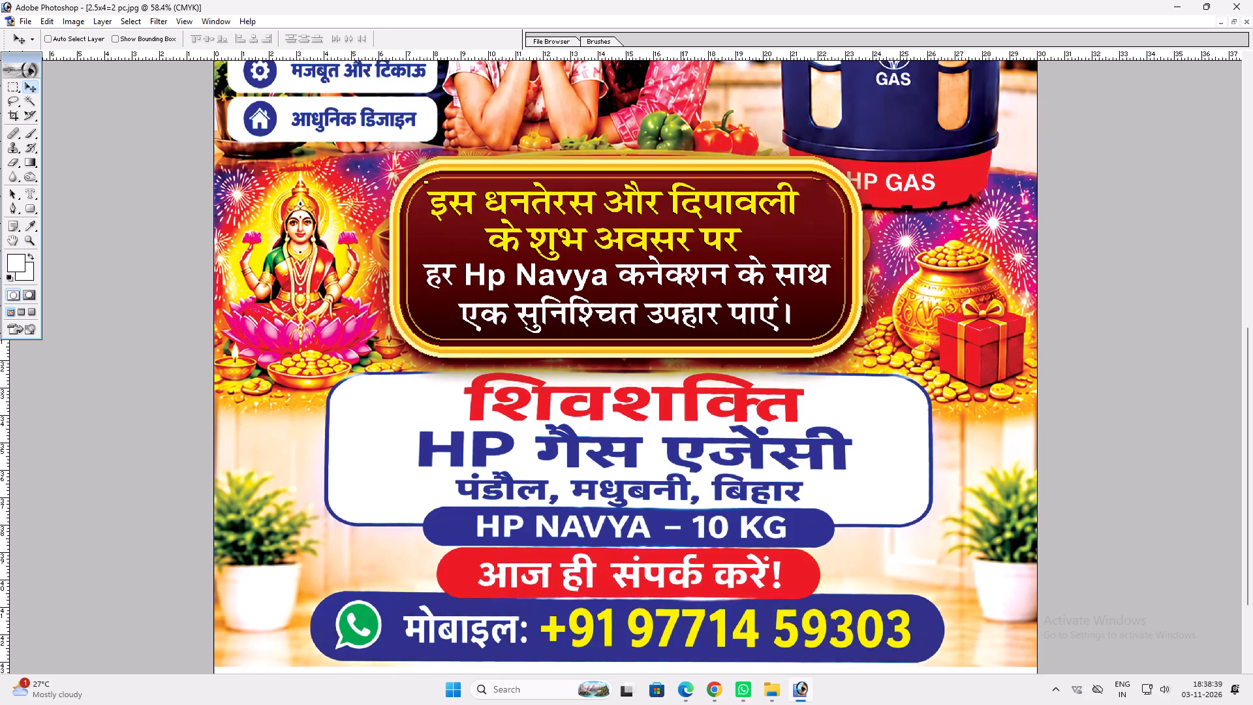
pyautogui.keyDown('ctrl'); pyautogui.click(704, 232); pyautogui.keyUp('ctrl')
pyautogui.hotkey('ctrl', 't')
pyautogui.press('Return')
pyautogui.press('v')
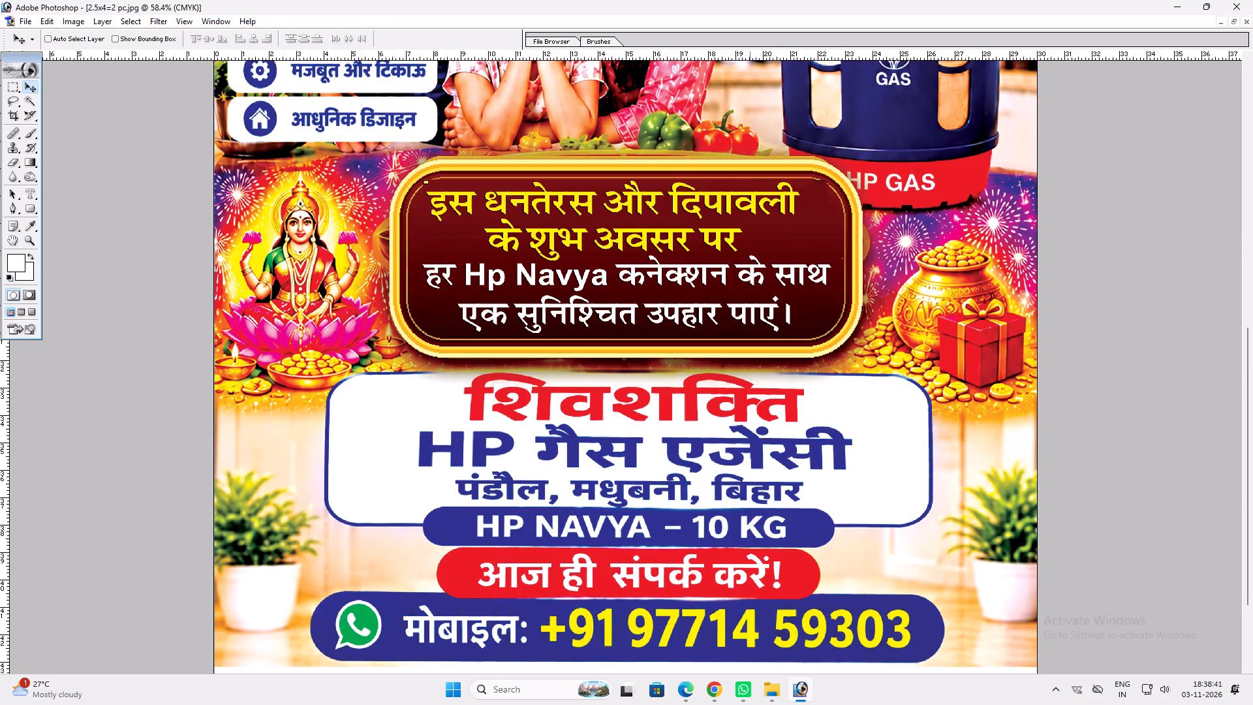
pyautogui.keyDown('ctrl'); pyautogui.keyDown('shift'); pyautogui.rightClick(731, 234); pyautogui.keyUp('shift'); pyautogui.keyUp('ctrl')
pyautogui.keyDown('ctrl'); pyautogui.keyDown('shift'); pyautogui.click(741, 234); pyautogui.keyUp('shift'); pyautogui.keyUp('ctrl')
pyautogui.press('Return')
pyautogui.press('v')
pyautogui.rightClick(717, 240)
# Cut the entire poster image and paste it back as a new layer.
pyautogui.hotkey('ctrl', 'a')
pyautogui.hotkey('ctrl', 'x')
pyautogui.hotkey('ctrl', 'v')
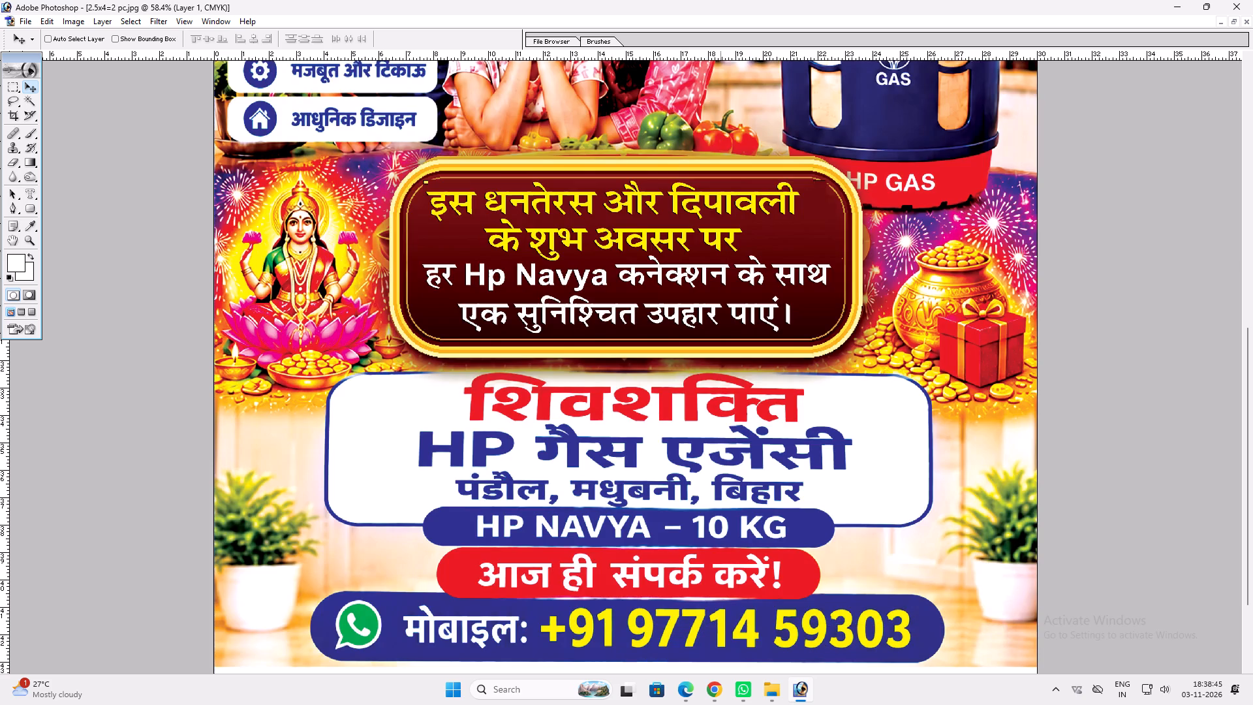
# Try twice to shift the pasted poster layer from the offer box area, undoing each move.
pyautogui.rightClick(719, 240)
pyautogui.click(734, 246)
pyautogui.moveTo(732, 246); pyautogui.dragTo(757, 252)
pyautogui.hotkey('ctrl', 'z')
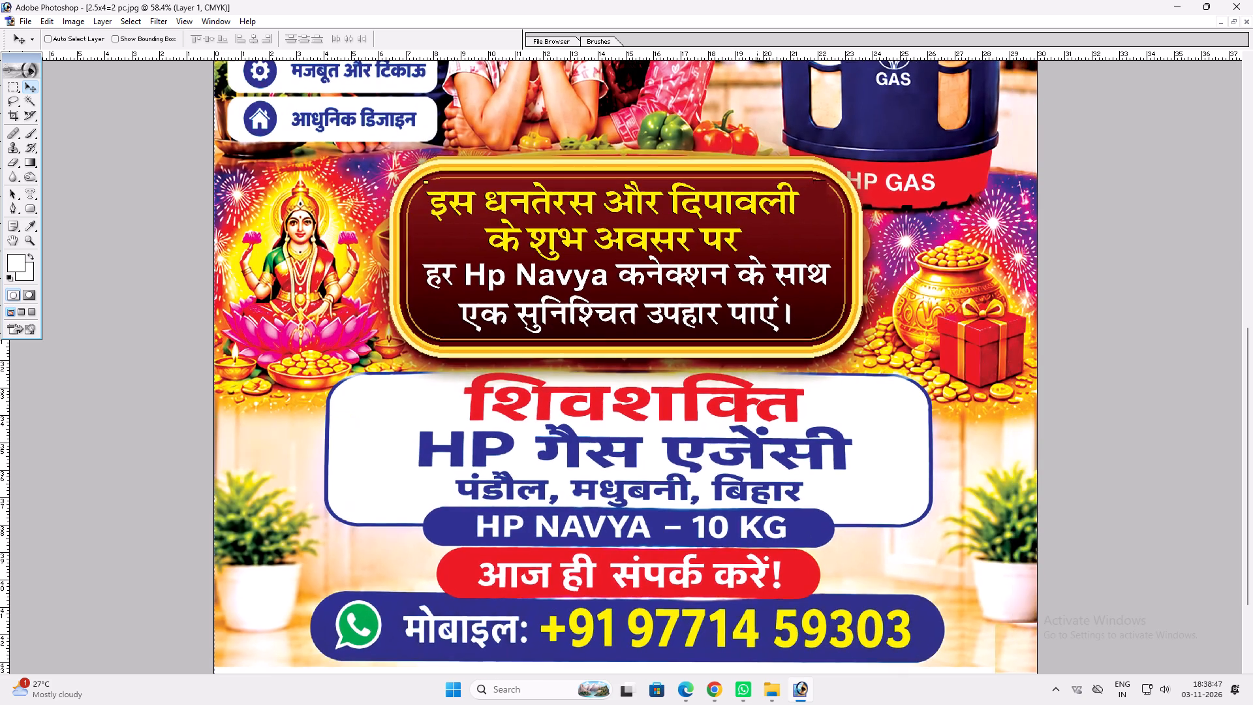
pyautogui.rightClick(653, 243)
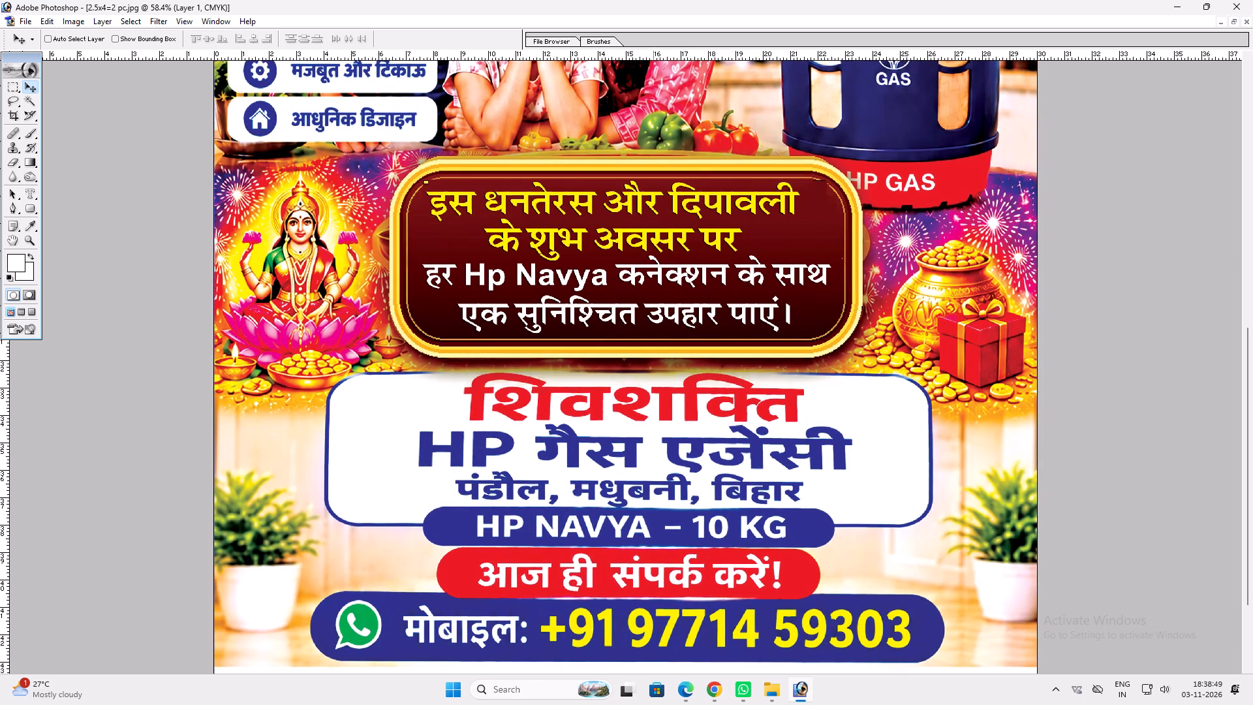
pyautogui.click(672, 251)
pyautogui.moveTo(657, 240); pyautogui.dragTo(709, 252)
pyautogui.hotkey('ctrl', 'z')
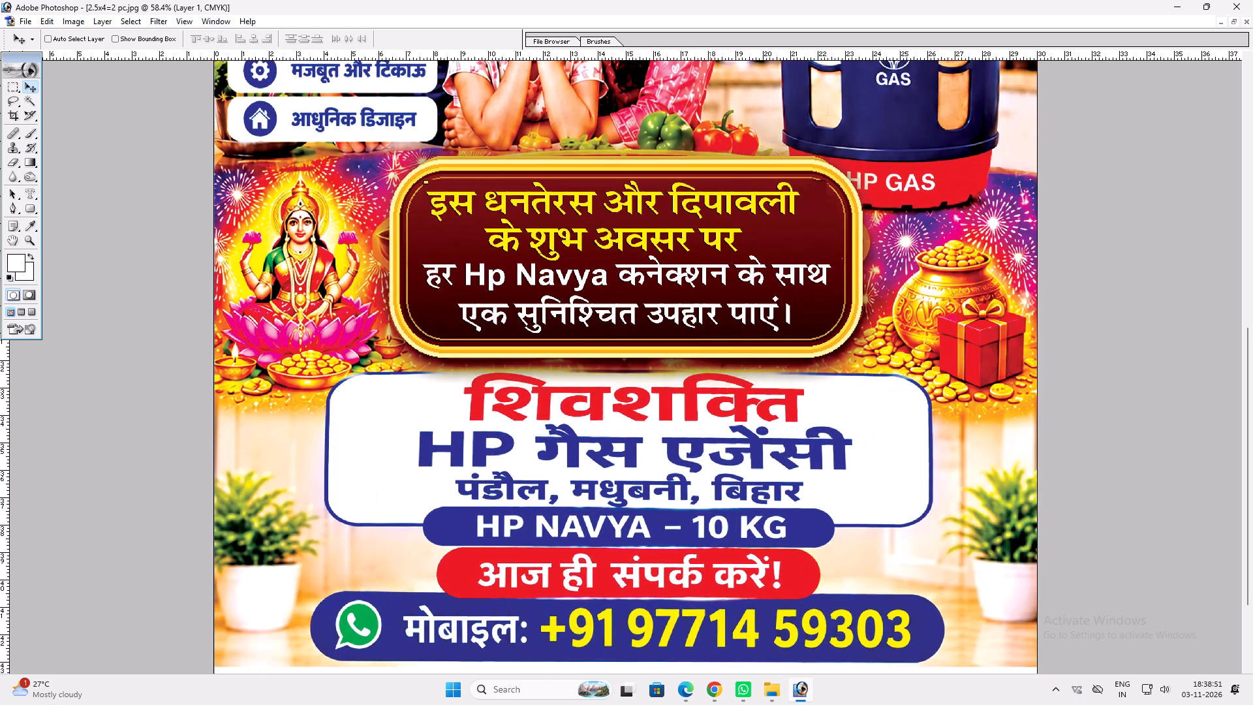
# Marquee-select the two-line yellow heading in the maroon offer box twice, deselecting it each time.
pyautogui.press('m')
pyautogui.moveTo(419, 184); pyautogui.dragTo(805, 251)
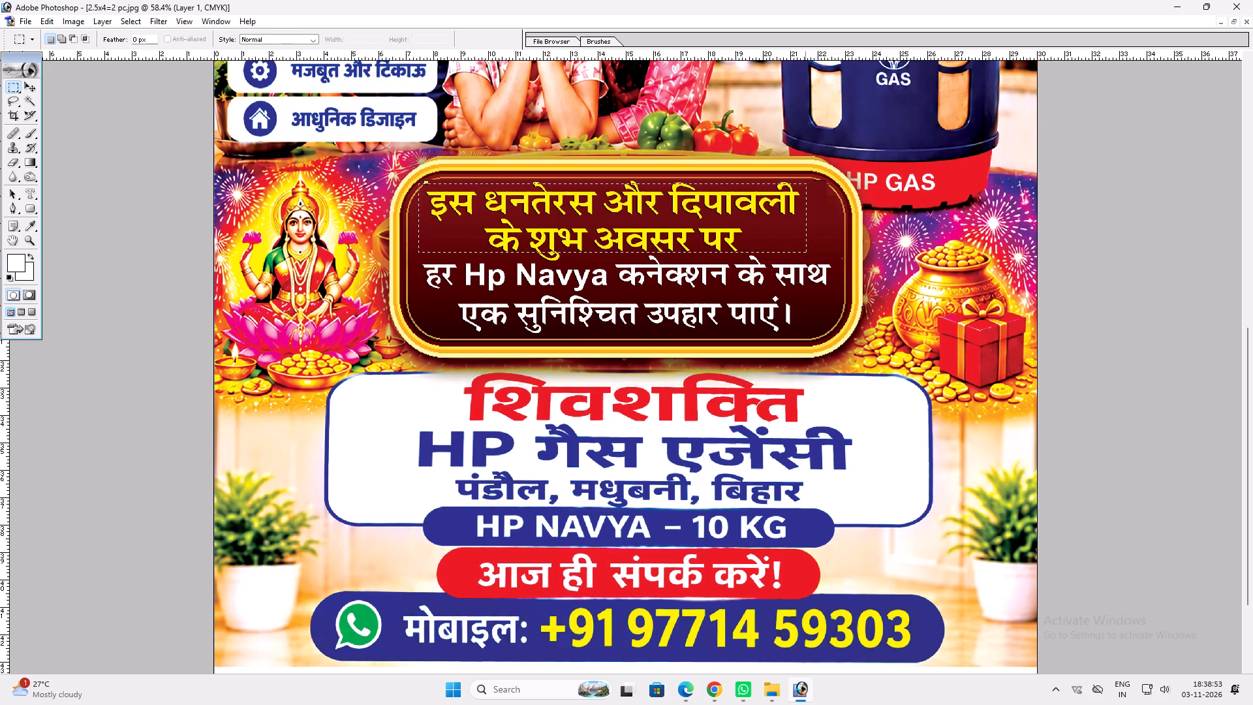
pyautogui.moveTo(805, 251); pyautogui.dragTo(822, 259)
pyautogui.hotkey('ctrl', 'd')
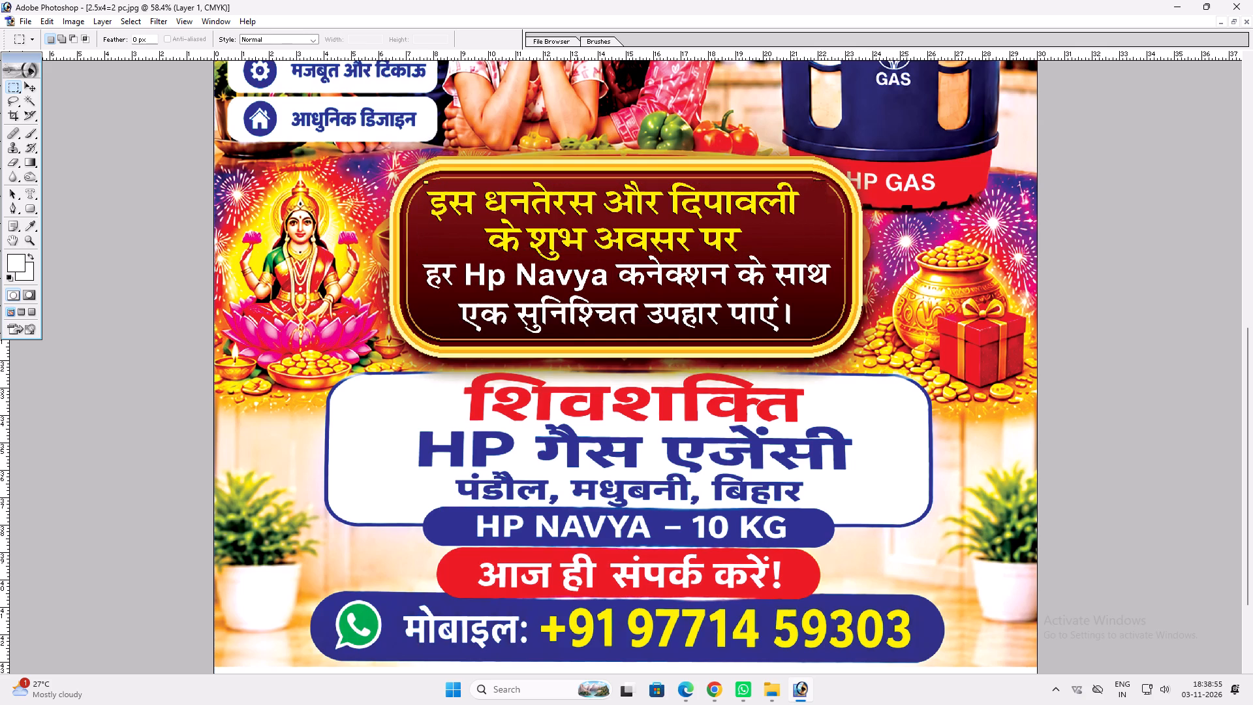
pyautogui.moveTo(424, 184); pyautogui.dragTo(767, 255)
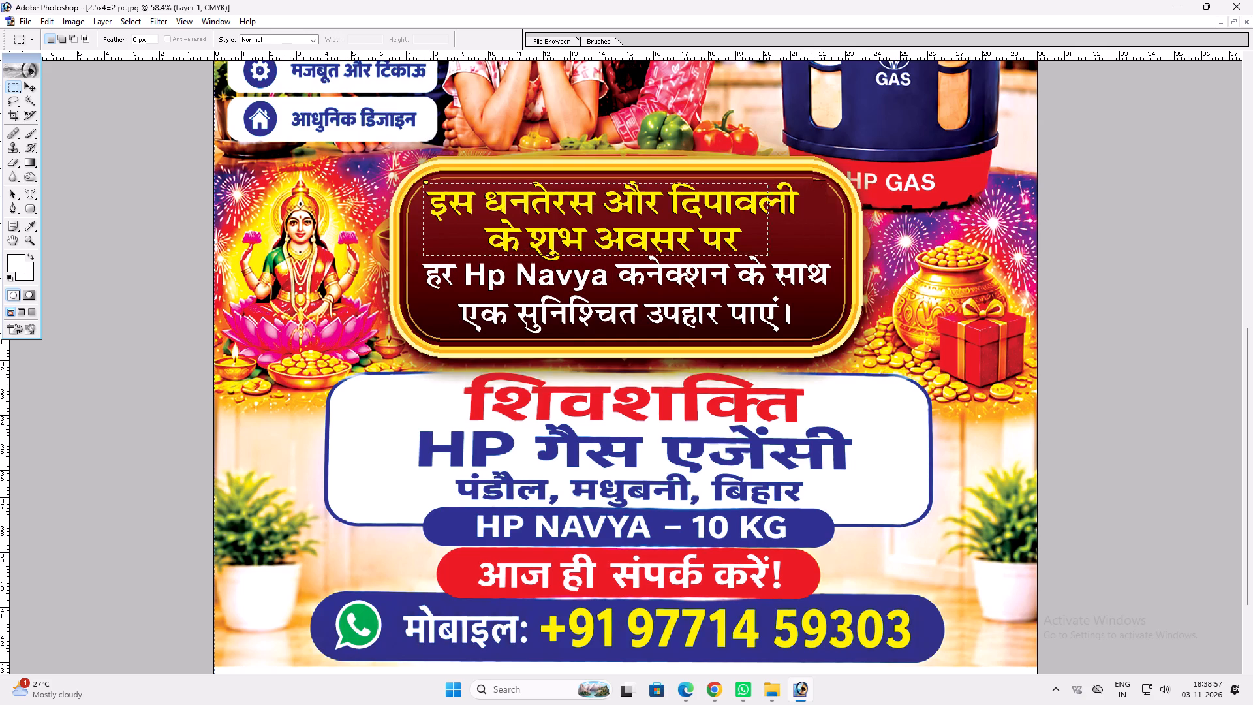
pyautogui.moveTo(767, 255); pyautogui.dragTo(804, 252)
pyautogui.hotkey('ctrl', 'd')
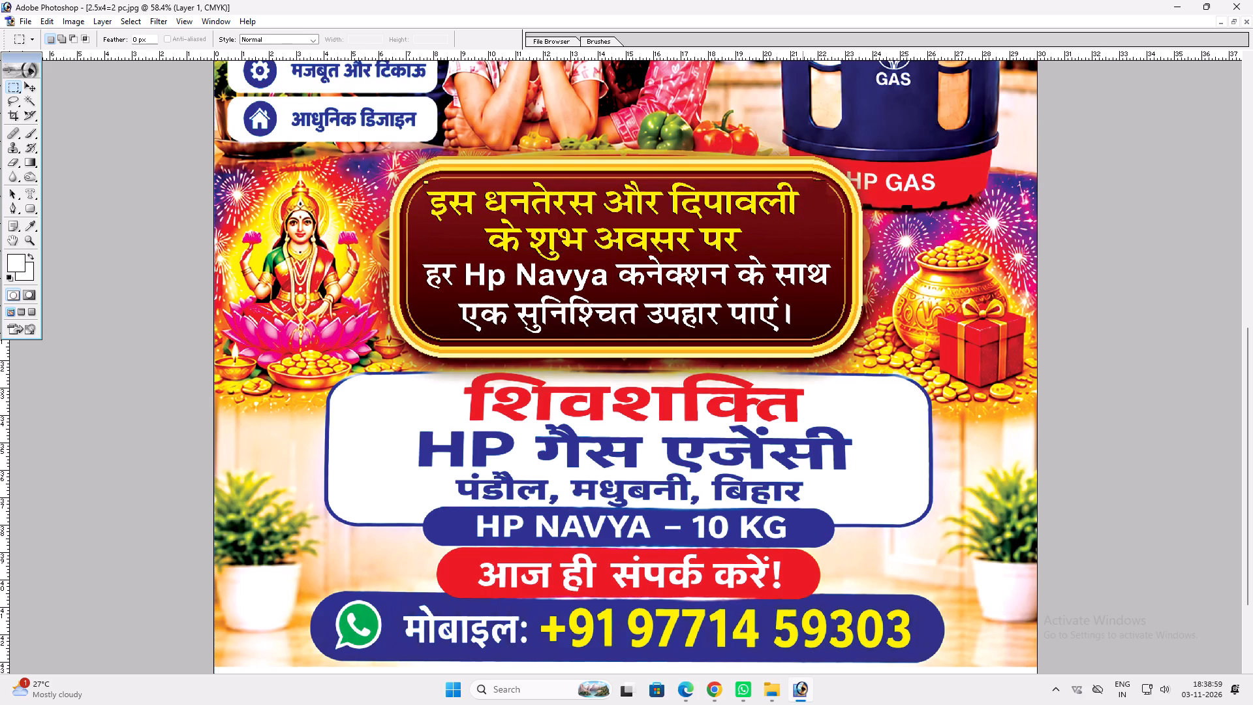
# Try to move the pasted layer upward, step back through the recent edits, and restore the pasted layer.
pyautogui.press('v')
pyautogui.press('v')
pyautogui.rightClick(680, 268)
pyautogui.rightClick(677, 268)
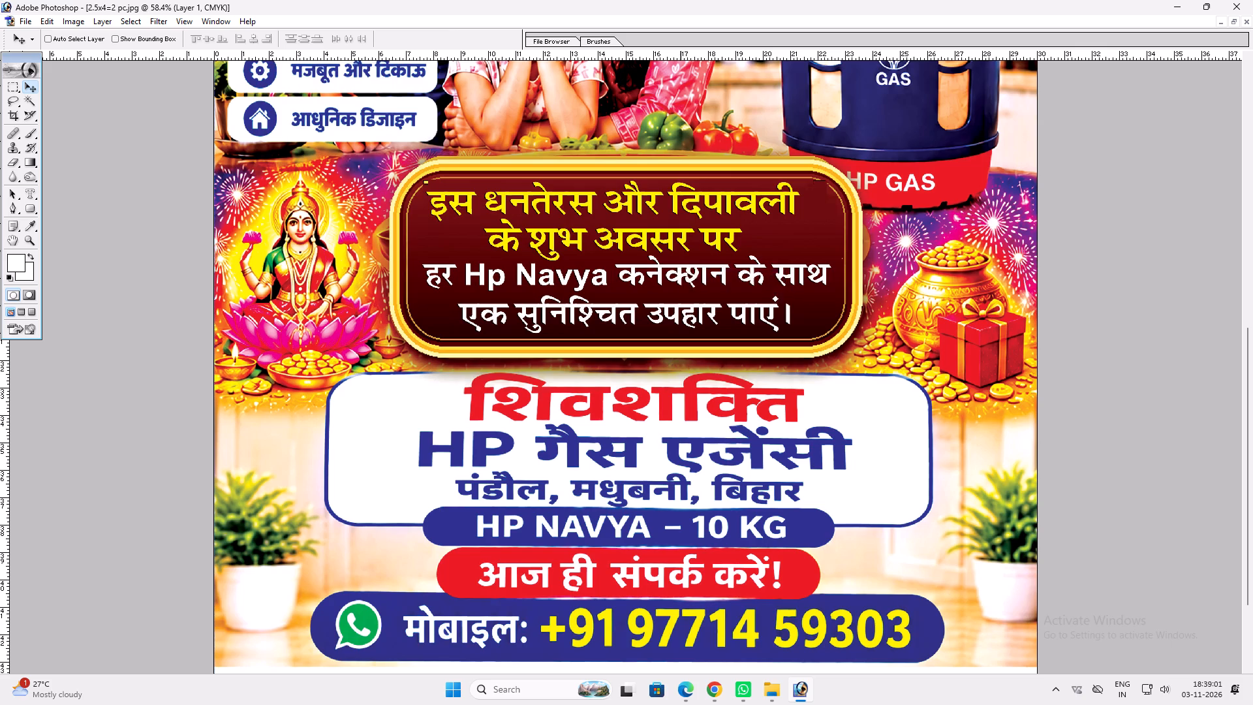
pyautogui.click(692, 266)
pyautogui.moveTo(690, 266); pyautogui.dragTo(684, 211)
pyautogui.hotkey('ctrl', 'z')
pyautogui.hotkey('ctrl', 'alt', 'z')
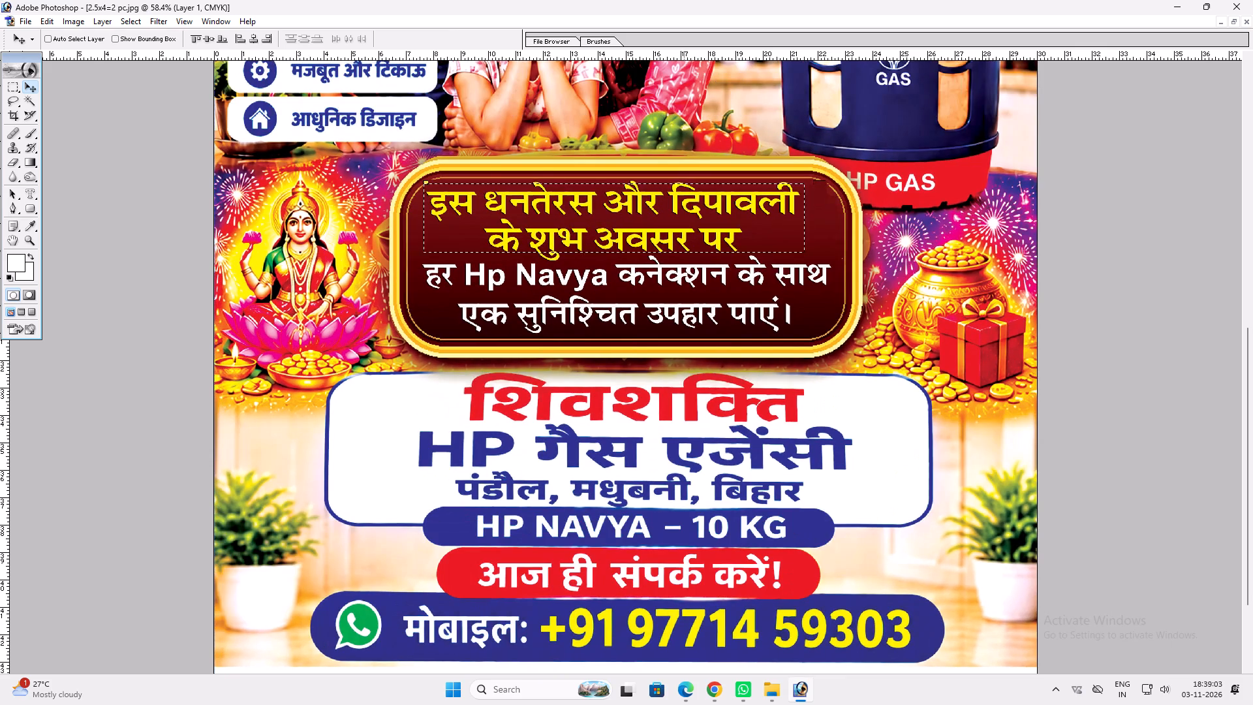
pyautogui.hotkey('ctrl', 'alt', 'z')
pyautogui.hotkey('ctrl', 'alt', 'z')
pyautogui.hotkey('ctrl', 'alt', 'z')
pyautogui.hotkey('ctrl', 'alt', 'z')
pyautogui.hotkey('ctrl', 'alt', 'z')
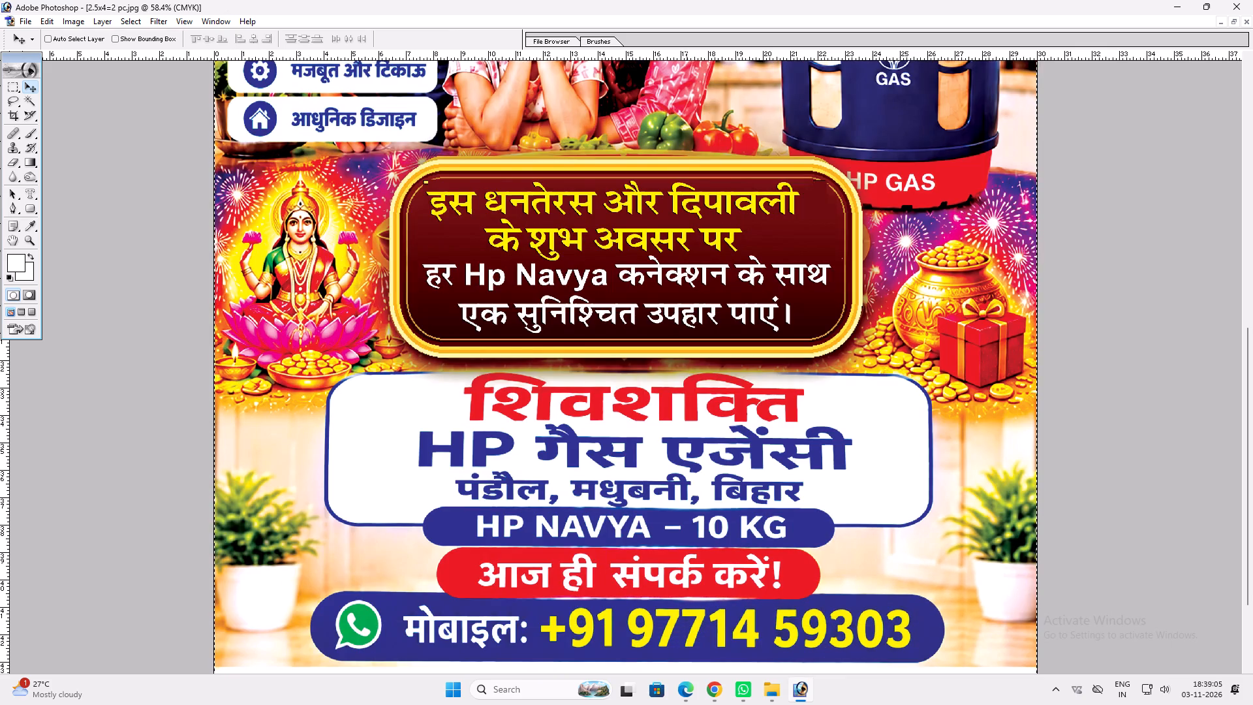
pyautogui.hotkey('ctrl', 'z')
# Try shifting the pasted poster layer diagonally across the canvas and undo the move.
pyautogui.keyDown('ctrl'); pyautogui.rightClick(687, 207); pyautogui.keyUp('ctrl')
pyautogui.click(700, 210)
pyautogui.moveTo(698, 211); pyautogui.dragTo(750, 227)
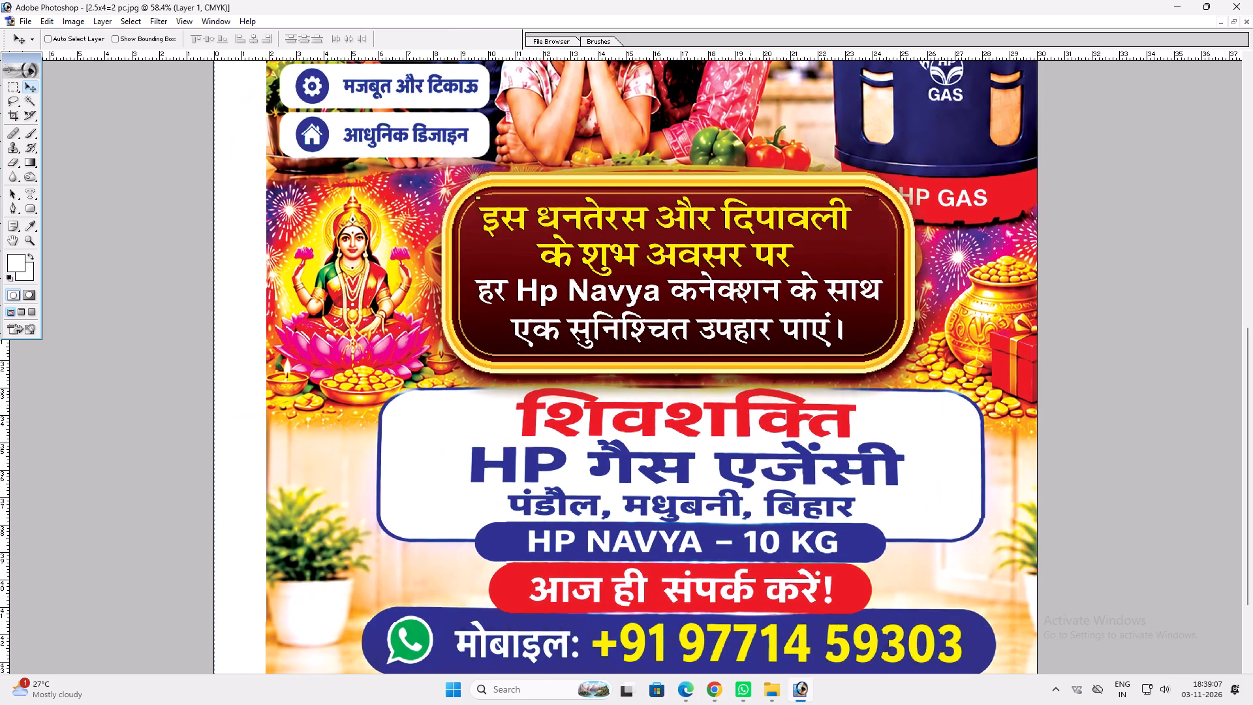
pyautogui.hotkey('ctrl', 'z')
# Open the Recycle Bin from the desktop, view the properties of the DiagOutputDir folder, and close them.
pyautogui.press('super+d')
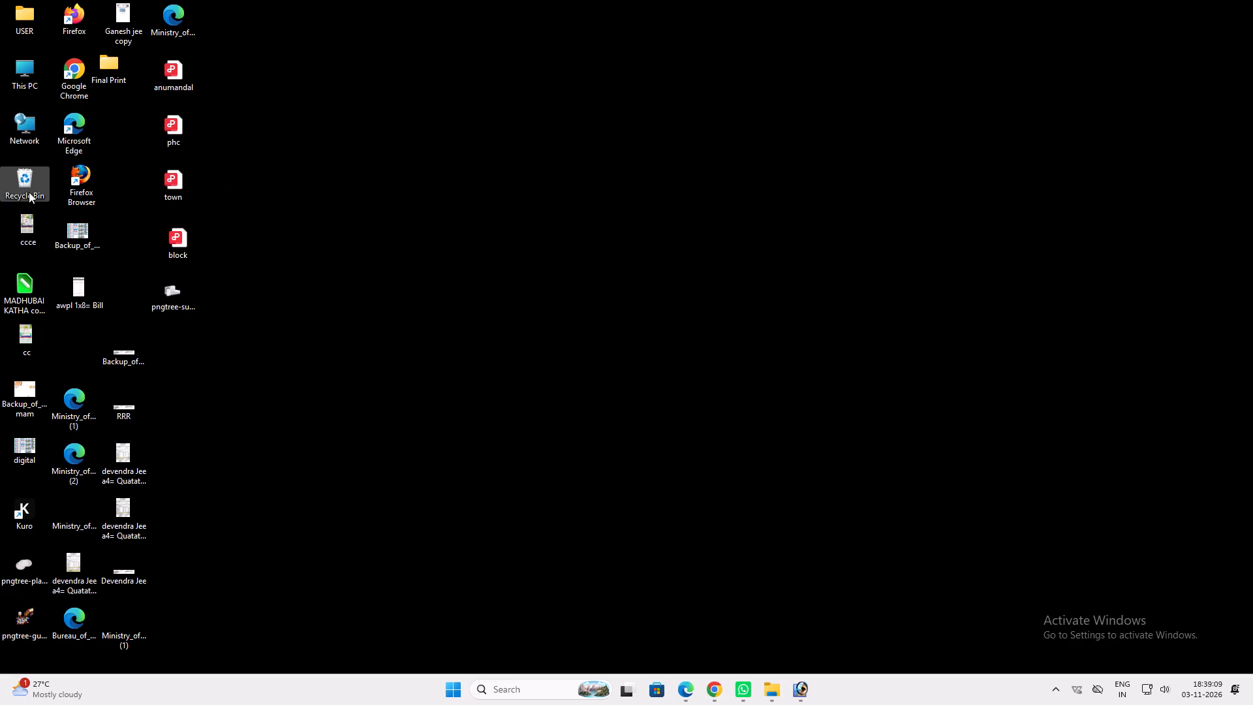
pyautogui.doubleClick(22, 183)
pyautogui.scroll(-6, 504, 309)
pyautogui.scroll(6, 565, 369)
pyautogui.click(1003, 523)
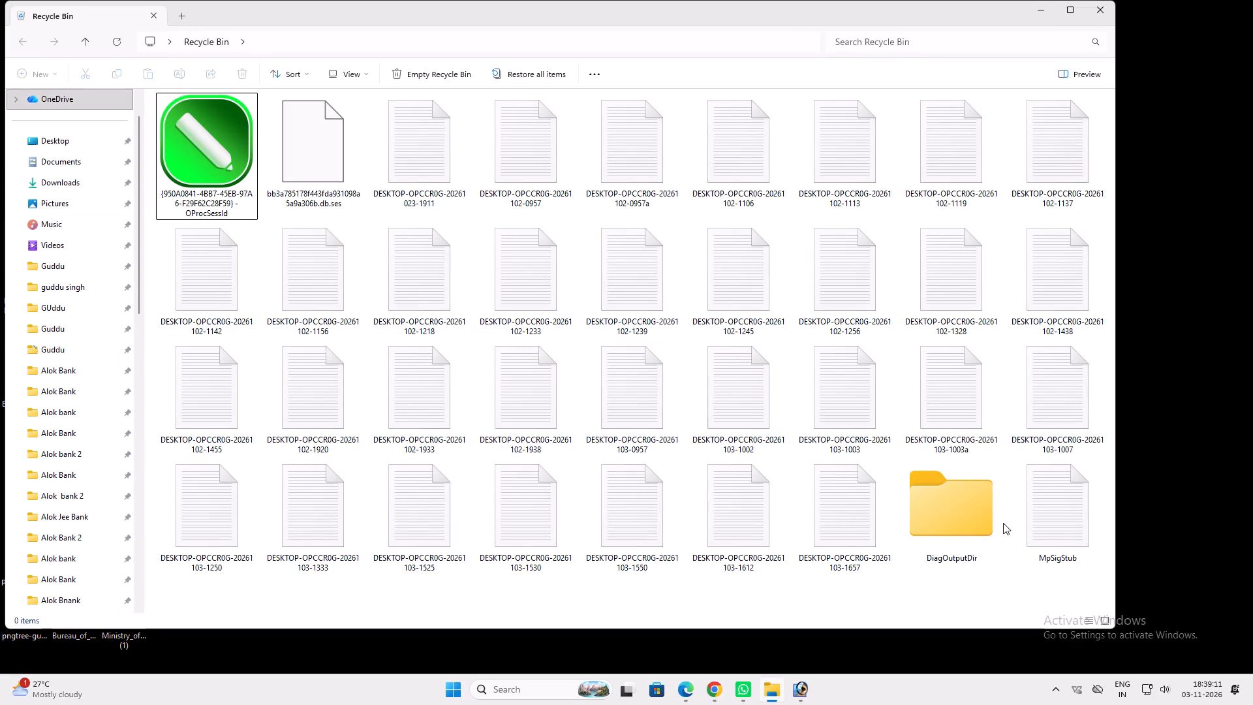
pyautogui.doubleClick(984, 516)
pyautogui.press('Return')
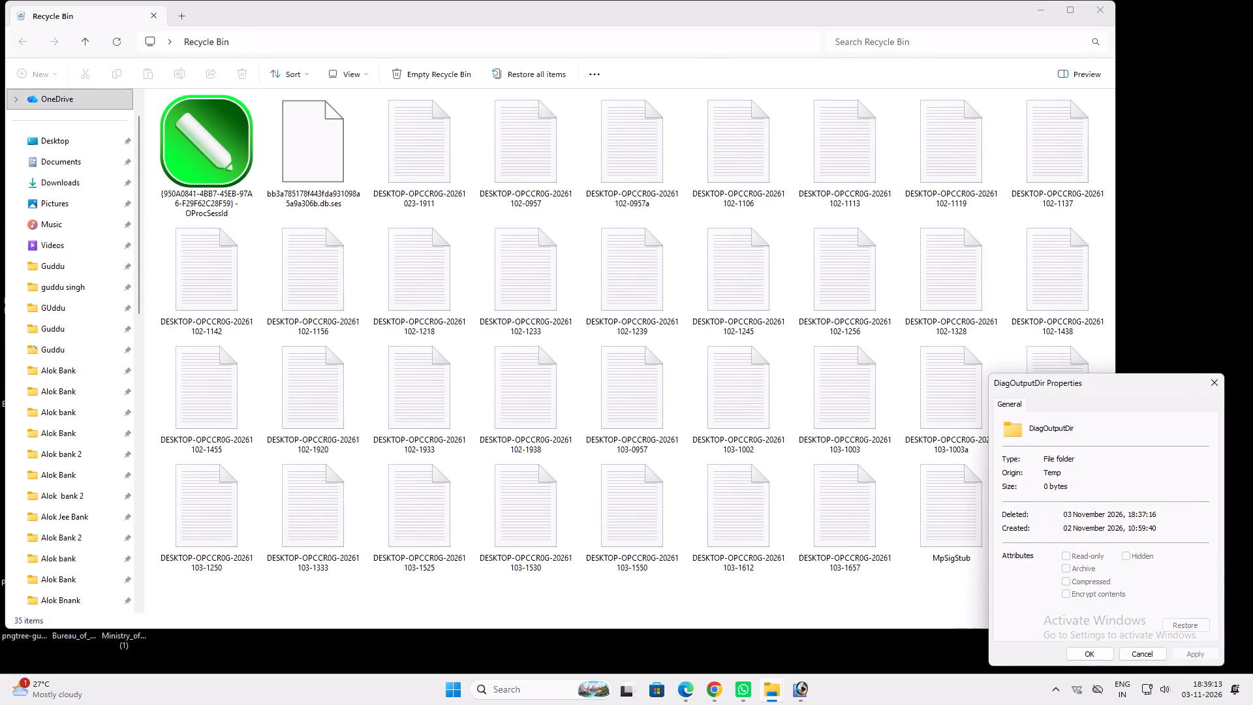
pyautogui.click(1202, 381)
pyautogui.click(1210, 382)
# Switch back to Photoshop and fit the 2.5x4=2 pc poster on screen.
pyautogui.click(809, 680)
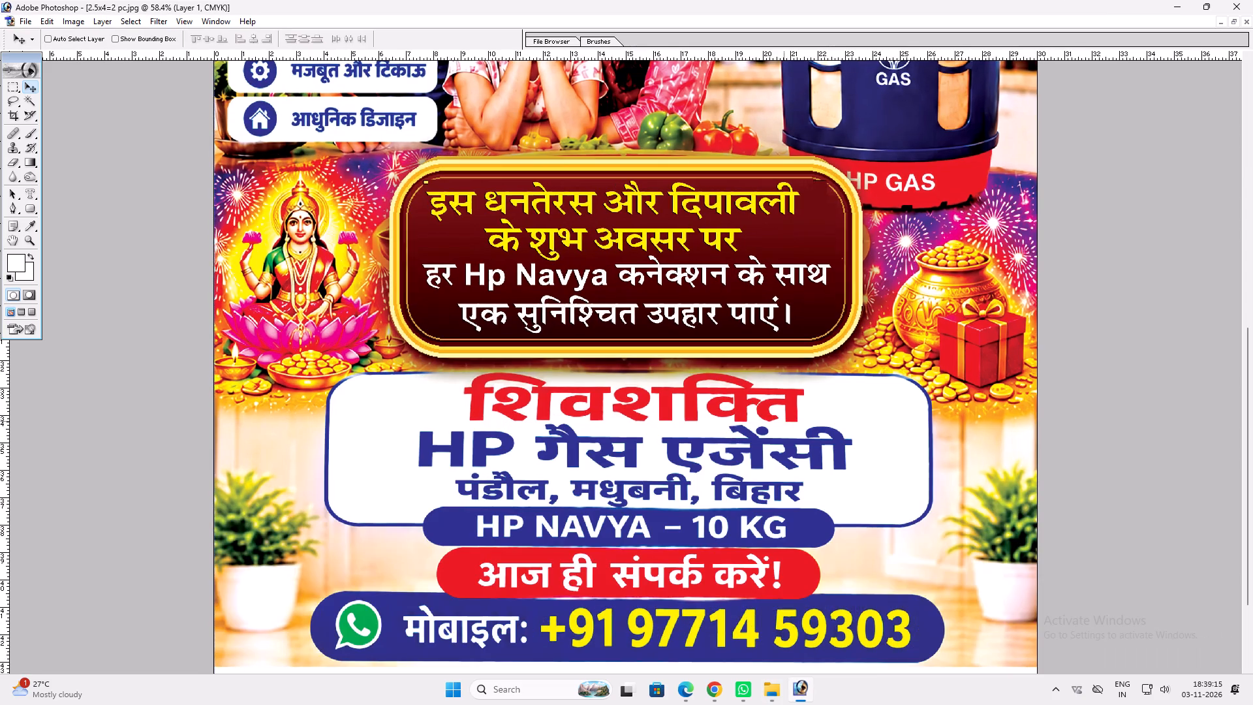
pyautogui.hotkey('ctrl', '0')
pyautogui.press('v')
# Browse the 2025 folder on the D: drive, with the drive shown as large icons, and search it for "school".
pyautogui.click(762, 691)
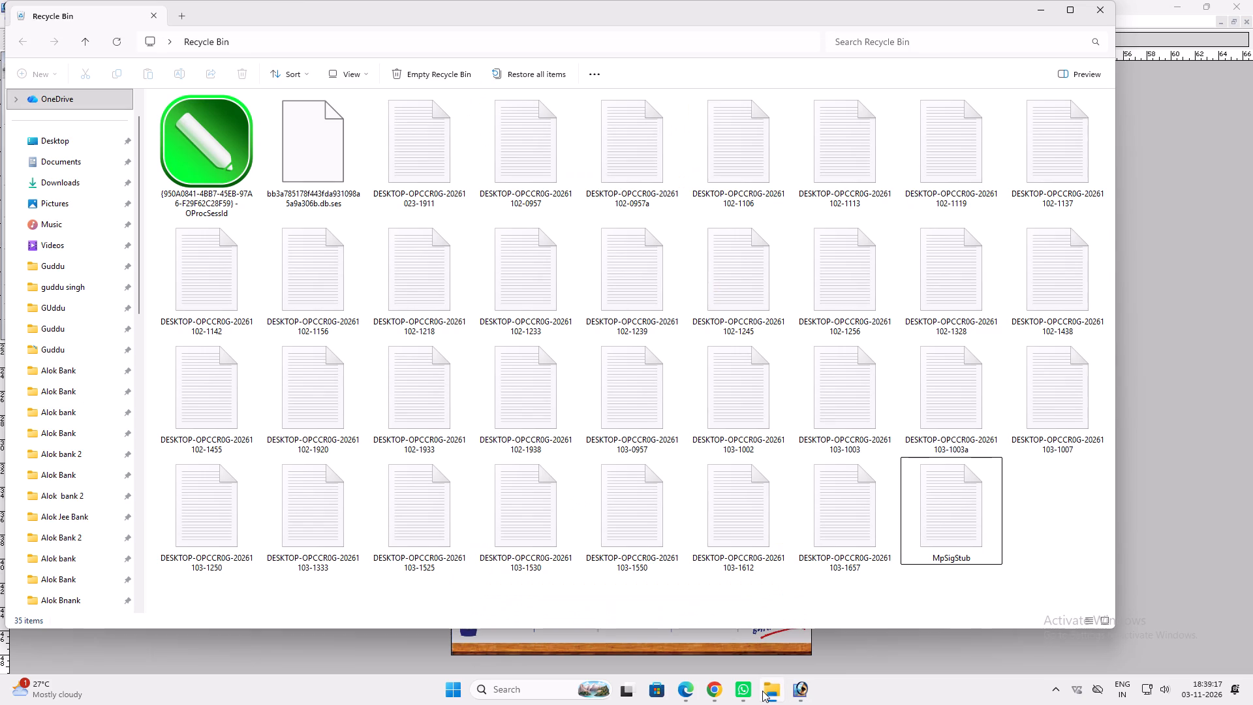
pyautogui.scroll(-6, 35, 515)
pyautogui.click(63, 540)
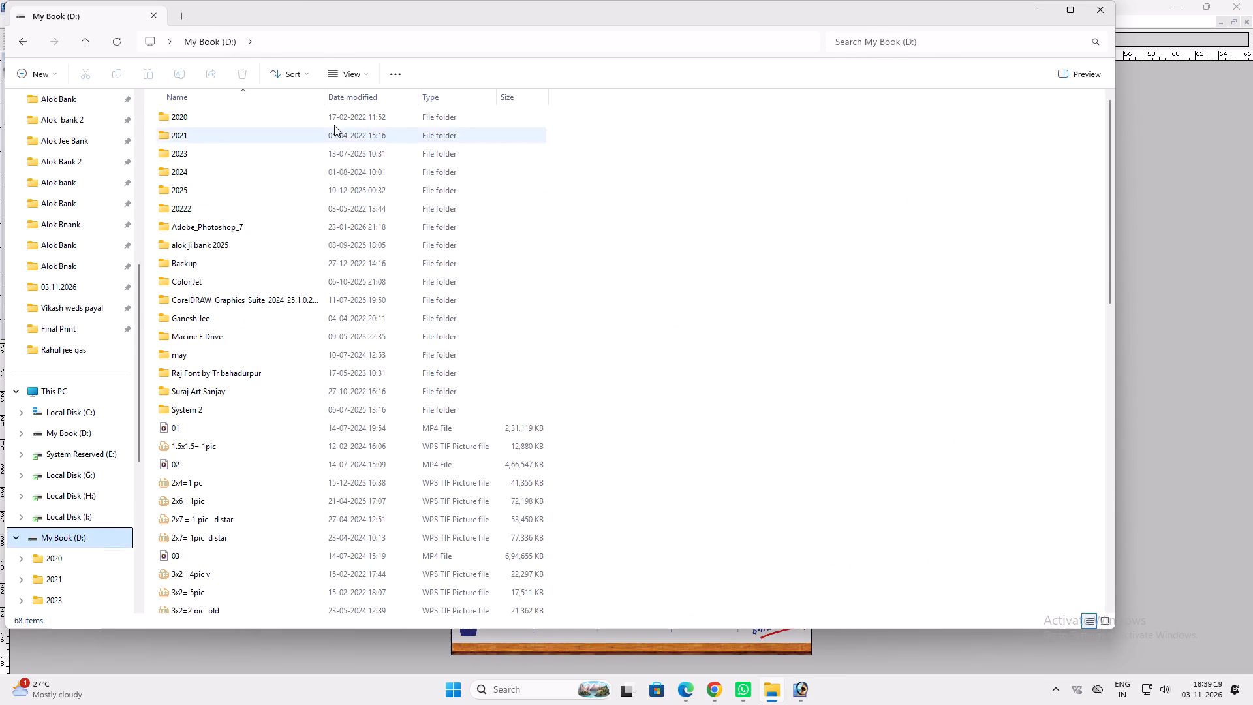
pyautogui.click(356, 75)
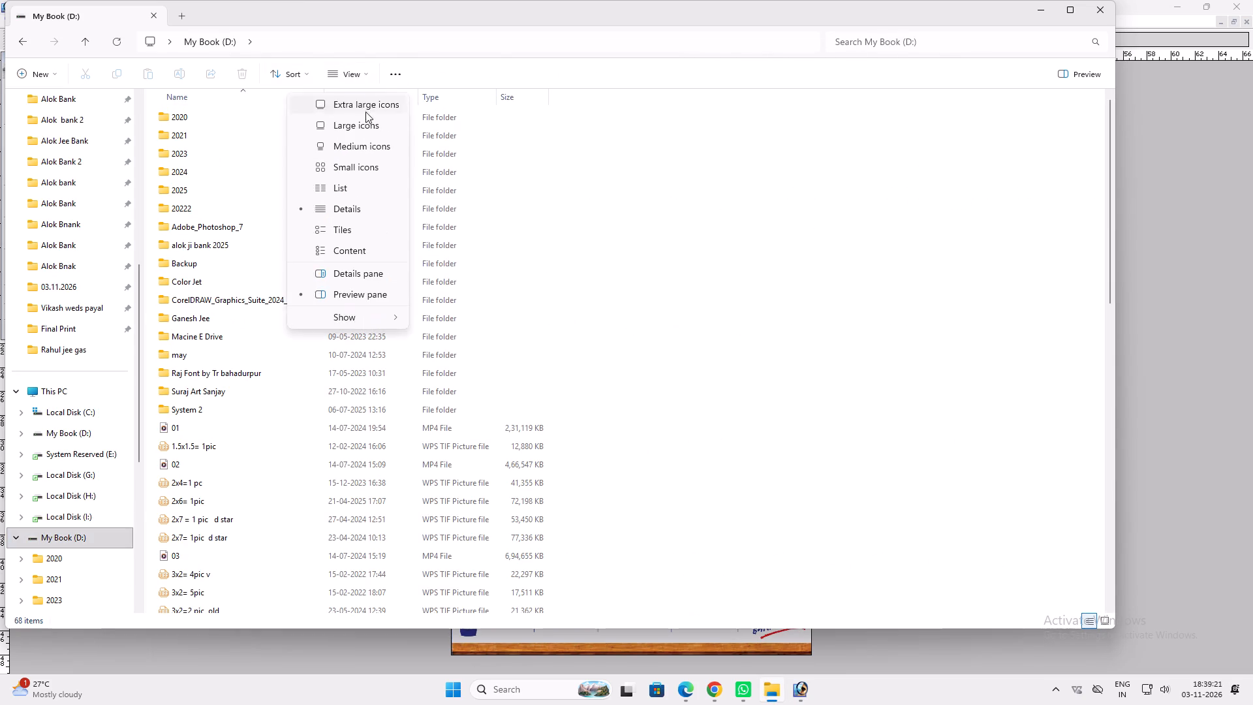
pyautogui.click(365, 123)
pyautogui.doubleClick(484, 138)
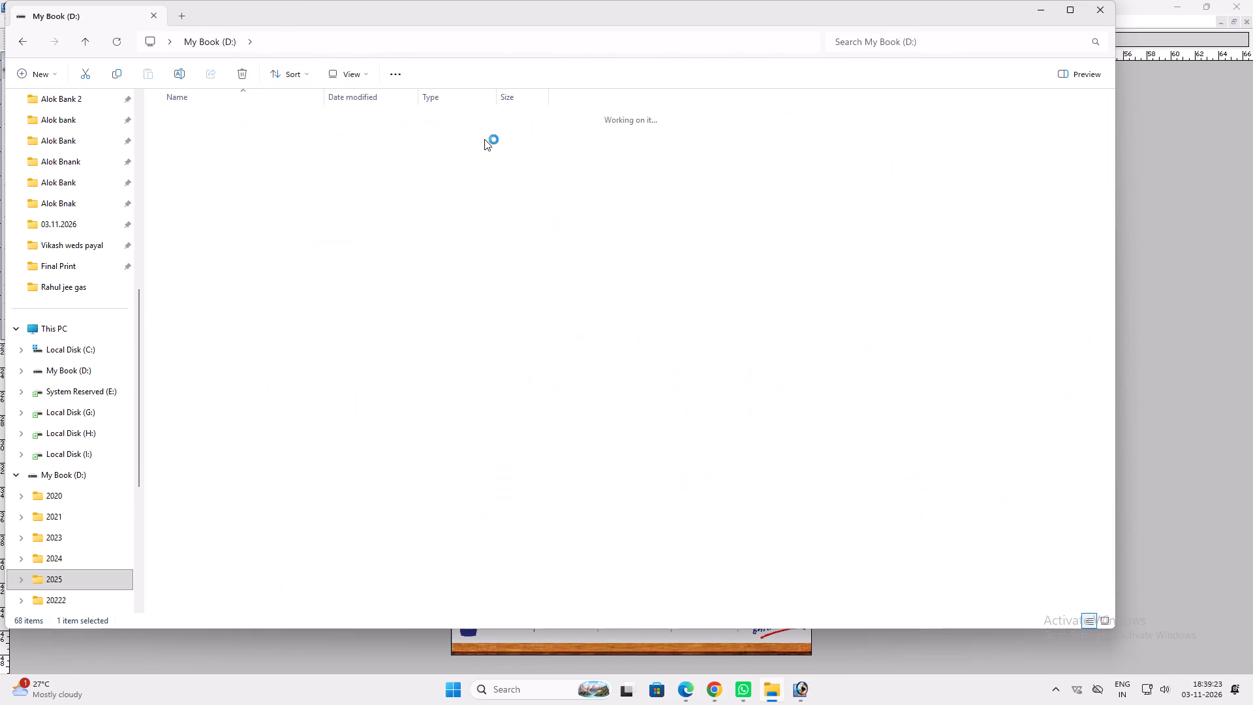
pyautogui.click(882, 46)
pyautogui.write('school')
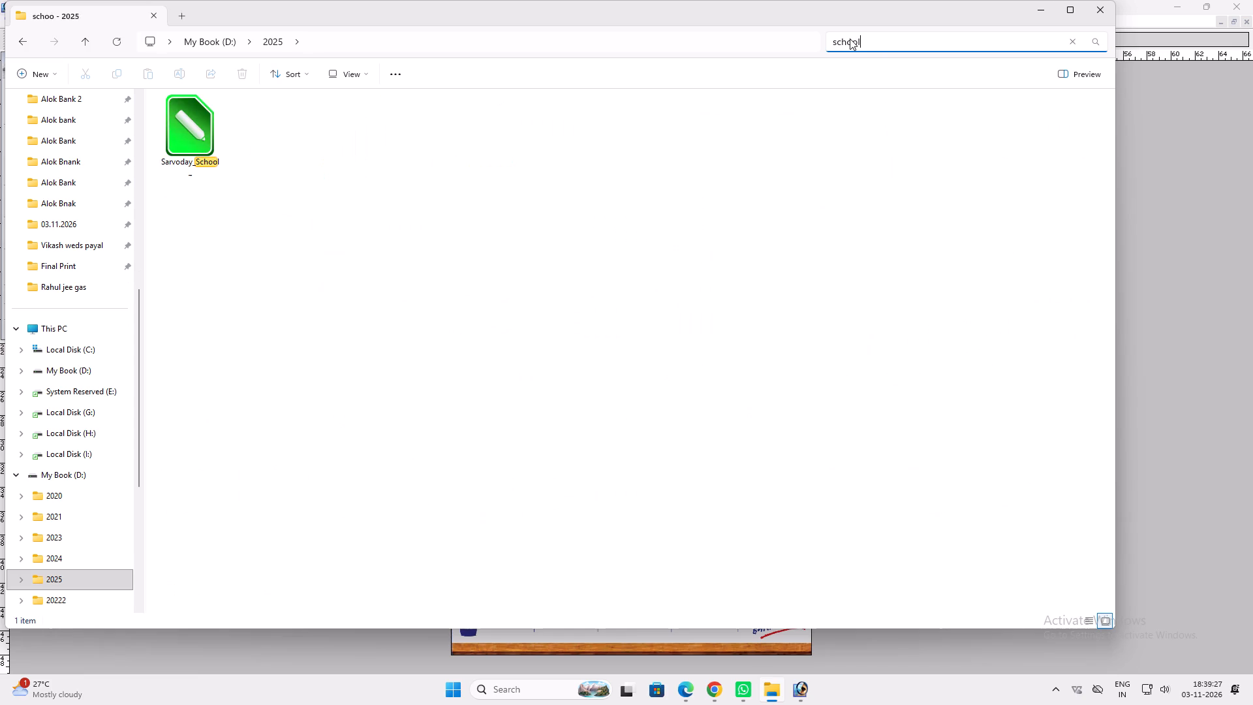
# Switch back to Photoshop and start a new white text layer on the poster's maroon banner reading "इस धनतेरस और दिपावली".
pyautogui.click(803, 688)
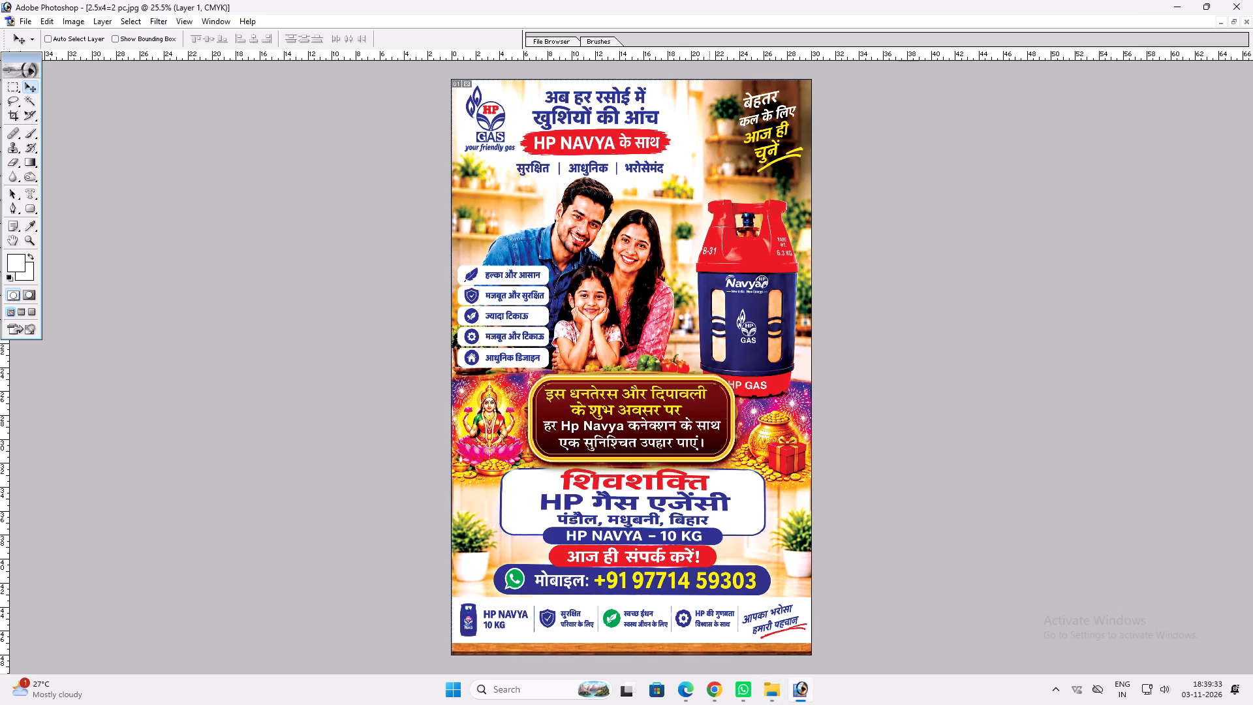
pyautogui.hotkey('ctrl', '+')
pyautogui.hotkey('ctrl', '+')
pyautogui.press('space')
pyautogui.moveTo(653, 486); pyautogui.dragTo(682, 186)
pyautogui.press('v')
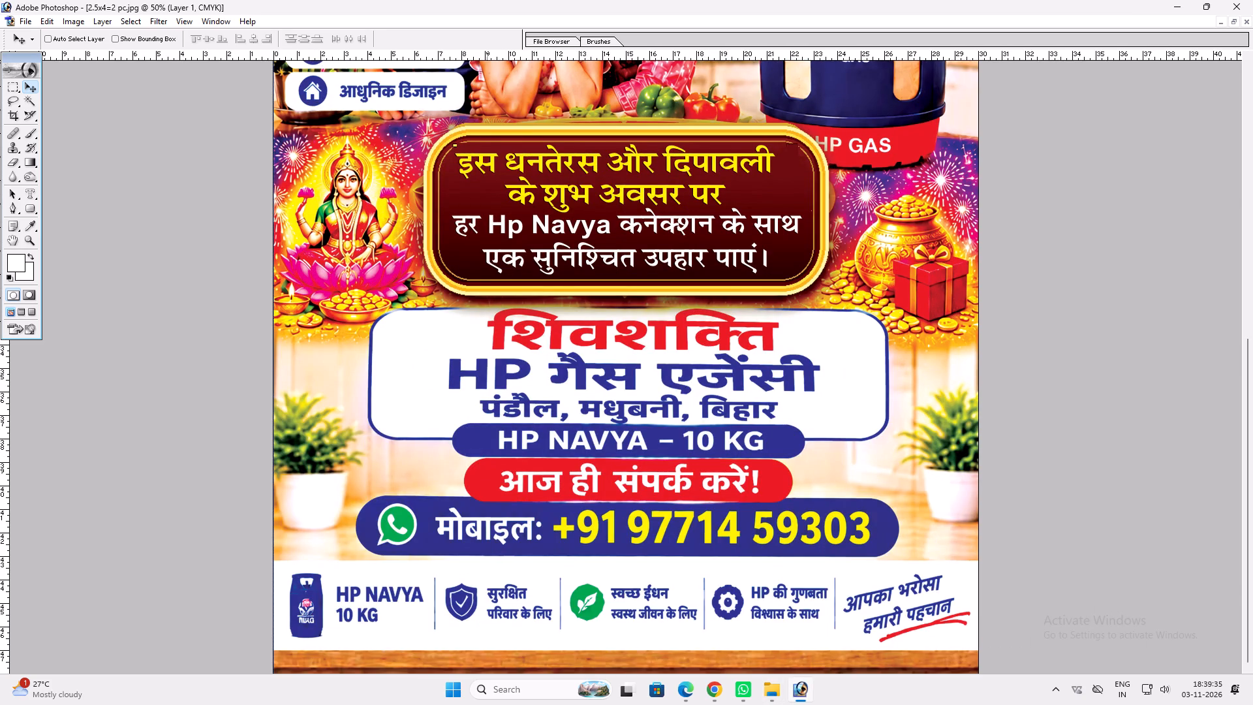
pyautogui.press('t')
pyautogui.press('t')
pyautogui.press('t')
pyautogui.press('t')
pyautogui.press('t')
pyautogui.press('t')
pyautogui.write('ttttt')
pyautogui.click(461, 204)
pyautogui.write('ff')
pyautogui.hotkey('ctrl', 'a')
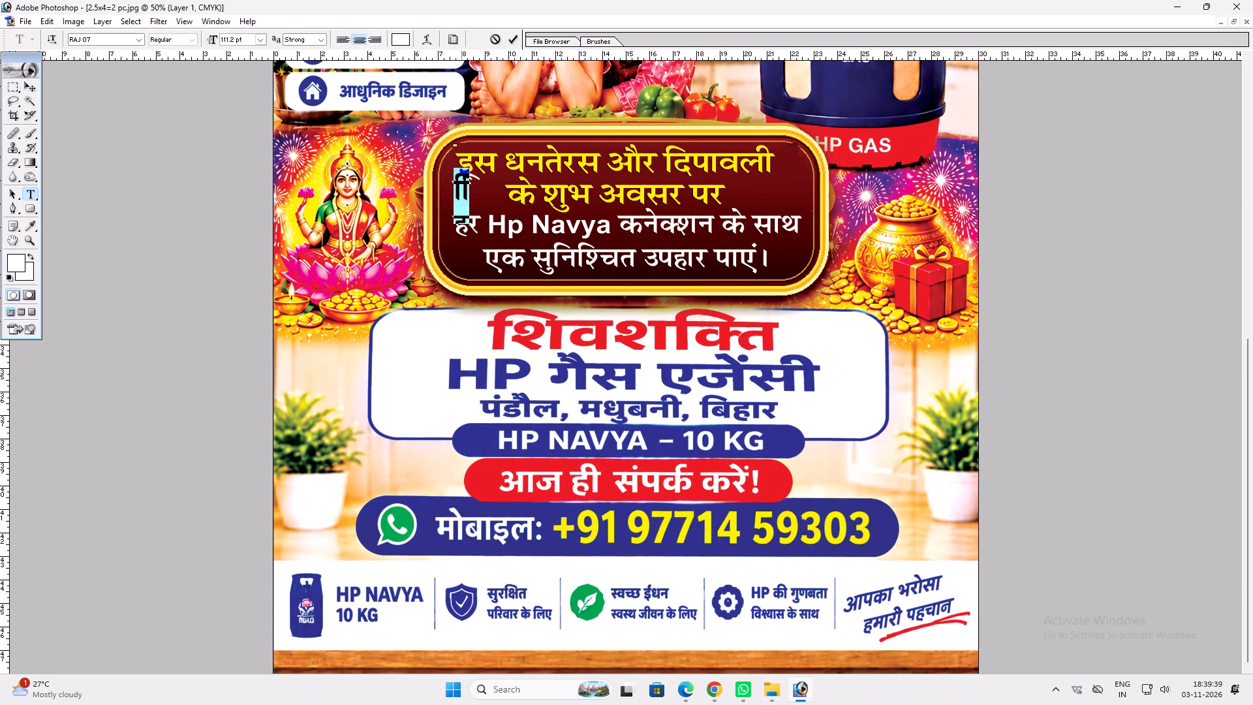
pyautogui.write('bl /kursj;')
pyautogui.press('BackSpace')
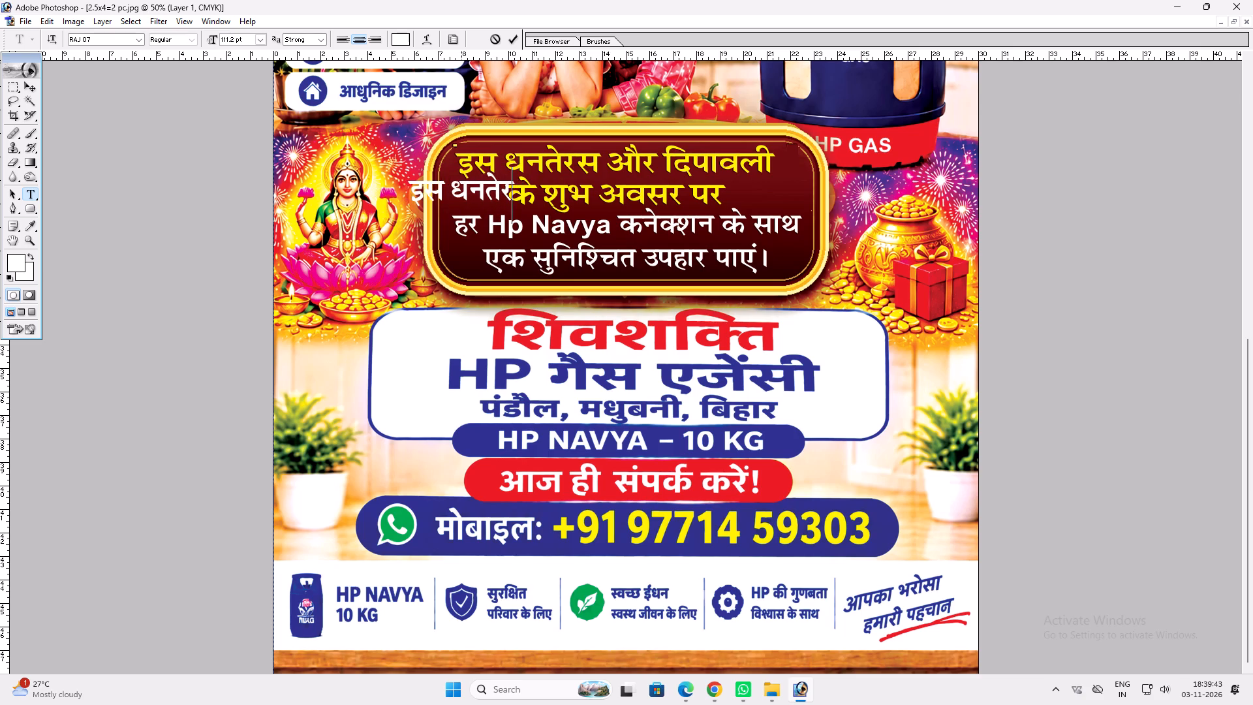
pyautogui.write('l vkSj fn')
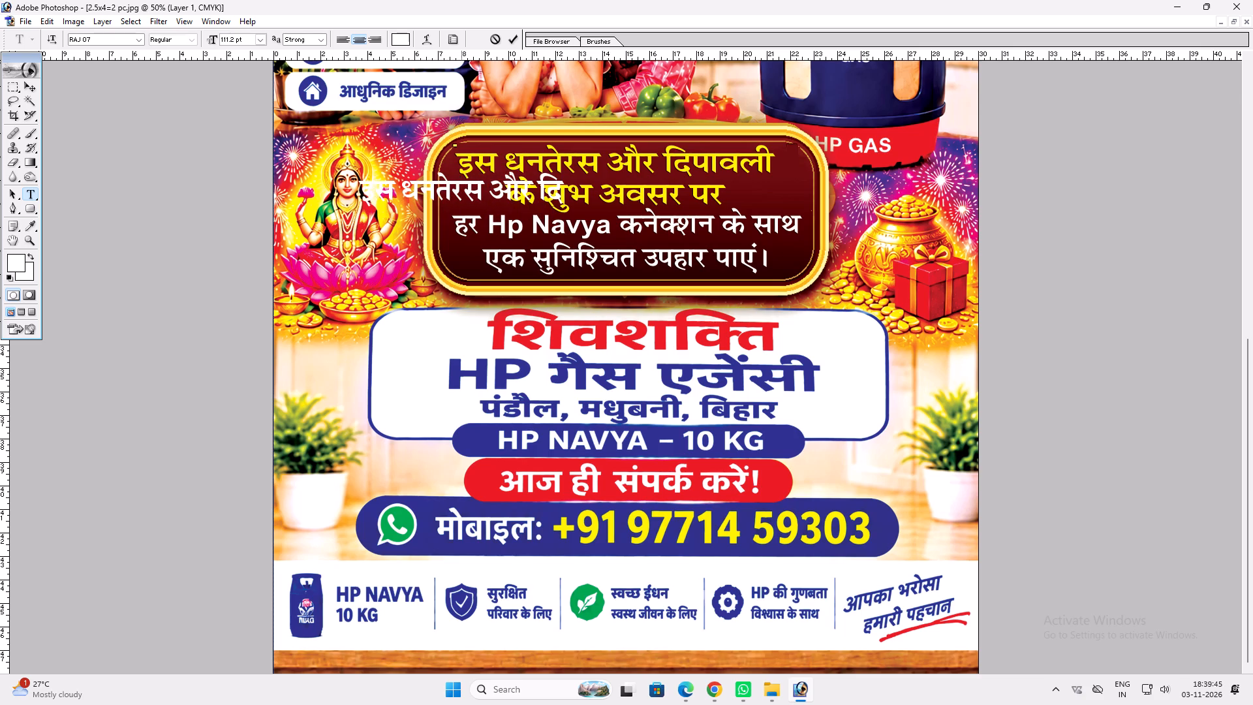
pyautogui.write('ikoyh')
pyautogui.press('space')
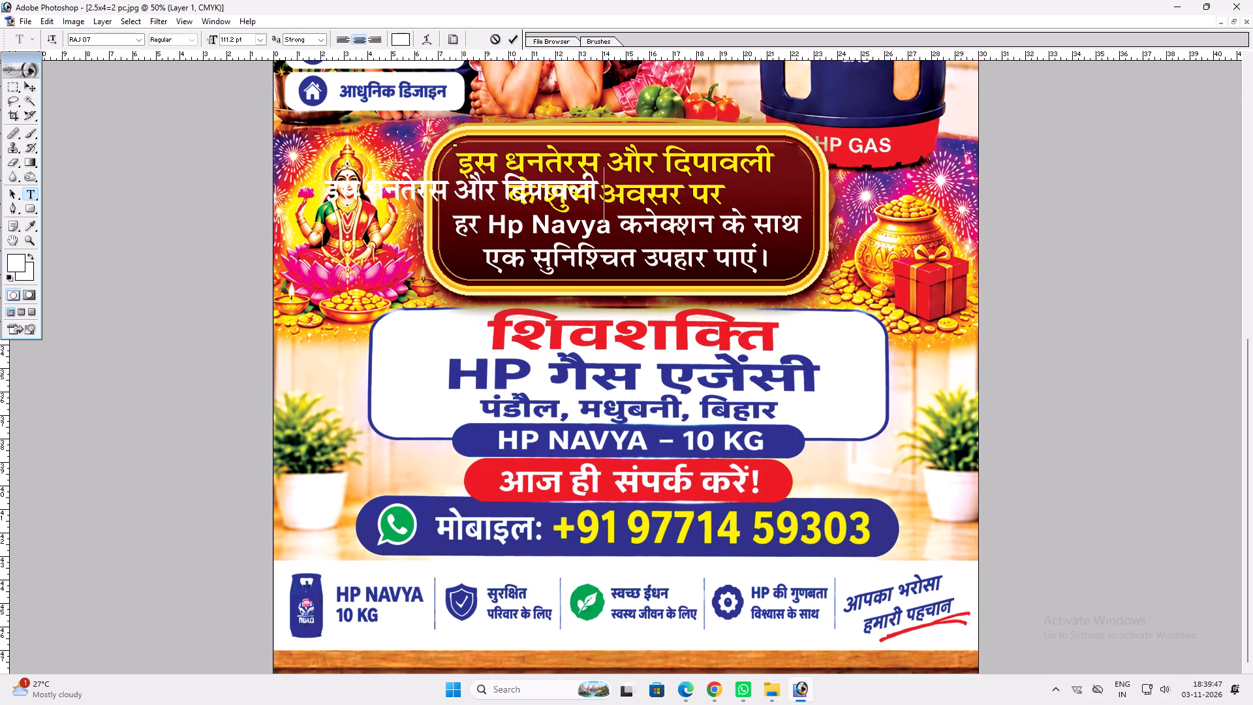
# Complete the new banner text with "के शुभ अवसर पर".
pyautogui.write('ds kq')
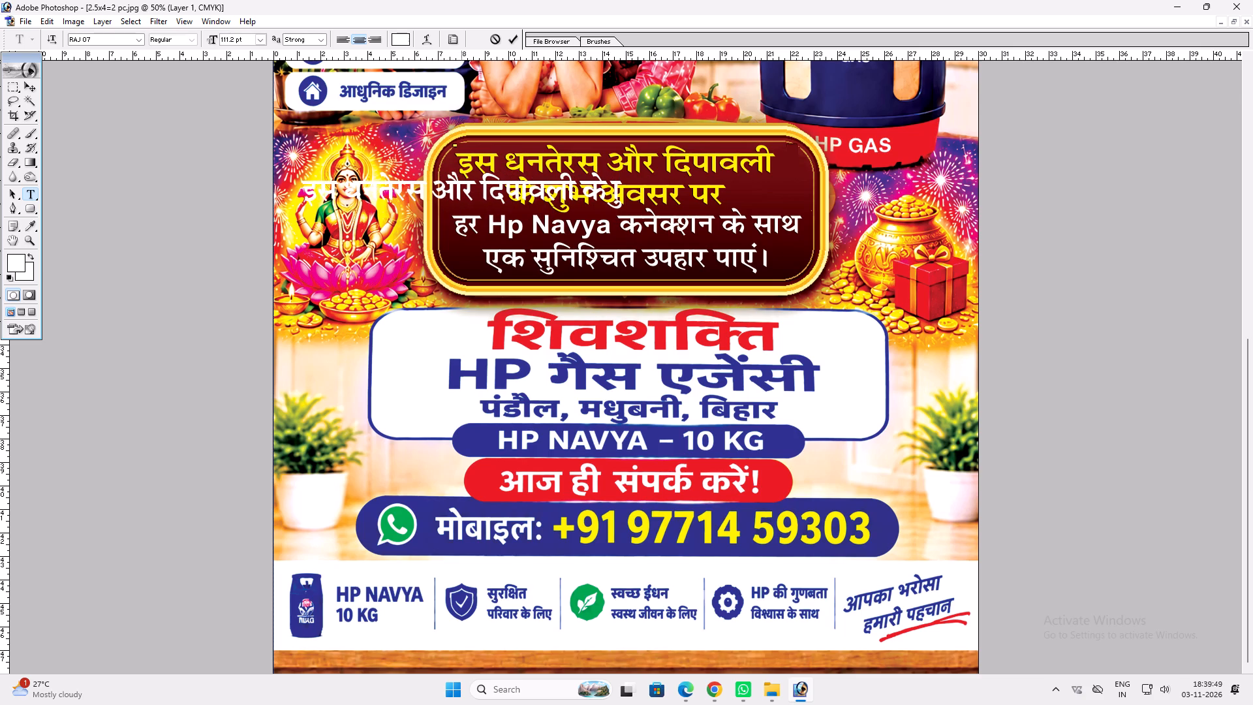
pyautogui.press('BackSpace')
pyautogui.press('BackSpace')
pyautogui.write("'kqG")
pyautogui.press('BackSpace')
pyautogui.write('Hk vol')
pyautogui.press('h')
pyautogui.press('BackSpace')
pyautogui.press('space')
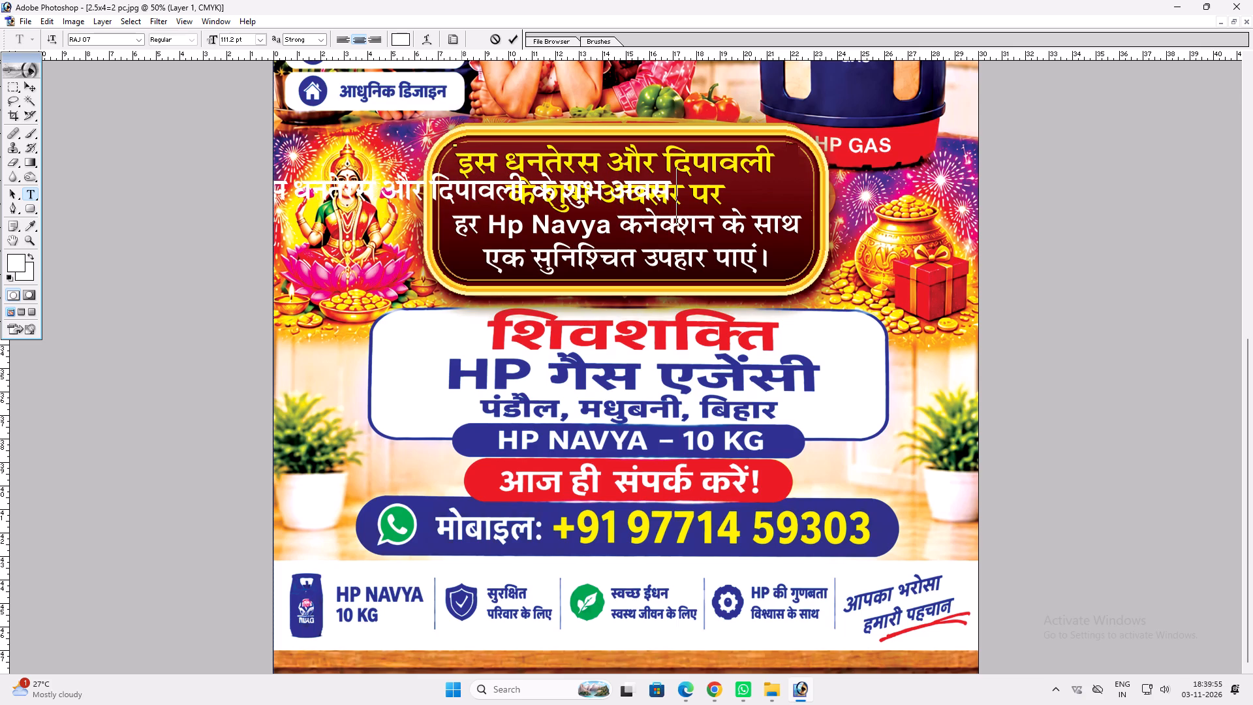
pyautogui.press('BackSpace')
pyautogui.write('j ij')
pyautogui.press('space')
pyautogui.press('Return')
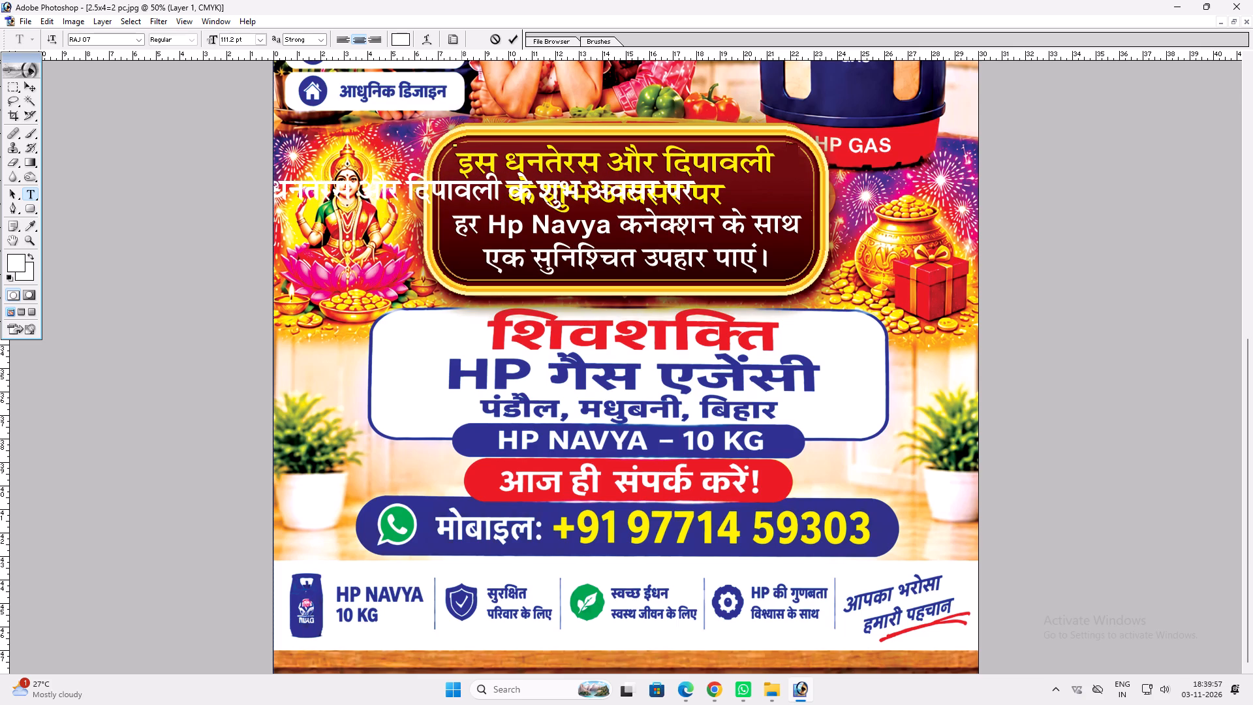
# Break the new text into two lines before "के" and place it over the old yellow heading in the maroon banner.
pyautogui.write('vv')
pyautogui.moveTo(448, 196); pyautogui.dragTo(656, 230)
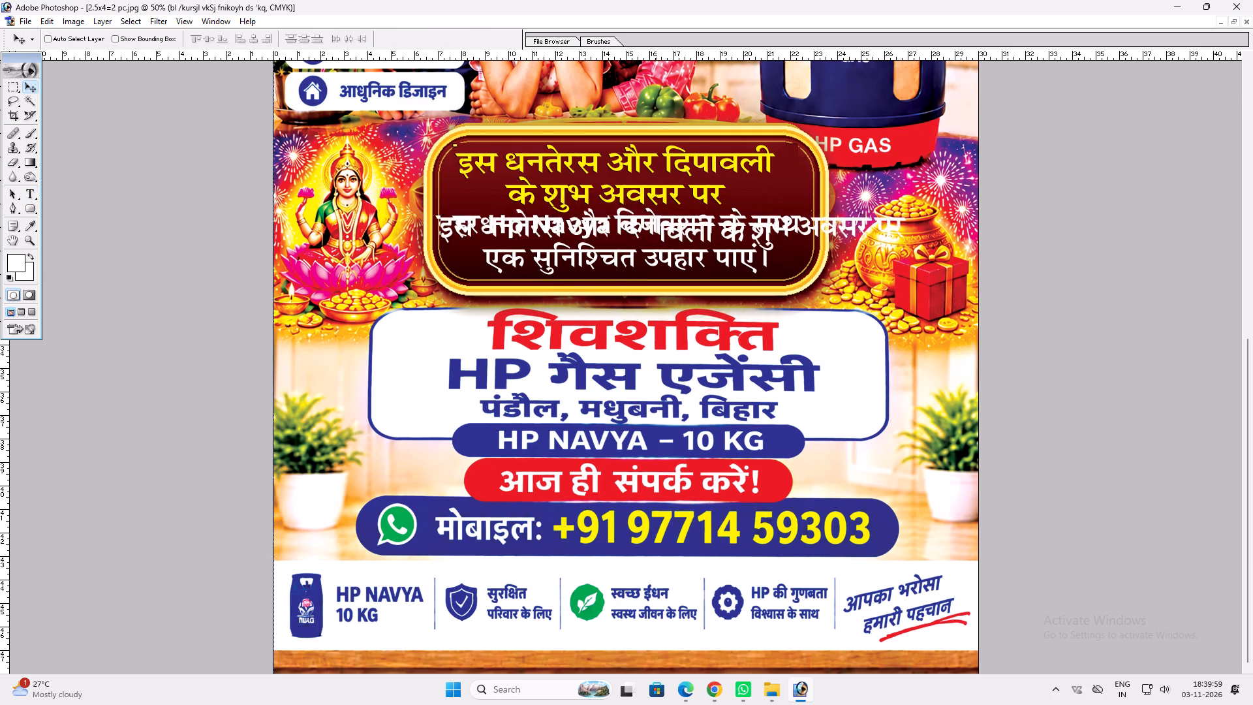
pyautogui.moveTo(656, 230); pyautogui.dragTo(645, 200)
pyautogui.press('t')
pyautogui.click(704, 198)
pyautogui.press('Return')
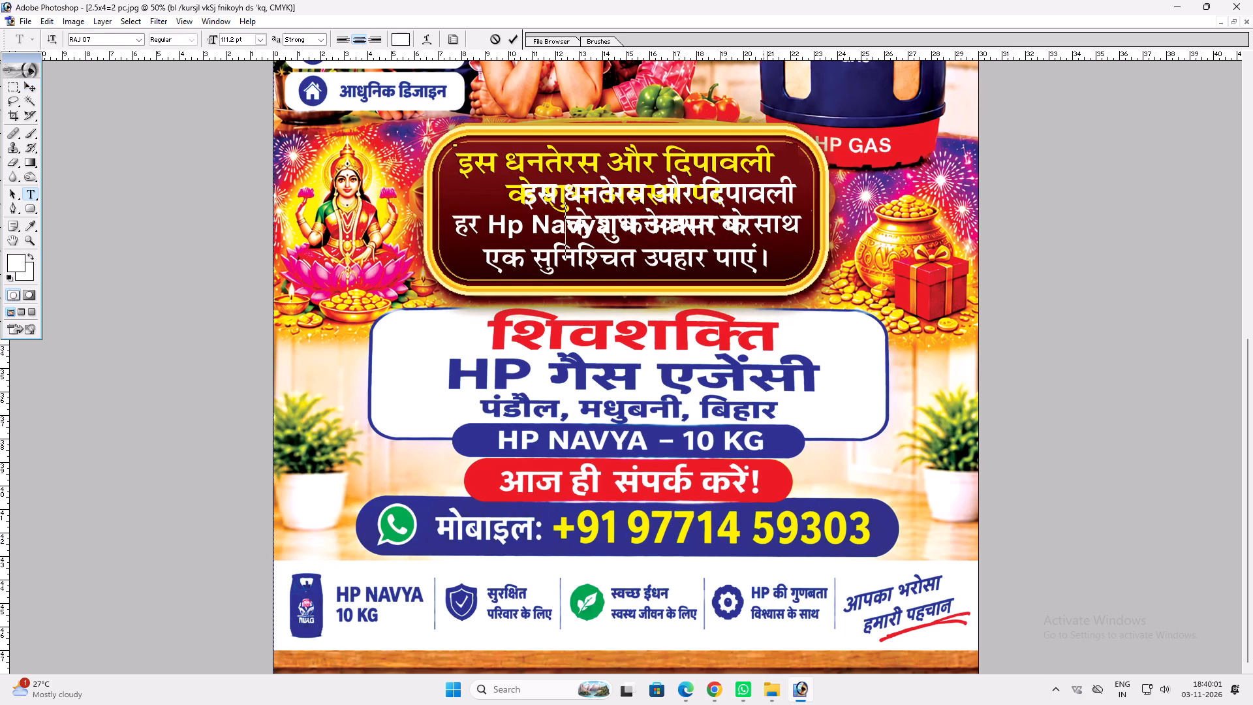
pyautogui.moveTo(867, 302); pyautogui.dragTo(820, 272)
pyautogui.press('Return')
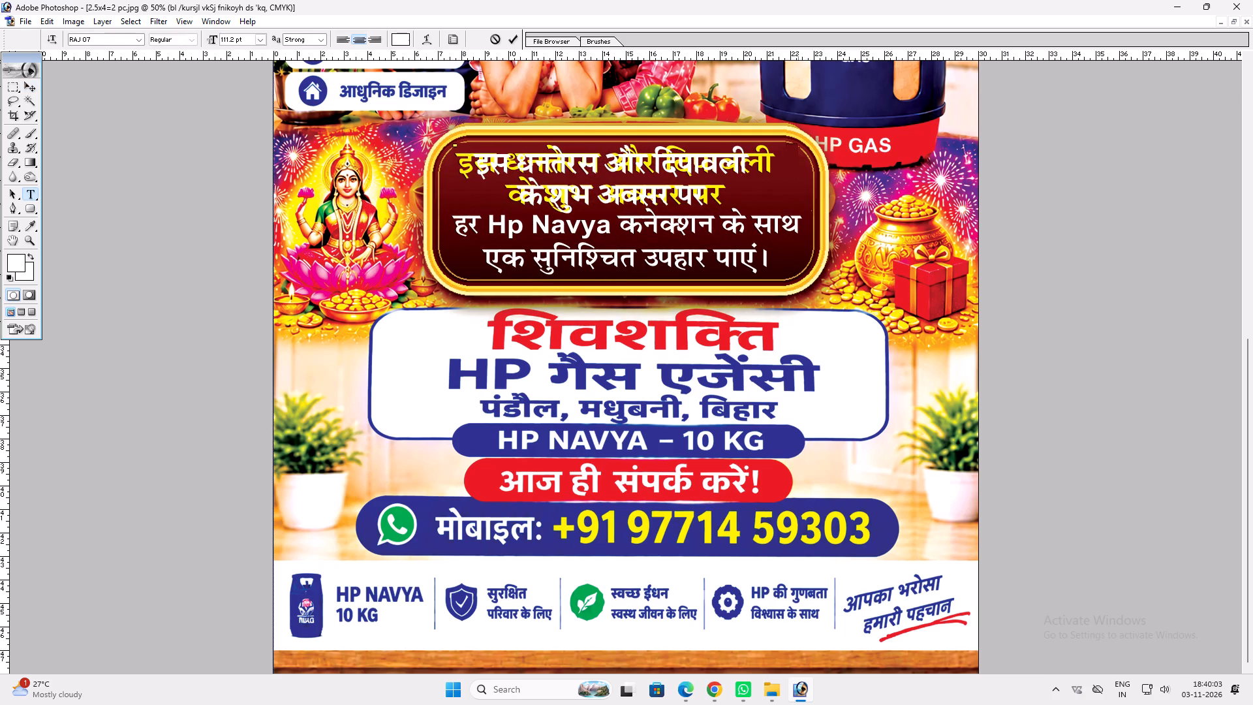
# Apply a yellow Color Overlay to the new heading text, with magenta at 0 and yellow at 100%.
pyautogui.hotkey('alt', 'l')
pyautogui.hotkey('alt', 'y')
pyautogui.press('n')
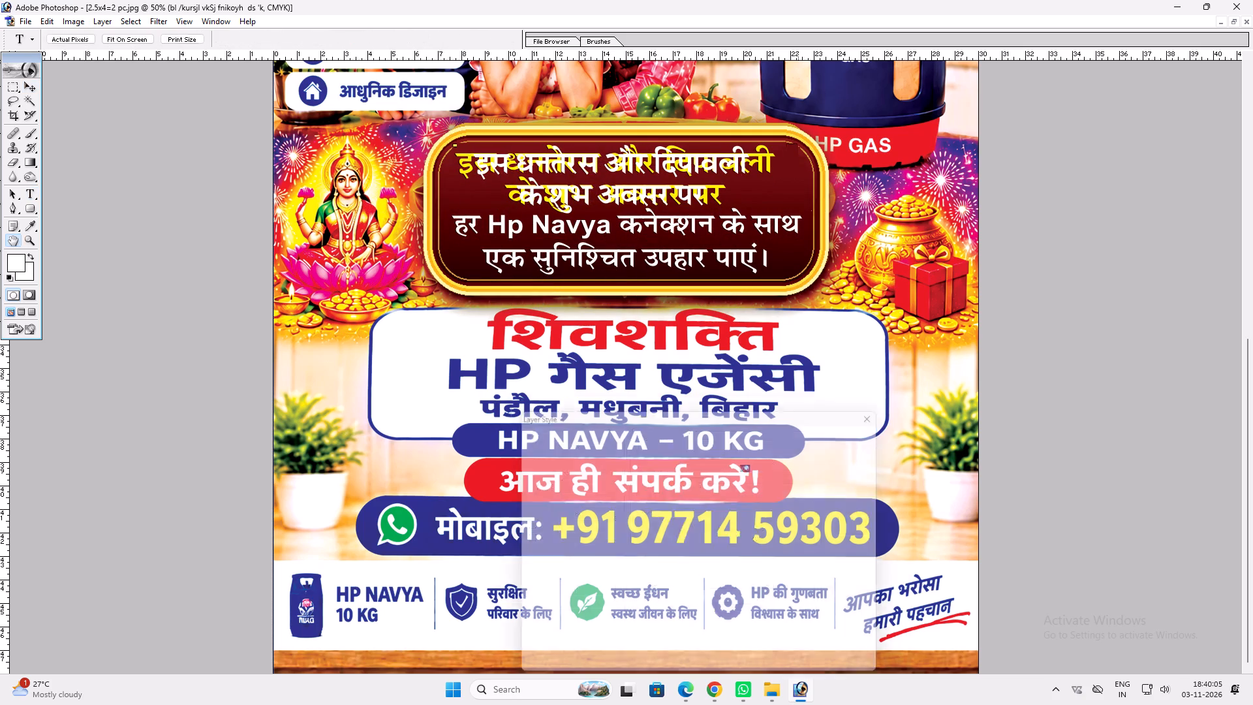
pyautogui.click(566, 567)
pyautogui.click(748, 445)
pyautogui.press('Tab')
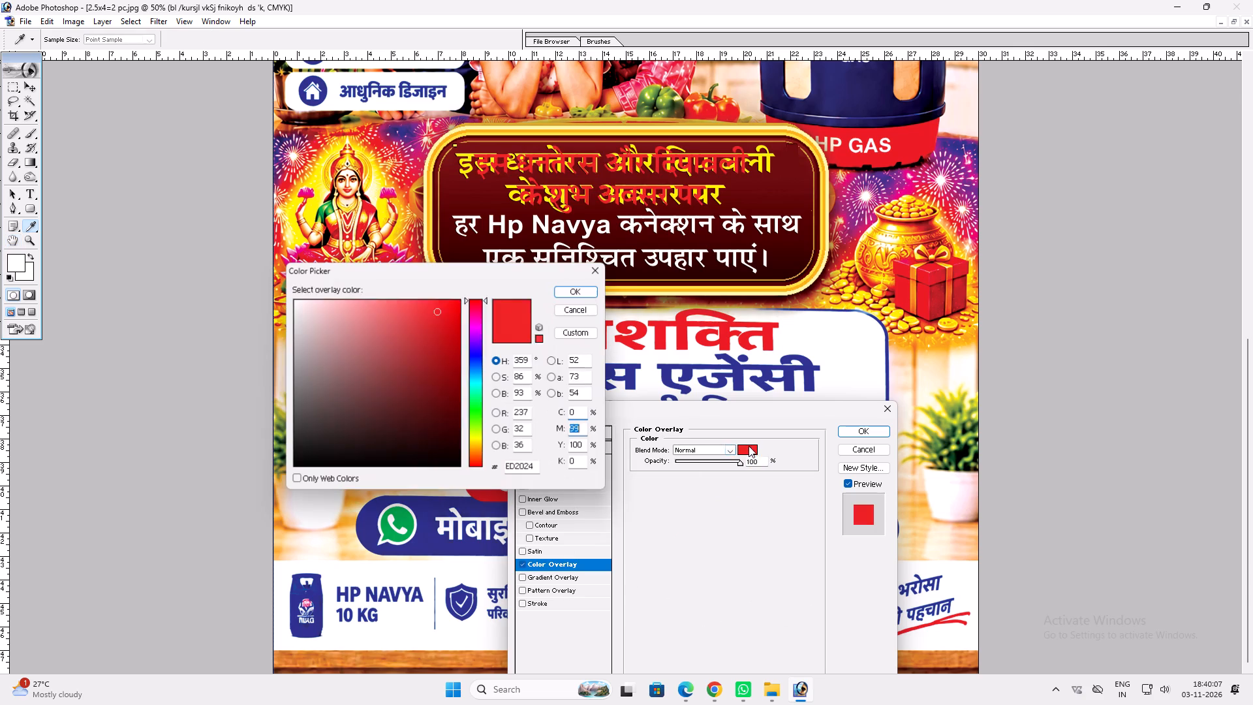
pyautogui.press('0')
pyautogui.press('Tab')
pyautogui.press('Return')
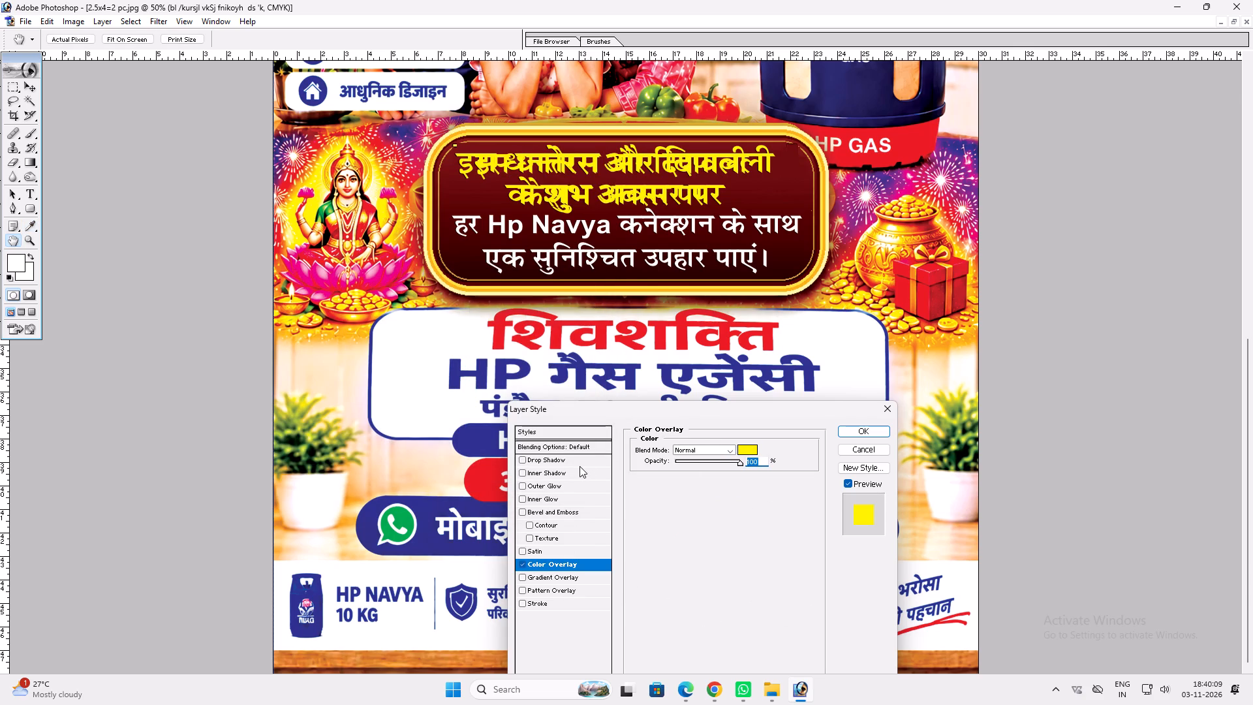
# Add a drop shadow at 100% opacity to the new heading text and adjust the shadow's distance.
pyautogui.click(580, 466)
pyautogui.click(573, 465)
pyautogui.click(562, 460)
pyautogui.click(719, 460)
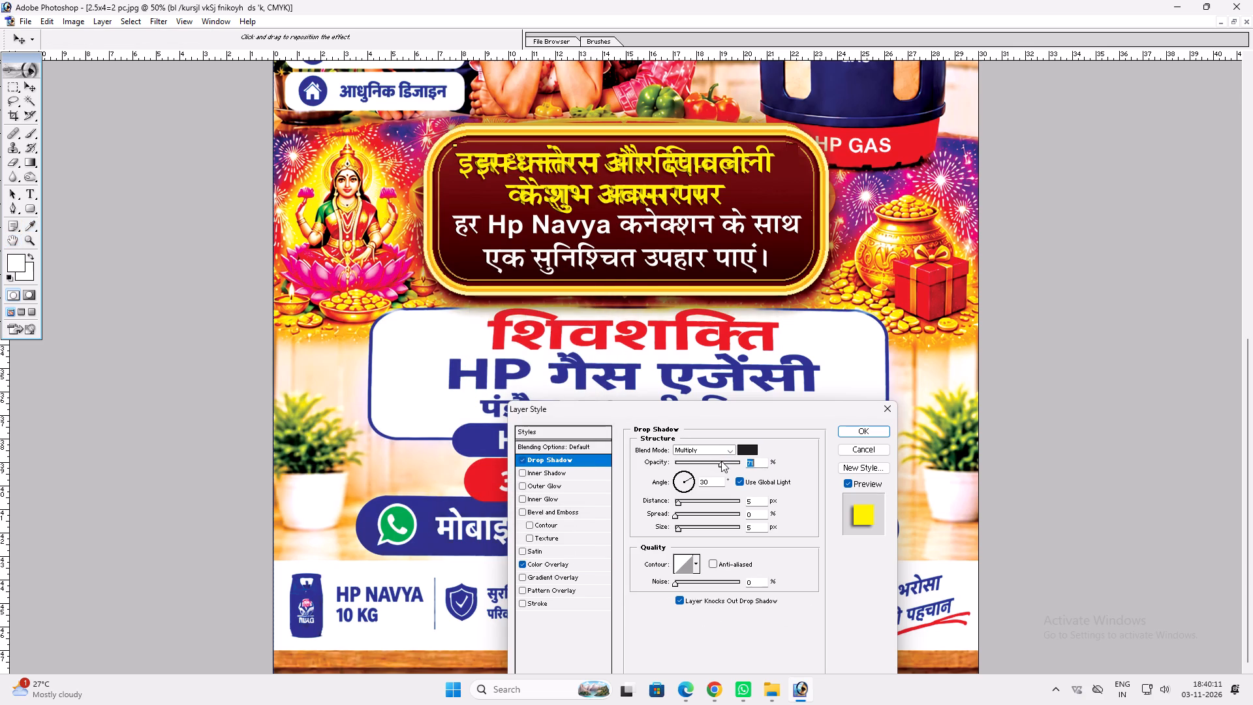
pyautogui.moveTo(722, 462); pyautogui.dragTo(784, 464)
pyautogui.moveTo(684, 503); pyautogui.dragTo(677, 503)
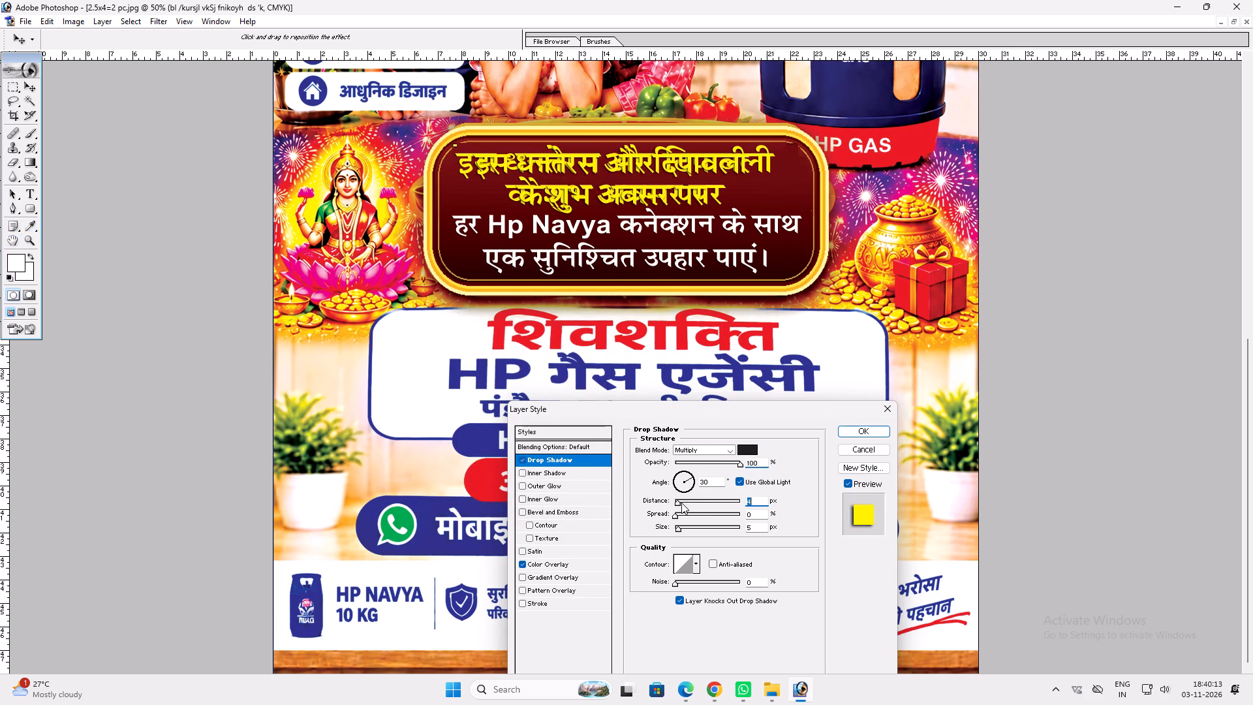
pyautogui.press('Return')
# Stretch a clean maroon patch of Layer 1 across the old second heading line, "के शुभ अवसर पर", to cover it.
pyautogui.press('v')
pyautogui.keyDown('ctrl'); pyautogui.click(777, 203); pyautogui.keyUp('ctrl')
pyautogui.press('m')
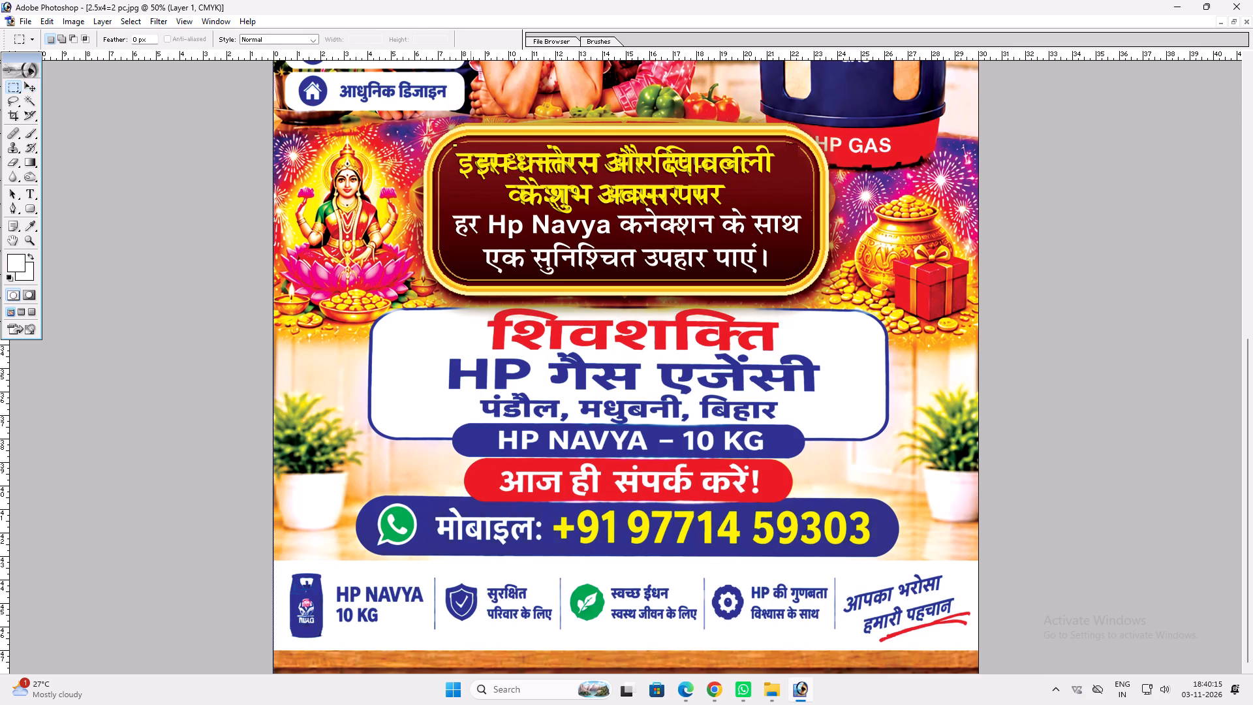
pyautogui.moveTo(472, 183); pyautogui.dragTo(495, 203)
pyautogui.hotkey('ctrl', 't')
pyautogui.moveTo(497, 193); pyautogui.dragTo(747, 205)
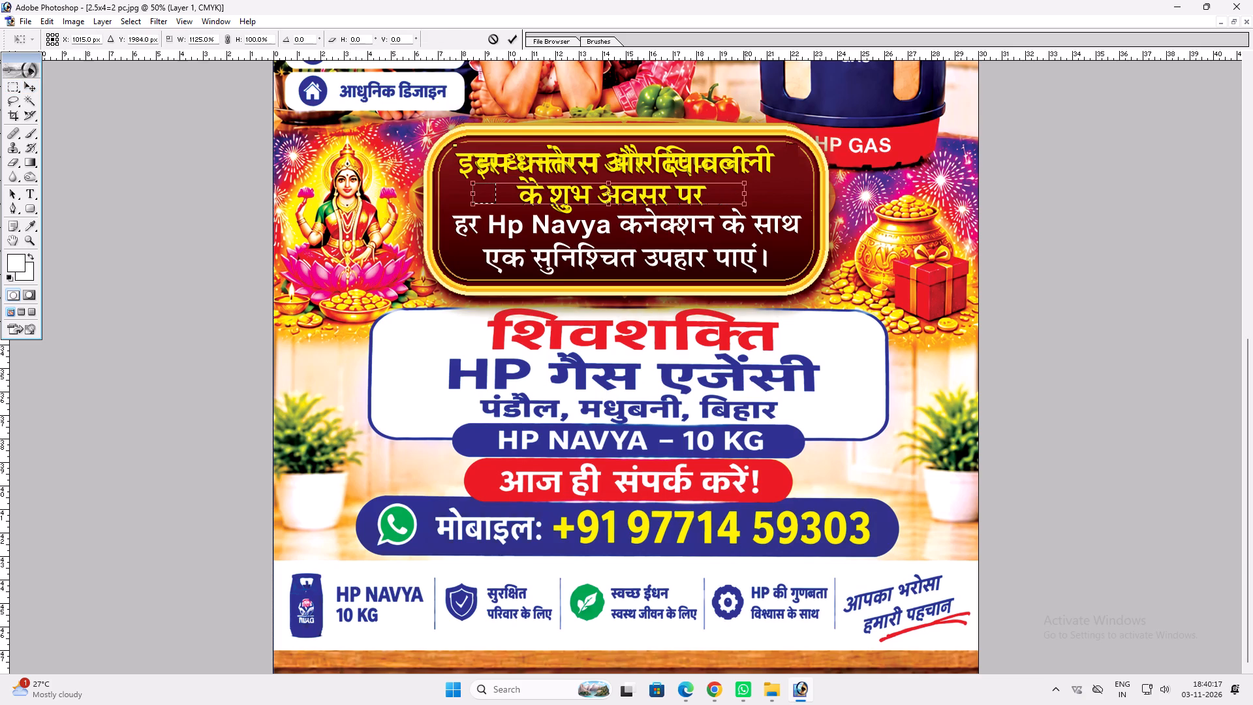
pyautogui.moveTo(747, 205); pyautogui.dragTo(748, 205)
pyautogui.moveTo(715, 208); pyautogui.dragTo(705, 209)
pyautogui.press('Return')
pyautogui.hotkey('ctrl', 'd')
# Cover the old heading remnants beneath "शुभ" by stretching a small clean maroon patch of Layer 1.
pyautogui.moveTo(580, 205); pyautogui.dragTo(584, 212)
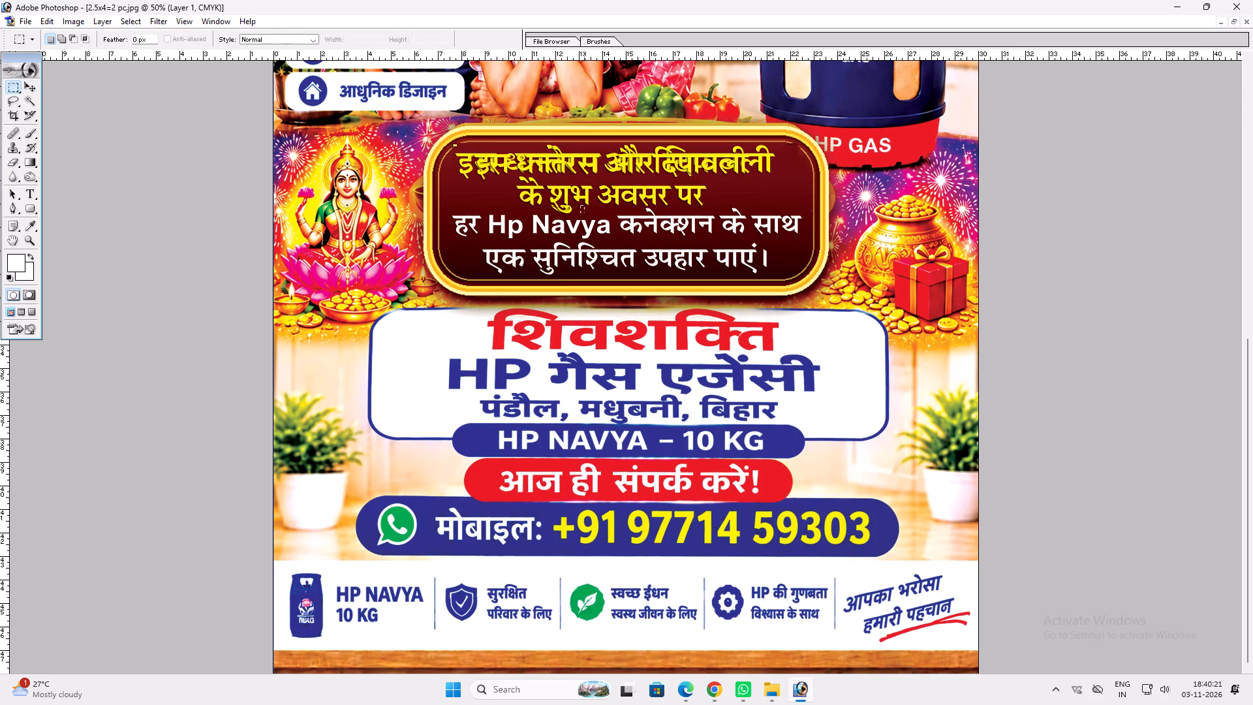
pyautogui.moveTo(584, 212); pyautogui.dragTo(587, 213)
pyautogui.hotkey('ctrl', 't')
pyautogui.moveTo(580, 211); pyautogui.dragTo(539, 206)
pyautogui.press('Return')
pyautogui.hotkey('ctrl', 'd')
# Stretch a clean maroon strip of Layer 1 across the old first heading line, "इस धनतेरस और दिपावली", to cover it.
pyautogui.moveTo(448, 156); pyautogui.dragTo(454, 174)
pyautogui.hotkey('ctrl', 't')
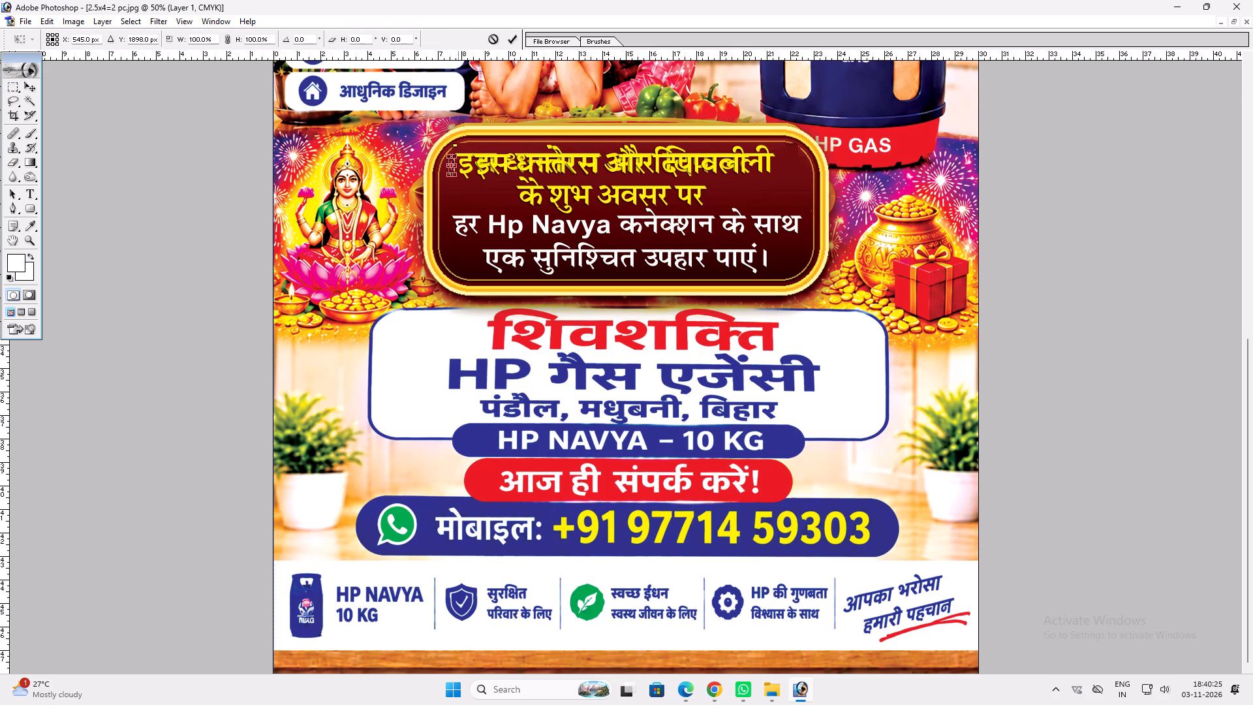
pyautogui.moveTo(458, 165); pyautogui.dragTo(786, 164)
pyautogui.moveTo(764, 157); pyautogui.dragTo(763, 153)
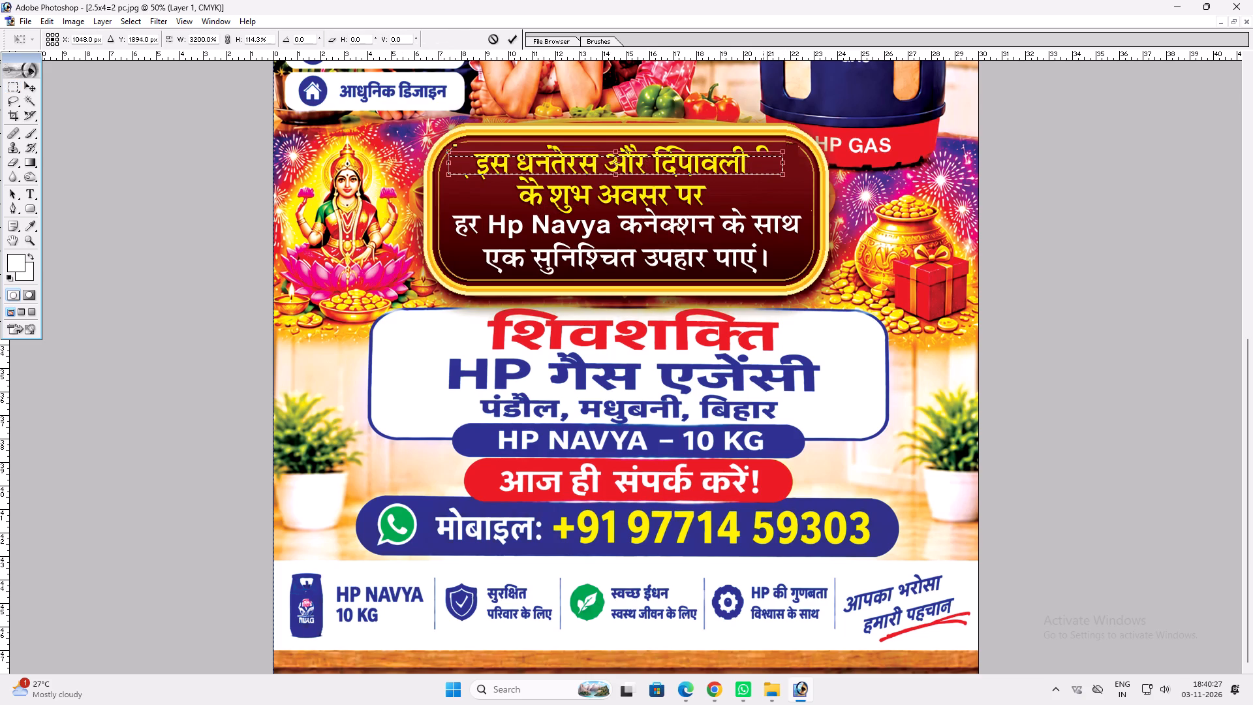
pyautogui.moveTo(763, 153); pyautogui.dragTo(763, 149)
pyautogui.hotkey('ctrl', 'Return')
pyautogui.hotkey('ctrl', 'd')
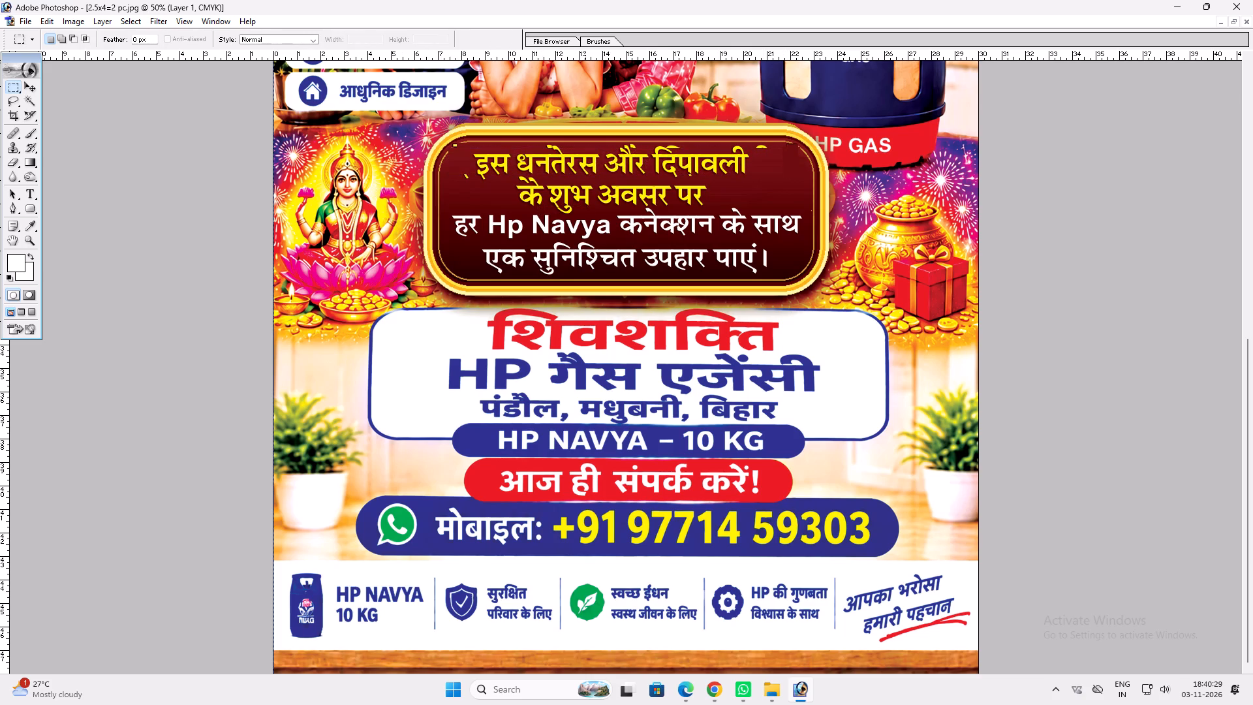
# Cover the leftover marks above "और दिपावली" by stretching a clean maroon patch of Layer 1 to the line's end.
pyautogui.click(587, 141)
pyautogui.hotkey('ctrl', 'z')
pyautogui.moveTo(595, 144); pyautogui.dragTo(610, 159)
pyautogui.hotkey('ctrl', 't')
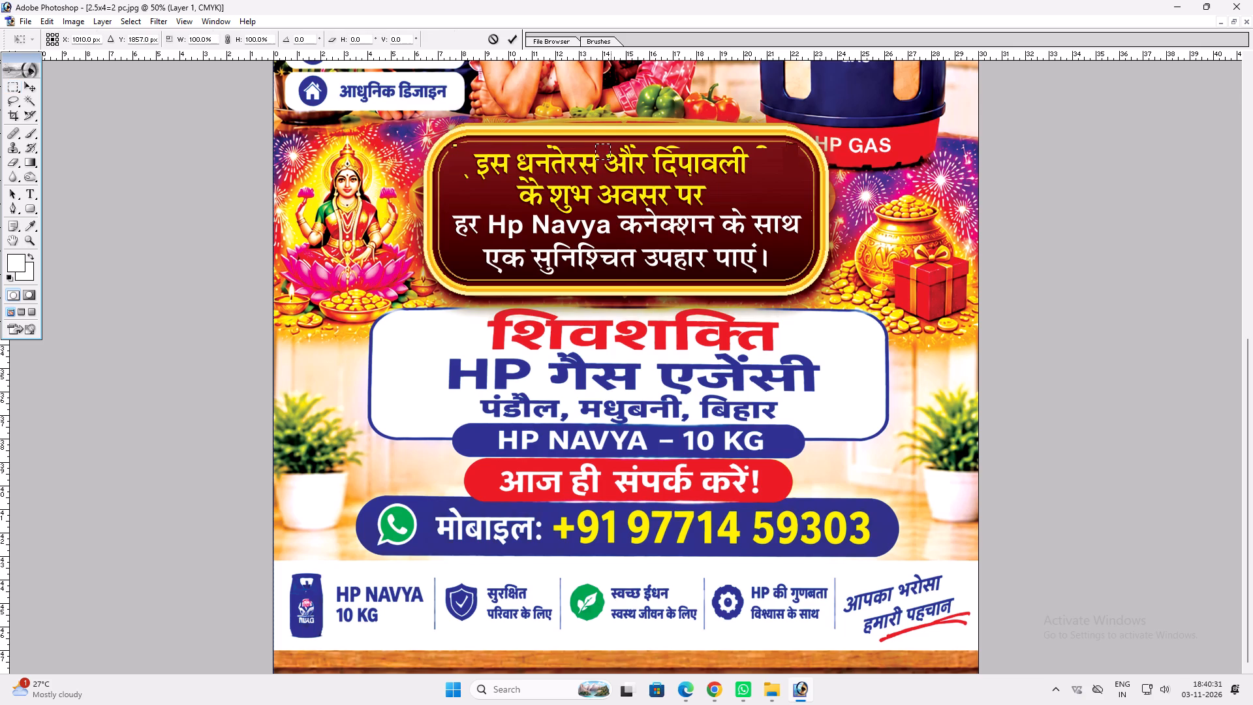
pyautogui.moveTo(614, 151); pyautogui.dragTo(788, 157)
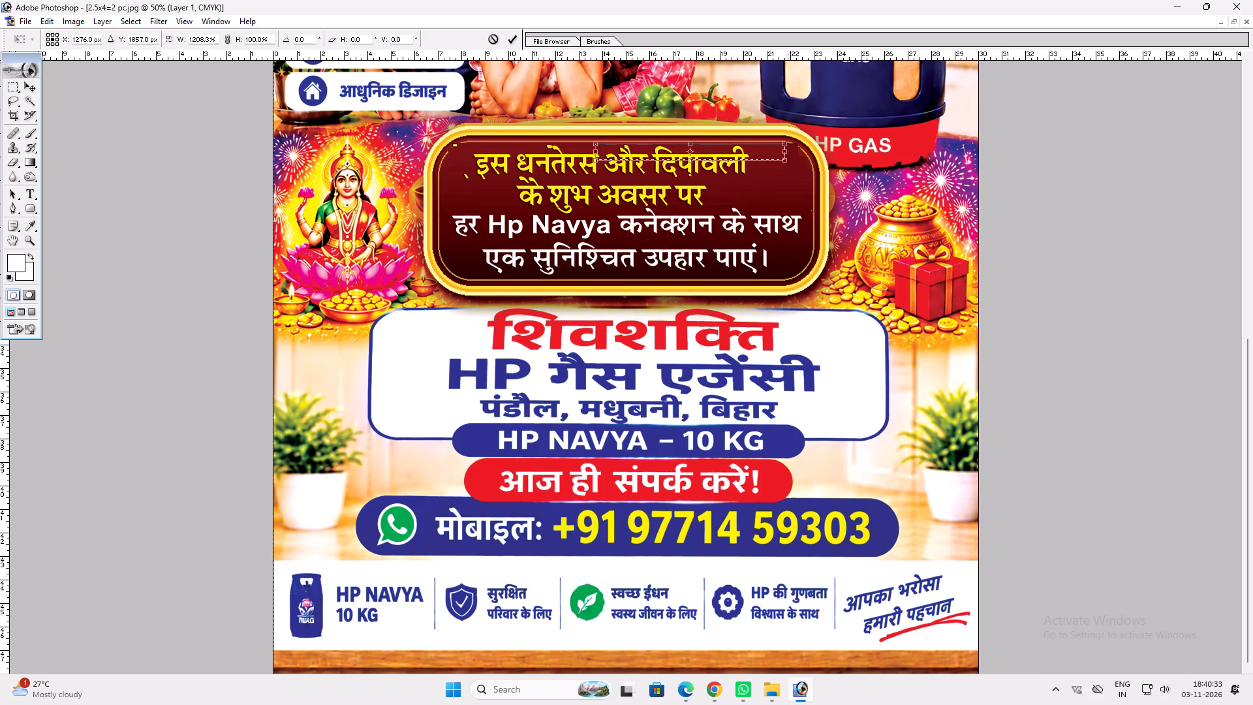
pyautogui.press('Return')
pyautogui.hotkey('ctrl', 'd')
# Cover the leftover yellow marks before "इस" by stretching a clean maroon patch of Layer 1 over them.
pyautogui.moveTo(468, 150); pyautogui.dragTo(493, 189)
pyautogui.moveTo(488, 180); pyautogui.dragTo(490, 180)
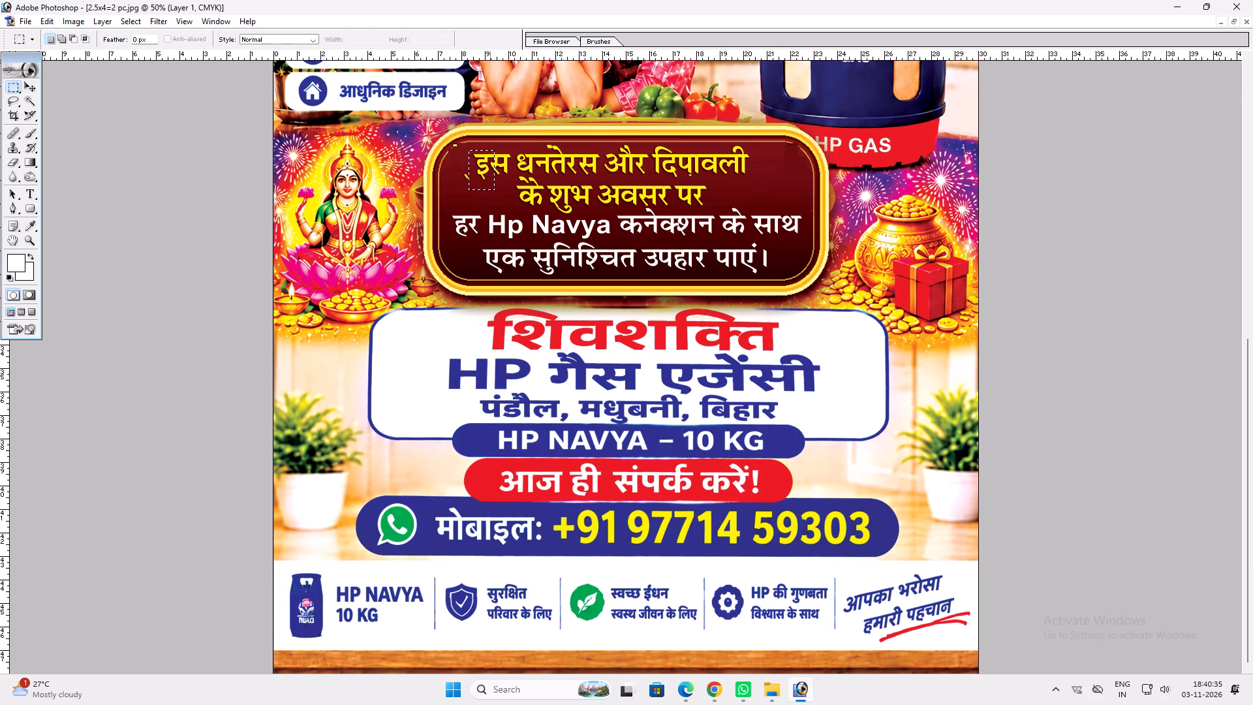
pyautogui.moveTo(490, 180); pyautogui.dragTo(501, 180)
pyautogui.hotkey('ctrl', 't')
pyautogui.moveTo(476, 178); pyautogui.dragTo(459, 182)
pyautogui.hotkey('ctrl', 'Return')
pyautogui.hotkey('ctrl', 'd')
# Cover the leftover marks beneath "दिपावली" by widening a clean maroon patch of Layer 1.
pyautogui.moveTo(649, 157); pyautogui.dragTo(676, 184)
pyautogui.hotkey('ctrl', 't')
pyautogui.moveTo(679, 174); pyautogui.dragTo(717, 168)
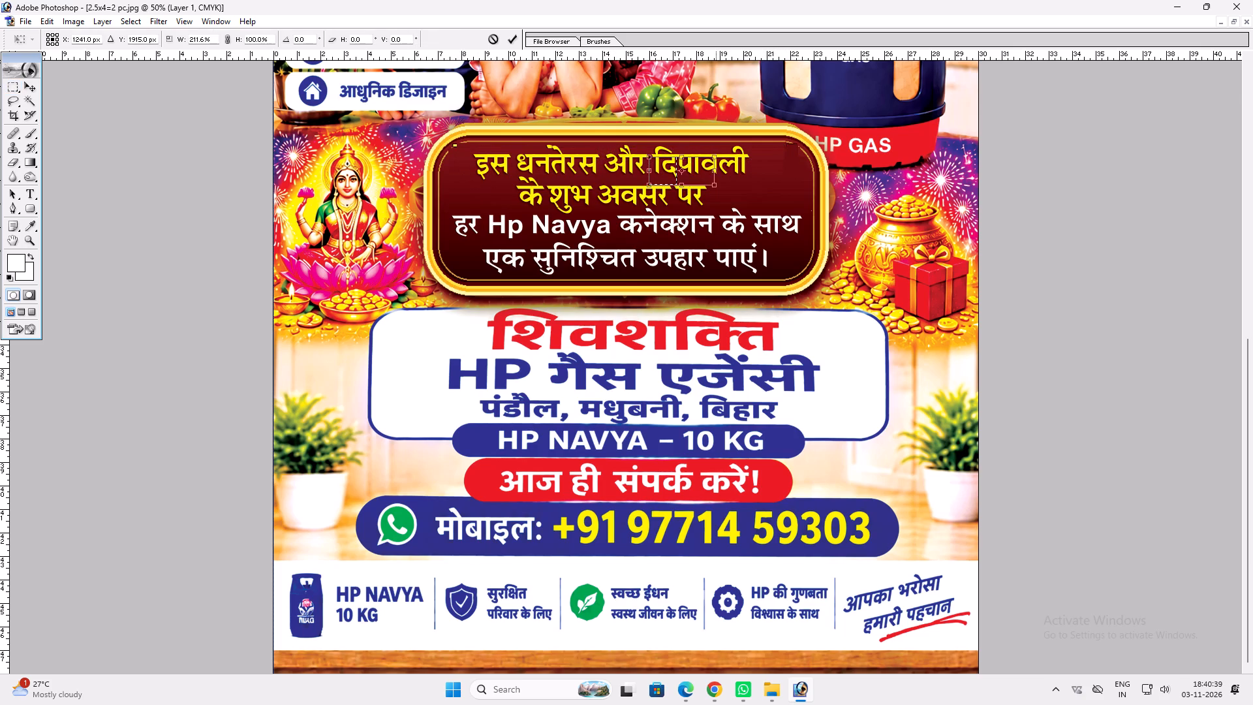
pyautogui.moveTo(717, 168); pyautogui.dragTo(718, 168)
pyautogui.hotkey('ctrl', 'Return')
pyautogui.hotkey('ctrl', 'd')
pyautogui.press('v')
pyautogui.press('v')
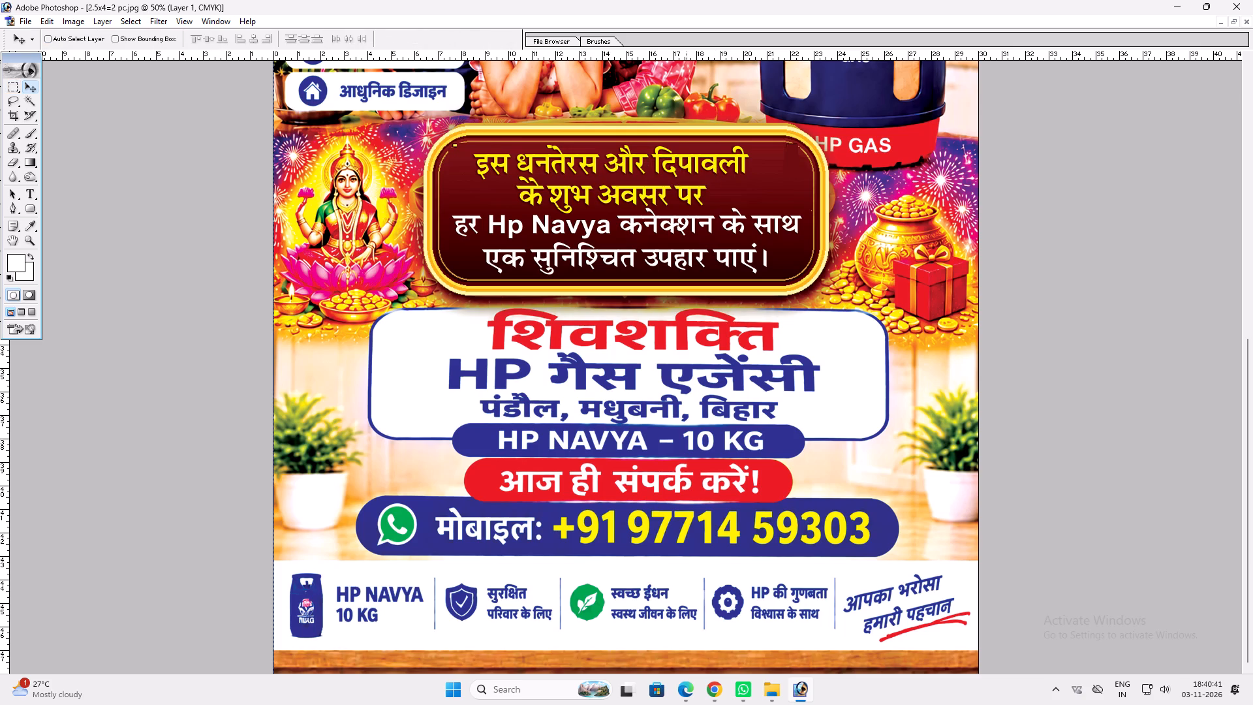
# Slightly enlarge the yellow two-line heading "इस धनतेरस और दिपावली के शुभ अवसर पर" in the maroon banner.
pyautogui.keyDown('ctrl'); pyautogui.click(687, 189); pyautogui.keyUp('ctrl')
pyautogui.keyDown('ctrl'); pyautogui.click(688, 189); pyautogui.keyUp('ctrl')
pyautogui.hotkey('ctrl', 't')
pyautogui.keyDown('alt'); pyautogui.keyDown('shift'); pyautogui.click(750, 199); pyautogui.keyUp('shift'); pyautogui.keyUp('alt')
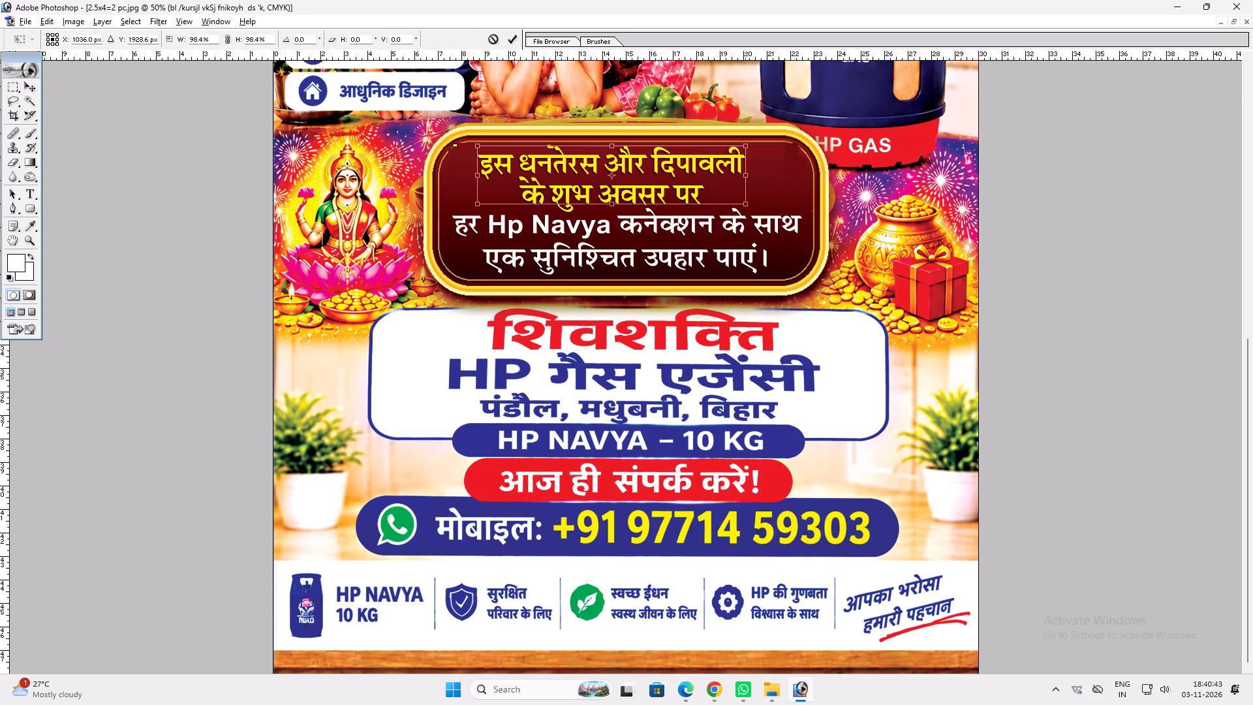
pyautogui.keyDown('alt'); pyautogui.keyDown('shift'); pyautogui.moveTo(747, 191); pyautogui.dragTo(755, 189); pyautogui.keyUp('shift'); pyautogui.keyUp('alt')
pyautogui.press('Return')
pyautogui.press('v')
pyautogui.click(705, 182)
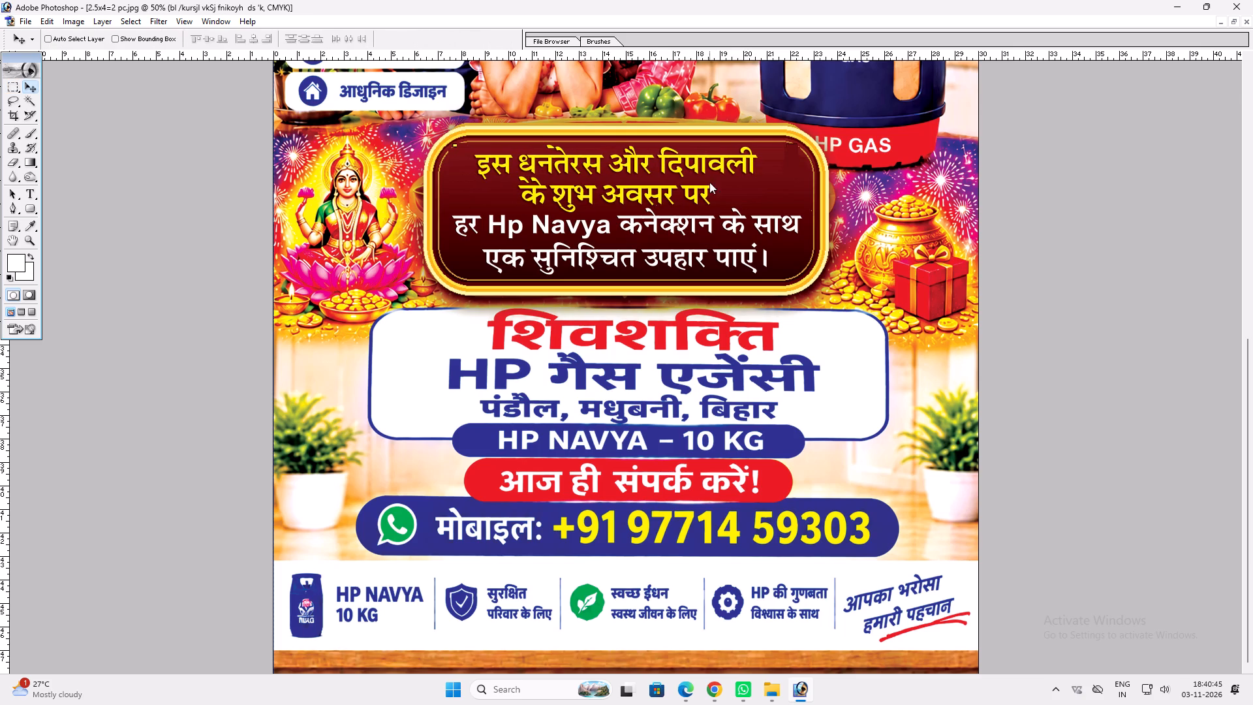
# Cover the leftover marks above "धनतेरस" by widening a clean maroon patch of Layer 1 over them.
pyautogui.press('v')
pyautogui.keyDown('ctrl'); pyautogui.click(498, 148); pyautogui.keyUp('ctrl')
pyautogui.press('m')
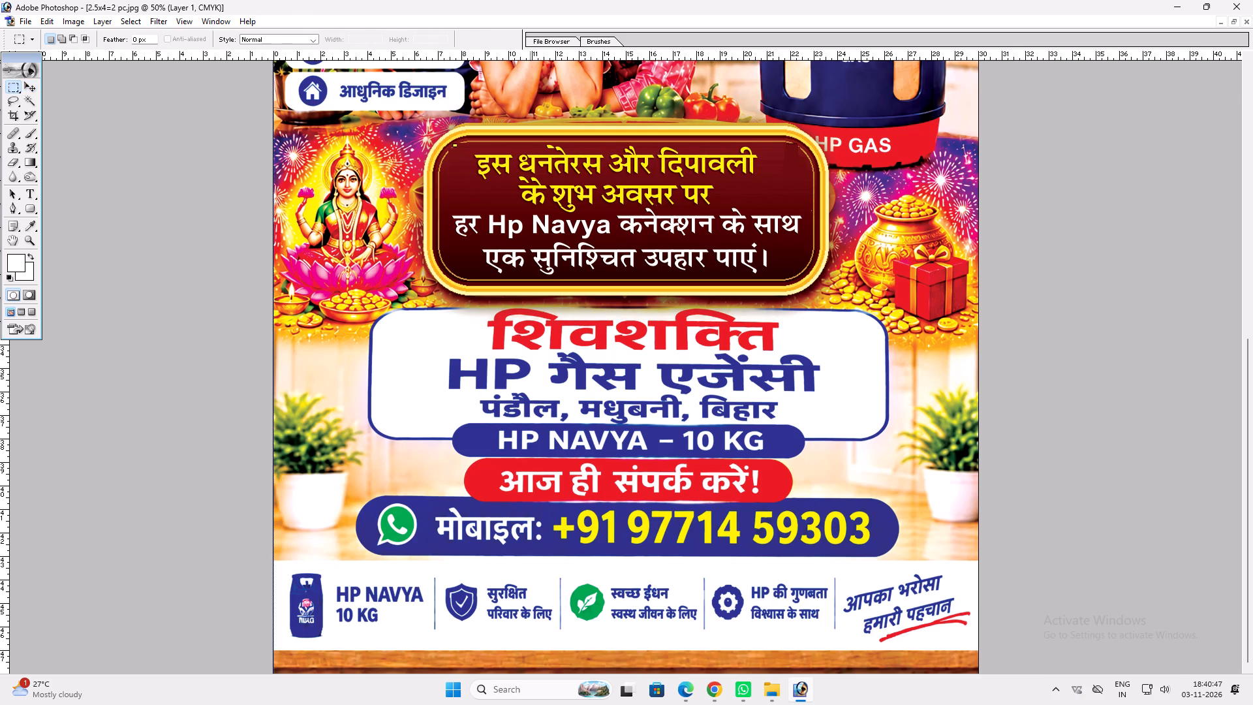
pyautogui.moveTo(531, 146); pyautogui.dragTo(540, 153)
pyautogui.hotkey('ctrl', 't')
pyautogui.moveTo(540, 151); pyautogui.dragTo(563, 150)
pyautogui.click(557, 149)
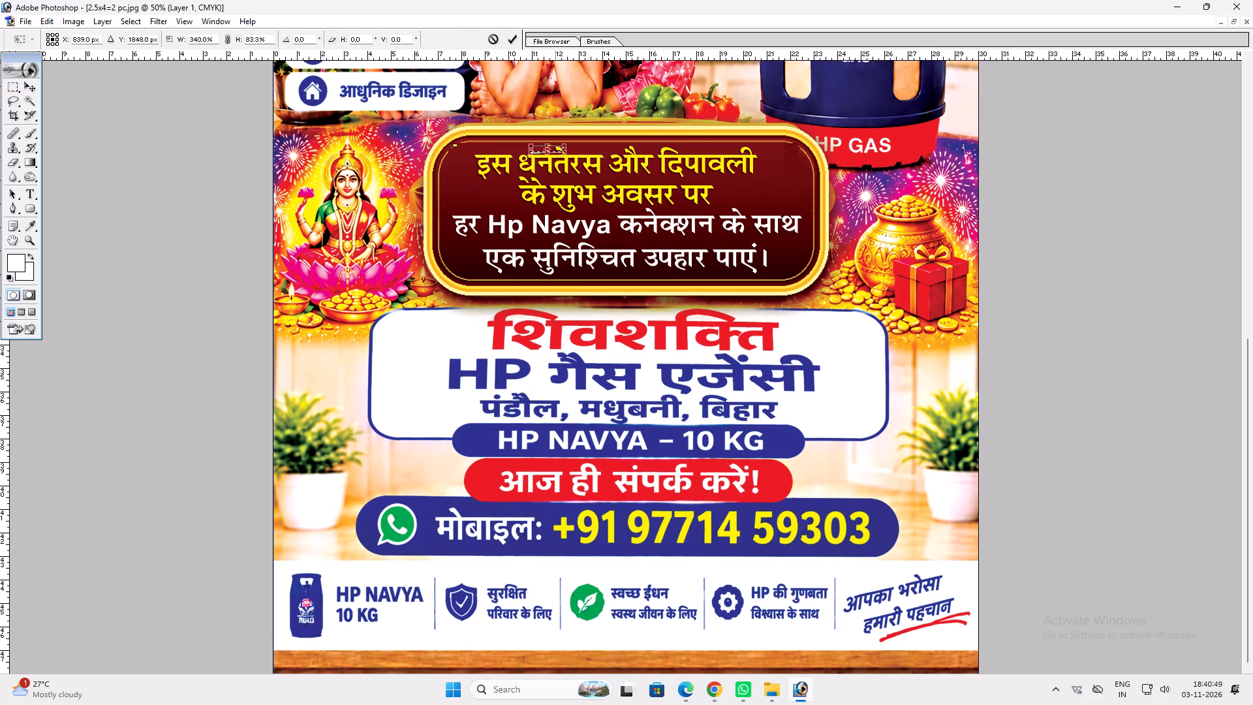
pyautogui.click(555, 147)
pyautogui.hotkey('ctrl', 'Return')
pyautogui.hotkey('ctrl', 'd')
pyautogui.press('space')
pyautogui.press('space')
pyautogui.press('space')
pyautogui.press('space')
pyautogui.press('space')
pyautogui.press('space')
pyautogui.press('space')
pyautogui.press('space')
pyautogui.press('space')
pyautogui.rightClick(577, 185)
pyautogui.click(587, 189)
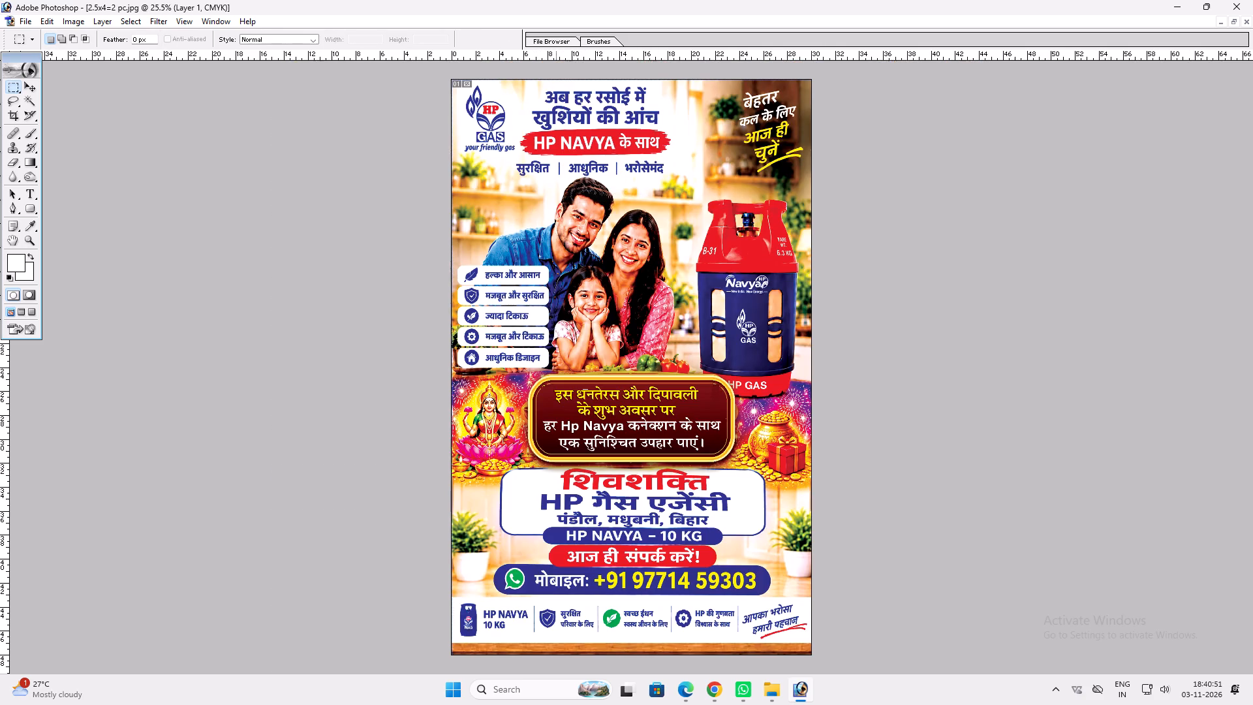
# Restore the patch selection above "धनतेरस" and stretch it over the small leftover mark beneath it.
pyautogui.hotkey('ctrl', 'z')
pyautogui.press('z')
pyautogui.moveTo(494, 245); pyautogui.dragTo(799, 388)
pyautogui.hotkey('ctrl', 't')
pyautogui.press('space')
pyautogui.moveTo(566, 462); pyautogui.dragTo(565, 225)
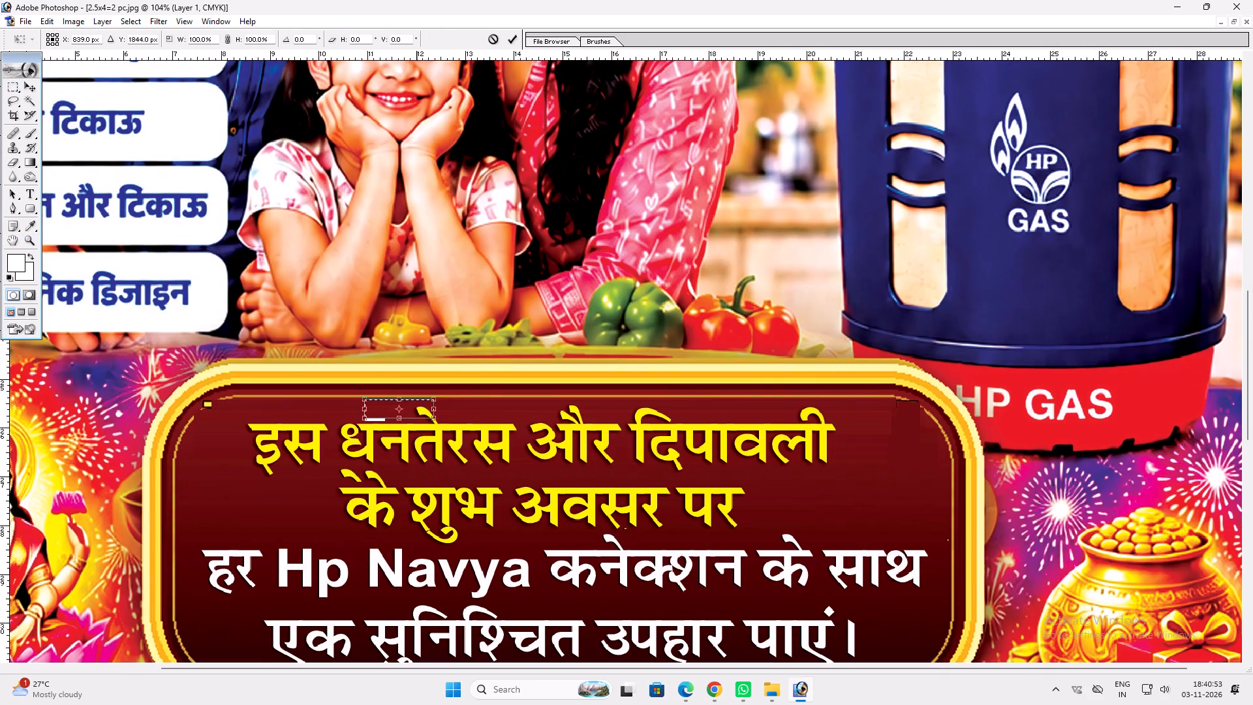
pyautogui.keyDown('ctrl'); pyautogui.click(388, 419); pyautogui.keyUp('ctrl')
pyautogui.hotkey('ctrl', 'Return')
pyautogui.hotkey('ctrl', 'd')
# Save the corrected poster as a TIFF file named "2.5x4=2 pcff".
pyautogui.press('space')
pyautogui.moveTo(394, 409); pyautogui.dragTo(414, 415, button='right')
pyautogui.moveTo(411, 413); pyautogui.dragTo(427, 418)
pyautogui.press('v')
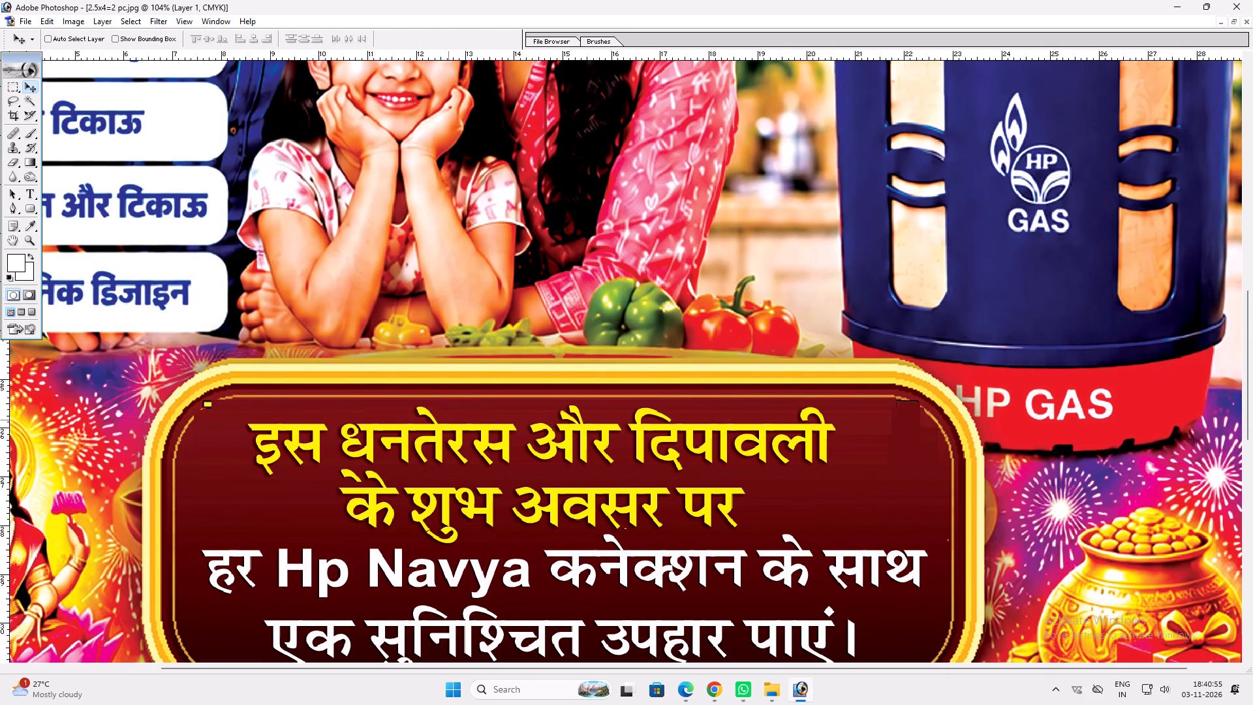
pyautogui.press('space')
pyautogui.moveTo(430, 411); pyautogui.dragTo(459, 418, button='right')
pyautogui.moveTo(457, 418); pyautogui.dragTo(473, 422)
pyautogui.press('v')
pyautogui.press('space')
pyautogui.press('space')
pyautogui.moveTo(450, 415); pyautogui.dragTo(457, 415, button='right')
pyautogui.moveTo(473, 422); pyautogui.dragTo(486, 427)
pyautogui.press('v')
pyautogui.hotkey('ctrl', 's')
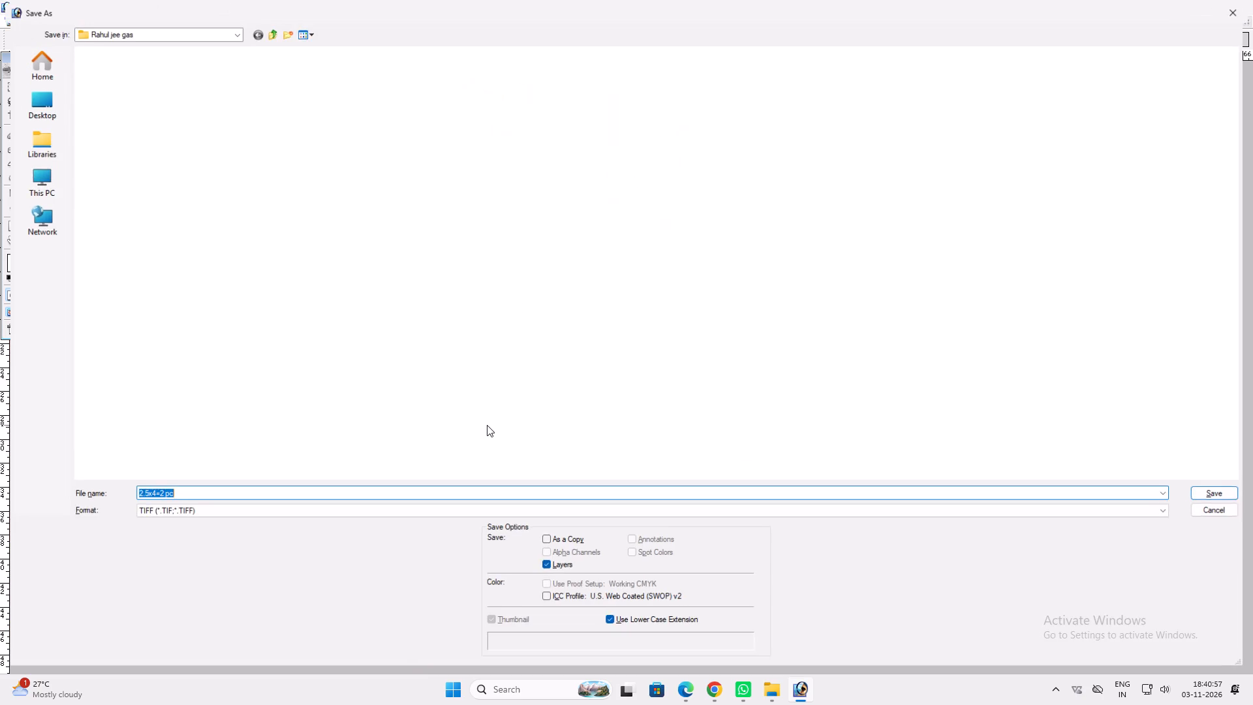
pyautogui.click(303, 497)
pyautogui.write('ff')
pyautogui.press('Return')
pyautogui.press('Return')
pyautogui.press('Return')
pyautogui.hotkey('ctrl', '0')
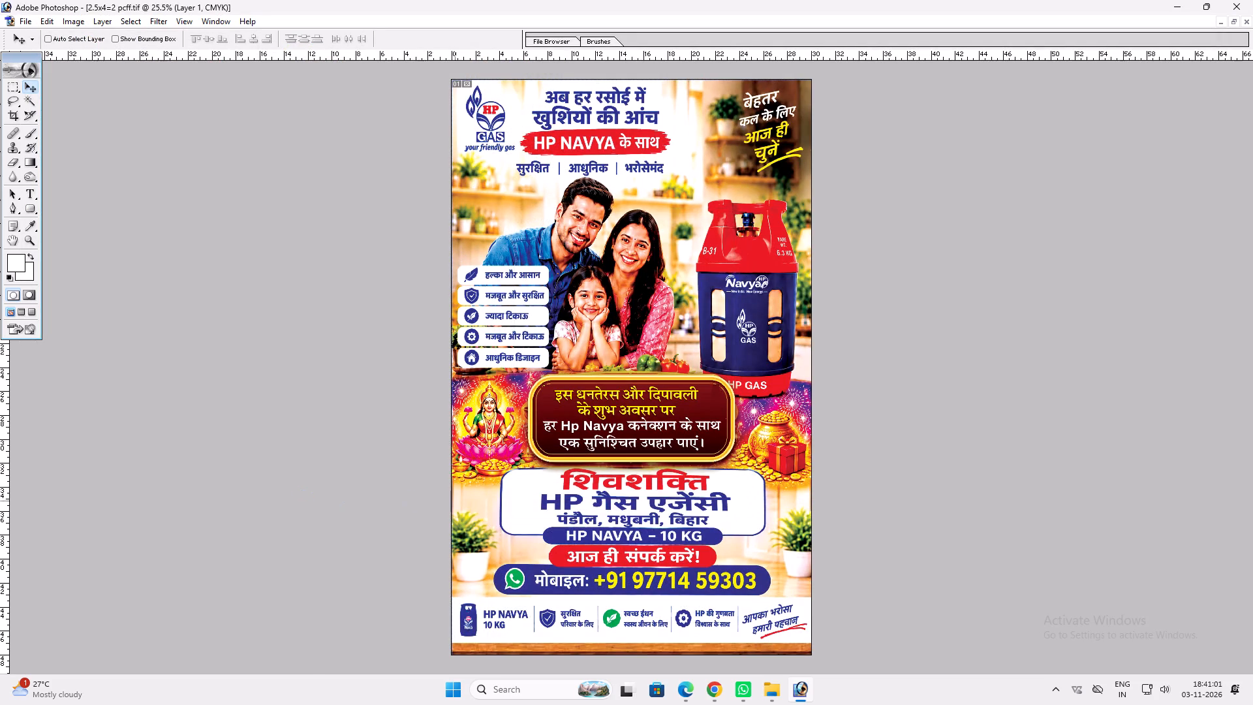
# Review the finished poster and its maroon banner, and save the file again.
pyautogui.hotkey('ctrl', '+')
pyautogui.hotkey('ctrl', '+')
pyautogui.press('space')
pyautogui.moveTo(615, 490); pyautogui.dragTo(624, 378)
pyautogui.press('v')
pyautogui.press('space')
pyautogui.press('space')
pyautogui.moveTo(558, 391); pyautogui.dragTo(589, 399, button='right')
pyautogui.moveTo(595, 401); pyautogui.dragTo(600, 403)
pyautogui.write('vv')
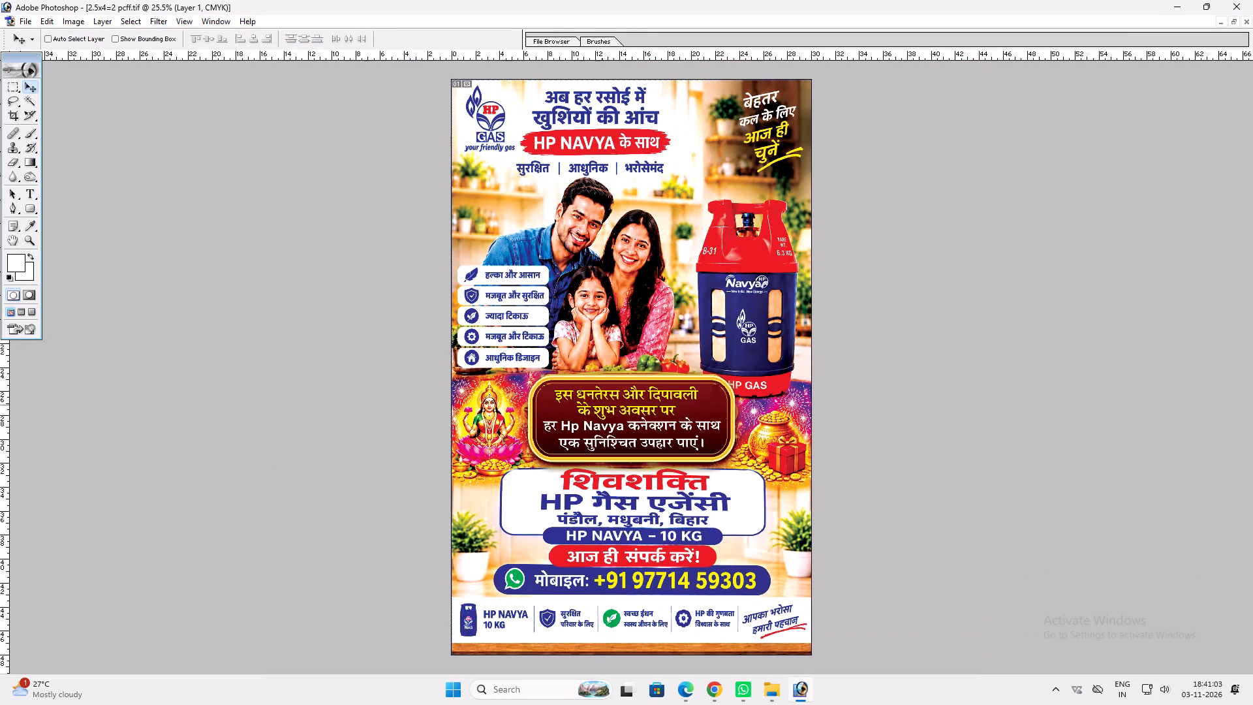
pyautogui.hotkey('ctrl', 's')
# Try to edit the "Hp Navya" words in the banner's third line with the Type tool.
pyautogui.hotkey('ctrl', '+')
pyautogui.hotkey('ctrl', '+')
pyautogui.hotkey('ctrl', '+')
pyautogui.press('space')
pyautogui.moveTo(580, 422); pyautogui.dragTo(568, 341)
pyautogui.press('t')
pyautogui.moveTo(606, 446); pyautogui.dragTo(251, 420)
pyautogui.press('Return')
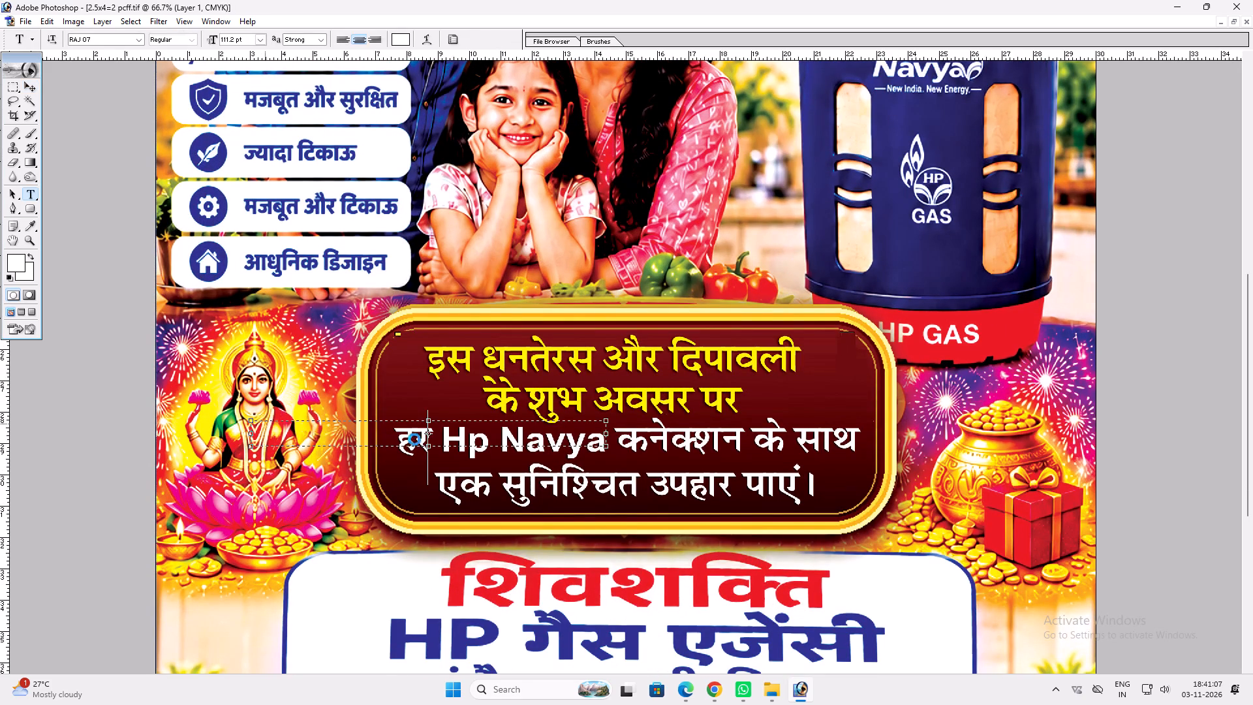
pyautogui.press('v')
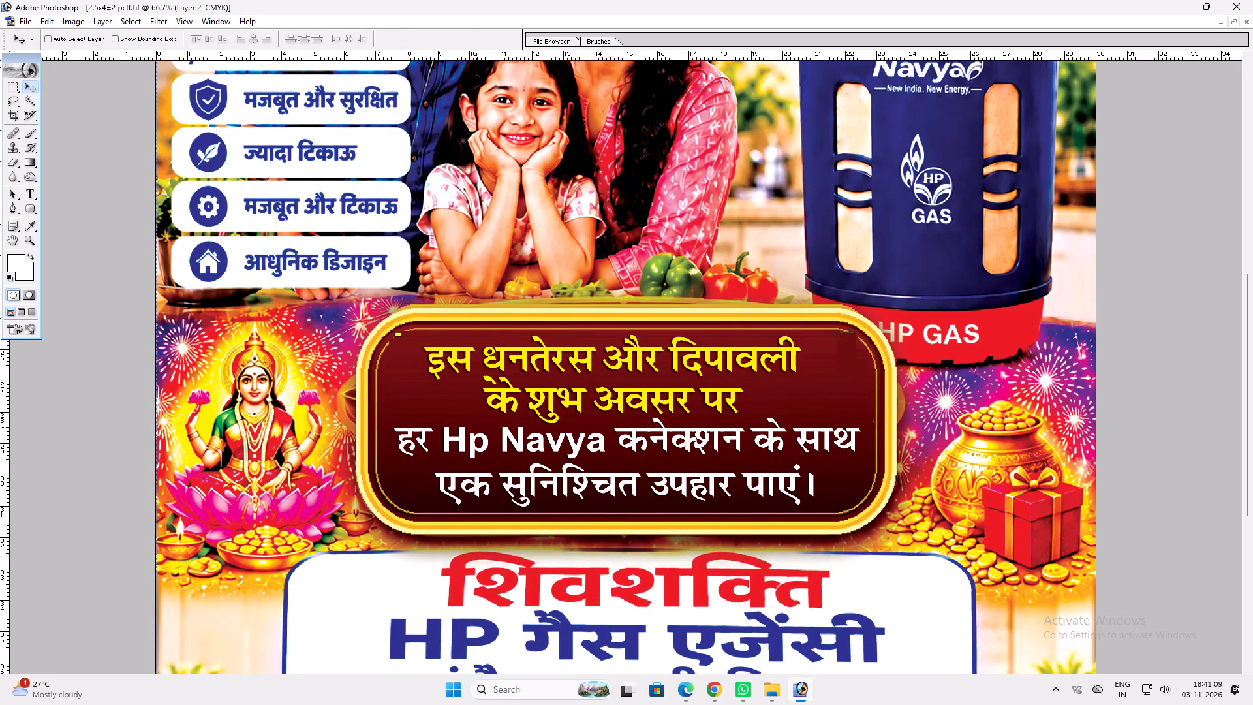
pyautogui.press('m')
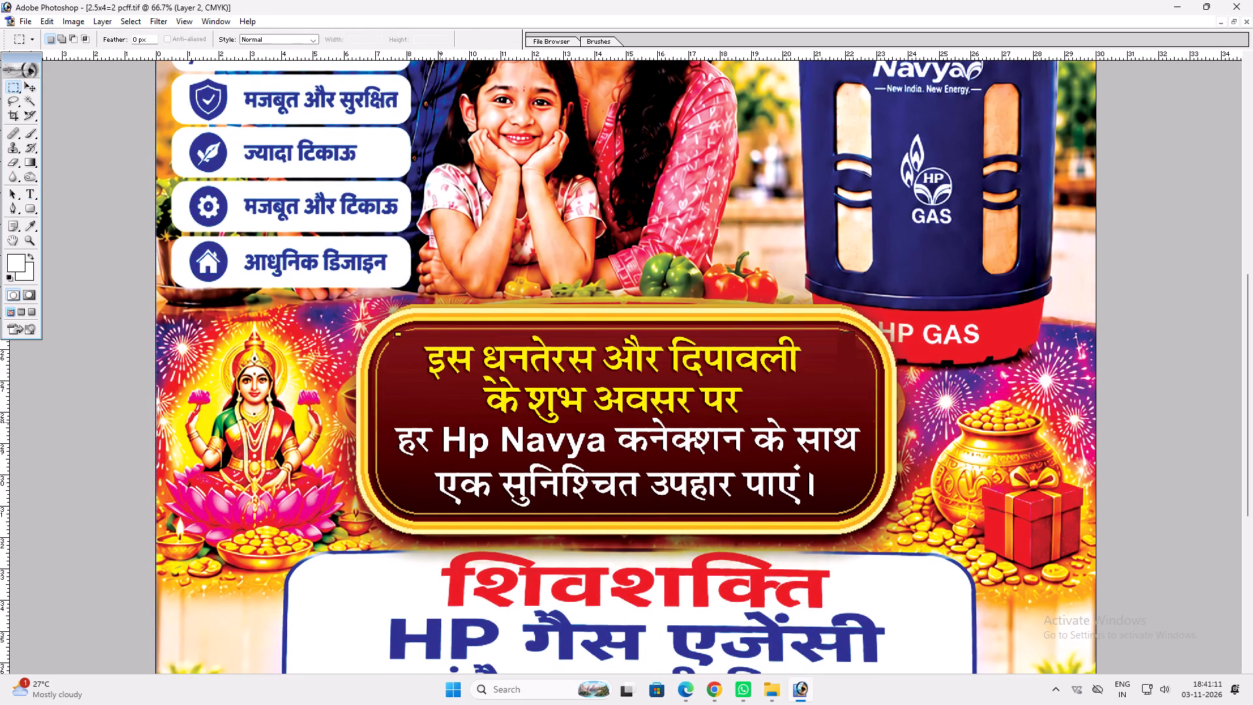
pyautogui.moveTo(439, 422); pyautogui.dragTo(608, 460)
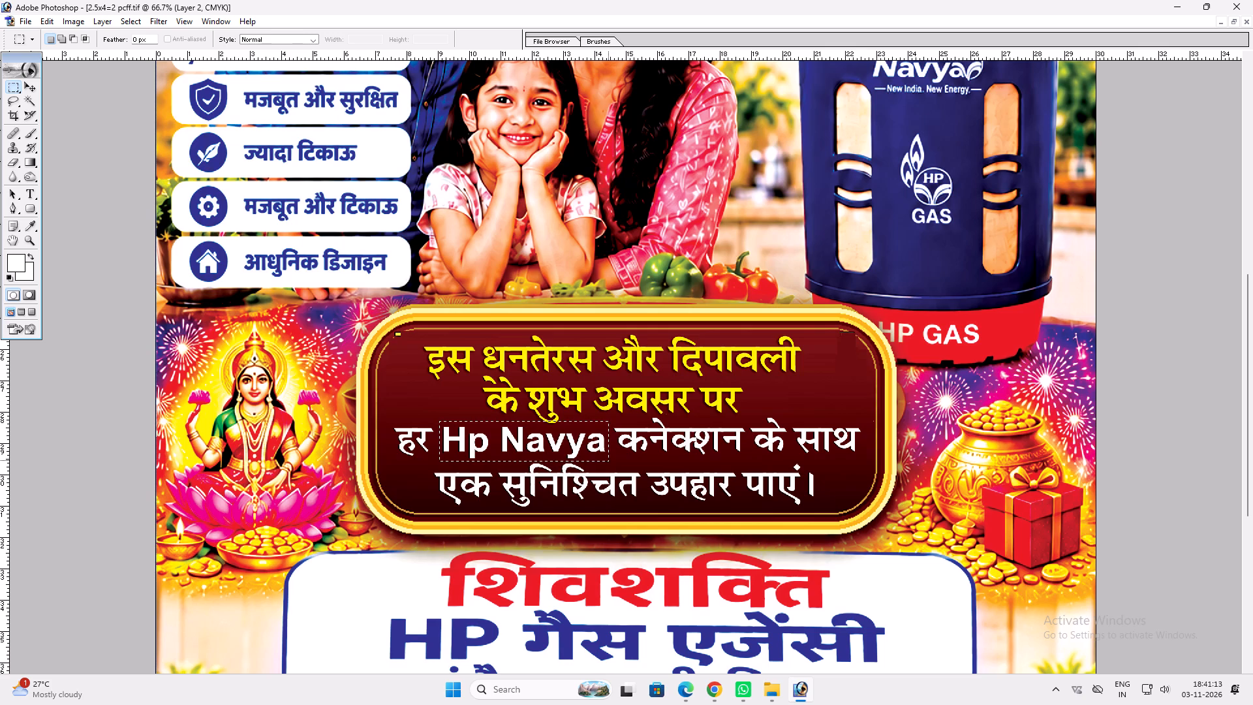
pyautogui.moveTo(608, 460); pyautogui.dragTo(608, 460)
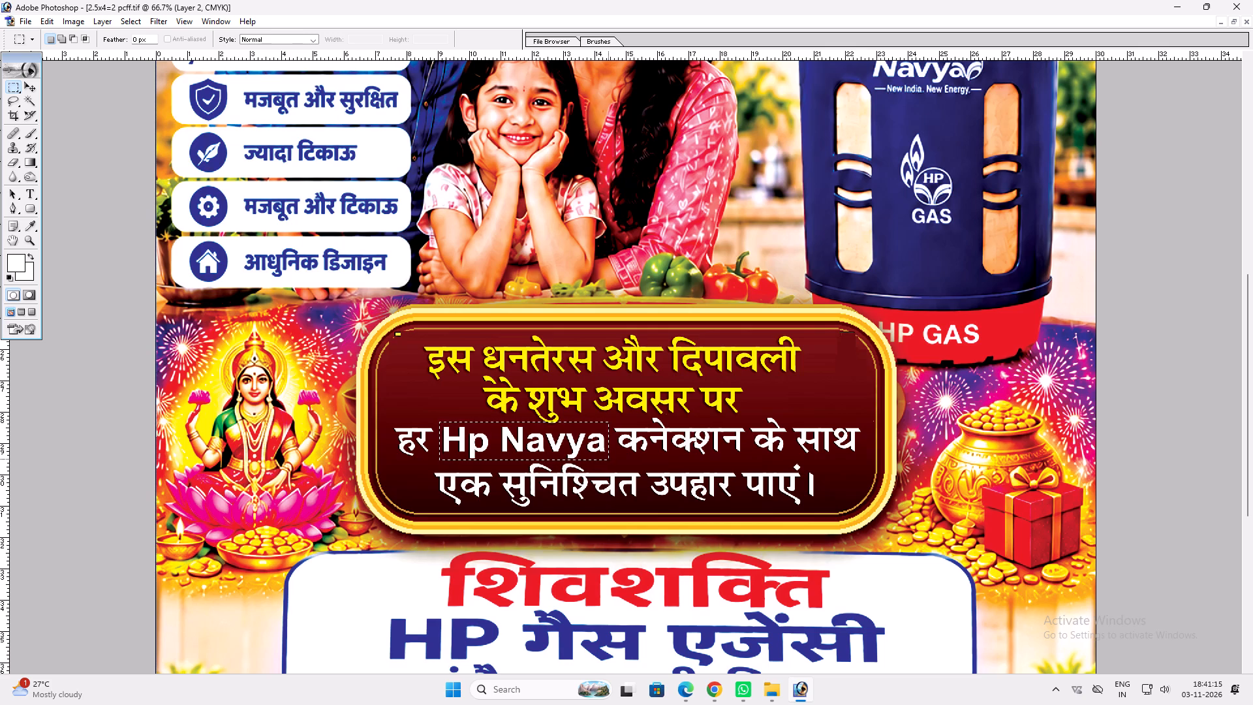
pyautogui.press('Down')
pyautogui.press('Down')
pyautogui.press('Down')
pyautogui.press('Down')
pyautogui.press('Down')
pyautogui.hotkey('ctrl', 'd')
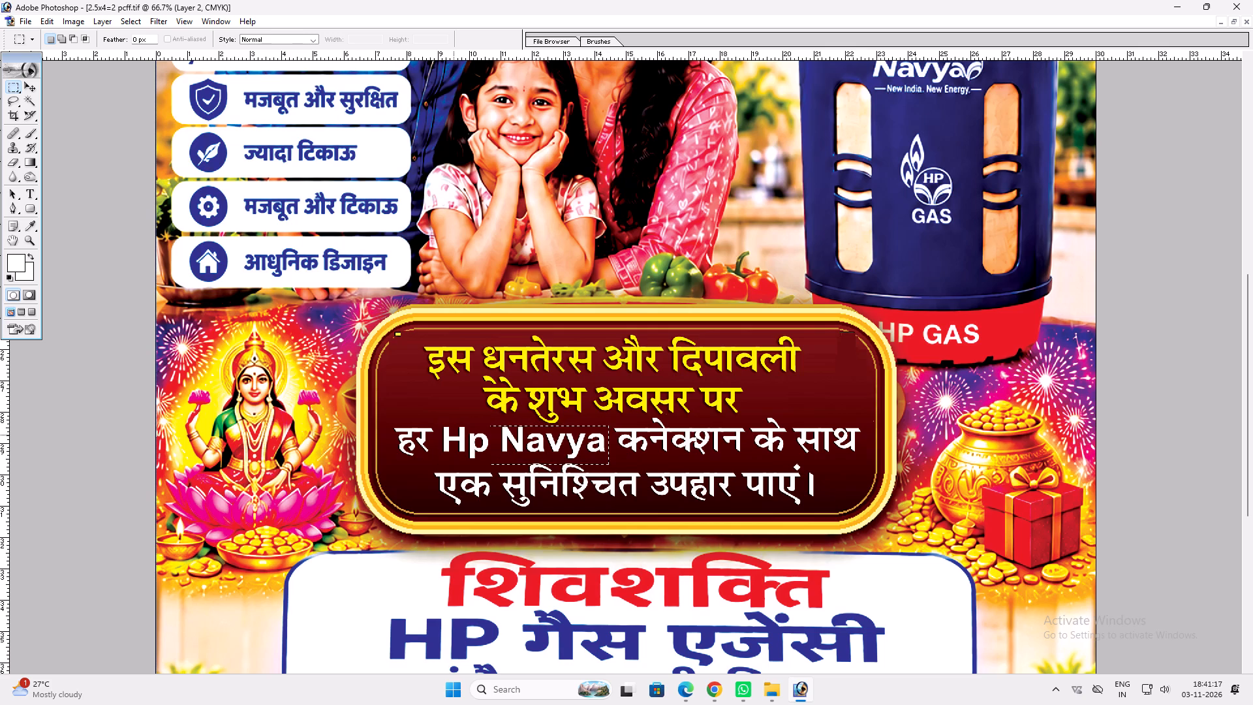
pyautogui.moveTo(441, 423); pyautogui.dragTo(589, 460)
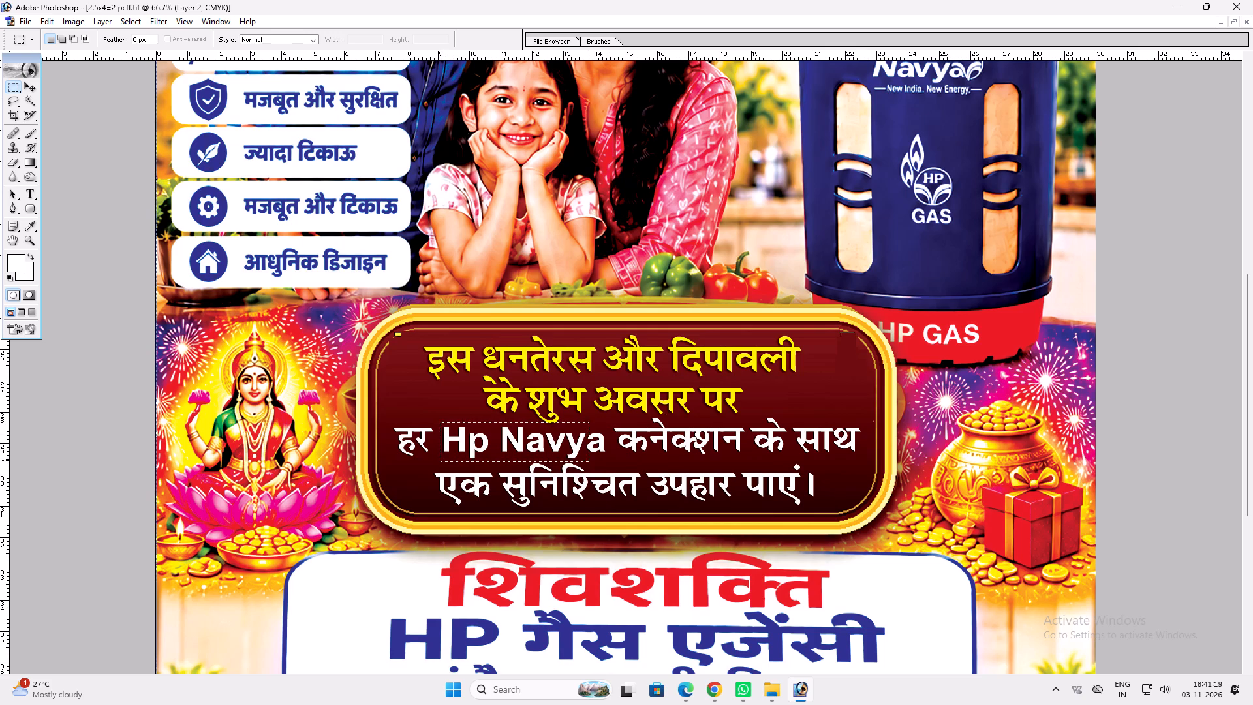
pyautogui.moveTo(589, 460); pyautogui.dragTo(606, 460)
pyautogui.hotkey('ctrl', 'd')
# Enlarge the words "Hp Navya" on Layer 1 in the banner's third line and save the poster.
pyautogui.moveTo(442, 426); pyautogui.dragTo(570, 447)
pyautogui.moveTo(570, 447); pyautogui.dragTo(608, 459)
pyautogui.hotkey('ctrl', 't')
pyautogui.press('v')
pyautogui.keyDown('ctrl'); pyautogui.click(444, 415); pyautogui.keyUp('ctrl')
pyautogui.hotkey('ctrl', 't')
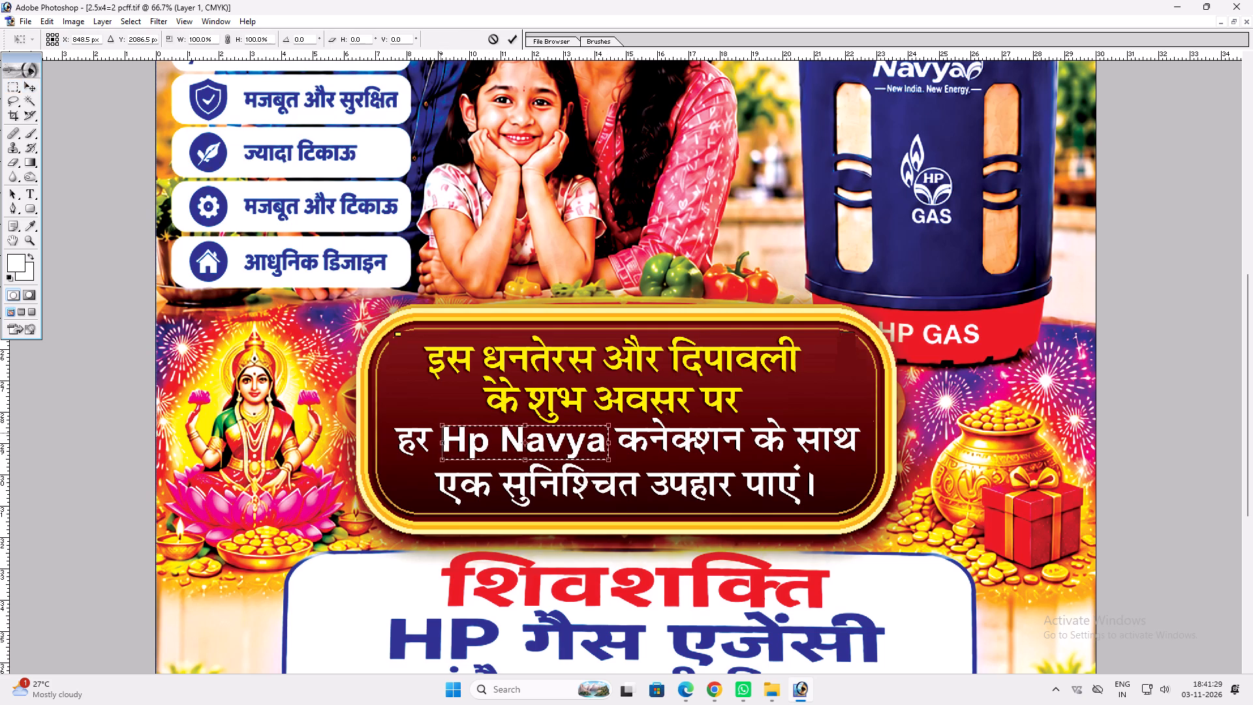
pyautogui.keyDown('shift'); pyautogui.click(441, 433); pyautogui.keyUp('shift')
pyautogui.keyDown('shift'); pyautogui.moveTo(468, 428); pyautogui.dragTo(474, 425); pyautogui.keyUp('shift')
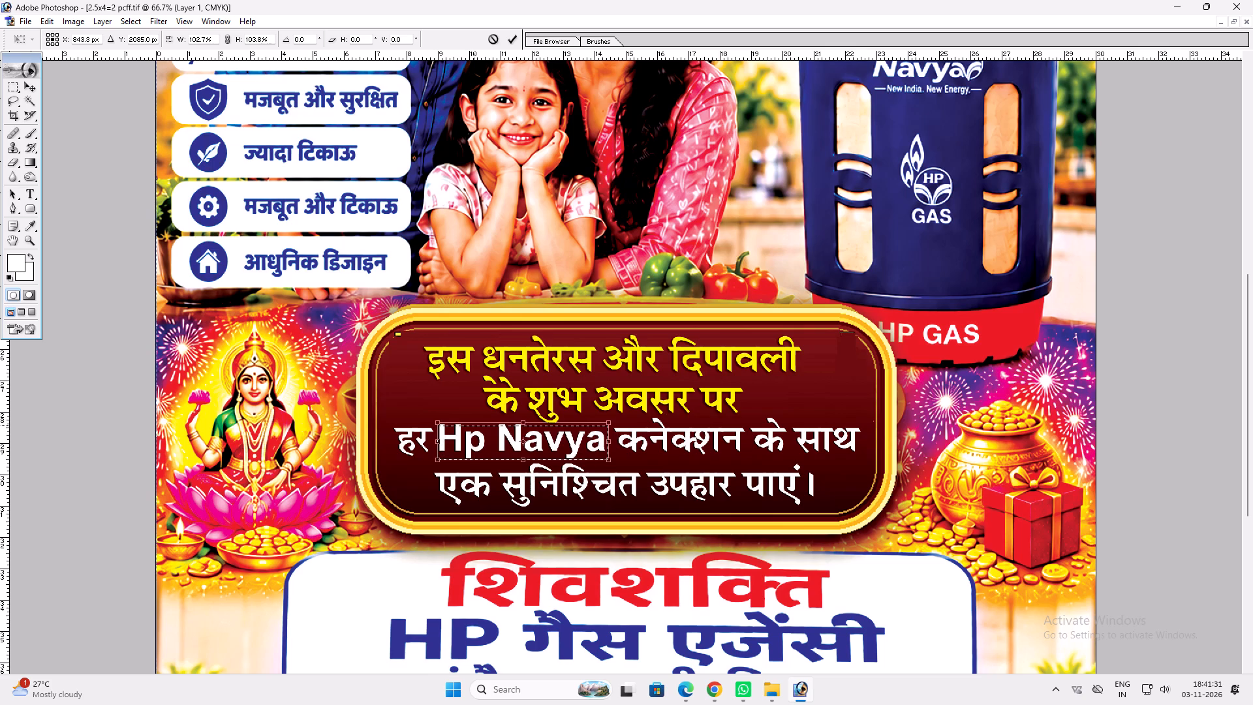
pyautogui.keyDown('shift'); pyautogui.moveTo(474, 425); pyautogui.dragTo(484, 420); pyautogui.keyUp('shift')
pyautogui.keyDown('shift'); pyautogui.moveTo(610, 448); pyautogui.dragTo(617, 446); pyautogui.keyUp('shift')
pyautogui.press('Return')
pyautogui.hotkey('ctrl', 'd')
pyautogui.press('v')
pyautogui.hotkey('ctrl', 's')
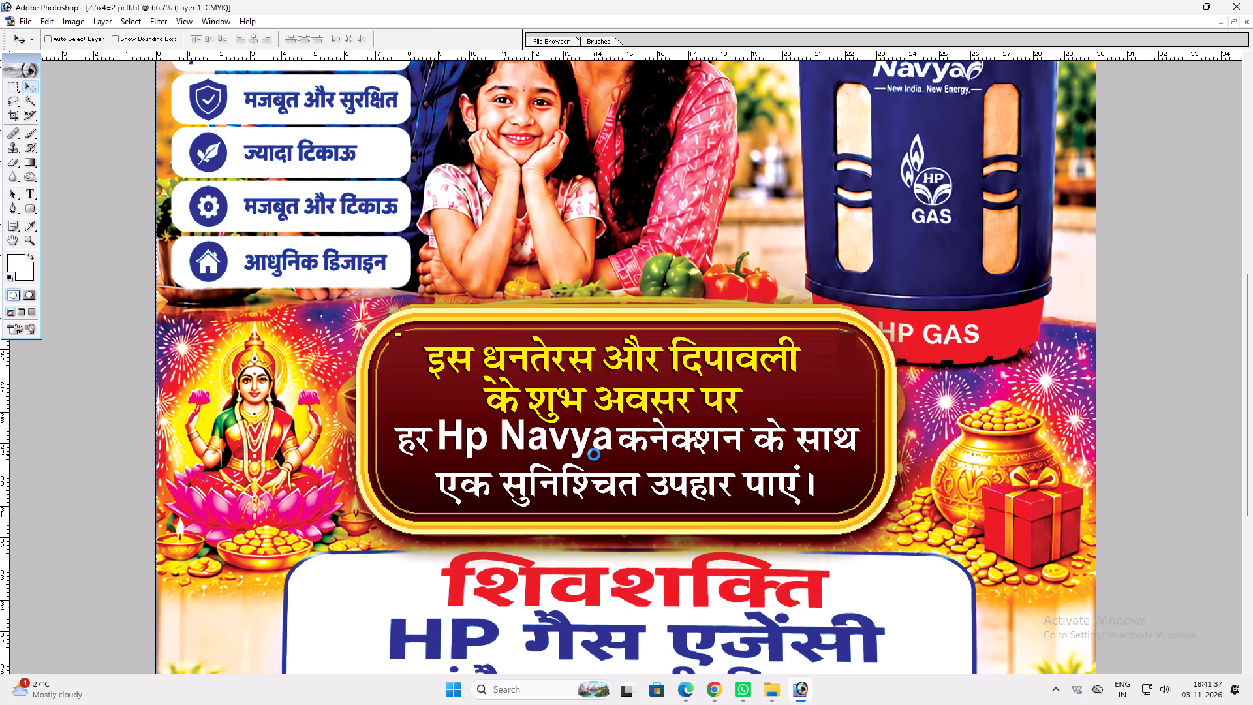
# Review the whole poster with the enlarged "Hp Navya" words and save it again.
pyautogui.write('vv')
pyautogui.press('space')
pyautogui.press('space')
pyautogui.press('space')
pyautogui.press('space')
pyautogui.moveTo(506, 476); pyautogui.dragTo(533, 482, button='right')
pyautogui.moveTo(540, 484); pyautogui.dragTo(553, 486)
pyautogui.press('v')
pyautogui.hotkey('ctrl', 's')
pyautogui.hotkey('ctrl', 's')
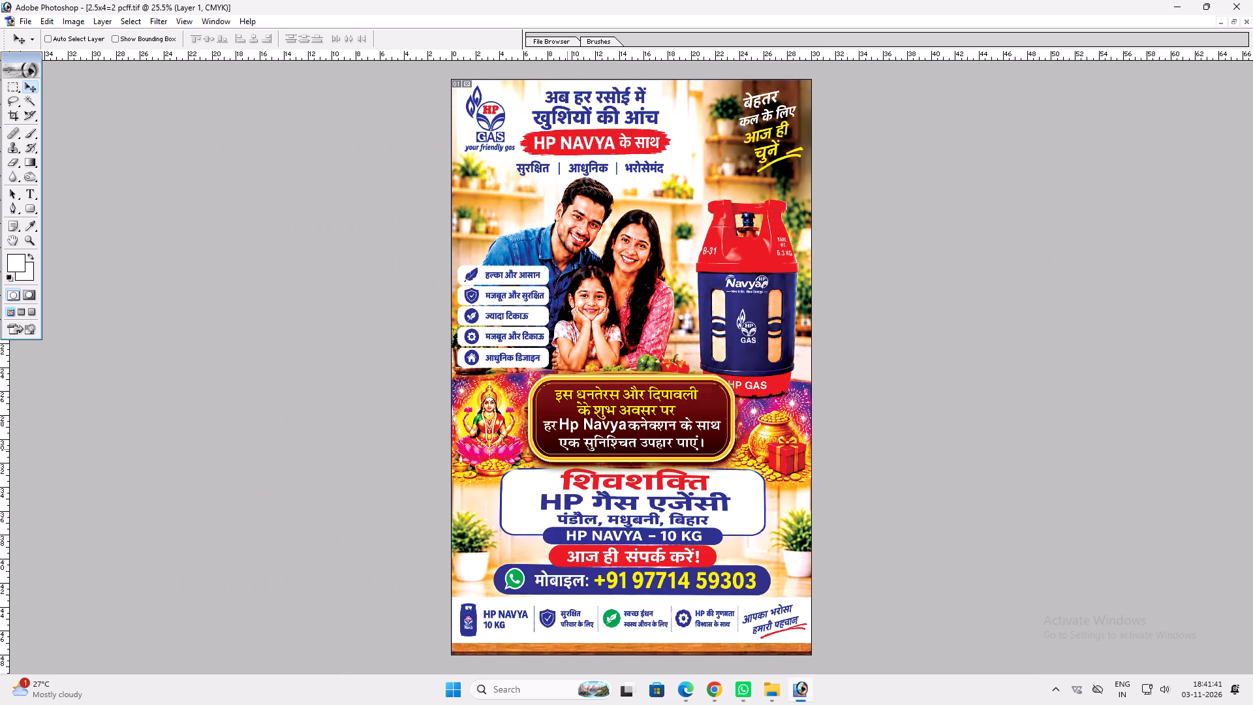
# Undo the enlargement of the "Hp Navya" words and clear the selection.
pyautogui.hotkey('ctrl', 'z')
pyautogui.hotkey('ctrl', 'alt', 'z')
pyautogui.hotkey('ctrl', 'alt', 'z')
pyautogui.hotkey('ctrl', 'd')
# Save the "2.5x4=2 pcff" poster and close it.
pyautogui.hotkey('ctrl', 's')
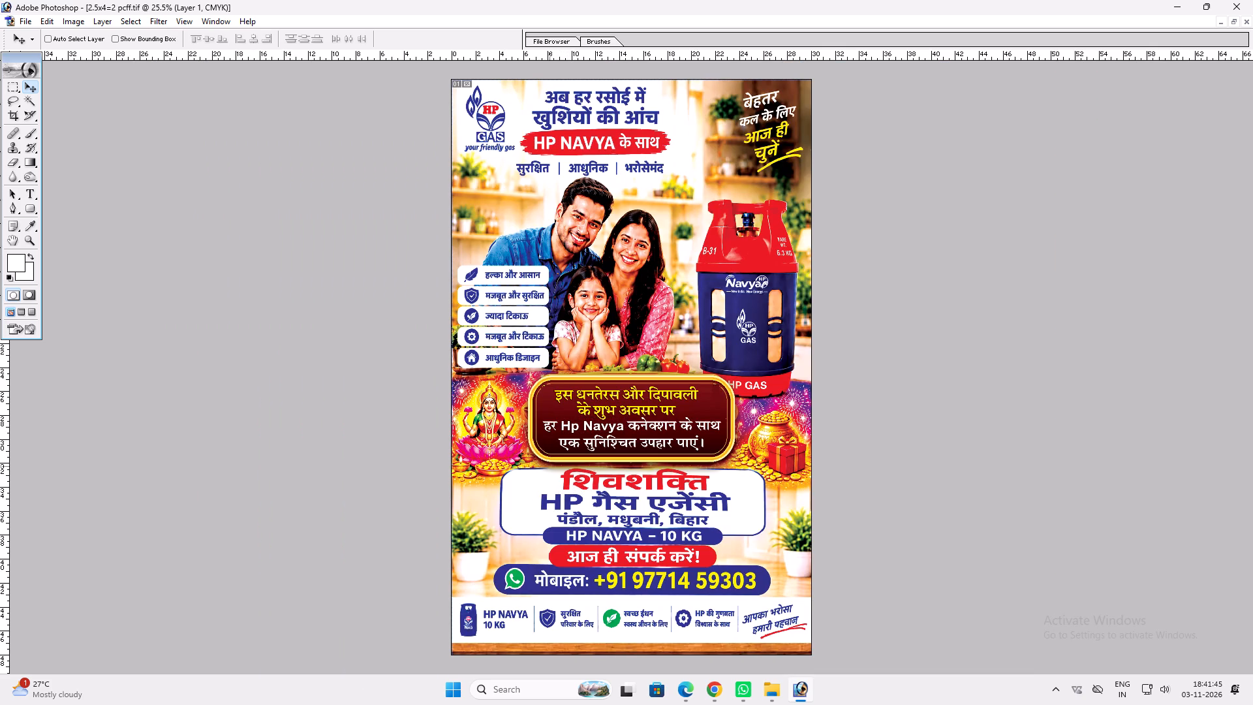
pyautogui.hotkey('ctrl', 's')
pyautogui.hotkey('ctrl', 's')
pyautogui.hotkey('ctrl', 'w')
pyautogui.hotkey('ctrl', 's')
pyautogui.hotkey('ctrl', 'w')
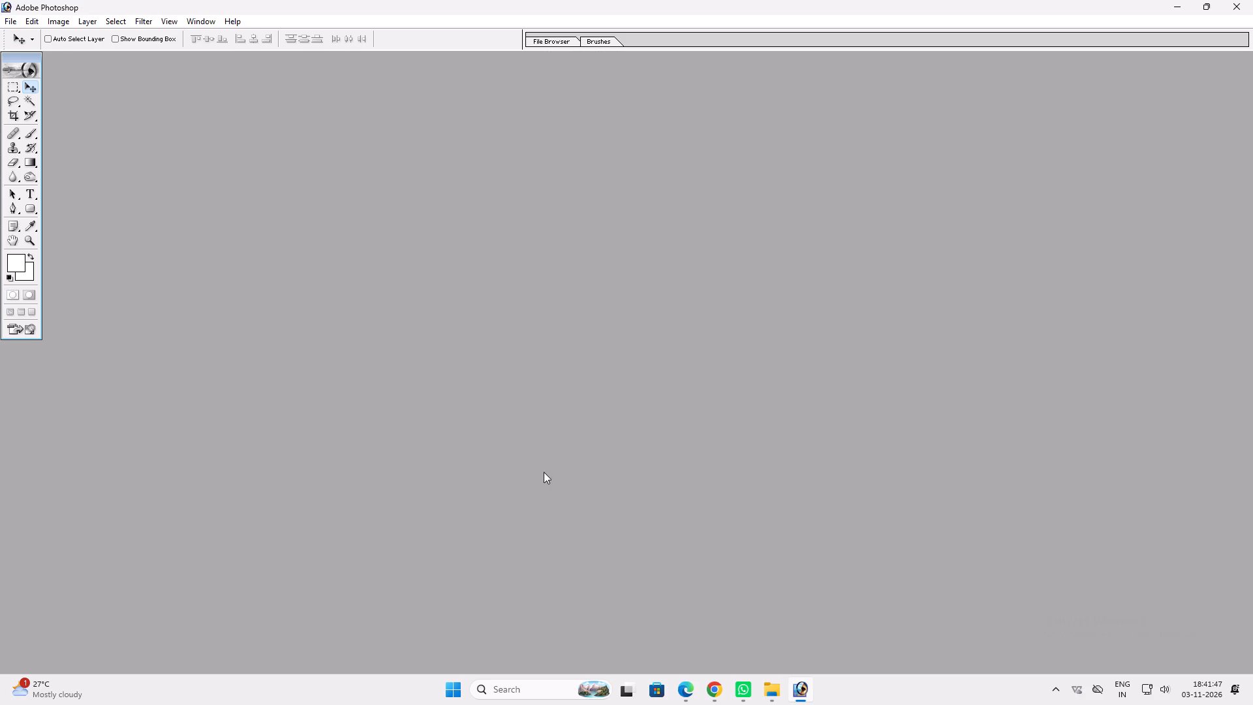
# In the Rahul jee gas folder, rename the file "2.5x4= 1 pcff fgh" as "2.5x4= 2 pcff fgh".
pyautogui.hotkey('ctrl', 's')
pyautogui.doubleClick(536, 413)
pyautogui.click(186, 155)
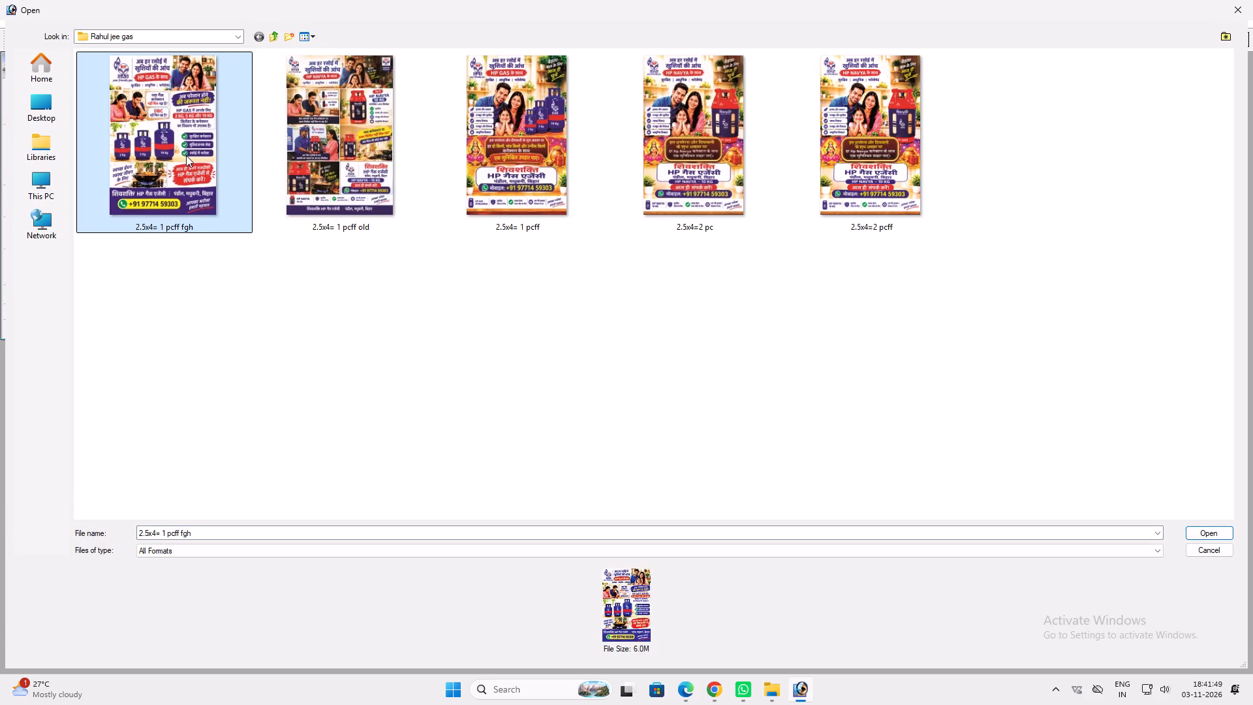
pyautogui.press('F2')
pyautogui.click(161, 231)
pyautogui.press('2')
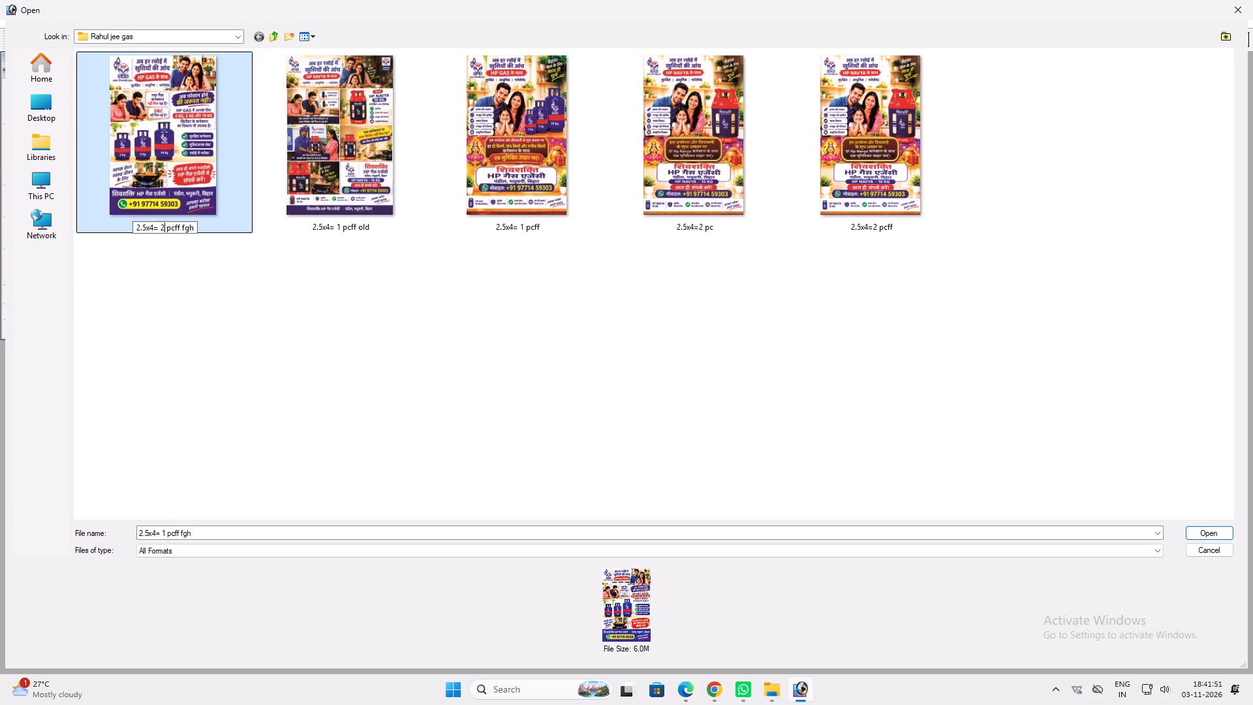
pyautogui.click(335, 251)
# Rename the file "2.5x4= 1 pcff old" as "2.5x4= 2 pcff old".
pyautogui.click(343, 196)
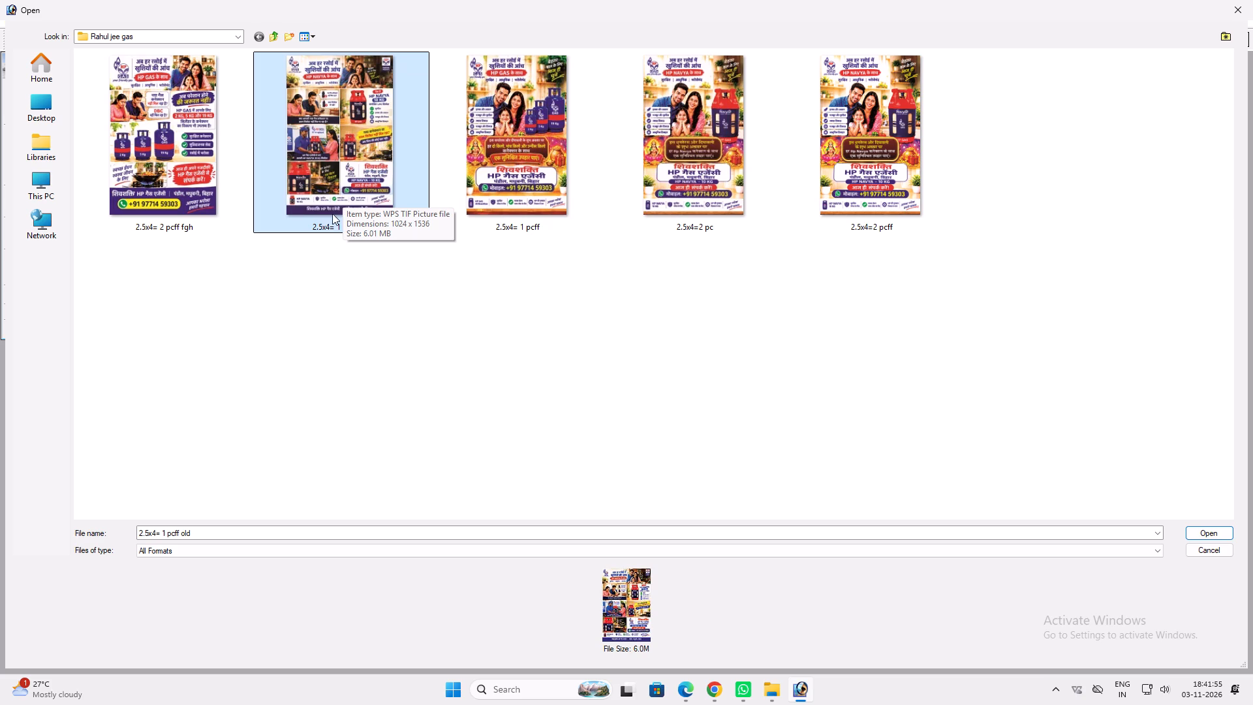
pyautogui.click(313, 205)
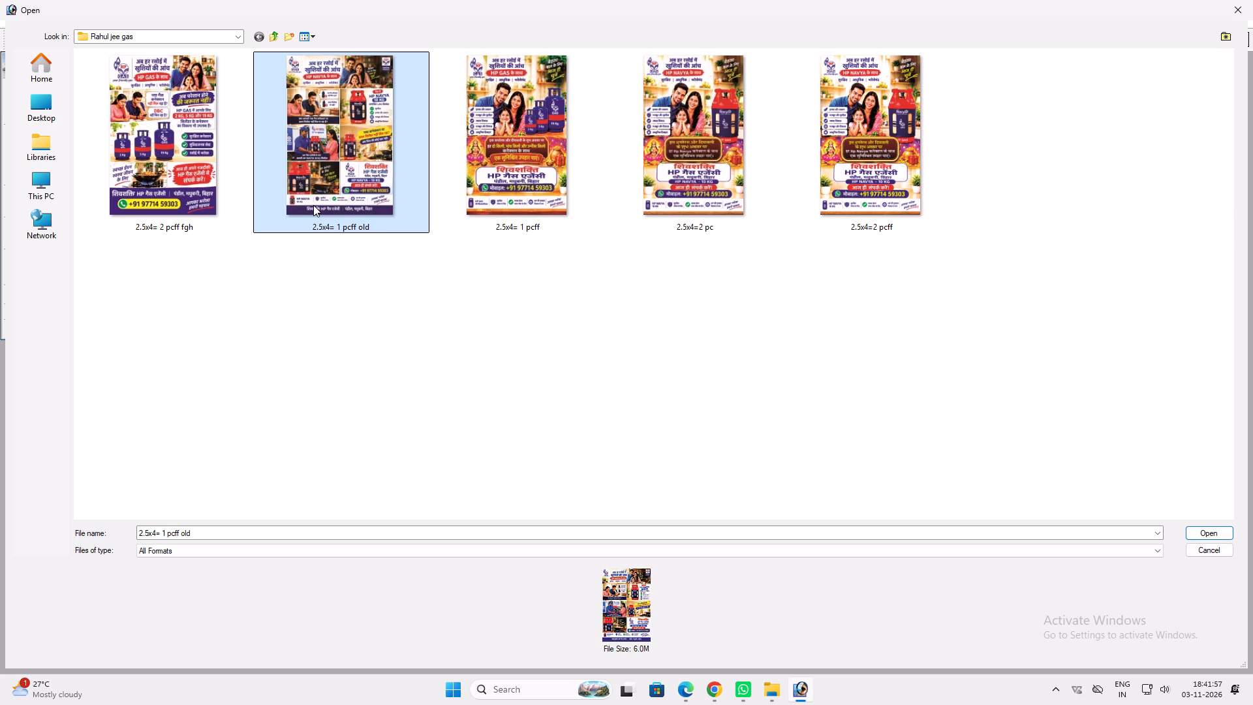
pyautogui.press('F2')
pyautogui.click(337, 225)
pyautogui.press('2')
pyautogui.click(516, 307)
# Rename the file "2.5x4= 1 pcff" as "2.5x4= 2 pcff".
pyautogui.click(551, 176)
pyautogui.press('F2')
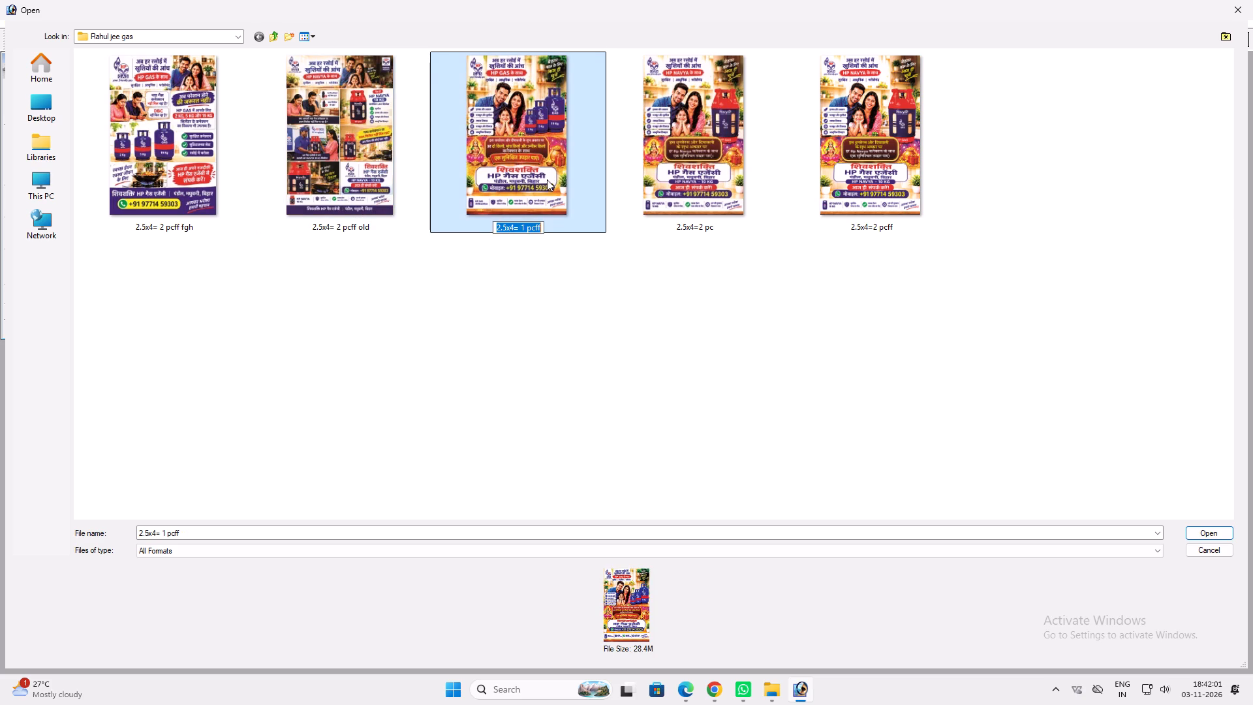
pyautogui.click(521, 227)
pyautogui.press('2')
pyautogui.click(534, 264)
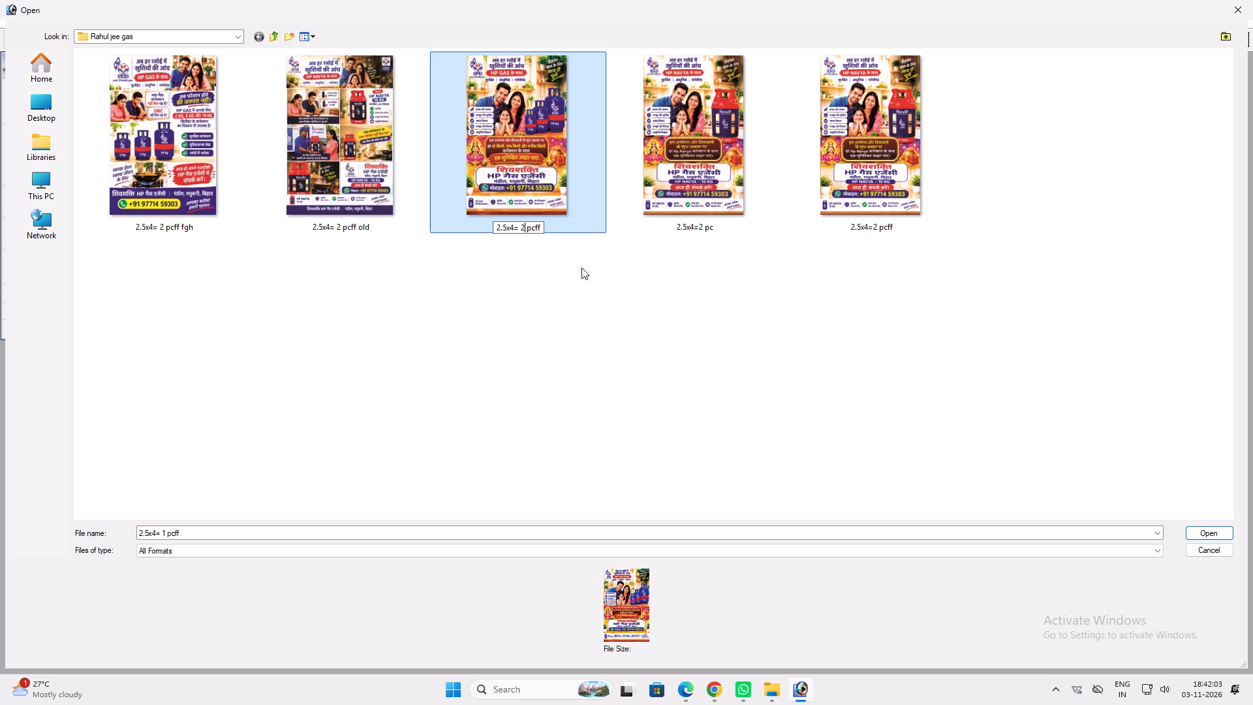
# Look through the poster files in the Rahul jee gas folder.
pyautogui.click(647, 193)
pyautogui.click(816, 168)
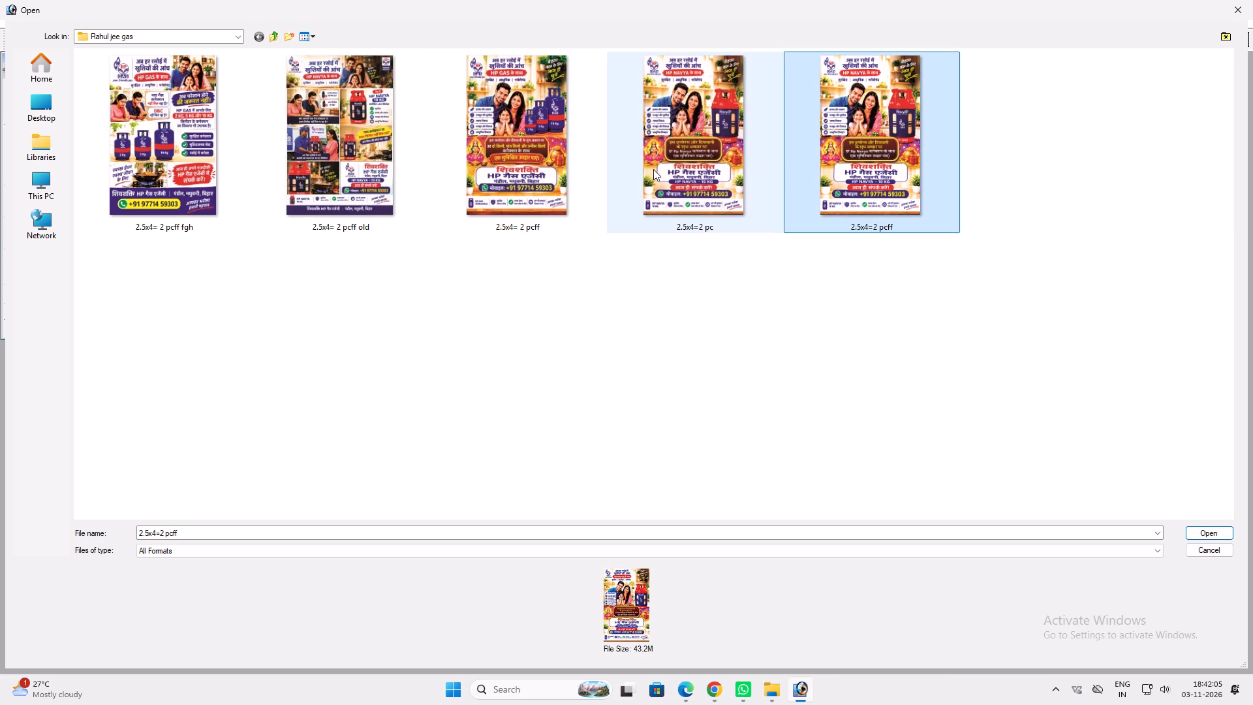
pyautogui.click(648, 168)
pyautogui.click(534, 163)
pyautogui.click(341, 126)
pyautogui.click(211, 127)
pyautogui.click(899, 162)
pyautogui.moveTo(985, 242); pyautogui.dragTo(138, 96)
pyautogui.click(655, 176)
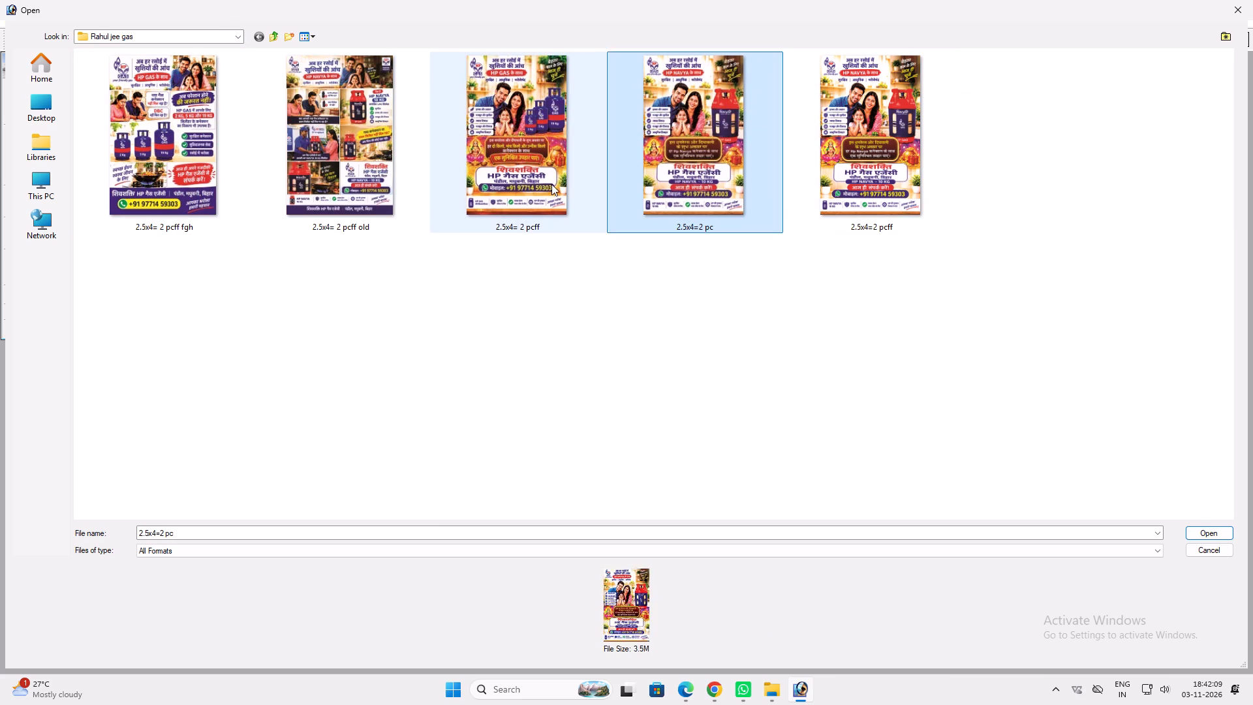
pyautogui.click(536, 183)
# Show only JPEG files in the Rahul jee gas folder and delete the file "2.5x4=2 pc".
pyautogui.click(502, 544)
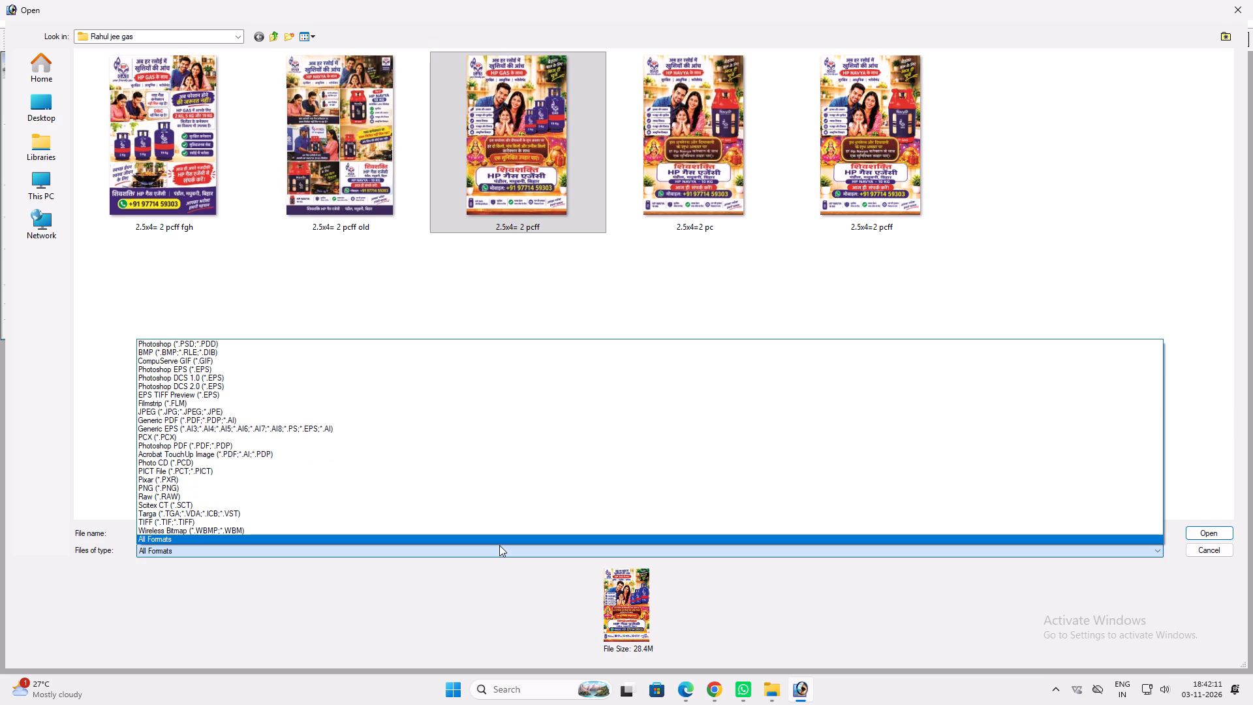
pyautogui.press('j')
pyautogui.press('Return')
pyautogui.press('Return')
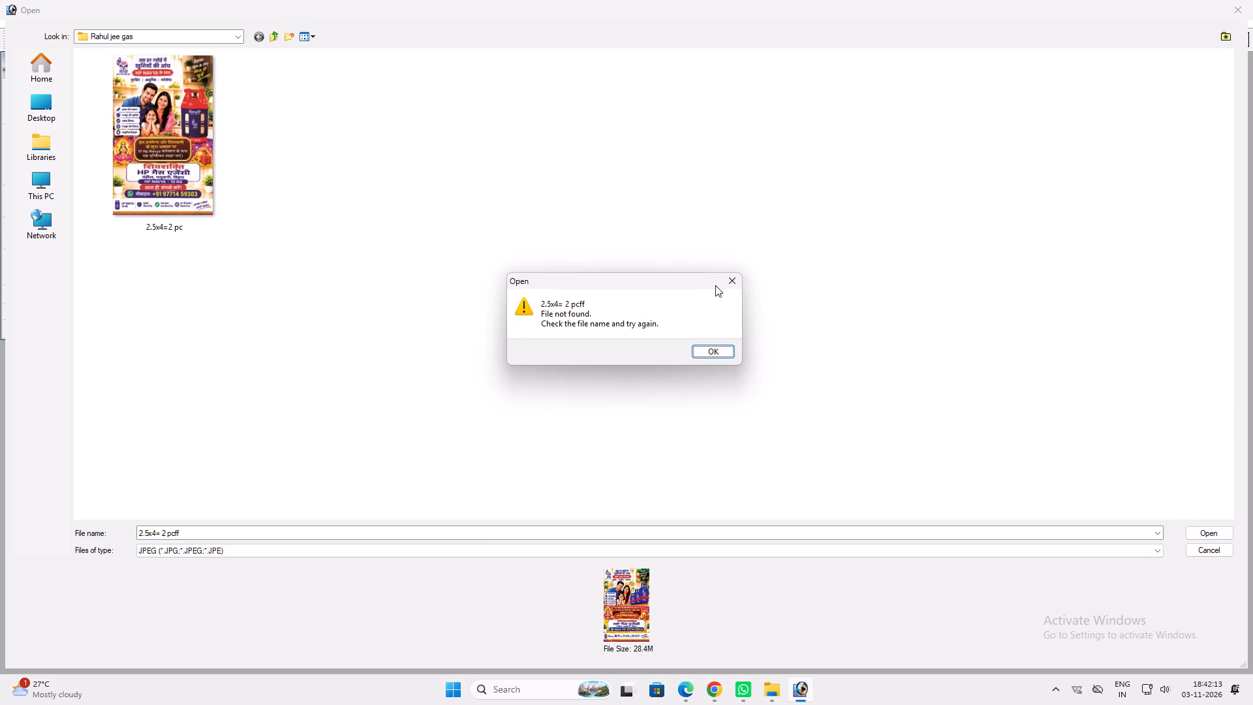
pyautogui.click(721, 283)
pyautogui.click(182, 172)
pyautogui.press('Delete')
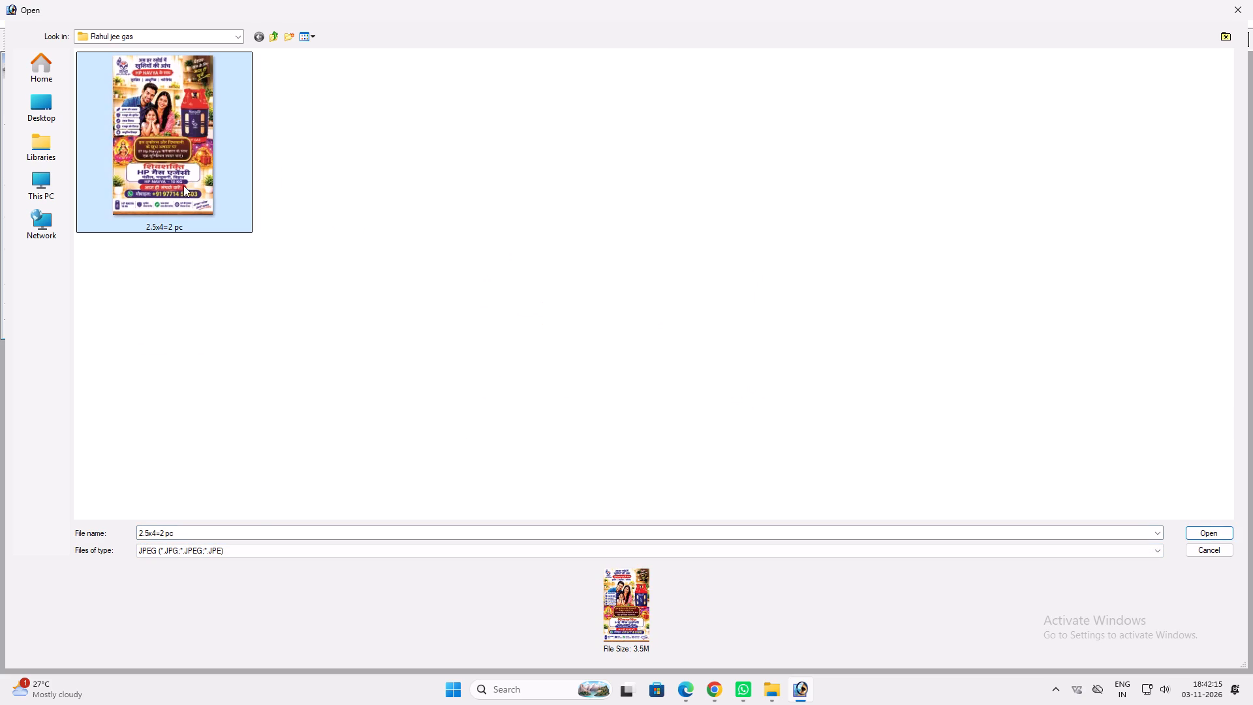
# Show all formats again and open the four remaining TIFF posters together.
pyautogui.click(223, 549)
pyautogui.press('a')
pyautogui.click(201, 538)
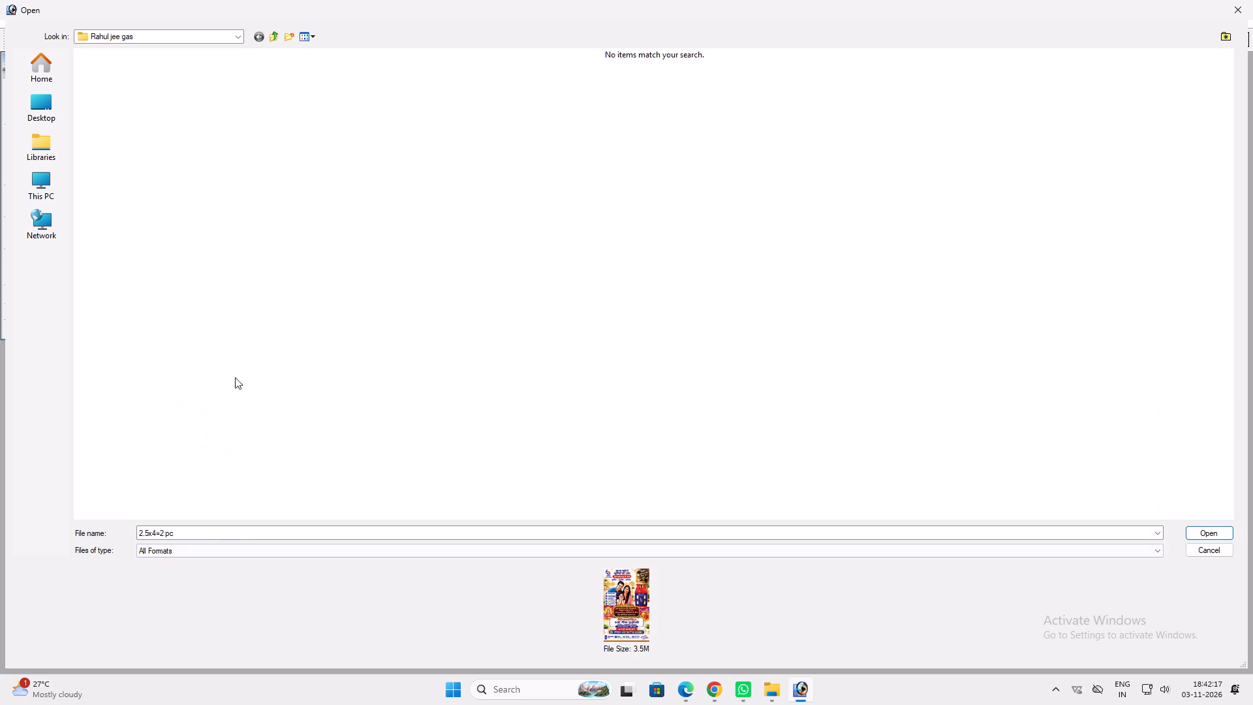
pyautogui.moveTo(858, 368); pyautogui.dragTo(226, 151)
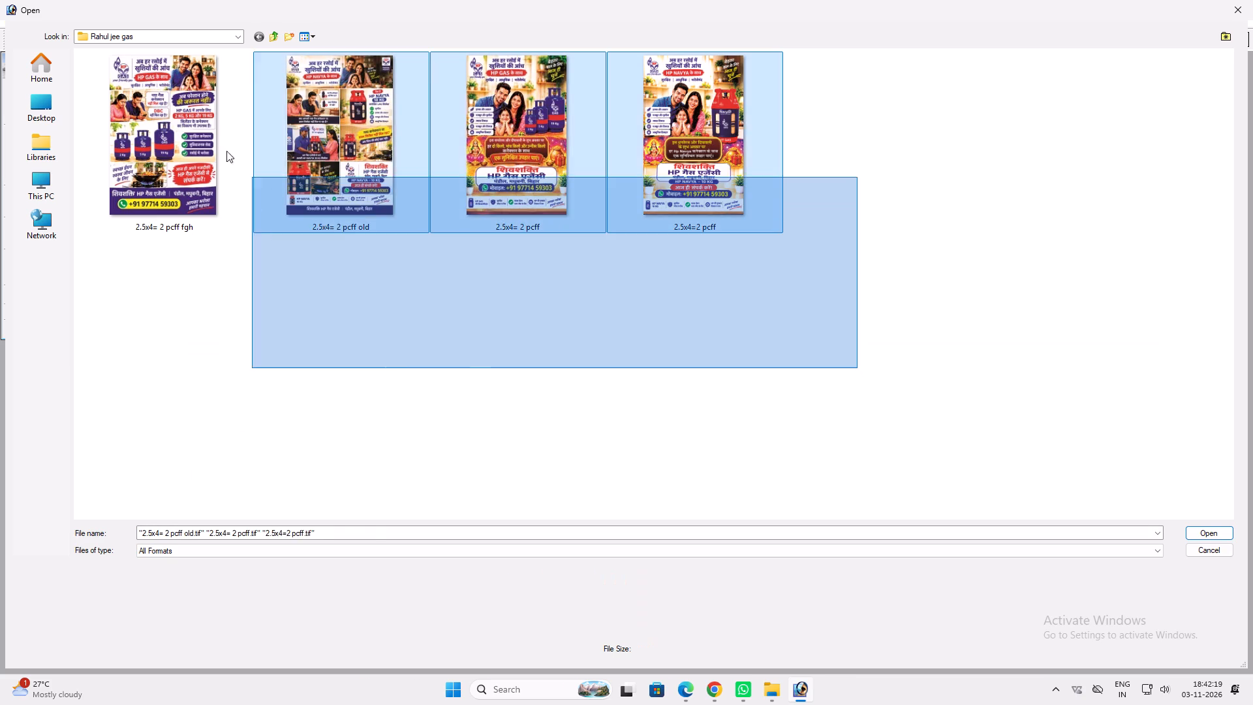
pyautogui.moveTo(226, 151); pyautogui.dragTo(169, 97)
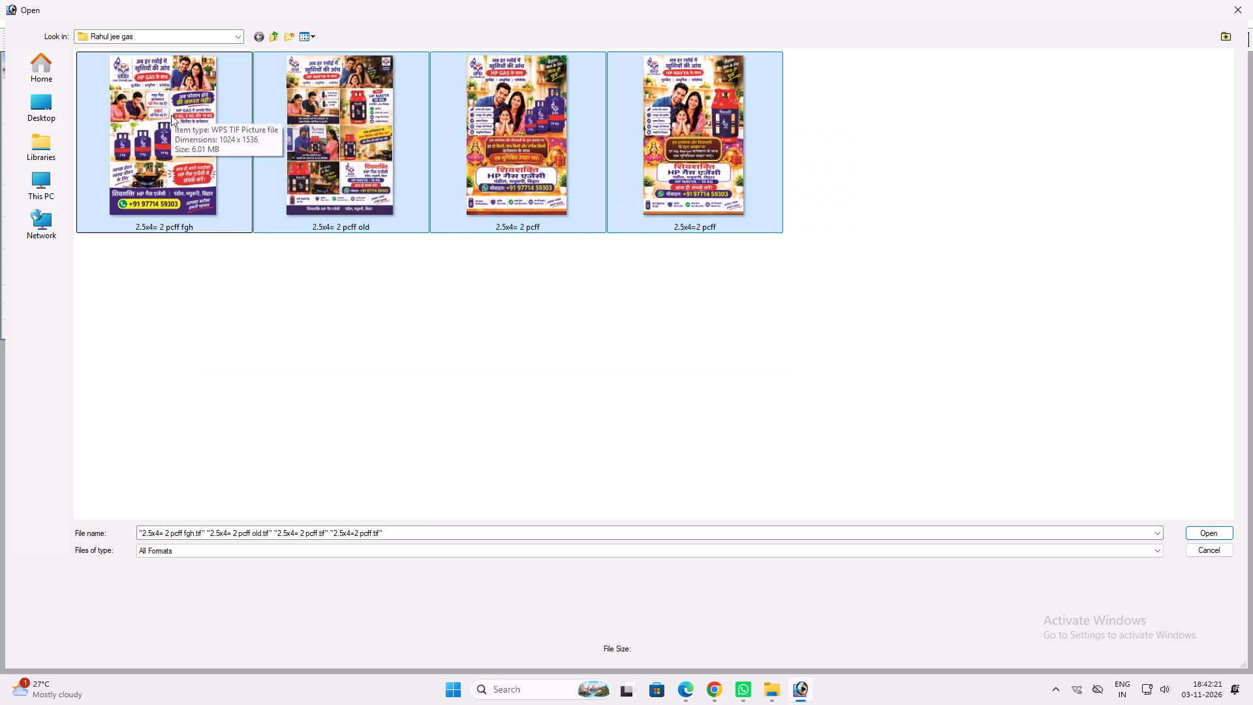
pyautogui.press('Return')
# On the "2.5x4=2 pcff" poster, cover the red "शिवशक्ति" heading by stretching a white strip from beside it.
pyautogui.doubleClick(222, 78)
pyautogui.hotkey('ctrl', '0')
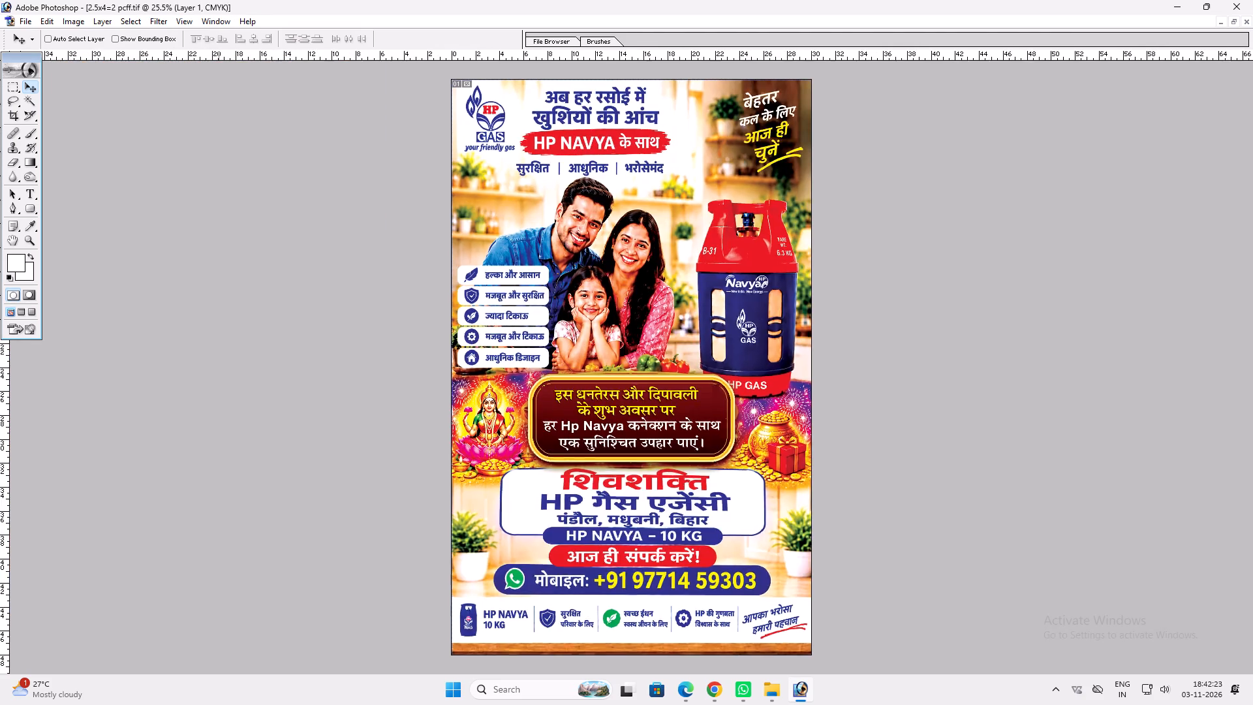
pyautogui.hotkey('ctrl', '+')
pyautogui.hotkey('ctrl', '+')
pyautogui.press('space')
pyautogui.press('space')
pyautogui.press('space')
pyautogui.press('space')
pyautogui.press('space')
pyautogui.press('space')
pyautogui.press('space')
pyautogui.press('space')
pyautogui.press('space')
pyautogui.moveTo(493, 414); pyautogui.dragTo(527, 172)
pyautogui.press('v')
pyautogui.keyDown('ctrl'); pyautogui.click(433, 365); pyautogui.keyUp('ctrl')
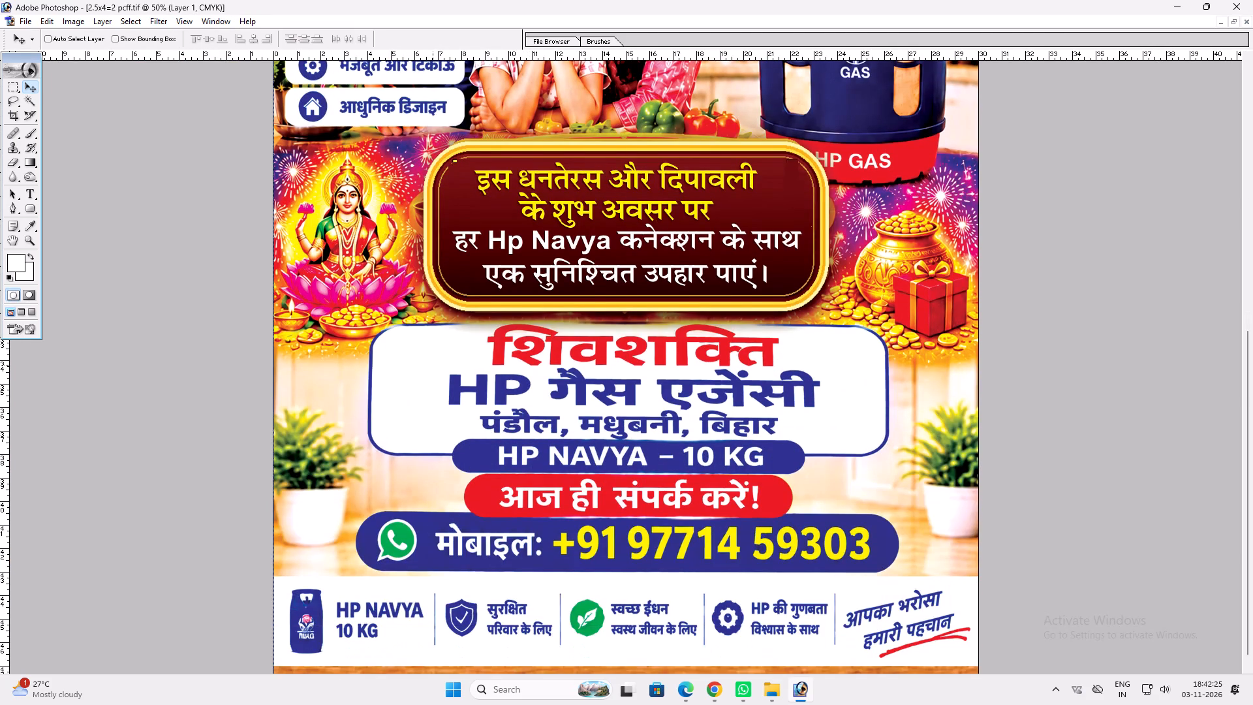
pyautogui.press('m')
pyautogui.moveTo(469, 329); pyautogui.dragTo(476, 361)
pyautogui.hotkey('ctrl', 't')
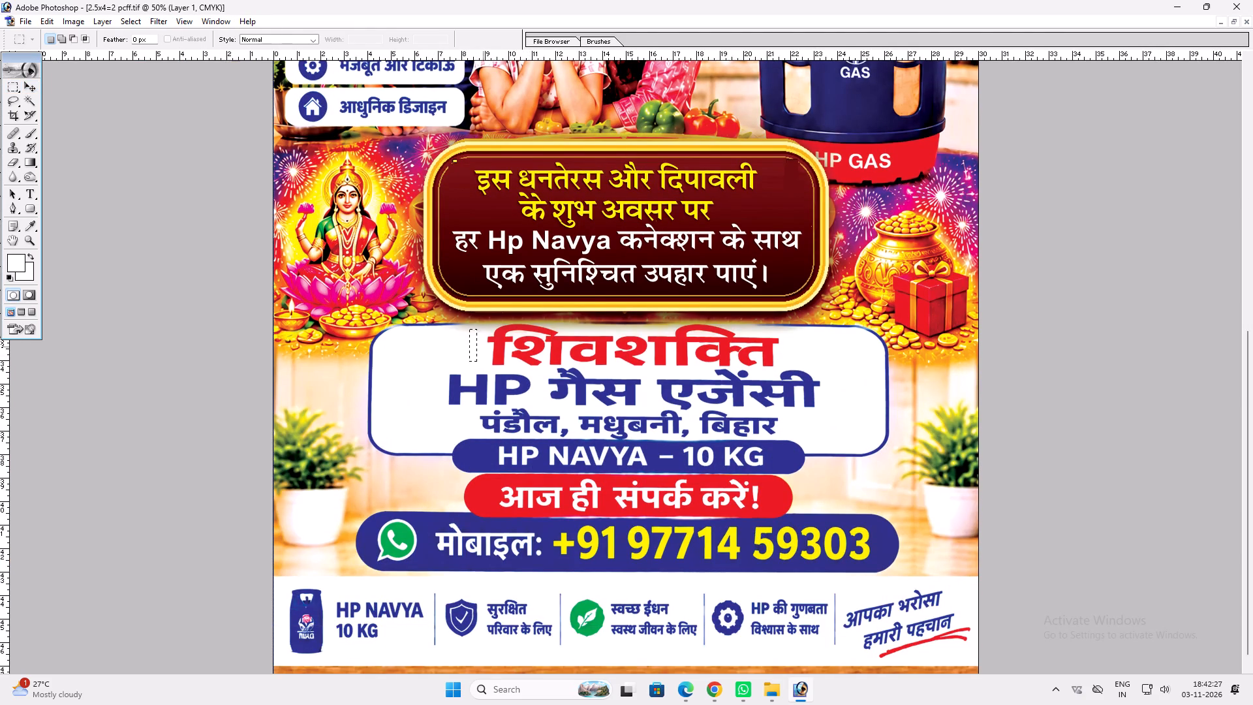
pyautogui.moveTo(482, 347); pyautogui.dragTo(802, 360)
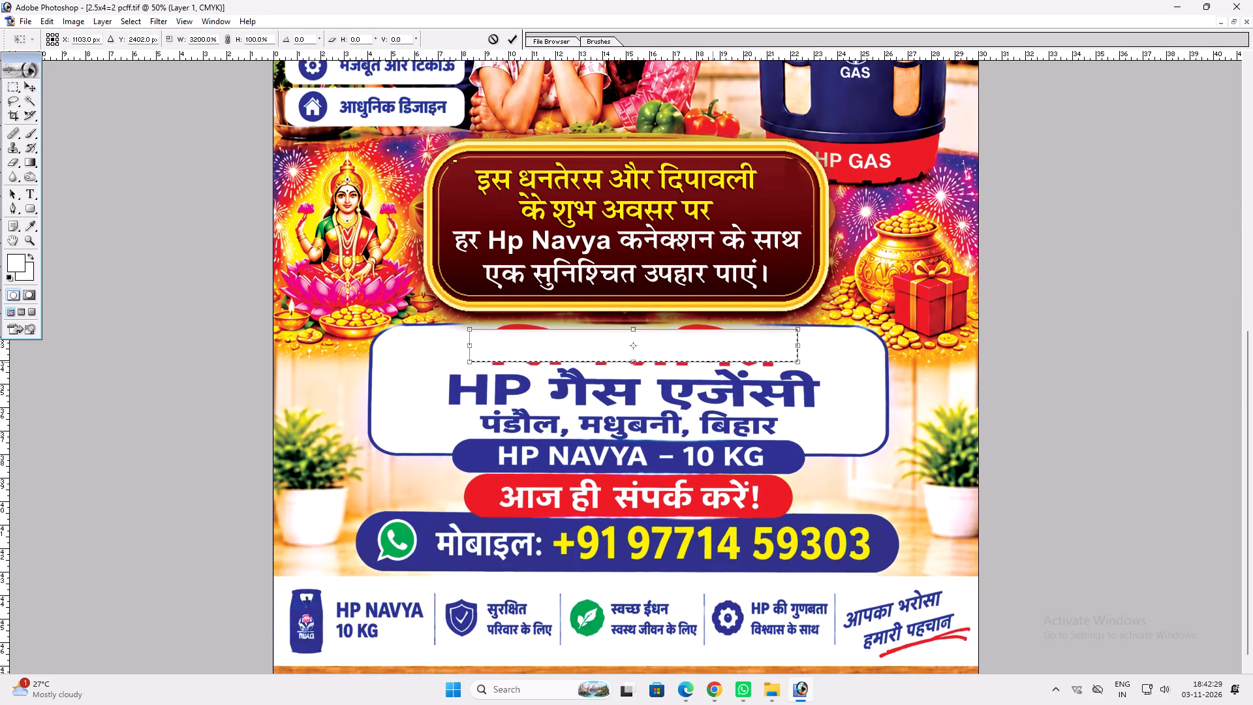
pyautogui.moveTo(686, 334); pyautogui.dragTo(696, 330)
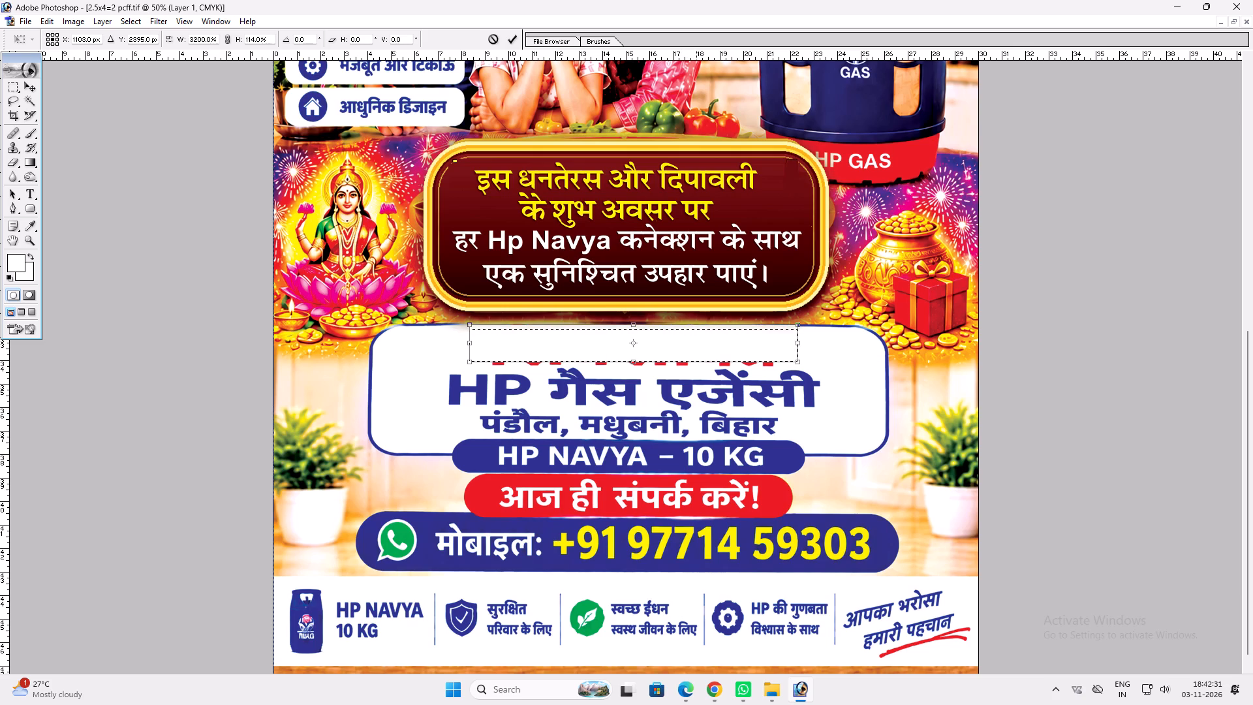
pyautogui.moveTo(696, 330); pyautogui.dragTo(698, 329)
pyautogui.press('Return')
pyautogui.hotkey('ctrl', 'd')
pyautogui.press('v')
pyautogui.press('v')
# In File Explorer, search the 2026 folder on Local Disk (H:) for "shiv Kripa" and show the results as icons.
pyautogui.click(771, 688)
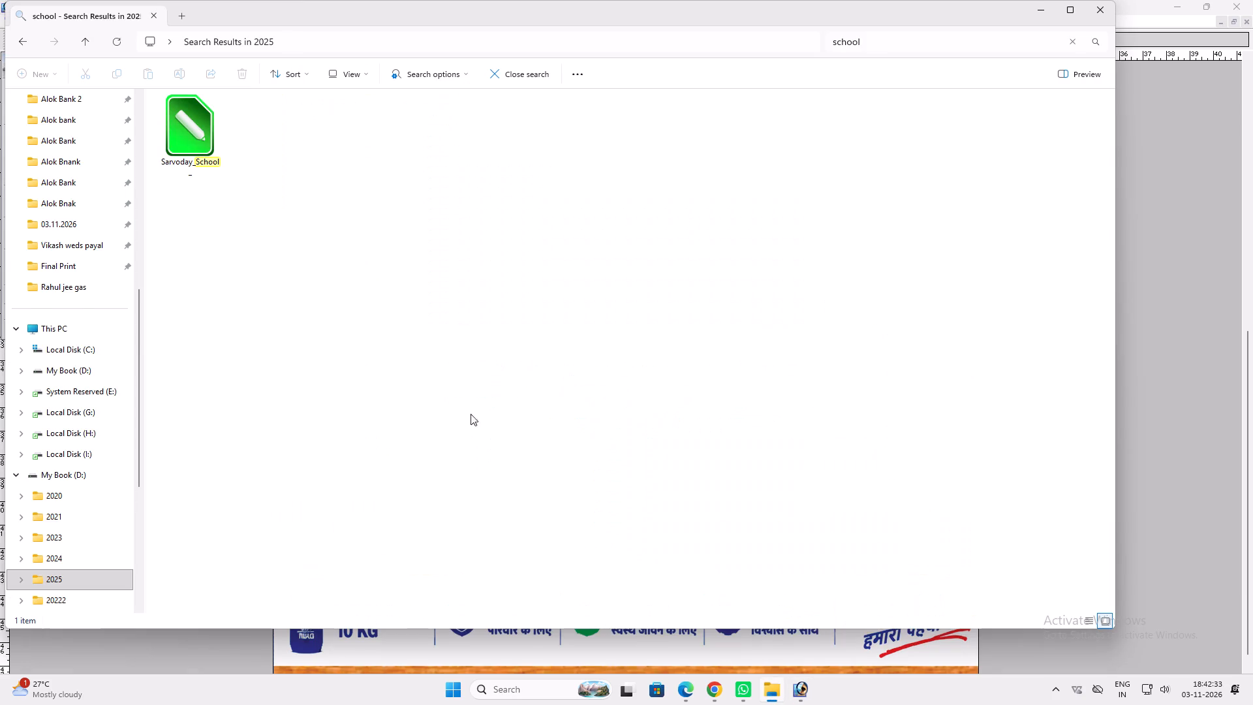
pyautogui.scroll(-4, 46, 404)
pyautogui.click(88, 191)
pyautogui.click(85, 185)
pyautogui.doubleClick(209, 132)
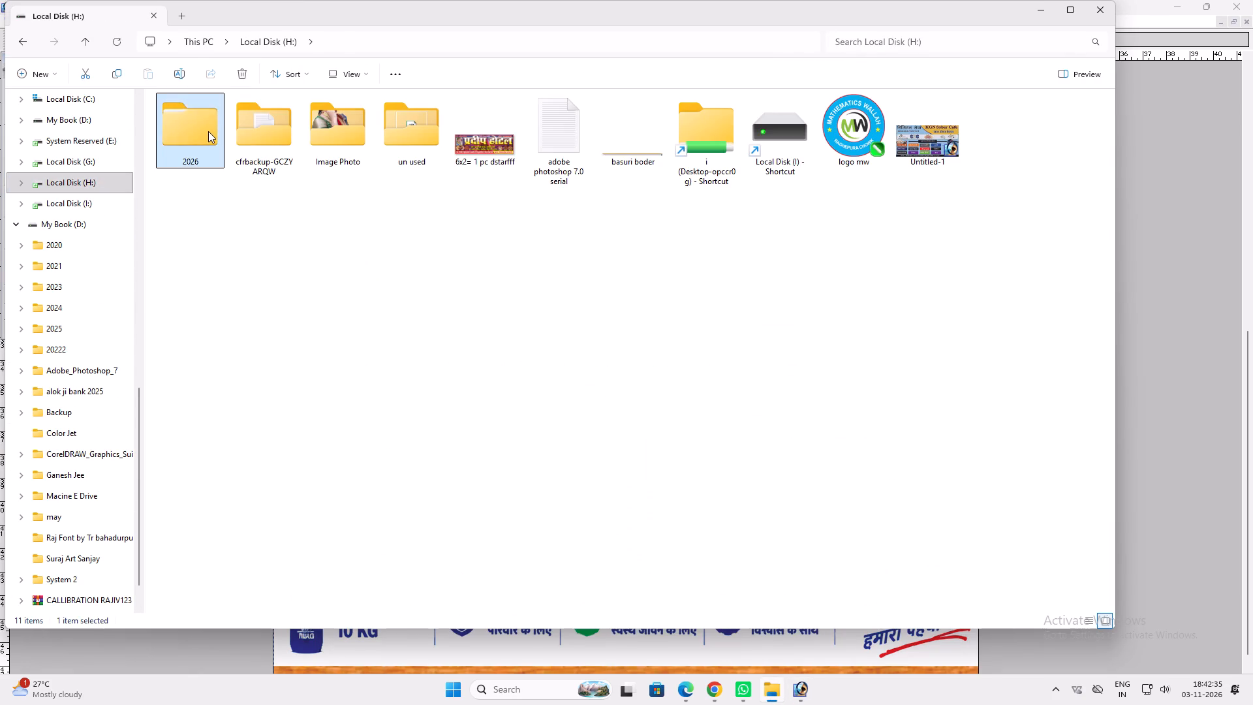
pyautogui.click(915, 35)
pyautogui.press('s')
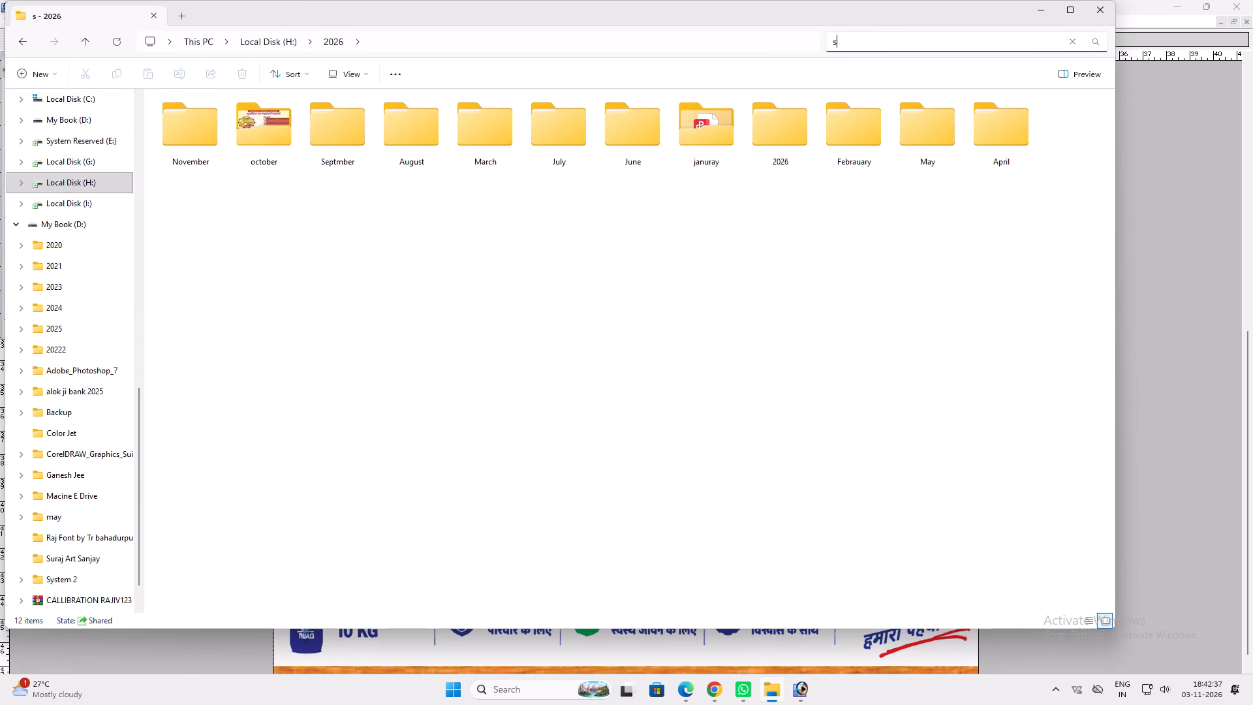
pyautogui.write('hiv Kr')
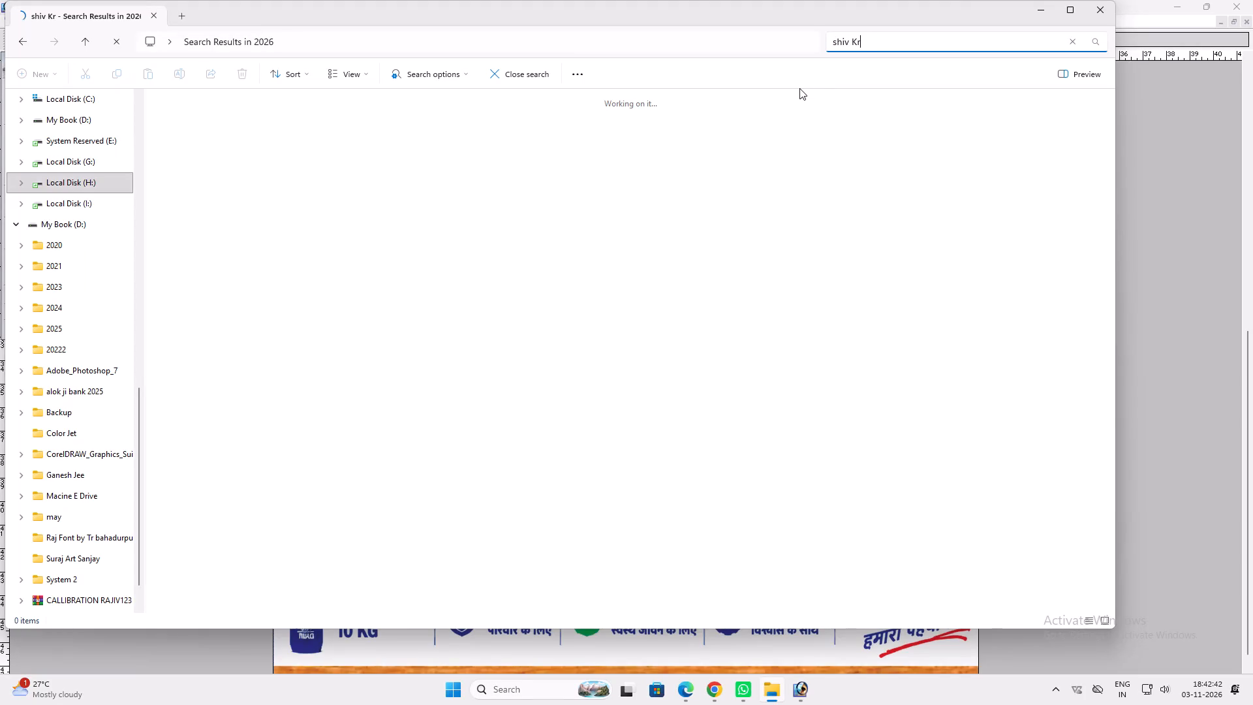
pyautogui.press('o')
pyautogui.press('BackSpace')
pyautogui.write('ipa')
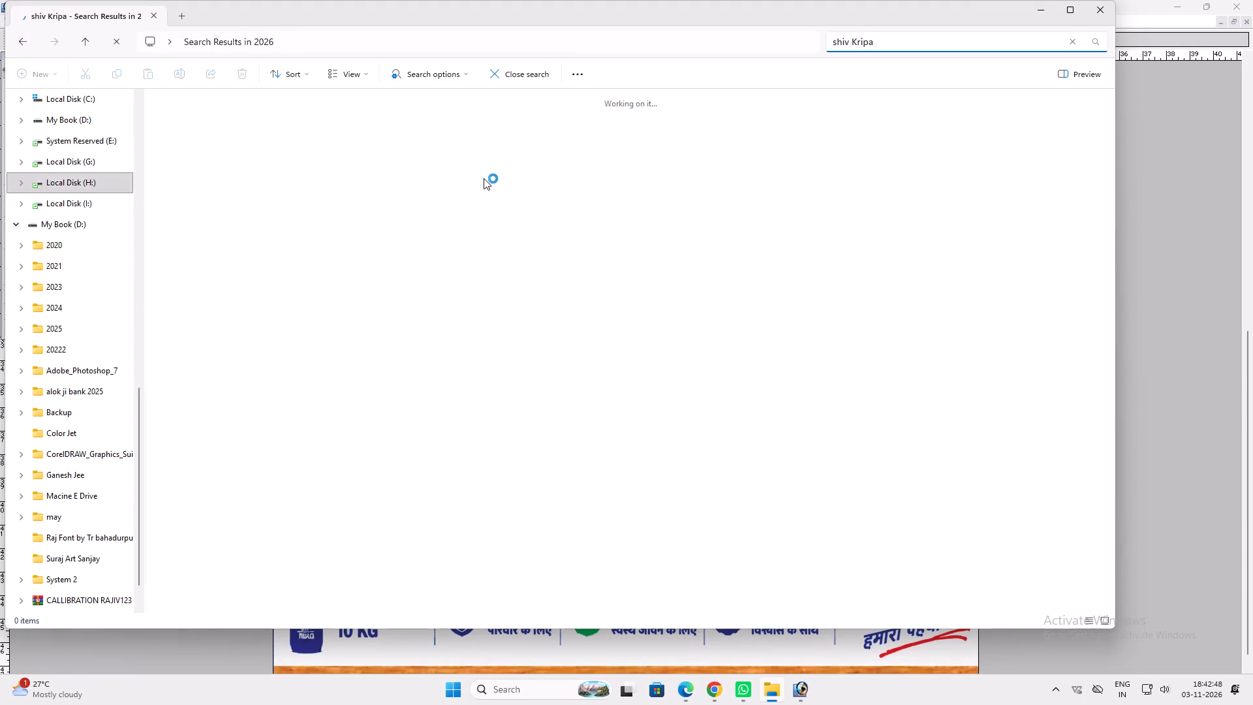
pyautogui.click(359, 72)
pyautogui.click(375, 119)
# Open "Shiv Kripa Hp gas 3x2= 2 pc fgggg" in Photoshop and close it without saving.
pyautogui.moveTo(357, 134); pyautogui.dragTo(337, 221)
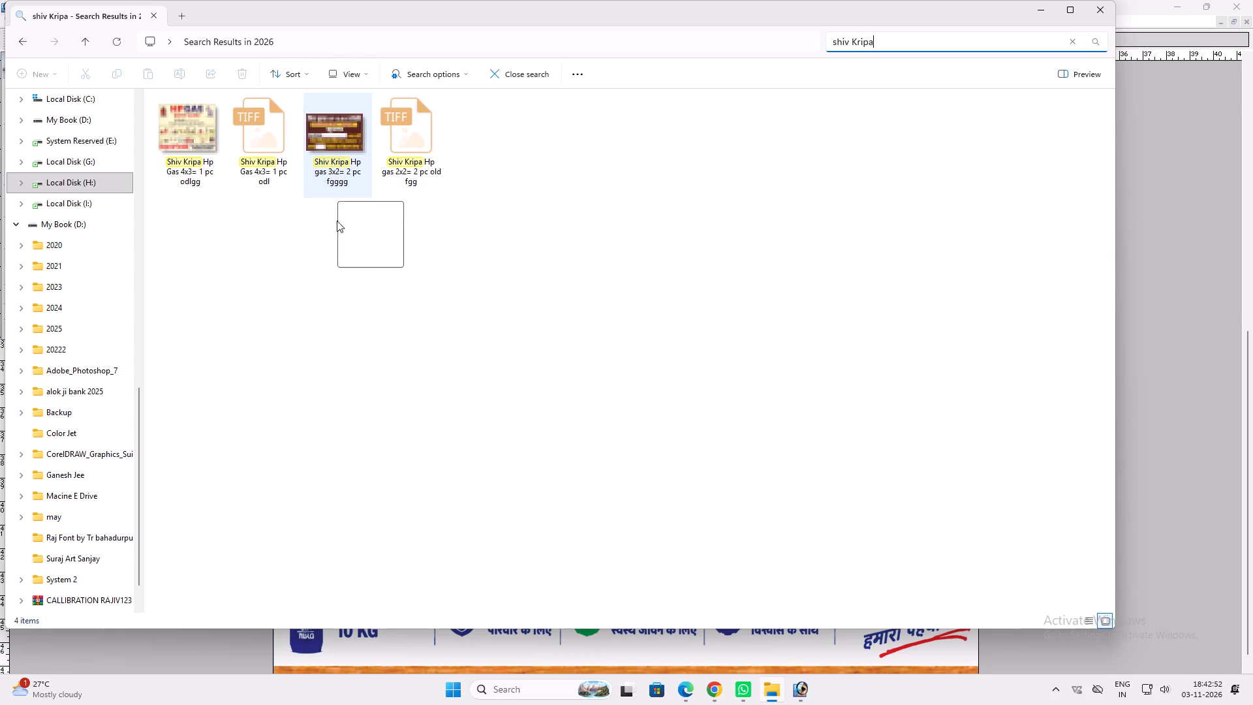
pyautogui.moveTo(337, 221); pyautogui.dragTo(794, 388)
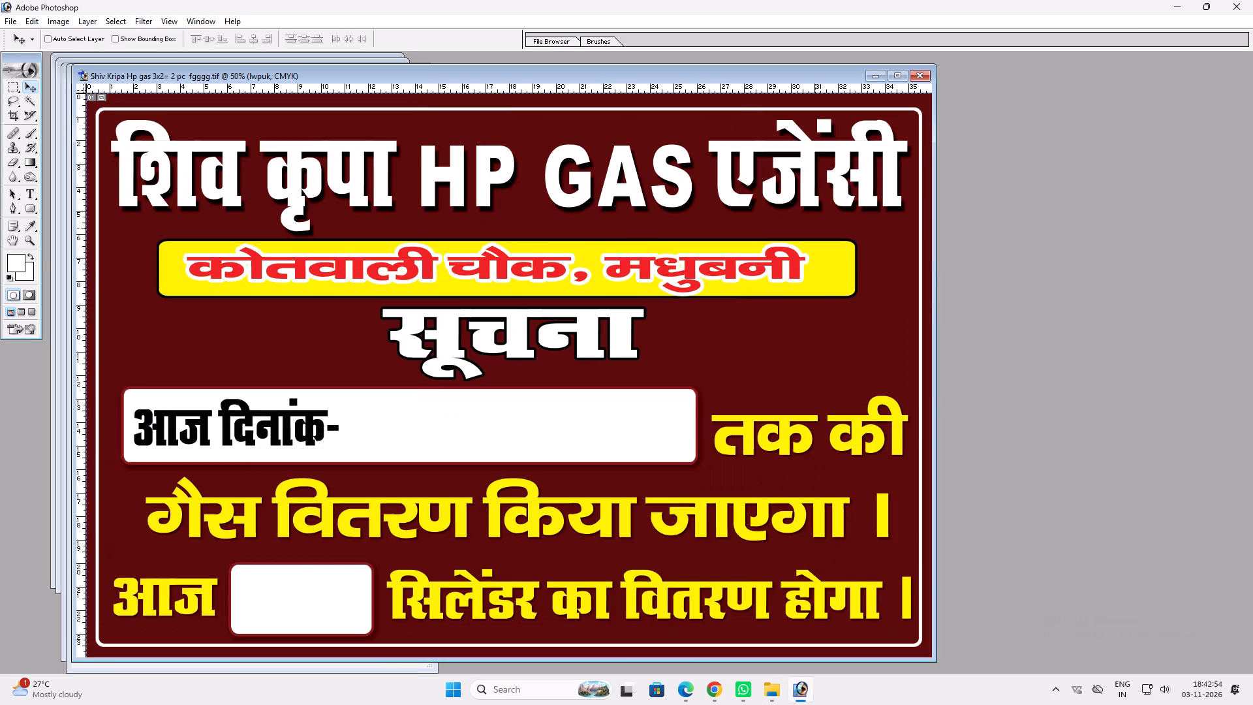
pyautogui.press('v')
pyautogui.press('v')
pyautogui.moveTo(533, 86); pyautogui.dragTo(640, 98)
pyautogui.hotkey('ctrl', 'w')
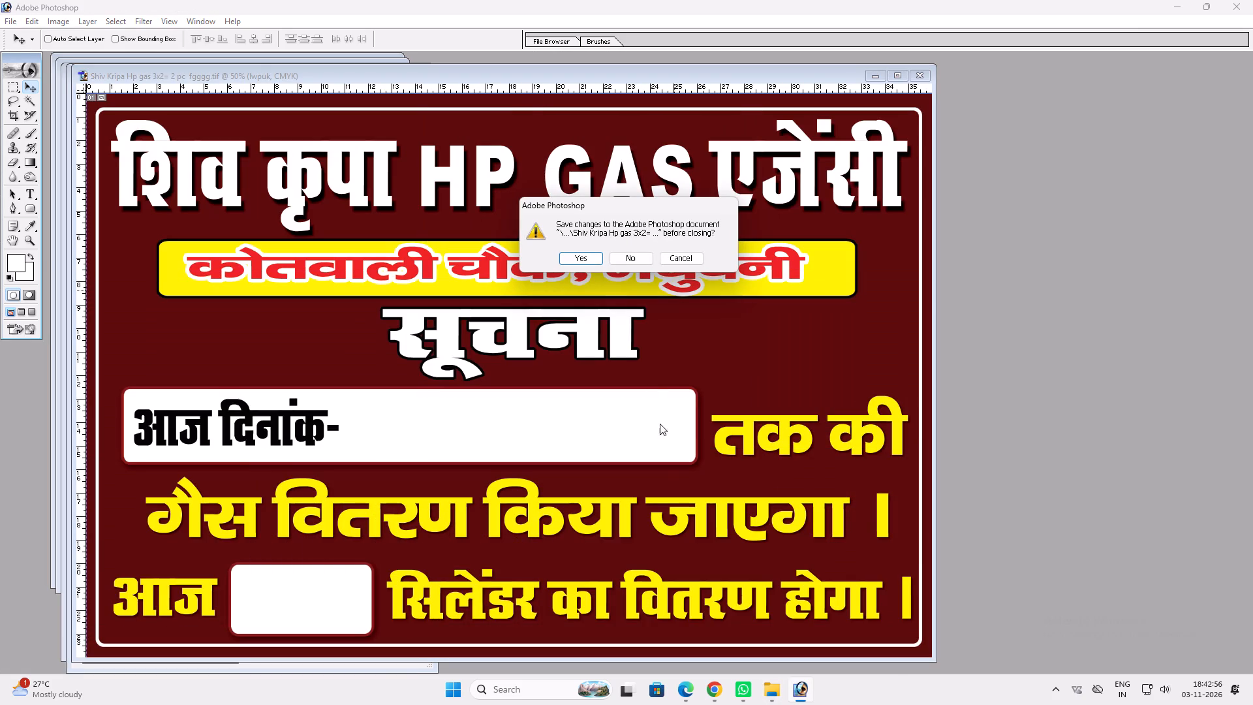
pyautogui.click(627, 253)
# Open "Shiv Kripa Hp Gas 4x3= 1 pc odlgg" from the search results in Photoshop and place its window beside the poster.
pyautogui.click(782, 687)
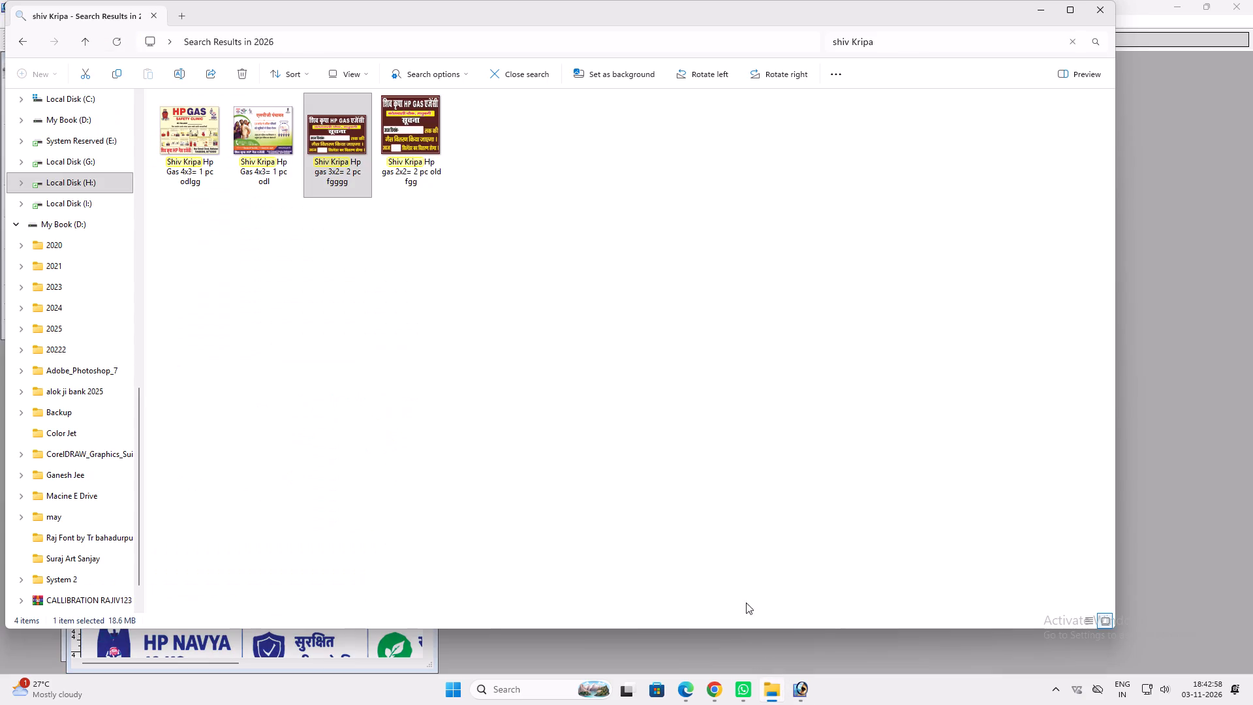
pyautogui.click(200, 144)
pyautogui.moveTo(196, 130); pyautogui.dragTo(484, 426)
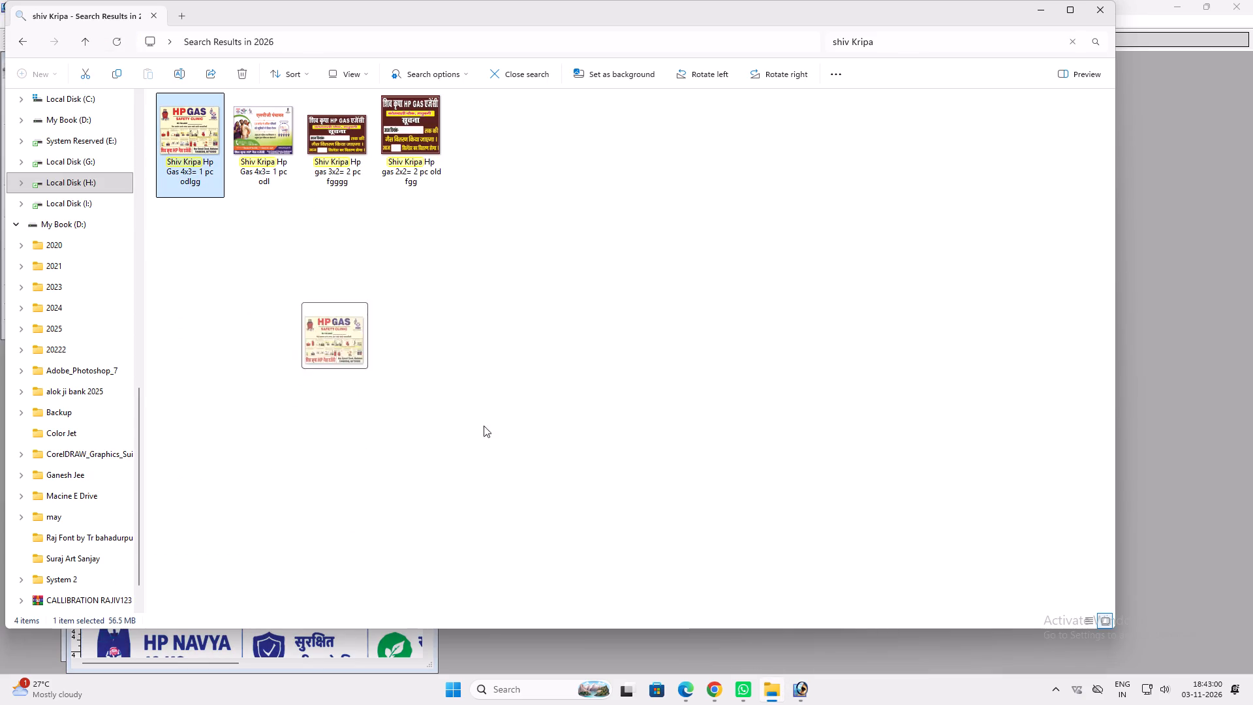
pyautogui.moveTo(484, 426); pyautogui.dragTo(772, 516)
pyautogui.press('v')
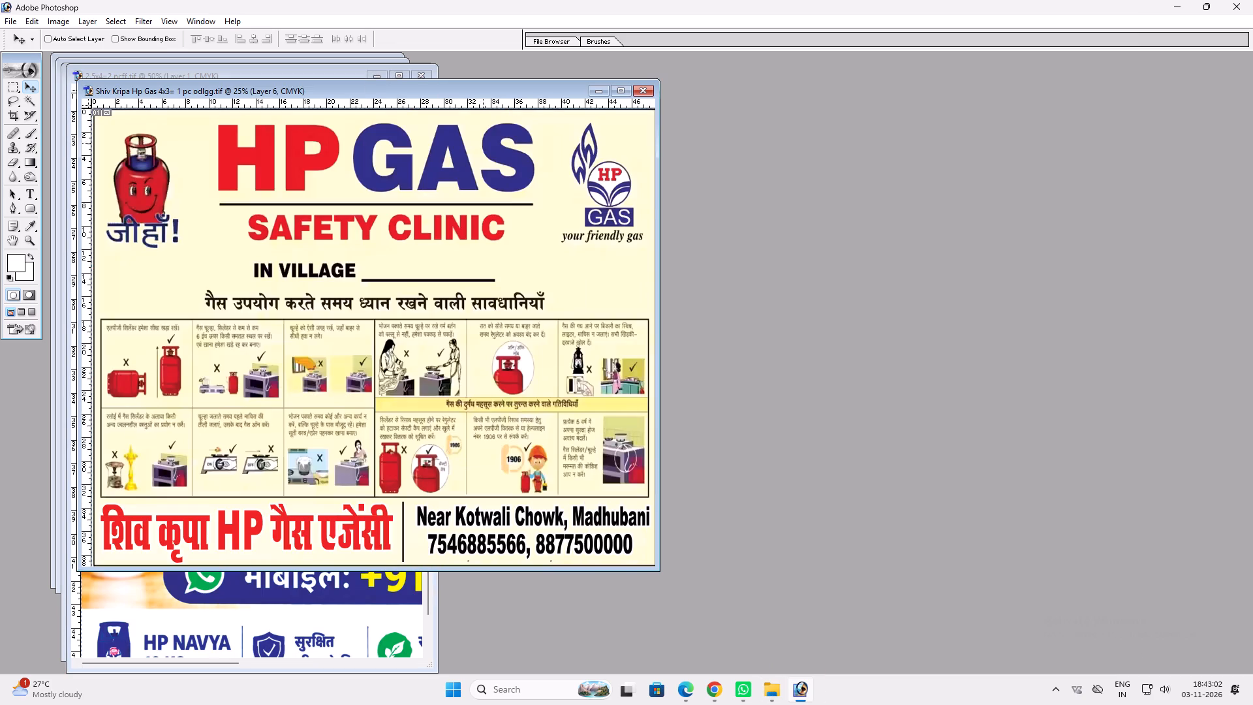
pyautogui.moveTo(456, 93); pyautogui.dragTo(835, 87)
pyautogui.press('v')
pyautogui.press('v')
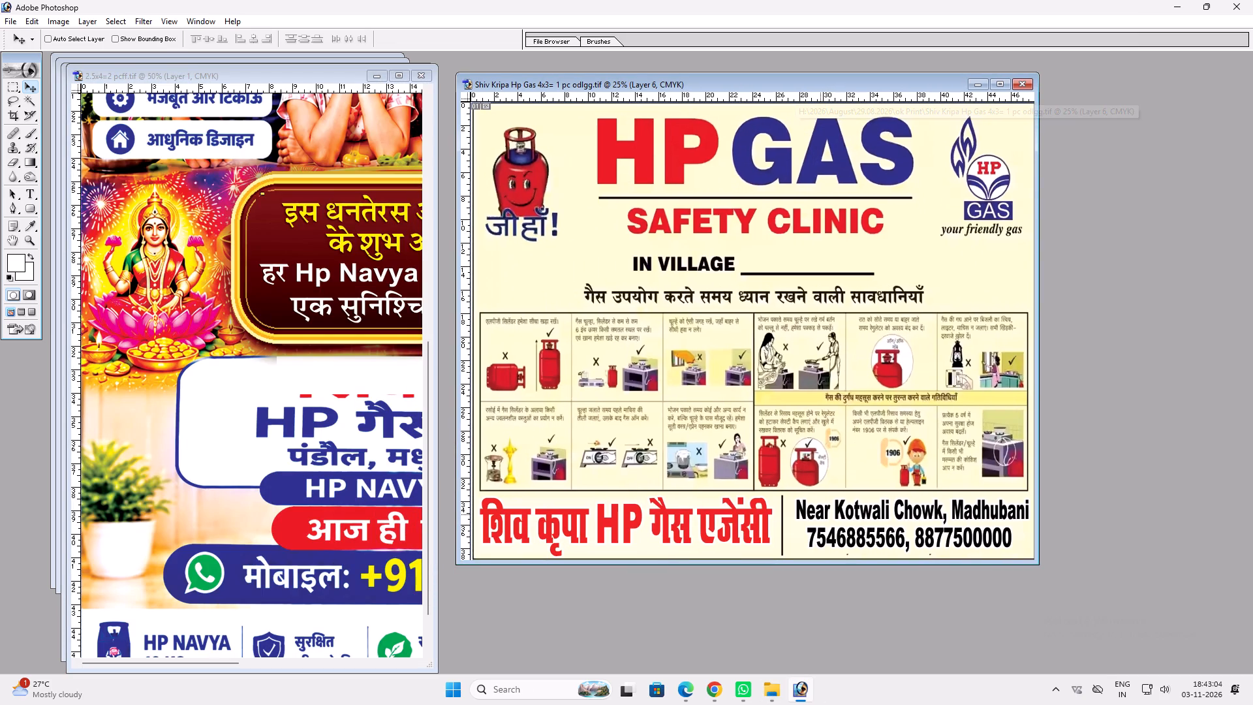
# Copy the "शिव कृपा HP गैस एजेंसी" text layer onto the "2.5x4=2 pcff" poster, over the white agency box.
pyautogui.keyDown('ctrl'); pyautogui.click(737, 510); pyautogui.keyUp('ctrl')
pyautogui.moveTo(737, 510); pyautogui.dragTo(322, 414)
pyautogui.press('v')
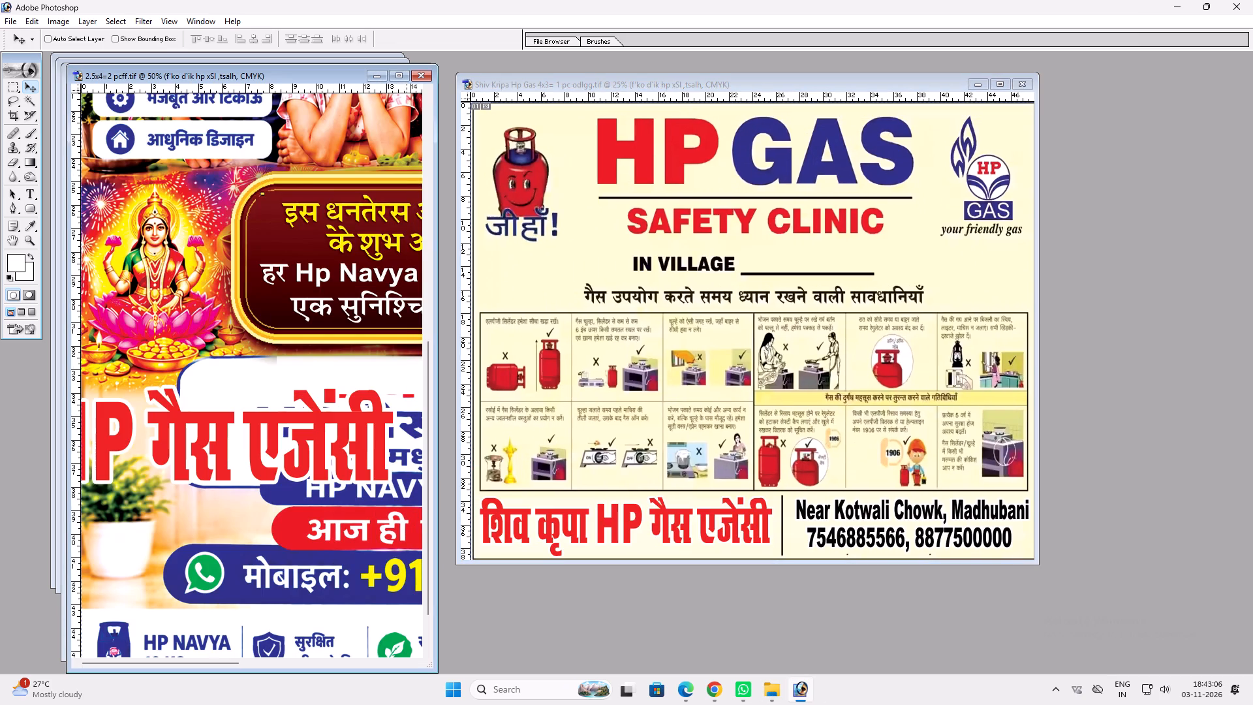
pyautogui.click(397, 78)
pyautogui.press('v')
pyautogui.moveTo(582, 426); pyautogui.dragTo(906, 386)
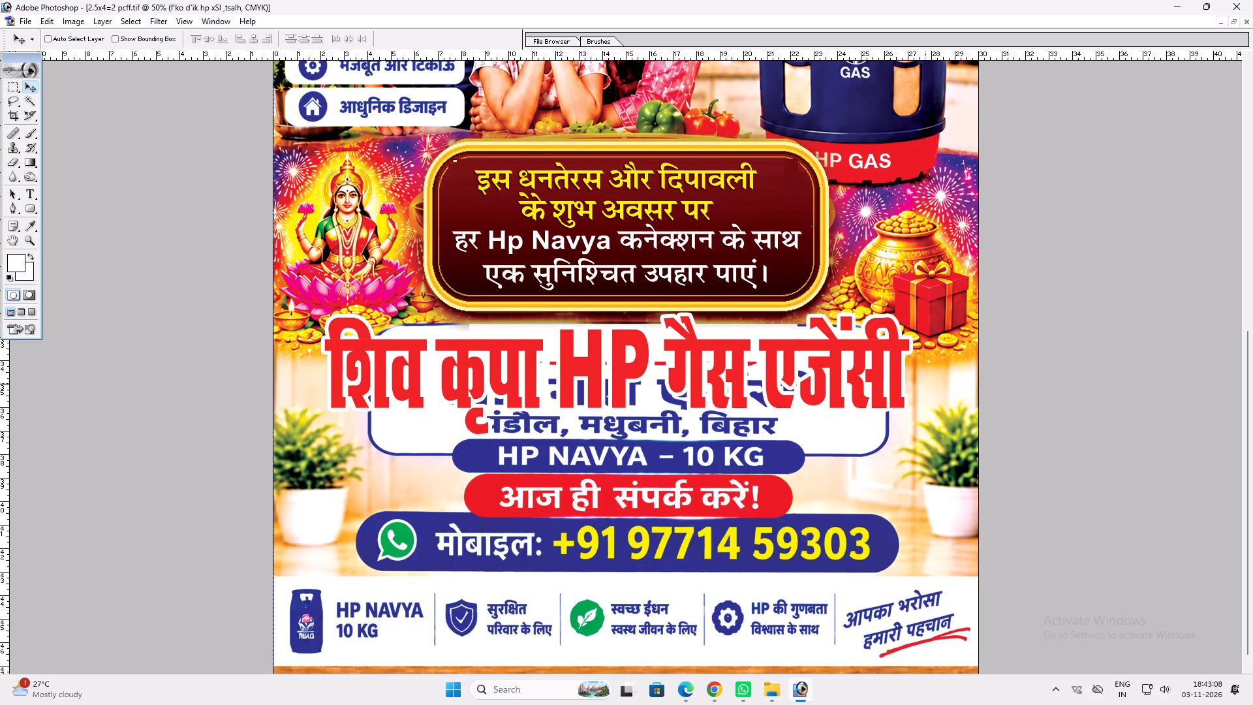
# Shrink the "शिव कृपा HP गैस एजेंसी" text to the white box's upper part and widen it to nearly the box width.
pyautogui.hotkey('ctrl', 't')
pyautogui.keyDown('alt'); pyautogui.keyDown('shift'); pyautogui.moveTo(906, 405); pyautogui.dragTo(812, 388); pyautogui.keyUp('shift'); pyautogui.keyUp('alt')
pyautogui.press('Return')
pyautogui.press('v')
pyautogui.hotkey('ctrl', 't')
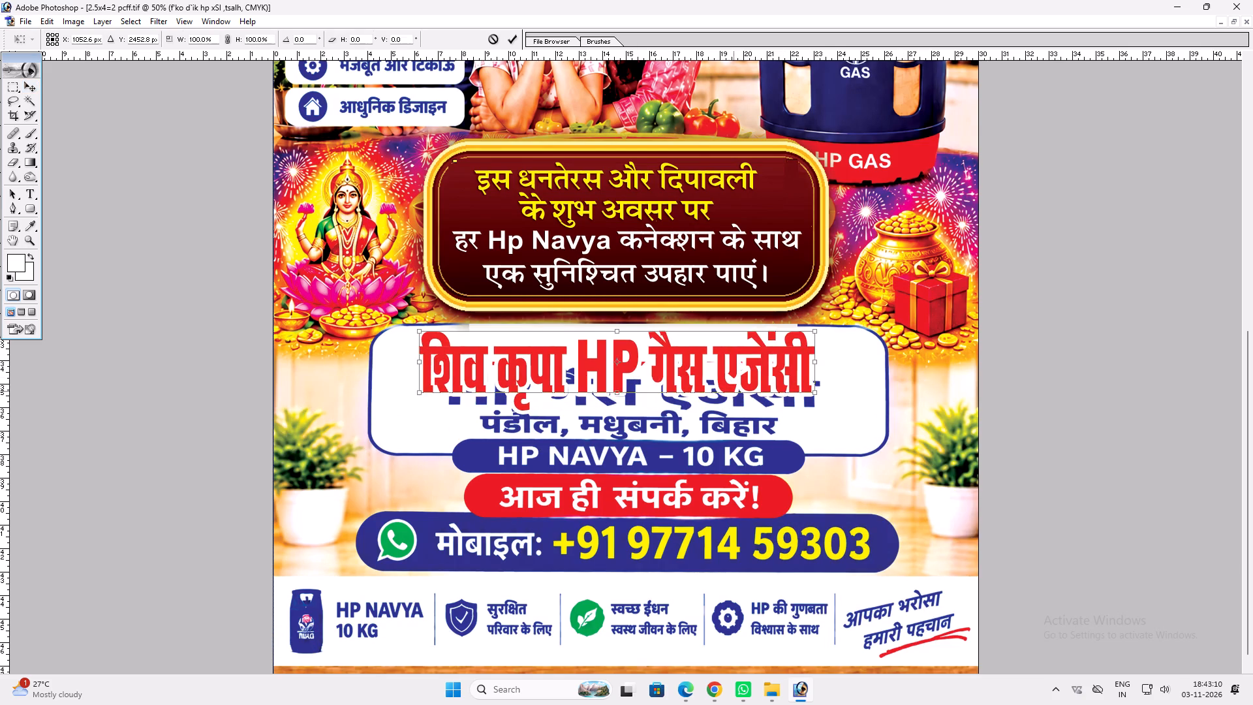
pyautogui.keyDown('shift'); pyautogui.moveTo(734, 388); pyautogui.dragTo(750, 382); pyautogui.keyUp('shift')
pyautogui.hotkey('shift', 'Return')
pyautogui.press('v')
pyautogui.press('v')
pyautogui.moveTo(738, 373); pyautogui.dragTo(715, 375)
pyautogui.hotkey('ctrl', 't')
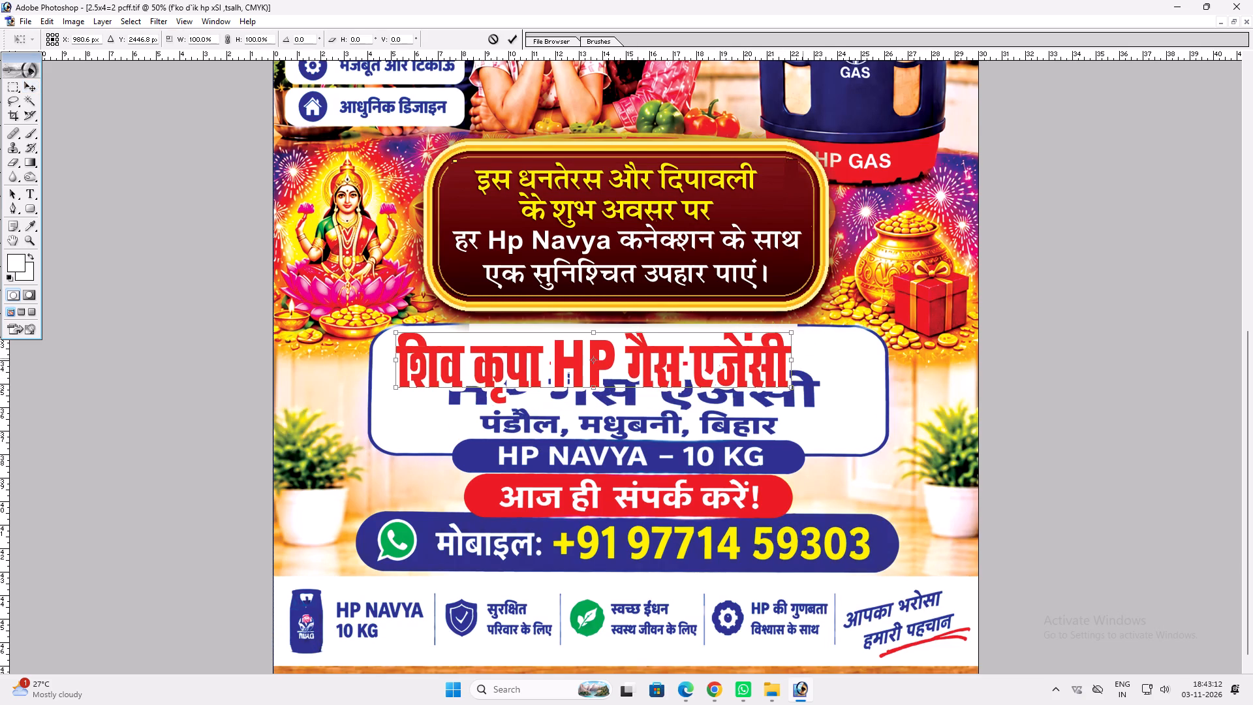
pyautogui.keyDown('shift'); pyautogui.moveTo(790, 356); pyautogui.dragTo(859, 345); pyautogui.keyUp('shift')
pyautogui.hotkey('shift', 'Return')
pyautogui.write('vv')
# Set the agency name's colour overlay to dark blue with C 100, M 100, Y 0, K 60.
pyautogui.hotkey('alt', 'l')
pyautogui.write('yn')
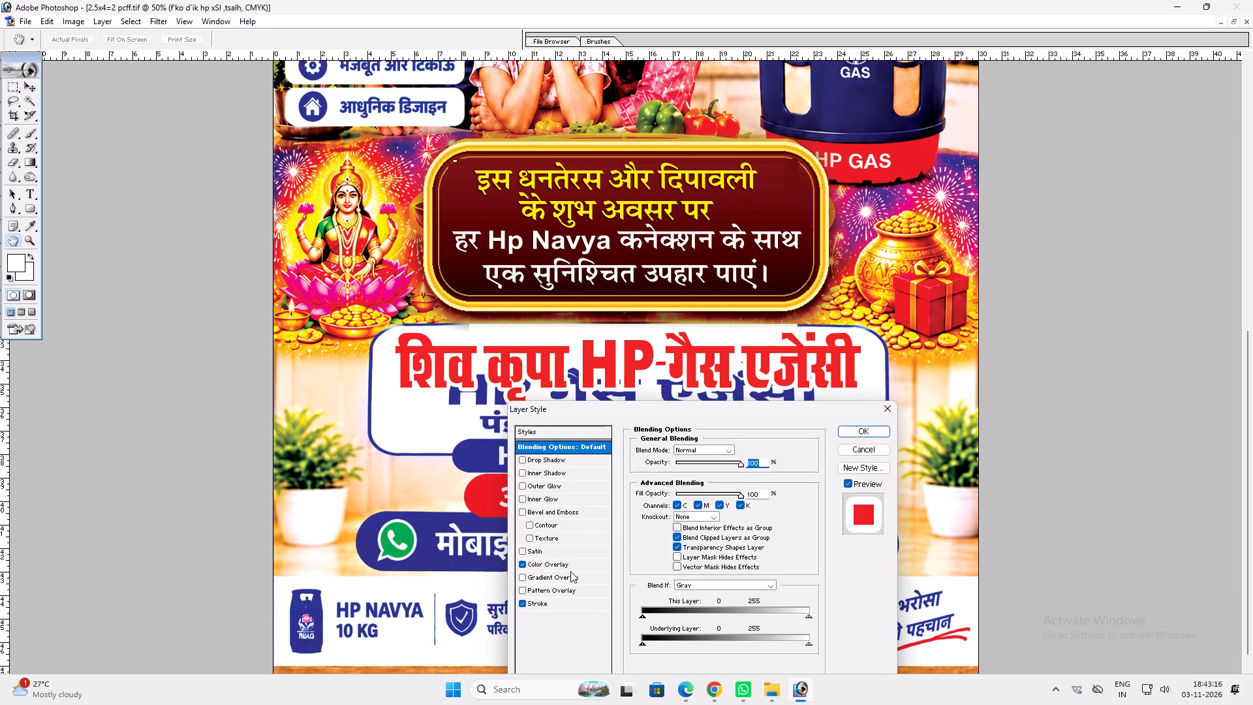
pyautogui.click(561, 569)
pyautogui.click(743, 452)
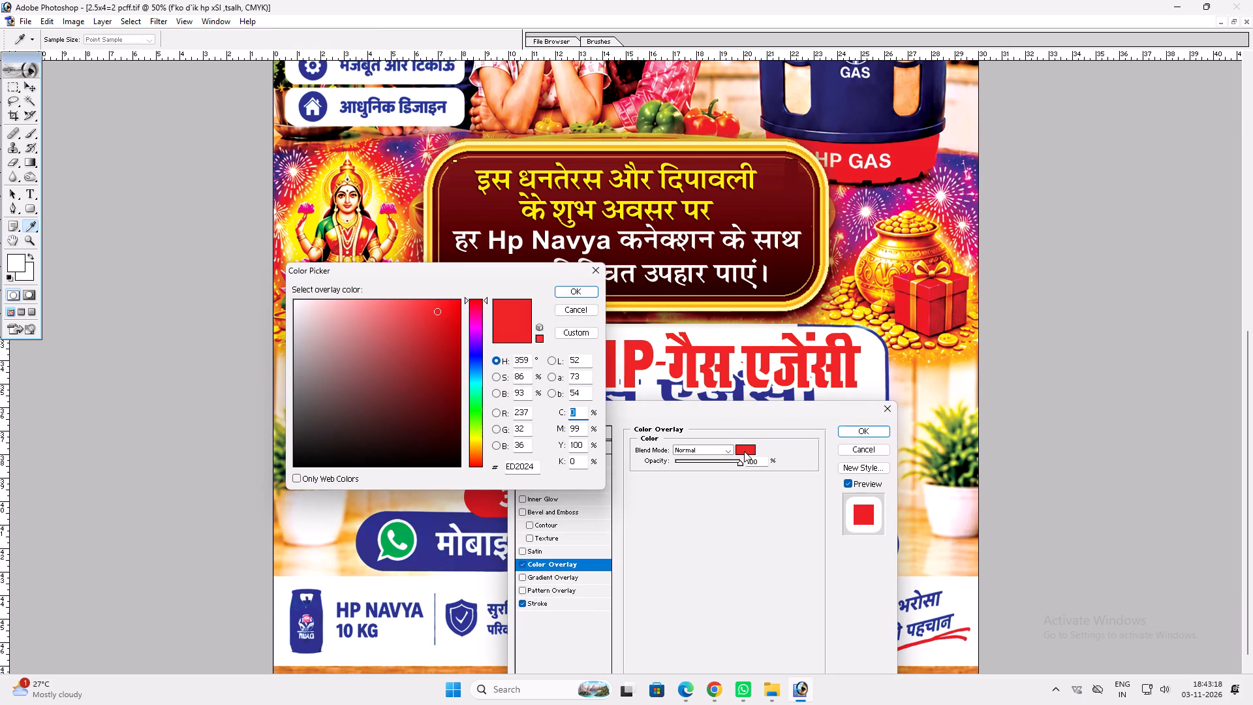
pyautogui.press('Tab')
pyautogui.press('1')
pyautogui.hotkey('shift', 'Tab')
pyautogui.write('100')
pyautogui.press('Tab')
pyautogui.write('100')
pyautogui.press('Tab')
pyautogui.press('0')
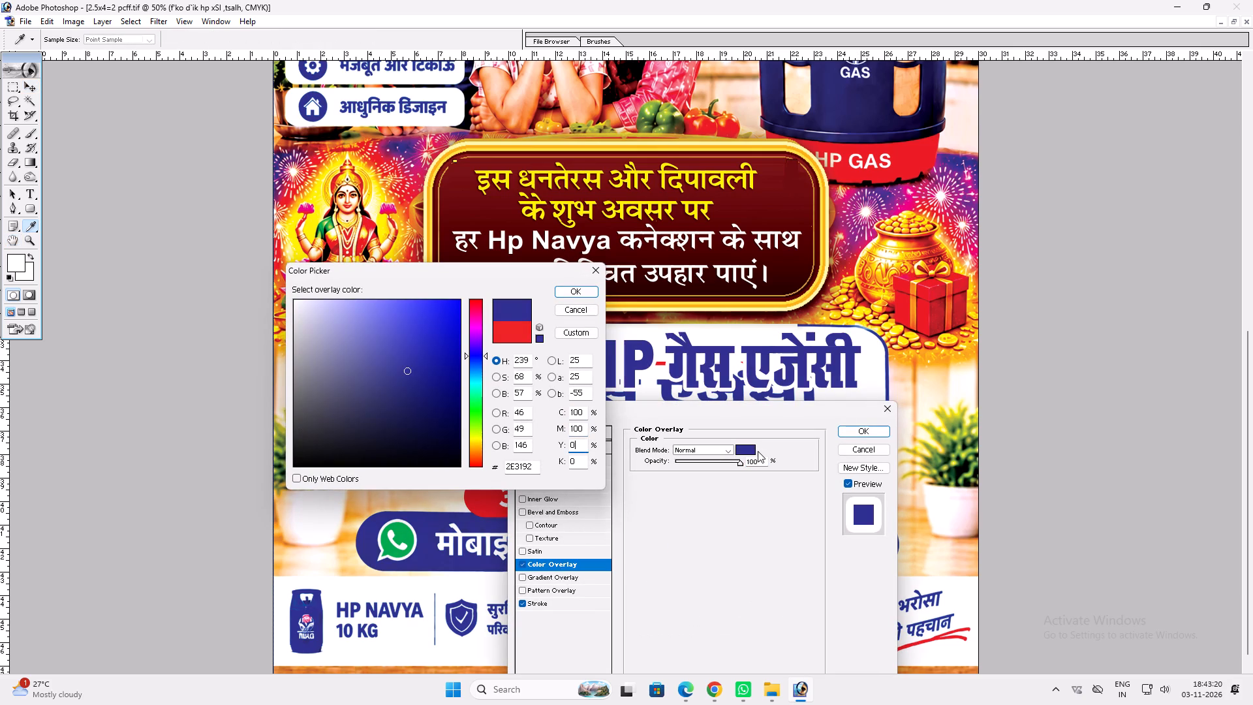
pyautogui.press('Tab')
pyautogui.press('6')
pyautogui.press('0')
pyautogui.press('Return')
pyautogui.press('Return')
# Reduce the height of the "शिव कृपा HP गैस एजेंसी" text slightly.
pyautogui.hotkey('ctrl', 't')
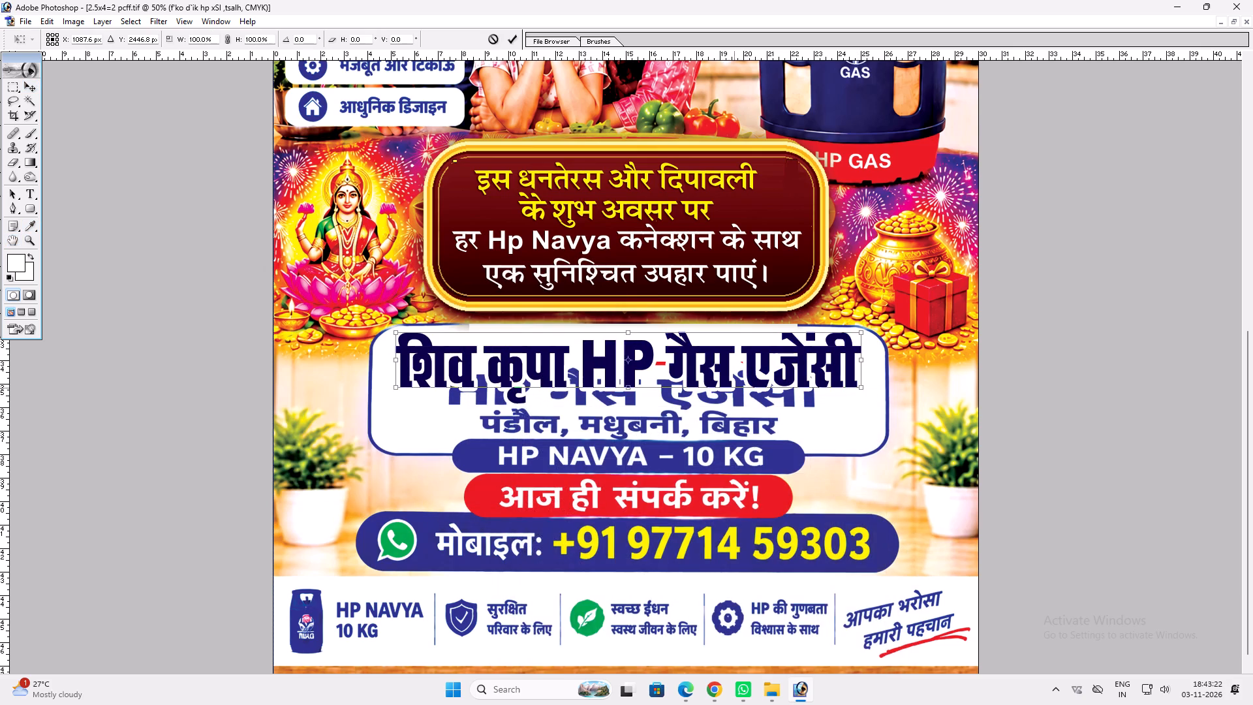
pyautogui.keyDown('shift'); pyautogui.moveTo(734, 388); pyautogui.dragTo(747, 384); pyautogui.keyUp('shift')
pyautogui.hotkey('shift', 'Return')
pyautogui.press('v')
# On Layer 1, cover the old blue "HP गैस एजेंसी" line by stretching a white strip across it.
pyautogui.keyDown('ctrl'); pyautogui.click(406, 399); pyautogui.keyUp('ctrl')
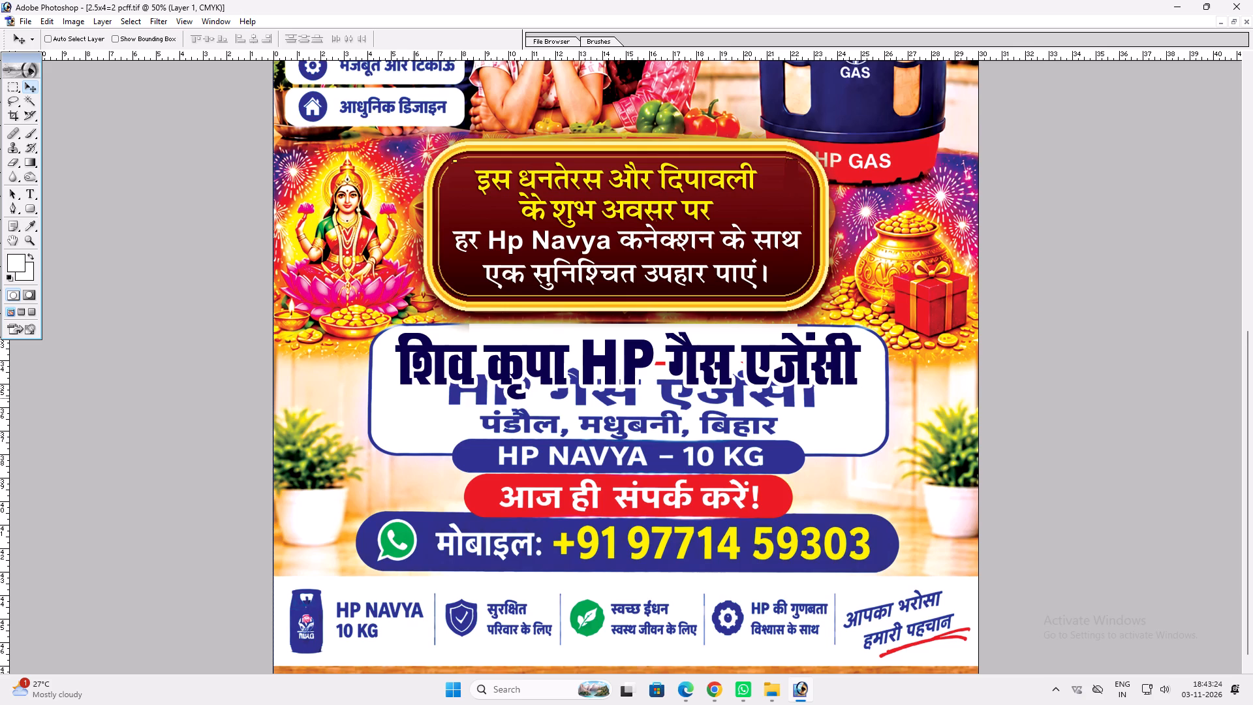
pyautogui.press('m')
pyautogui.moveTo(431, 365); pyautogui.dragTo(440, 401)
pyautogui.hotkey('ctrl', 't')
pyautogui.moveTo(439, 383); pyautogui.dragTo(604, 399)
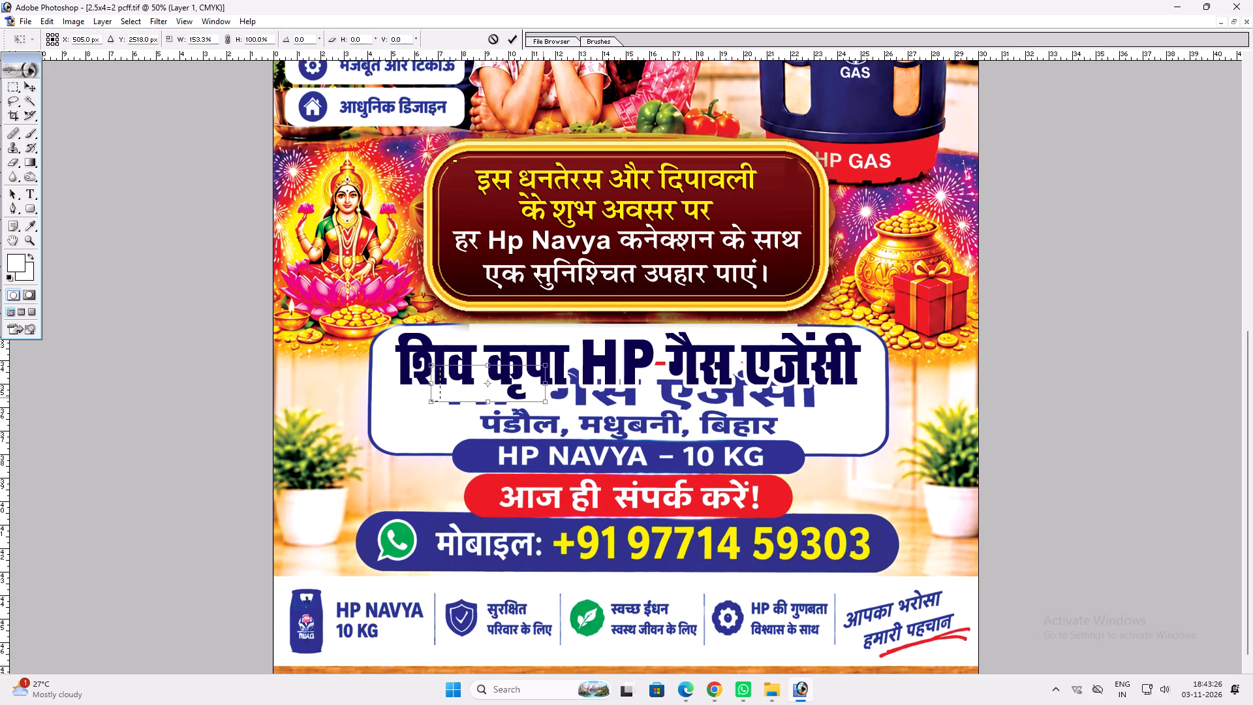
pyautogui.moveTo(604, 399); pyautogui.dragTo(846, 399)
pyautogui.moveTo(814, 405); pyautogui.dragTo(804, 412)
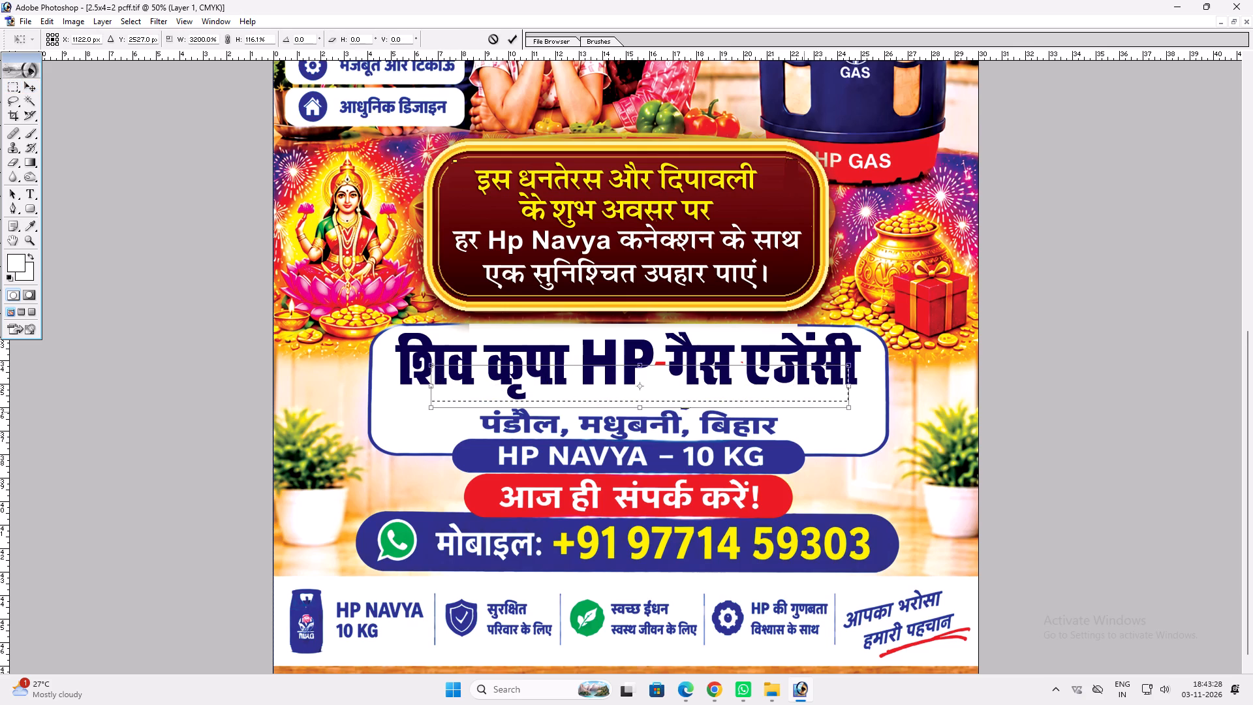
pyautogui.moveTo(804, 412); pyautogui.dragTo(804, 413)
pyautogui.hotkey('ctrl', 'Return')
pyautogui.hotkey('ctrl', 'd')
pyautogui.press('v')
pyautogui.press('v')
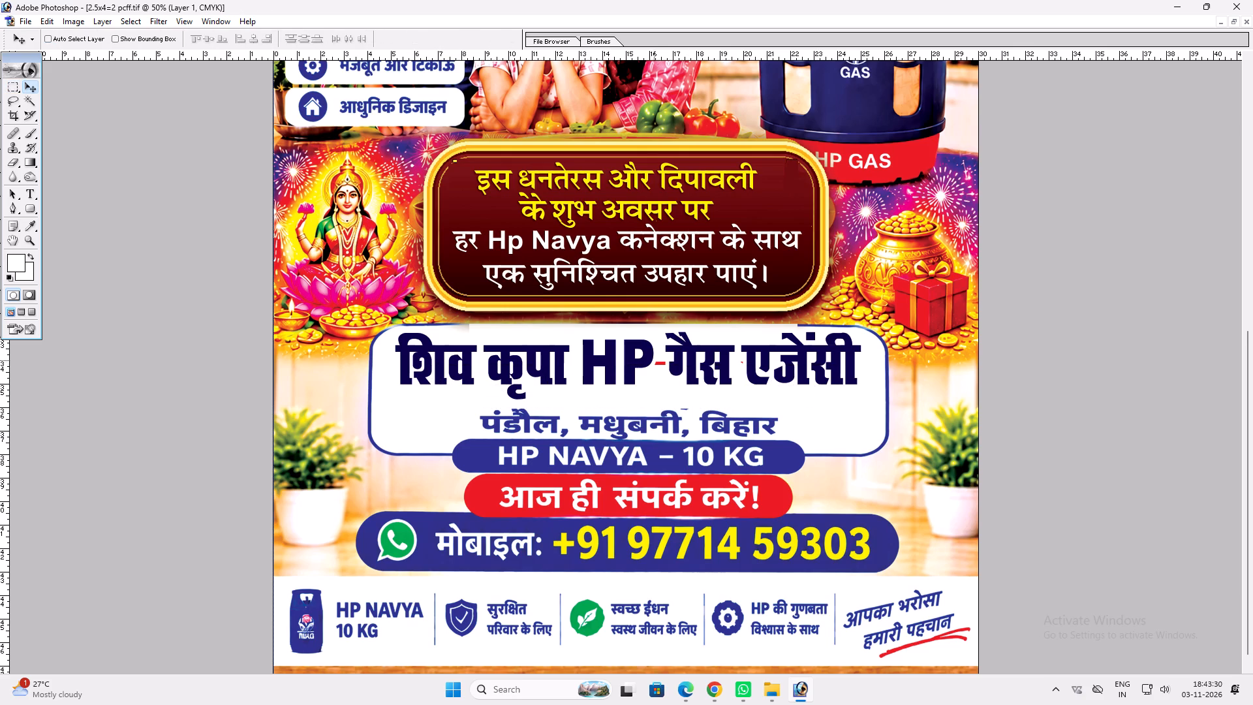
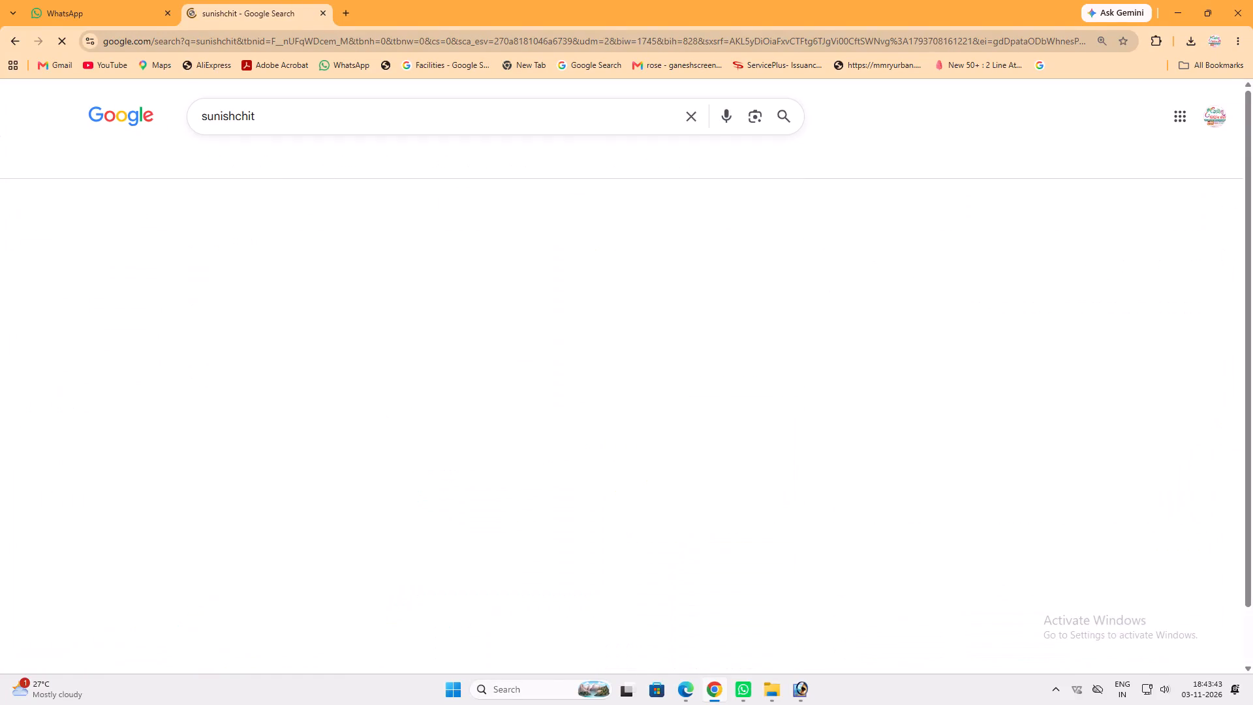
# Search Google for "sunishchit in hindi" and examine the Hindi spelling and meaning in the web and AI results.
pyautogui.press('space')
pyautogui.click(281, 112)
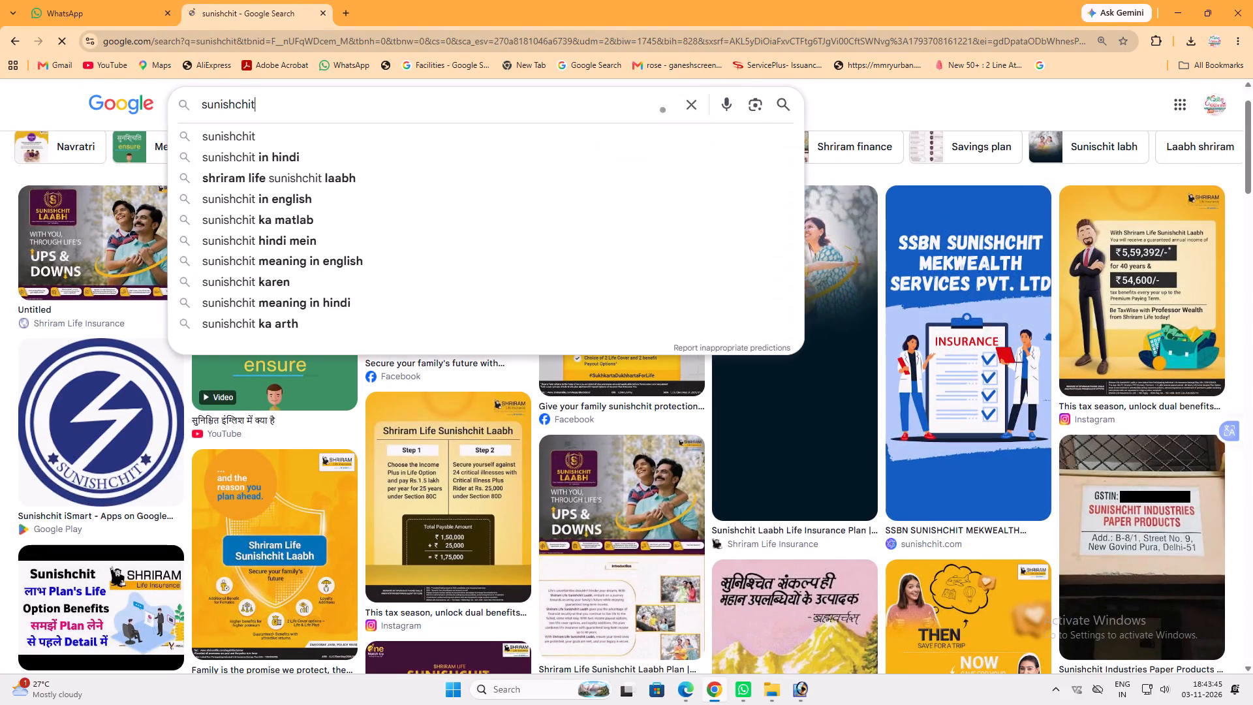
pyautogui.press('space')
pyautogui.write('in hindi')
pyautogui.press('Return')
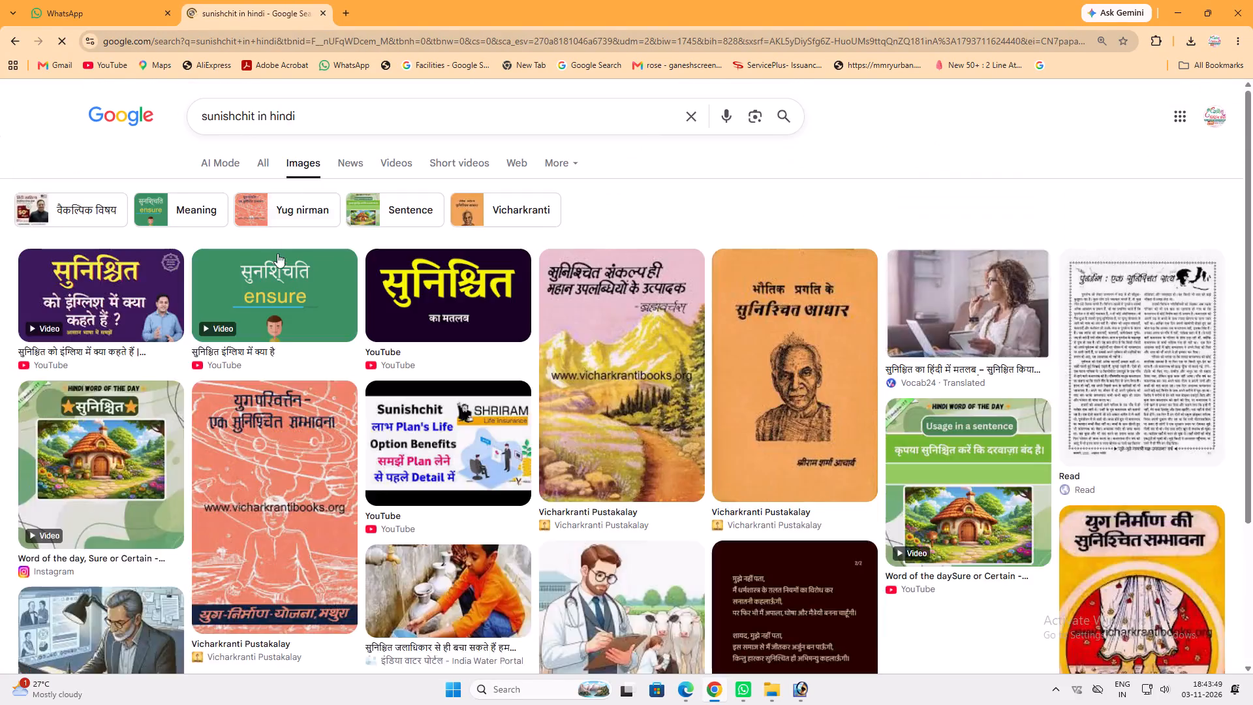
pyautogui.click(259, 163)
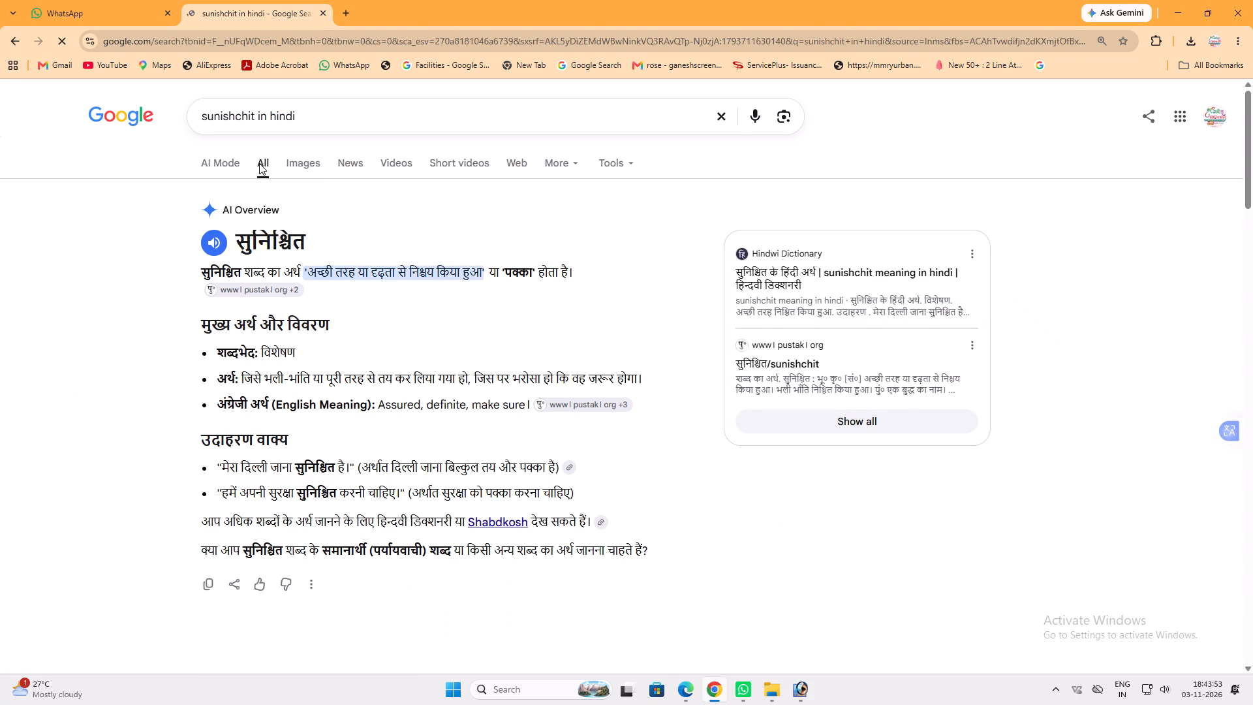
pyautogui.scroll(-1, 314, 341)
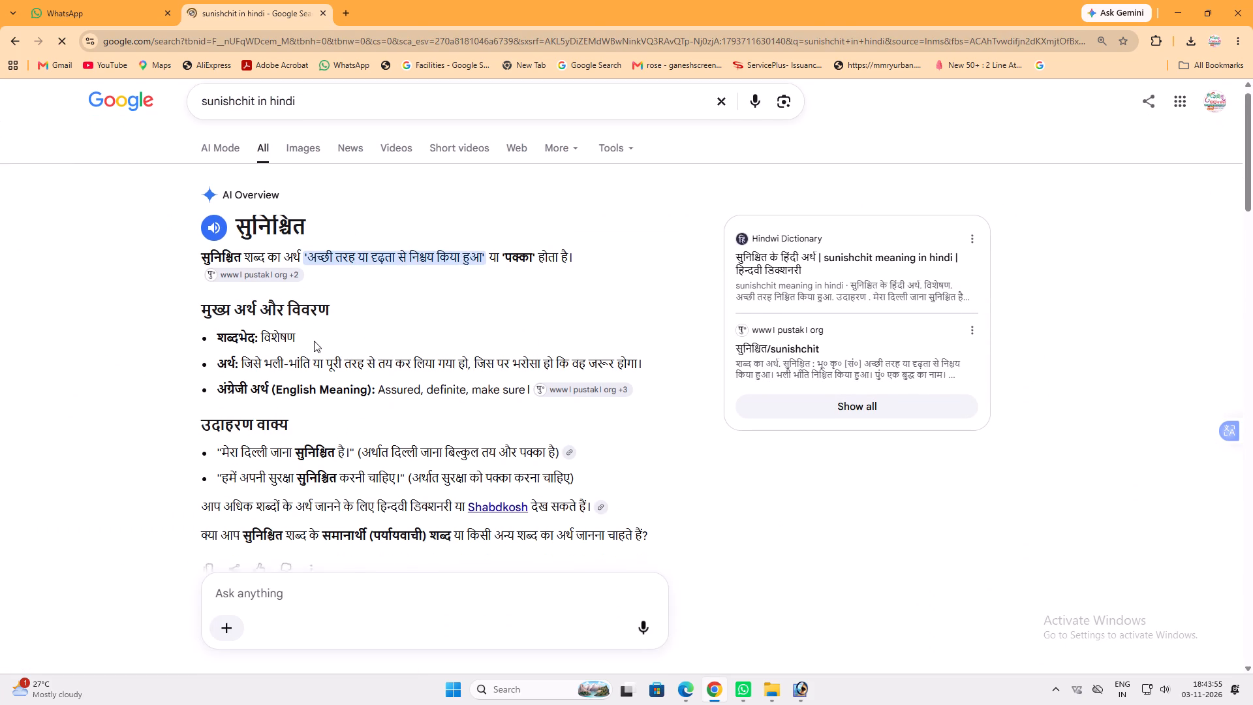
pyautogui.scroll(-1, 314, 341)
pyautogui.scroll(4, 219, 234)
pyautogui.scroll(5, 285, 227)
pyautogui.scroll(4, 345, 95)
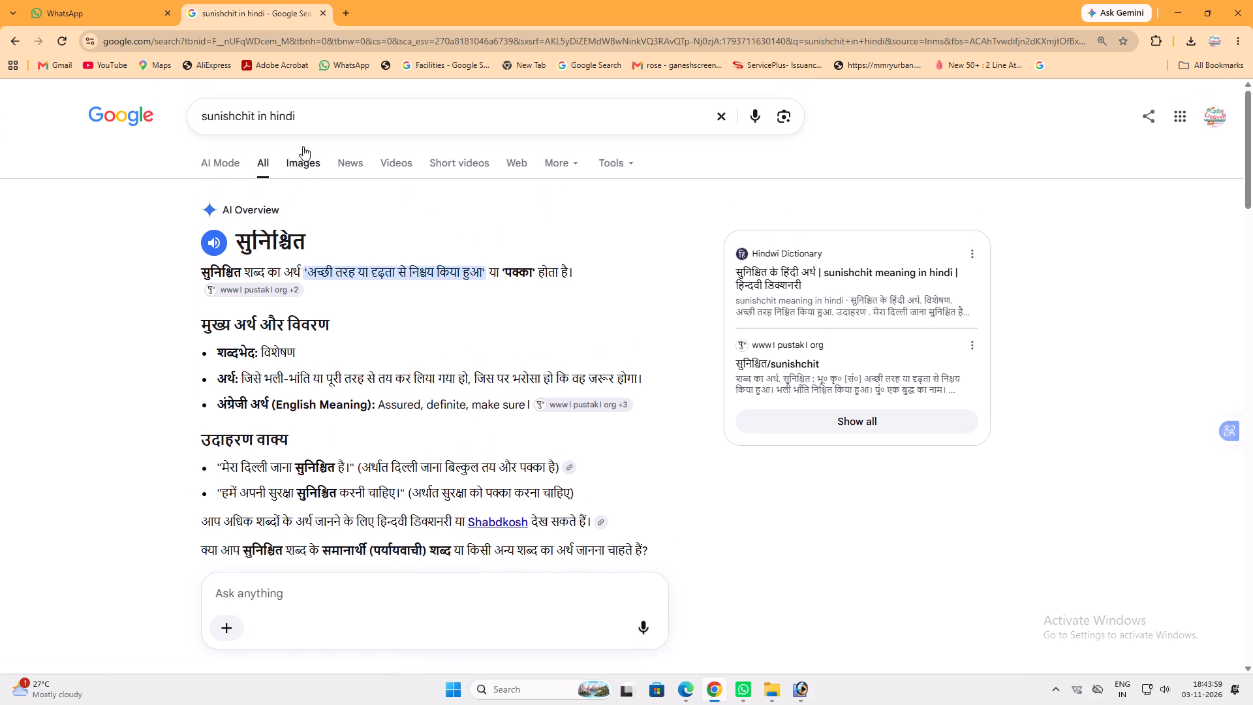
pyautogui.click(227, 161)
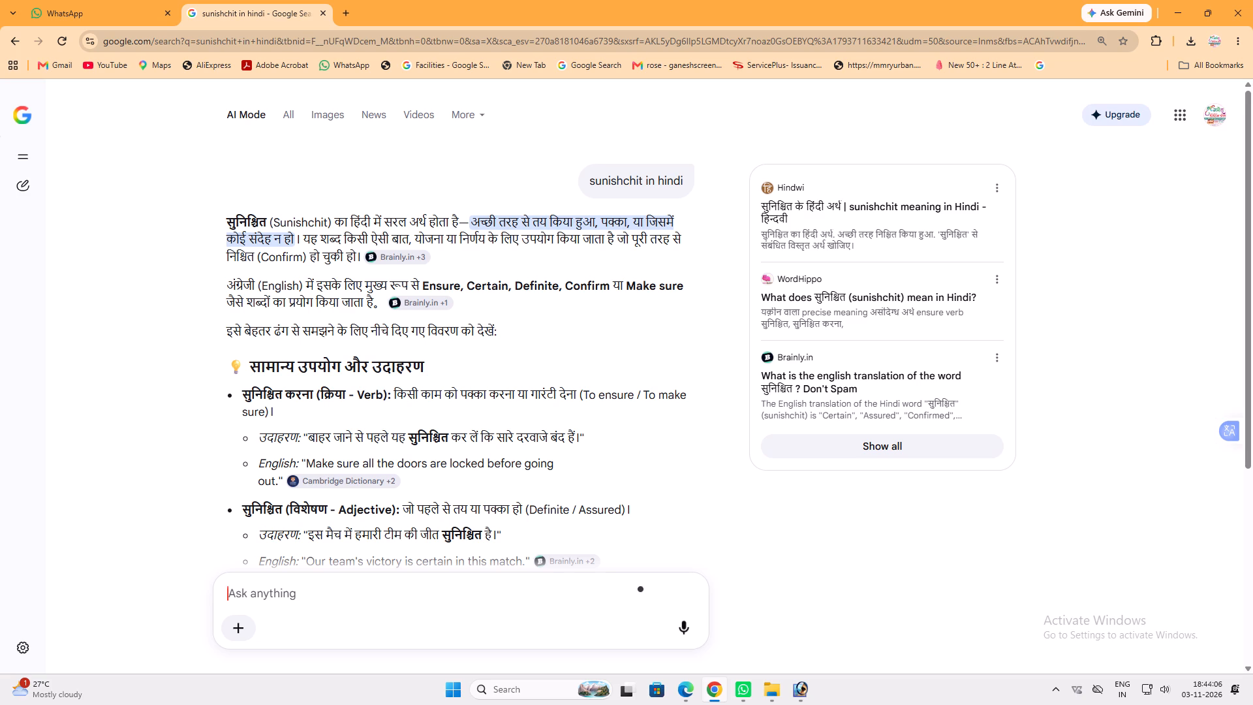
# Back in Photoshop, cover the red dash between "HP" and "गैस" with a white patch on Layer 1.
pyautogui.click(794, 691)
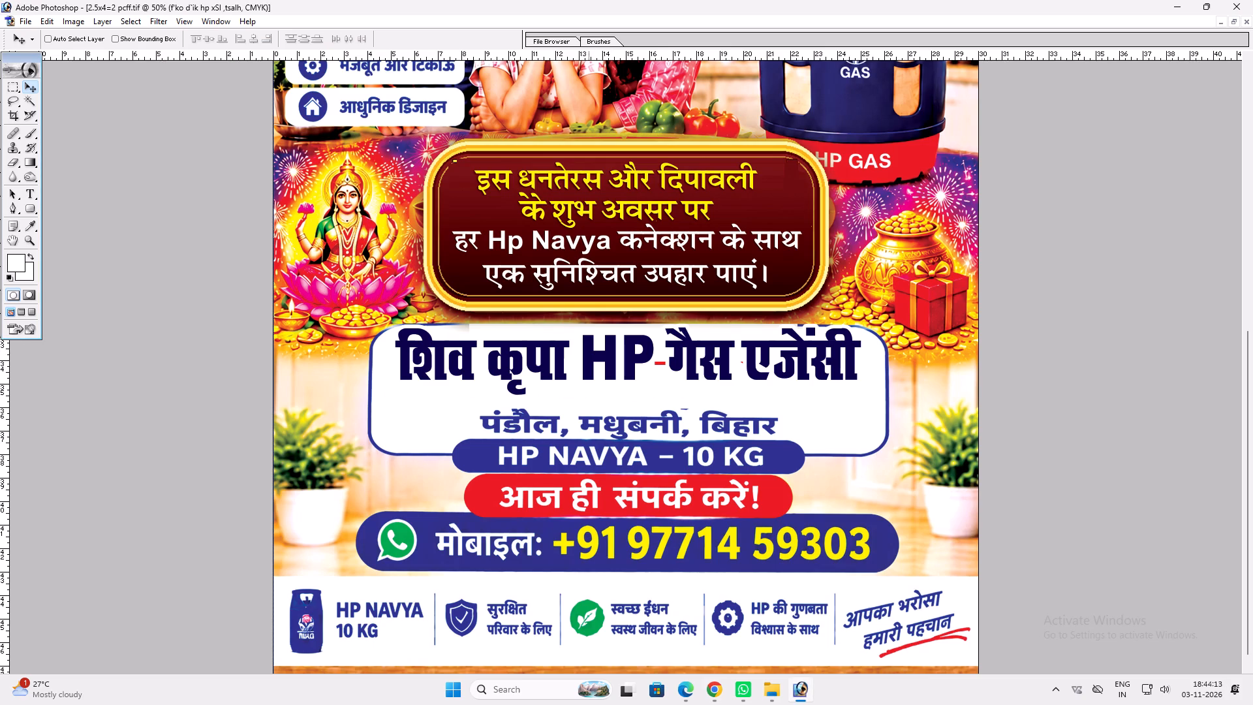
pyautogui.keyDown('ctrl'); pyautogui.click(667, 379); pyautogui.keyUp('ctrl')
pyautogui.press('m')
pyautogui.moveTo(642, 374); pyautogui.dragTo(677, 373)
pyautogui.hotkey('ctrl', 't')
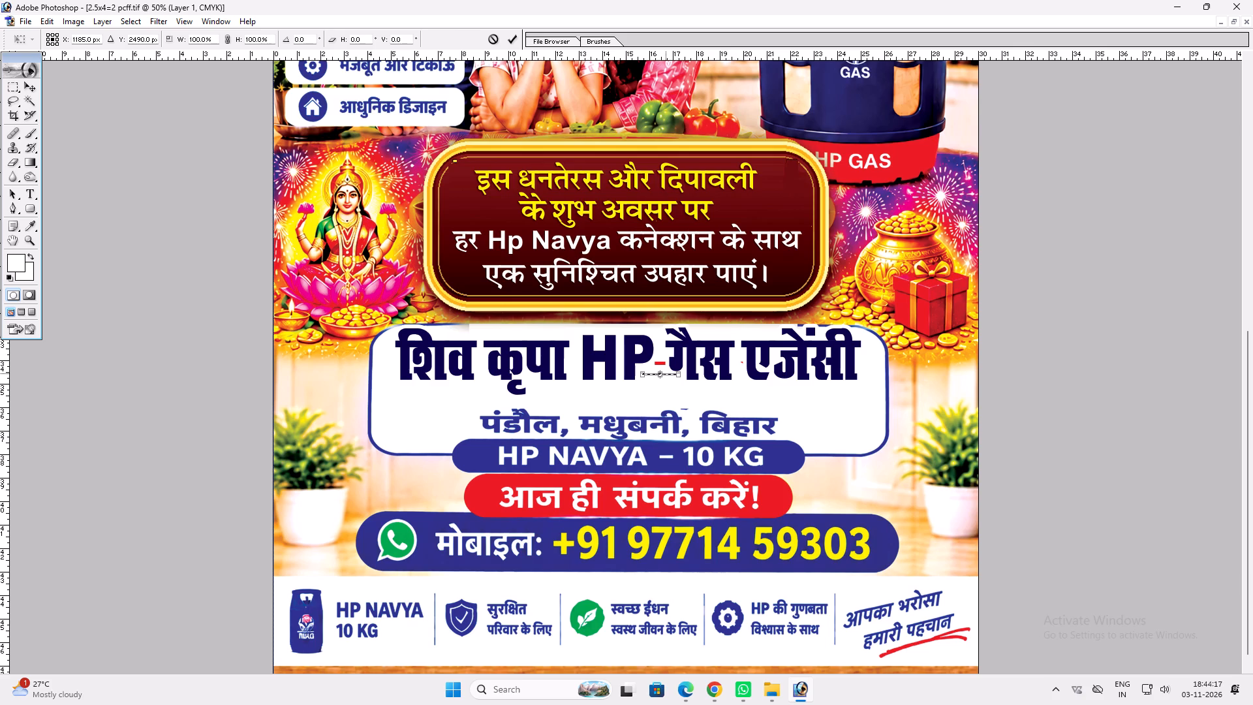
pyautogui.moveTo(666, 373); pyautogui.dragTo(663, 347)
pyautogui.press('Return')
pyautogui.hotkey('ctrl', 'd')
pyautogui.write('vv')
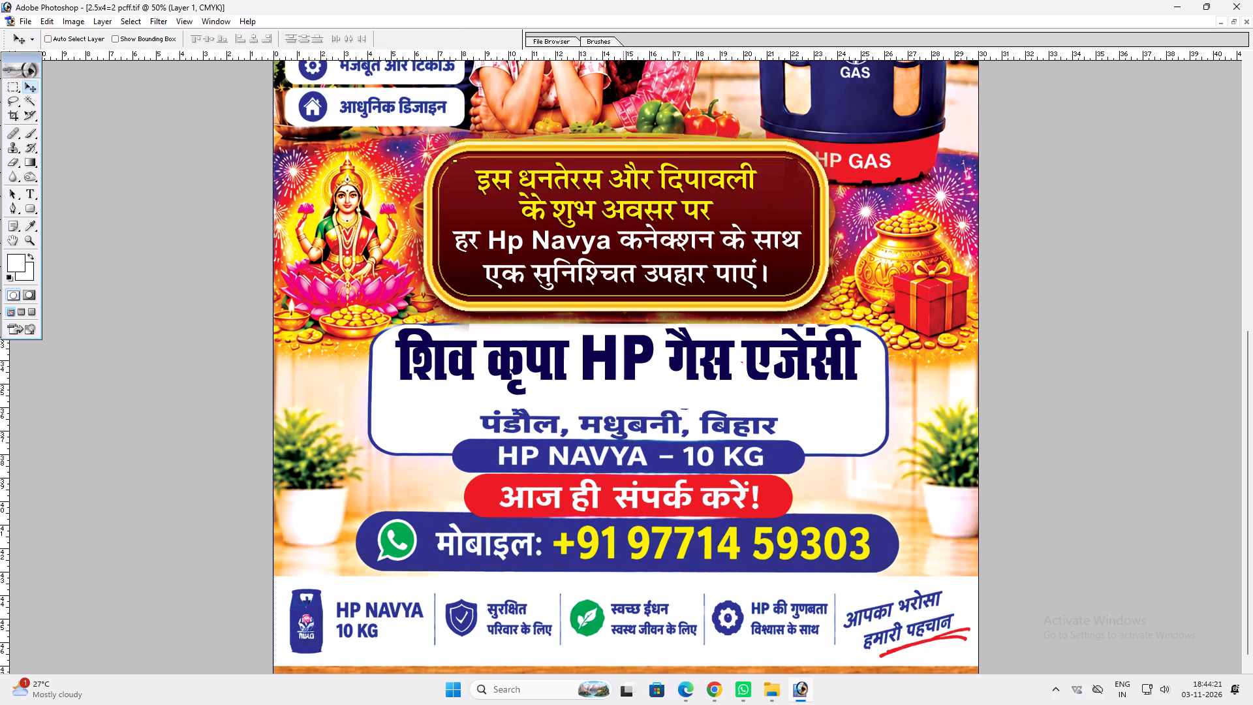
pyautogui.press('v')
pyautogui.keyDown('ctrl'); pyautogui.click(699, 399); pyautogui.keyUp('ctrl')
pyautogui.press('m')
pyautogui.moveTo(467, 408); pyautogui.dragTo(475, 433)
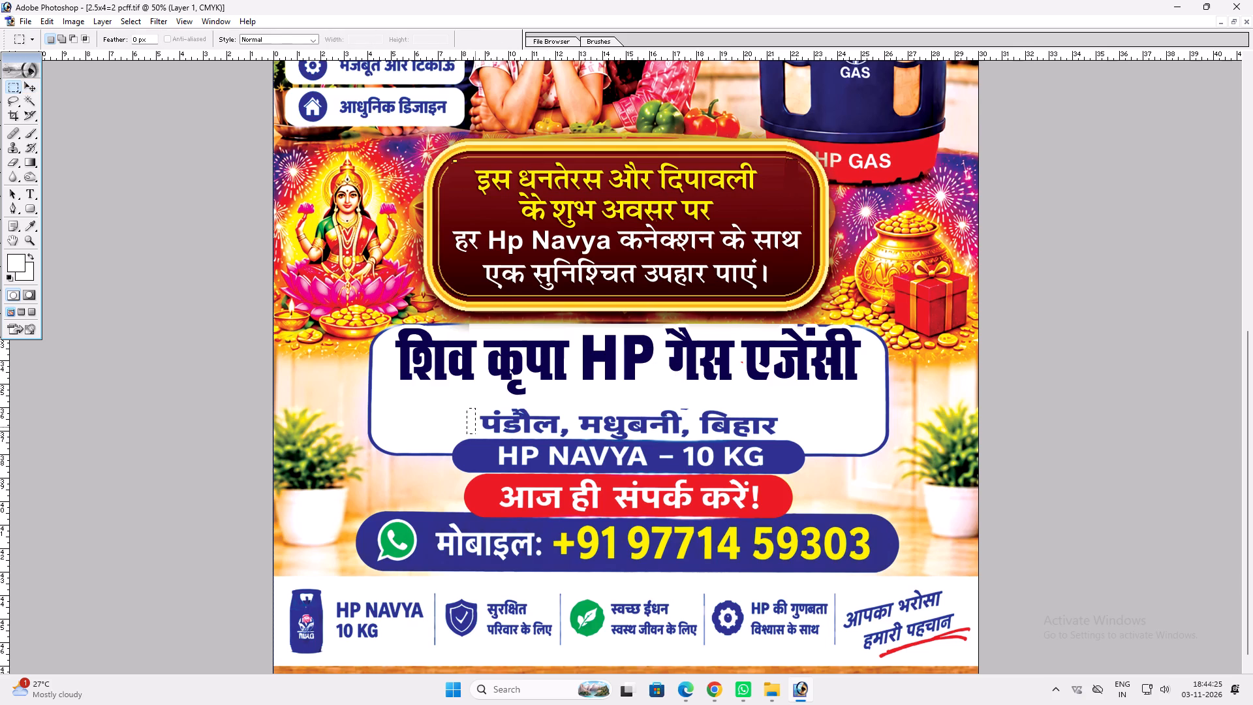
pyautogui.hotkey('ctrl', 't')
pyautogui.moveTo(473, 421); pyautogui.dragTo(762, 420)
pyautogui.moveTo(479, 415); pyautogui.dragTo(794, 433)
pyautogui.moveTo(755, 431); pyautogui.dragTo(743, 436)
pyautogui.press('Return')
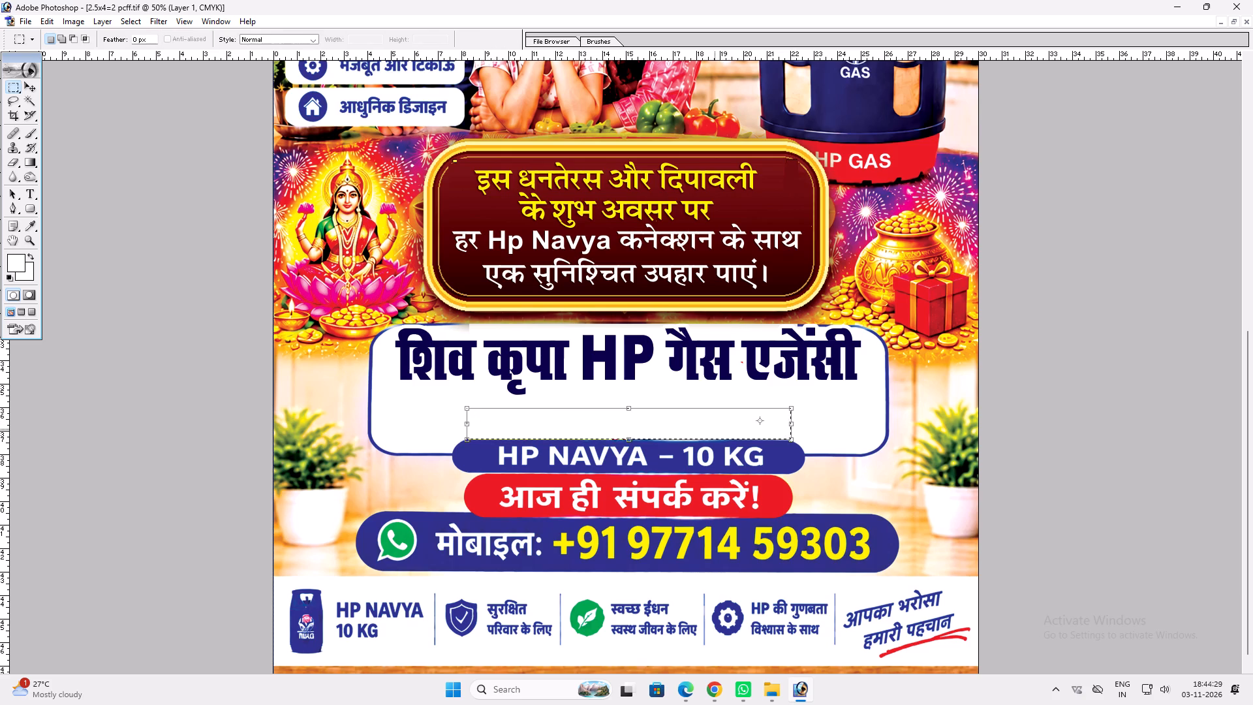
# Copy the address and phone text from the Shiv Kripa Hp Gas 4x3 poster into the 2.5x4 poster, placing it below the agency name.
pyautogui.hotkey('ctrl', 'd')
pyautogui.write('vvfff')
pyautogui.click(802, 437)
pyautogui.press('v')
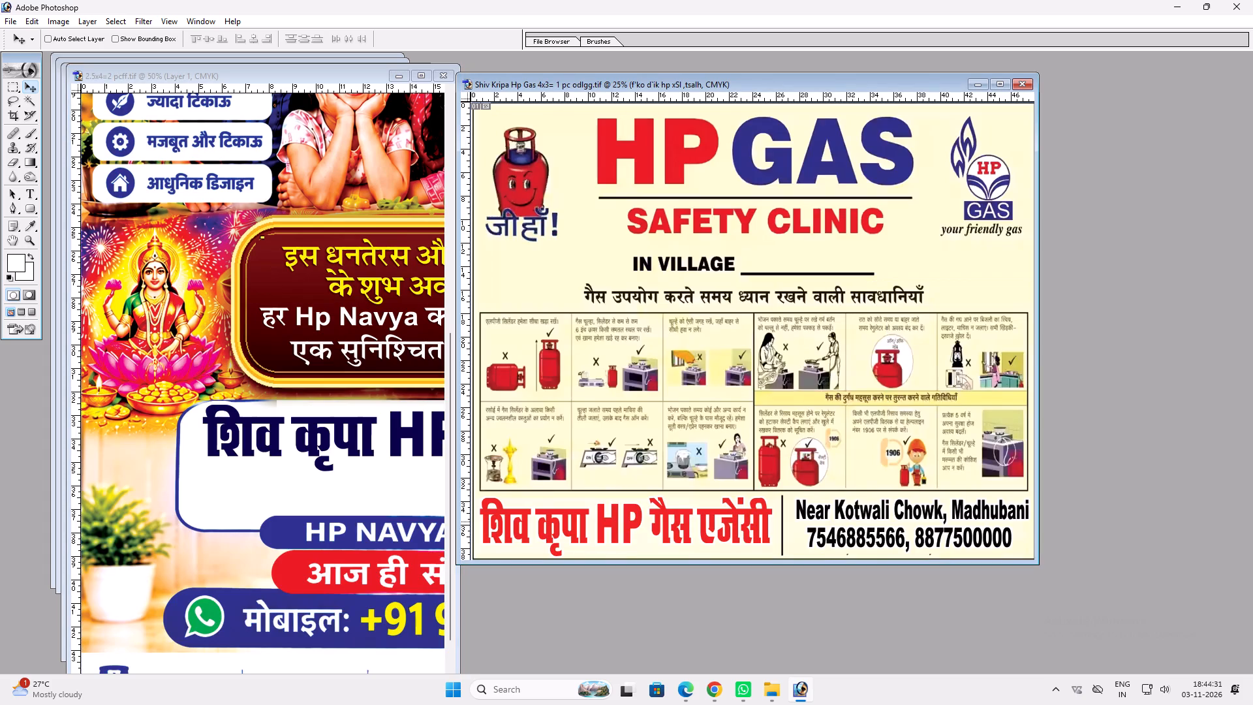
pyautogui.keyDown('ctrl'); pyautogui.click(804, 509); pyautogui.keyUp('ctrl')
pyautogui.moveTo(802, 509); pyautogui.dragTo(806, 477)
pyautogui.hotkey('ctrl', 'z')
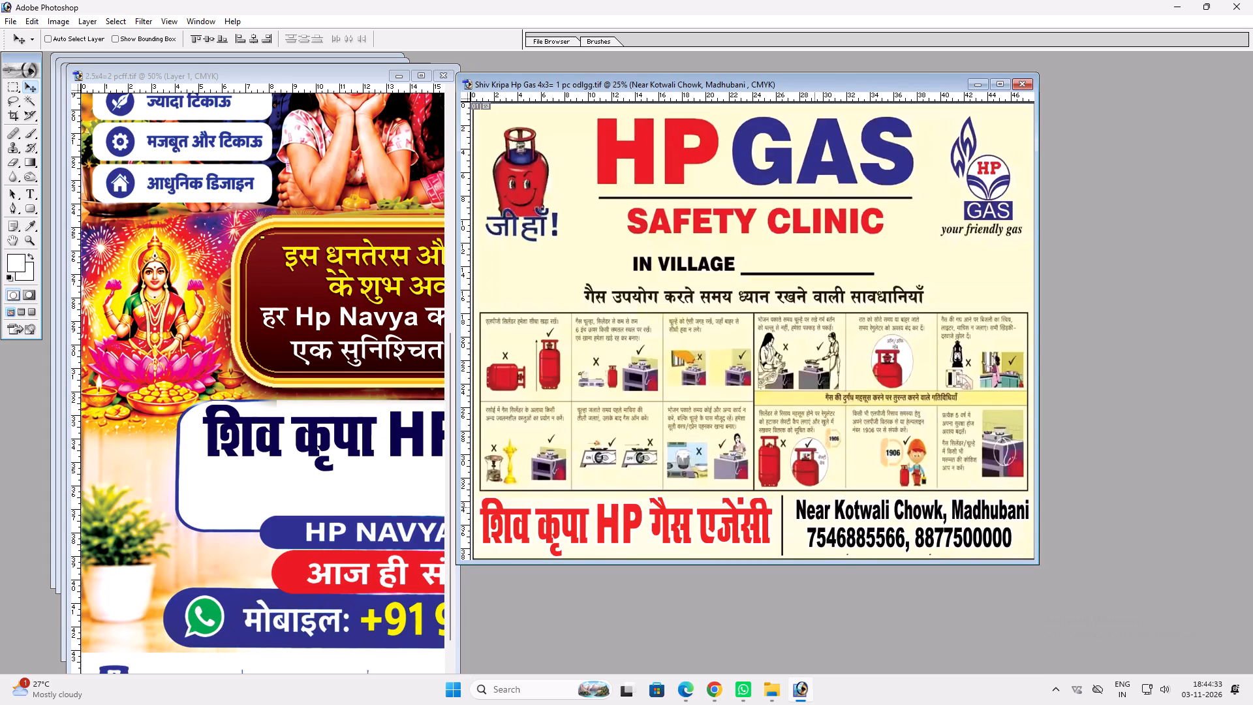
pyautogui.moveTo(815, 510); pyautogui.dragTo(305, 462)
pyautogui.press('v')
pyautogui.click(429, 78)
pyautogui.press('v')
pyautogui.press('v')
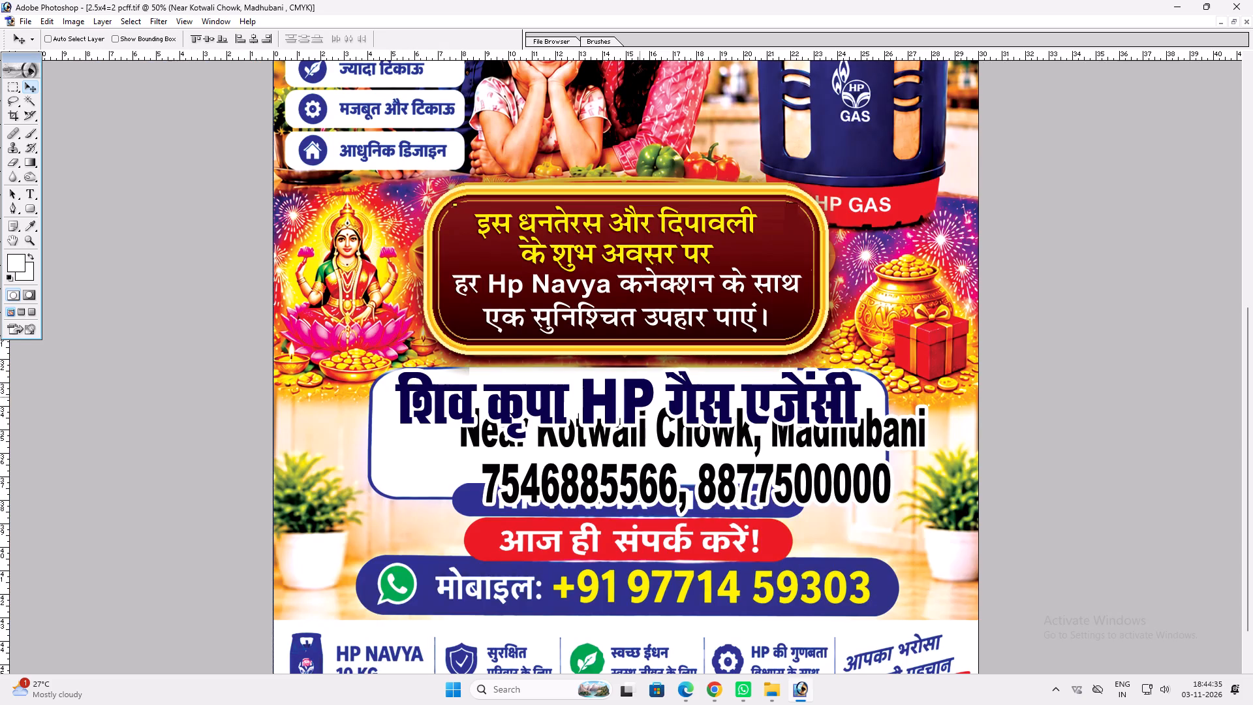
pyautogui.moveTo(640, 409); pyautogui.dragTo(632, 437)
# Copy the layer style of the "शिव कृपा HP गैस एजेंसी" text and paste it onto the address line below.
pyautogui.keyDown('ctrl'); pyautogui.click(630, 409); pyautogui.keyUp('ctrl')
pyautogui.hotkey('alt', 'l')
pyautogui.hotkey('alt', 'y')
pyautogui.hotkey('alt', 'c')
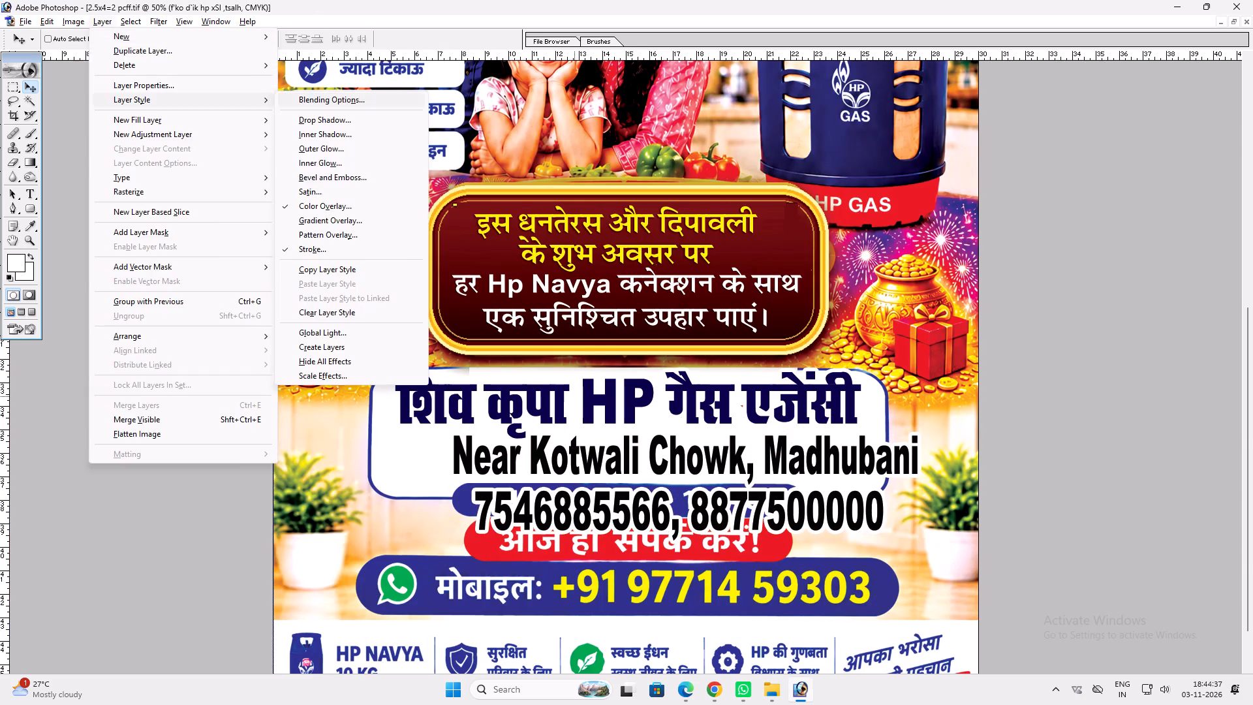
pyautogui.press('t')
pyautogui.click(598, 466)
pyautogui.press('Return')
pyautogui.hotkey('alt', 'l')
pyautogui.hotkey('alt', 'y')
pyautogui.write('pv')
# Cut the phone numbers out of their text layer beneath the address line.
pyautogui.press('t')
pyautogui.click(580, 516)
pyautogui.hotkey('ctrl', 'a')
pyautogui.hotkey('ctrl', 'x')
pyautogui.press('Return')
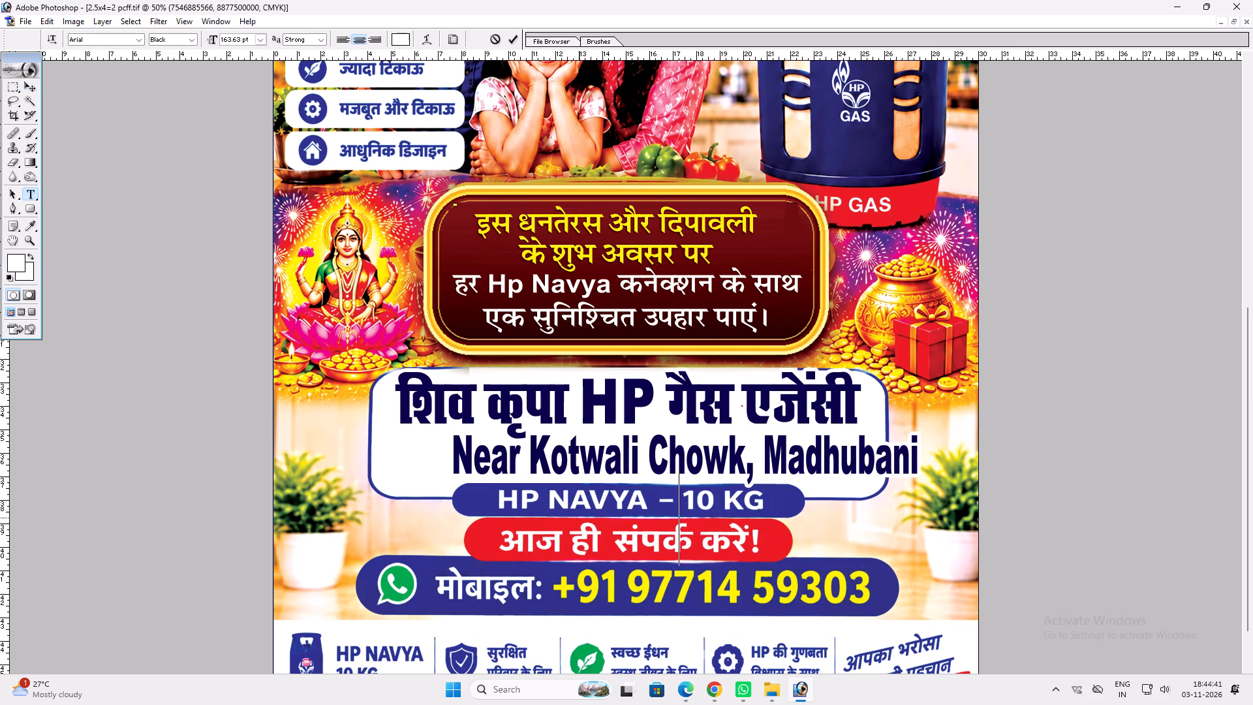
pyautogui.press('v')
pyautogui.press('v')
# On Layer 1, cover the old mobile number after the yellow plus sign by stretching a blue strip of the bar across it.
pyautogui.keyDown('ctrl'); pyautogui.click(573, 576); pyautogui.keyUp('ctrl')
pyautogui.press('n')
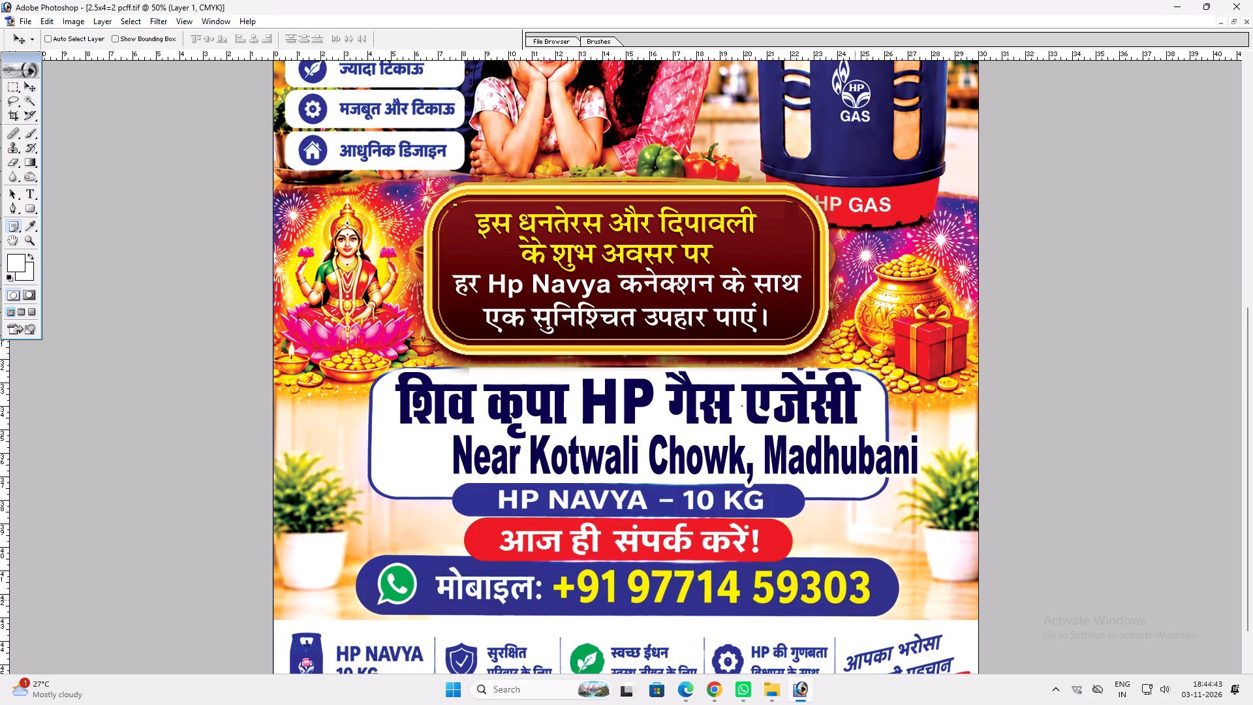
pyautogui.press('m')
pyautogui.moveTo(876, 567); pyautogui.dragTo(884, 606)
pyautogui.hotkey('ctrl', 't')
pyautogui.moveTo(874, 591); pyautogui.dragTo(579, 599)
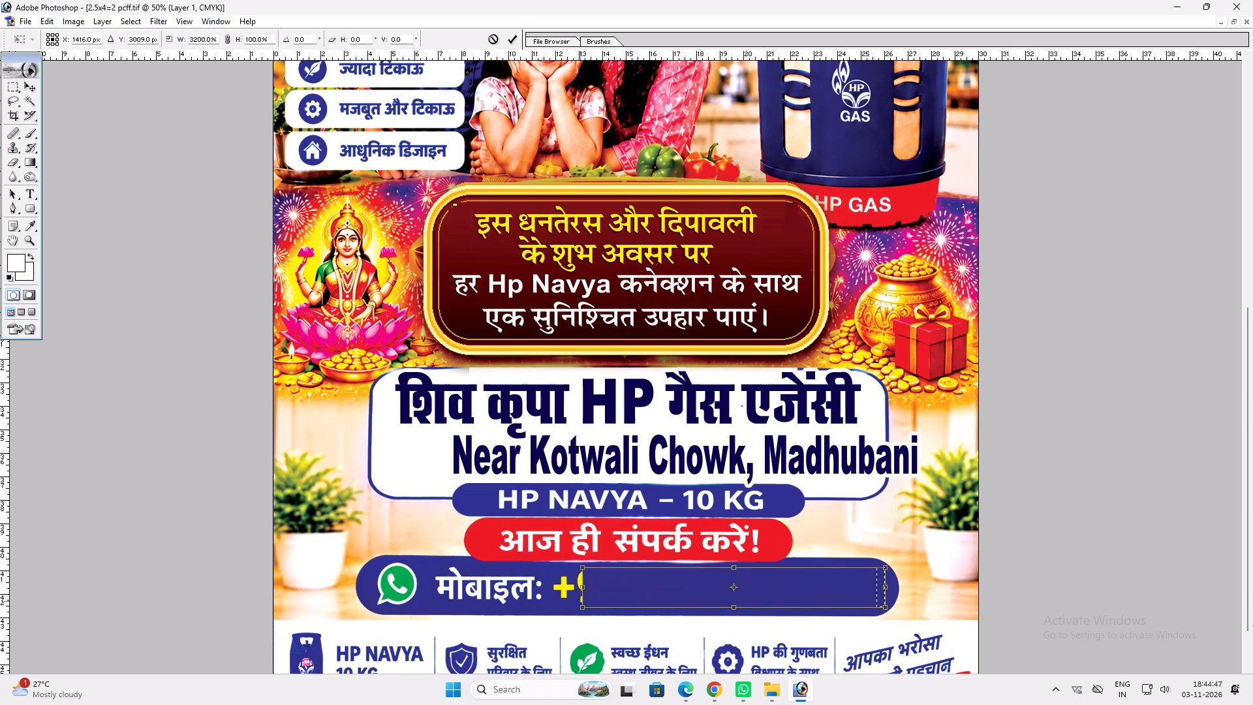
pyautogui.moveTo(579, 599); pyautogui.dragTo(574, 598)
pyautogui.press('Return')
pyautogui.hotkey('ctrl', 'd')
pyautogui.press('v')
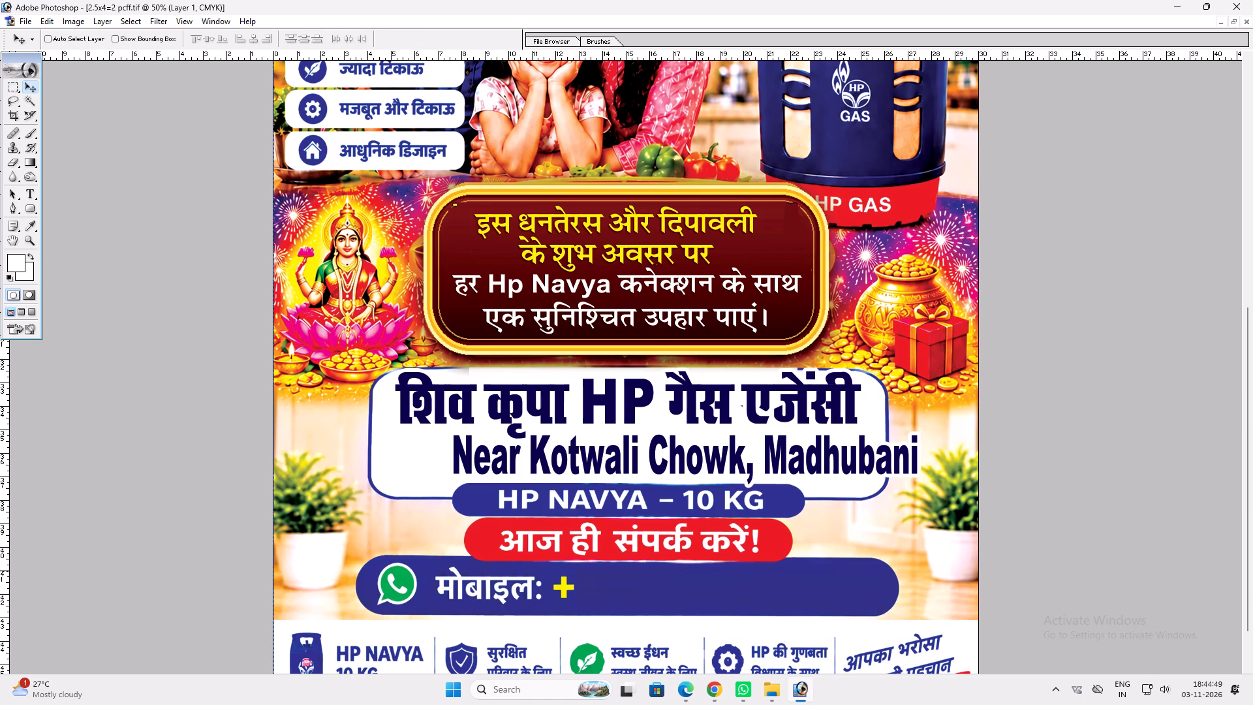
# Duplicate the address text onto the blue mobile bar and replace its wording with the cut phone numbers.
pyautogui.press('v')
pyautogui.keyDown('ctrl'); pyautogui.click(626, 444); pyautogui.keyUp('ctrl')
pyautogui.keyDown('alt'); pyautogui.moveTo(624, 441); pyautogui.dragTo(659, 552); pyautogui.keyUp('alt')
pyautogui.hotkey('ctrl', 'z')
pyautogui.keyDown('ctrl'); pyautogui.keyDown('shift'); pyautogui.rightClick(635, 452); pyautogui.keyUp('shift'); pyautogui.keyUp('ctrl')
pyautogui.keyDown('ctrl'); pyautogui.keyDown('shift'); pyautogui.click(647, 462); pyautogui.keyUp('shift'); pyautogui.keyUp('ctrl')
pyautogui.keyDown('alt'); pyautogui.moveTo(645, 458); pyautogui.dragTo(651, 470); pyautogui.keyUp('alt')
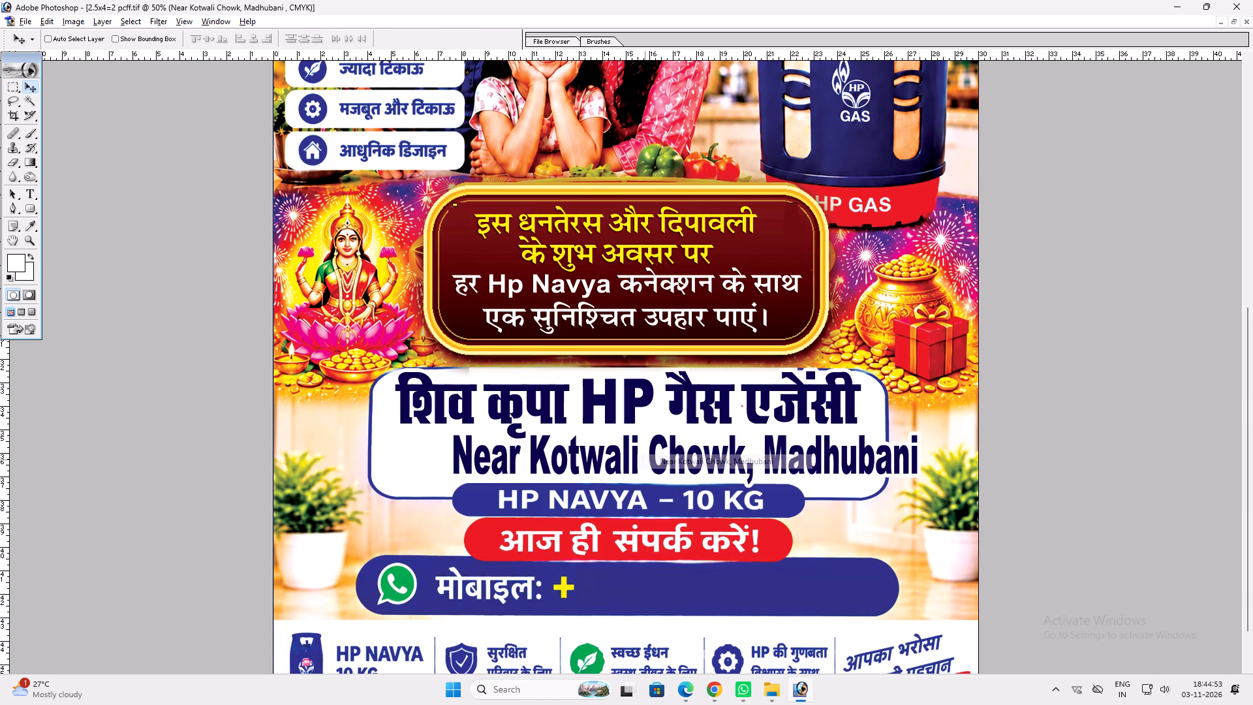
pyautogui.keyDown('alt'); pyautogui.moveTo(651, 470); pyautogui.dragTo(728, 595); pyautogui.keyUp('alt')
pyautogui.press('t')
pyautogui.click(706, 605)
pyautogui.hotkey('ctrl', 'a')
pyautogui.hotkey('ctrl', 'v')
pyautogui.hotkey('ctrl', 'Return')
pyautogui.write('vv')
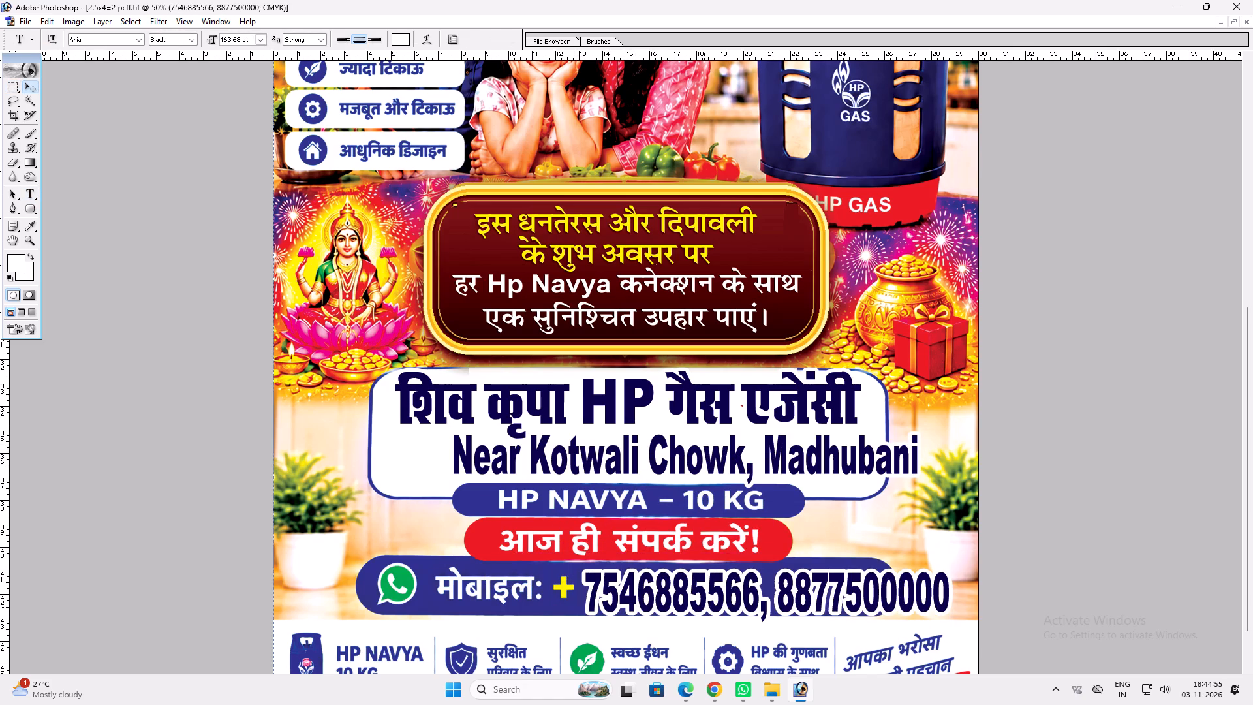
# Remove the stroke from the phone numbers on the mobile bar and set their colour overlay to white, FFFFFF.
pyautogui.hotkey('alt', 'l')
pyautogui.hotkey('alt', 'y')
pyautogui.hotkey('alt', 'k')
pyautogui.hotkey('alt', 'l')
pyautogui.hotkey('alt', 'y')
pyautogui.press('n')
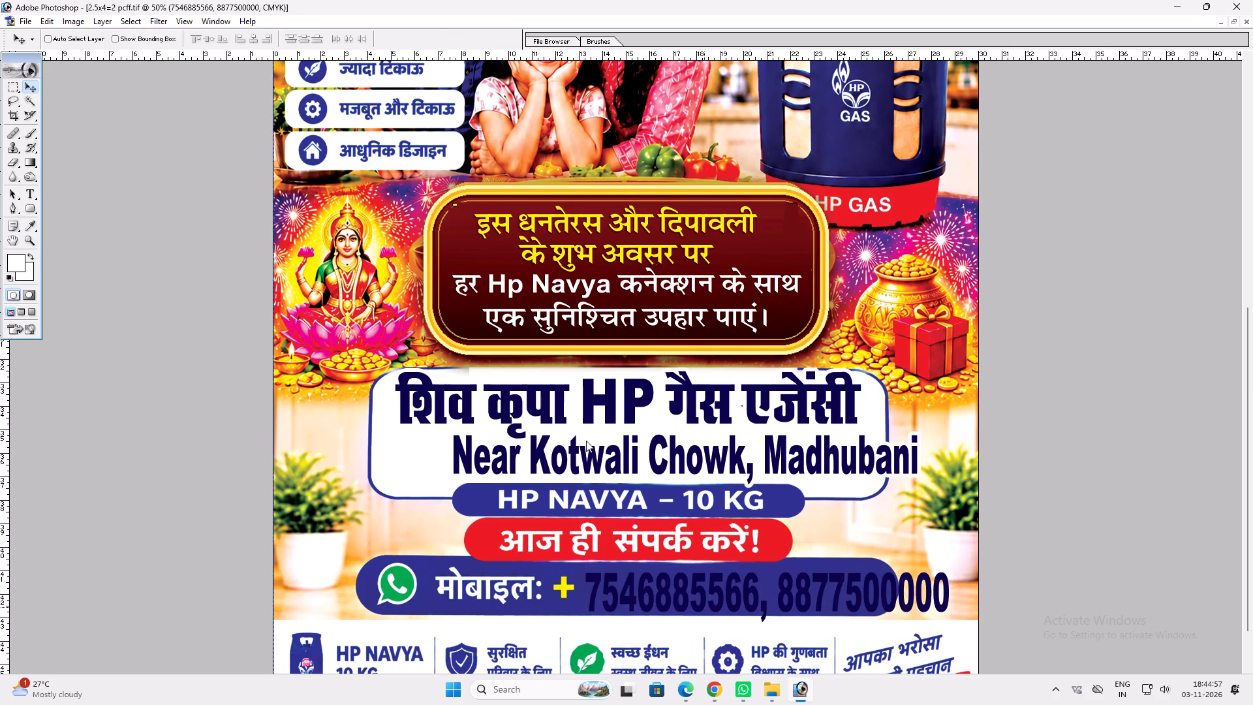
pyautogui.click(555, 570)
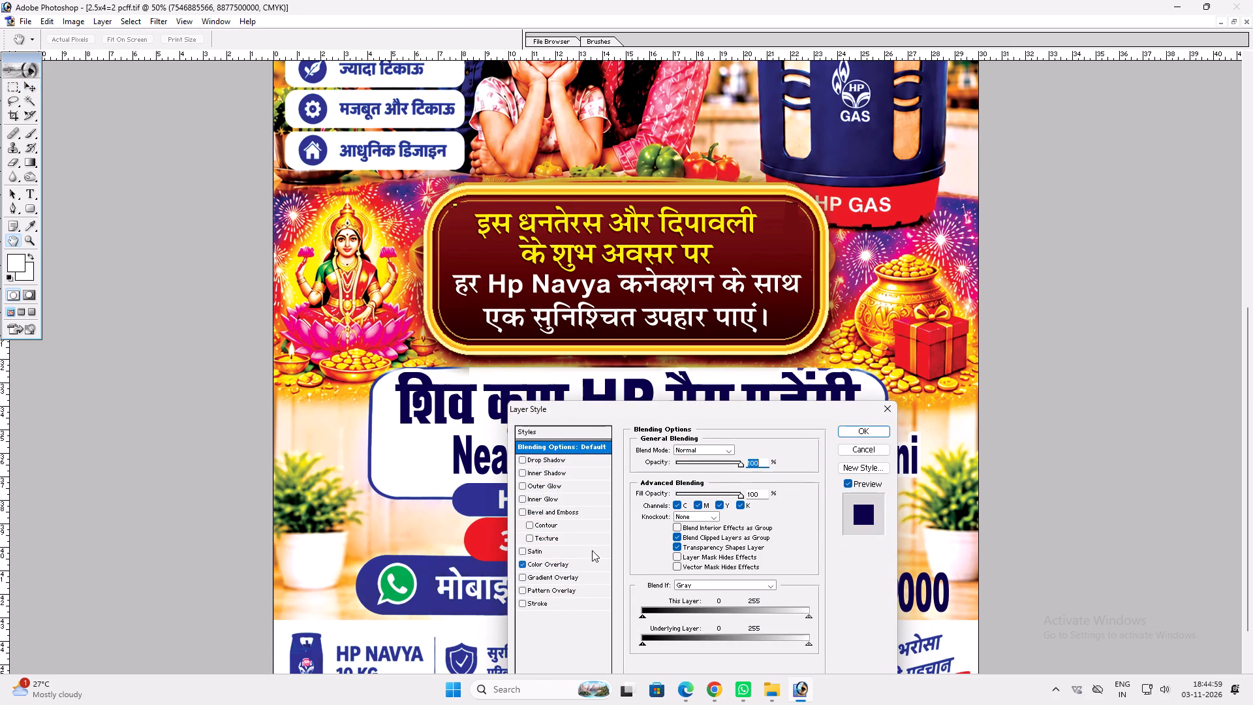
pyautogui.click(570, 567)
pyautogui.click(743, 447)
pyautogui.moveTo(412, 400); pyautogui.dragTo(93, 115)
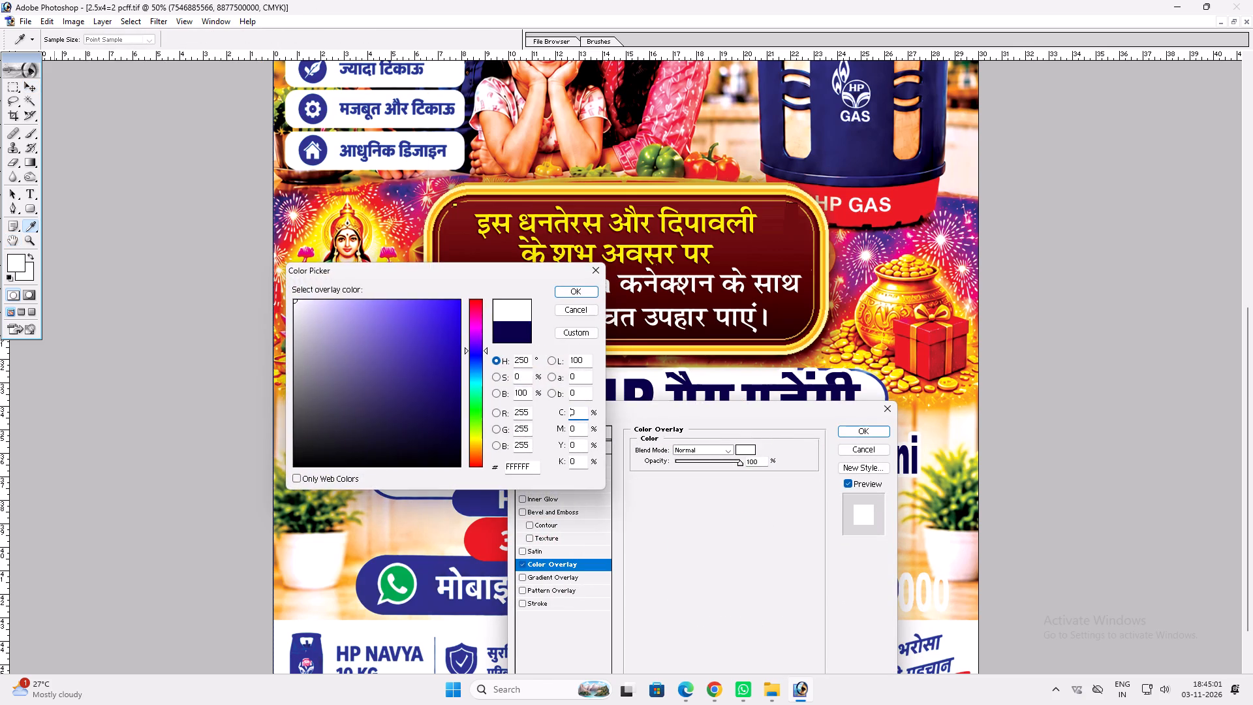
pyautogui.press('Return')
pyautogui.press('Return')
pyautogui.press('Return')
# Scale down the white phone numbers to fit inside the blue mobile bar.
pyautogui.hotkey('ctrl', 't')
pyautogui.keyDown('shift'); pyautogui.moveTo(947, 614); pyautogui.dragTo(912, 605); pyautogui.keyUp('shift')
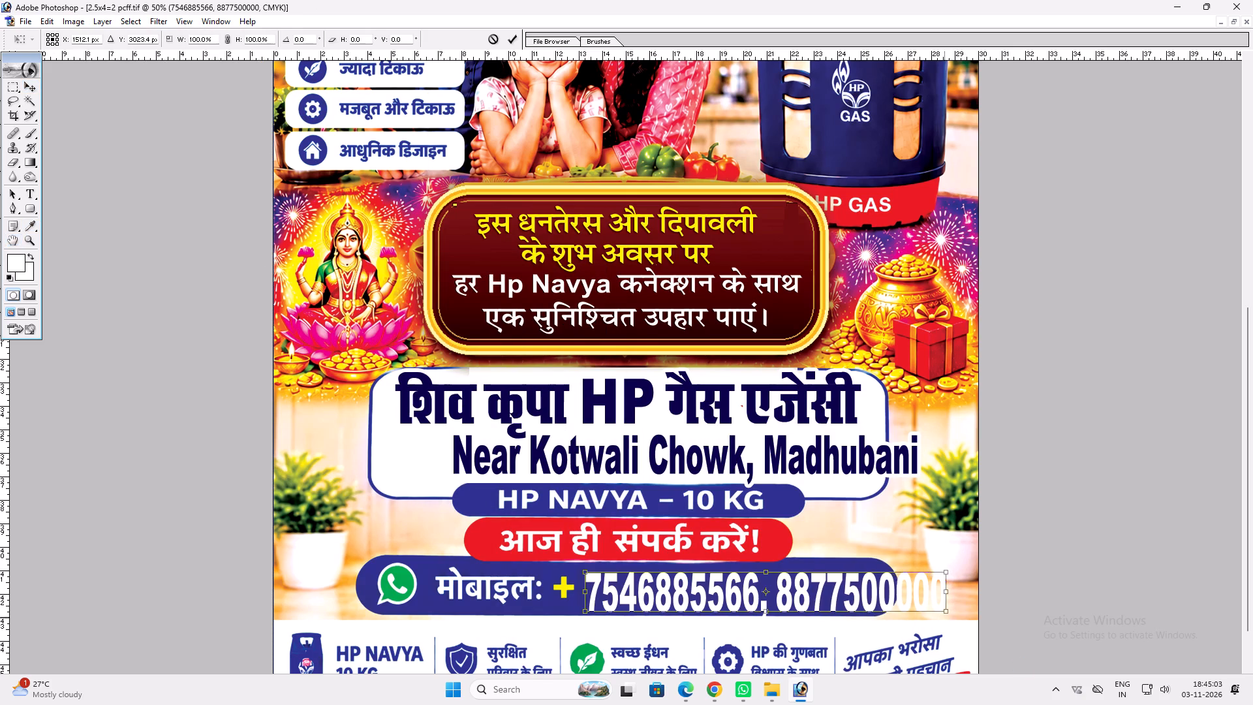
# Scale and position the new two-number phone line so it fits inside the blue mobile bar after the yellow plus sign.
pyautogui.keyDown('shift'); pyautogui.moveTo(912, 605); pyautogui.dragTo(873, 604); pyautogui.keyUp('shift')
pyautogui.hotkey('shift', 'Return')
pyautogui.press('v')
pyautogui.hotkey('ctrl', 't')
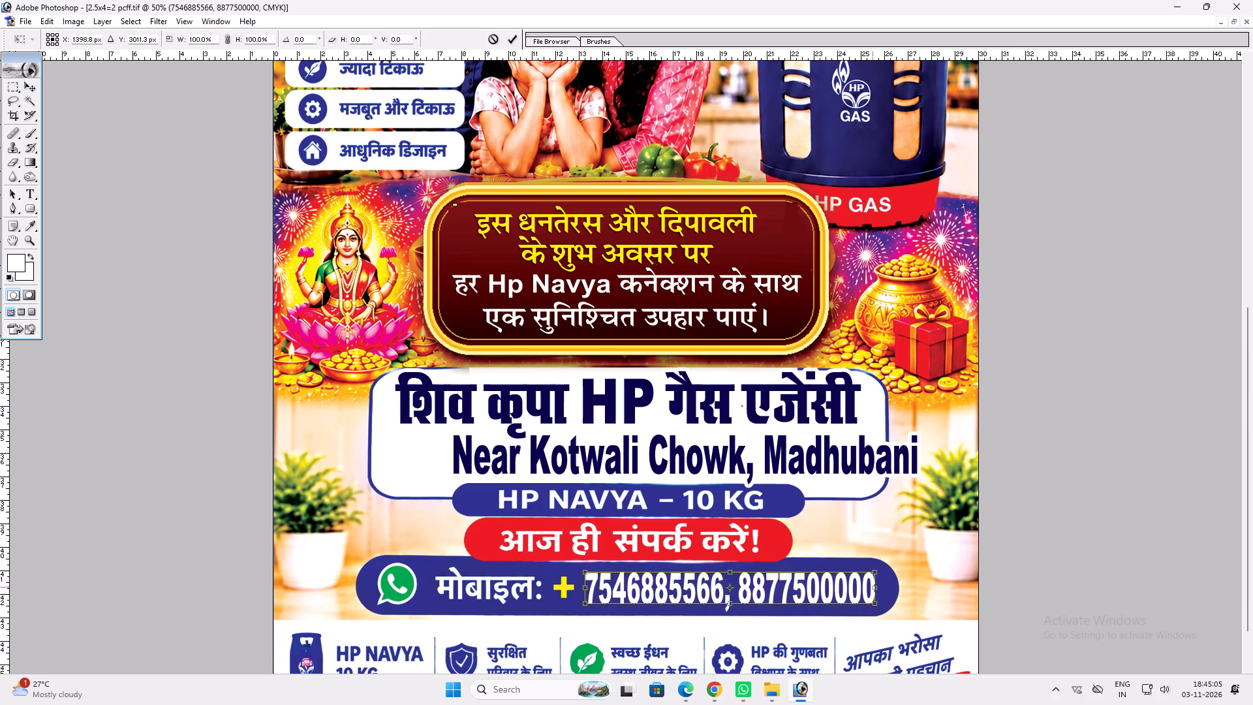
pyautogui.keyDown('shift'); pyautogui.moveTo(872, 586); pyautogui.dragTo(880, 584); pyautogui.keyUp('shift')
pyautogui.press('Return')
pyautogui.press('v')
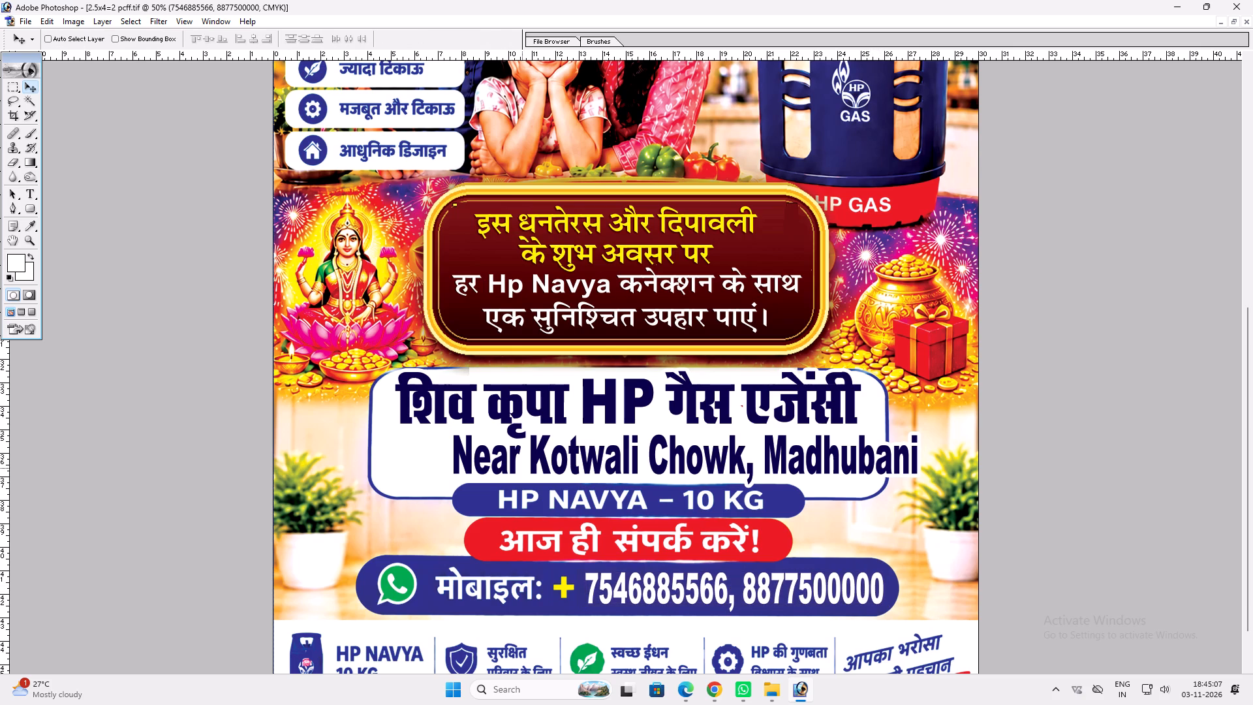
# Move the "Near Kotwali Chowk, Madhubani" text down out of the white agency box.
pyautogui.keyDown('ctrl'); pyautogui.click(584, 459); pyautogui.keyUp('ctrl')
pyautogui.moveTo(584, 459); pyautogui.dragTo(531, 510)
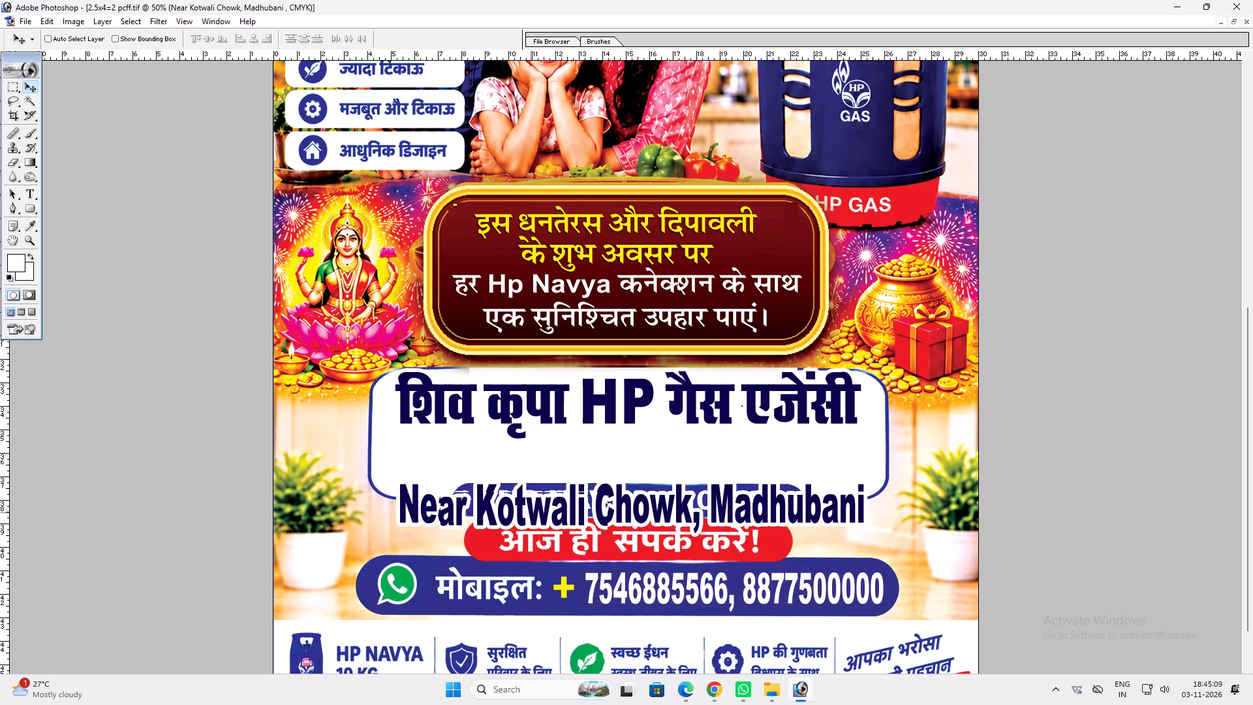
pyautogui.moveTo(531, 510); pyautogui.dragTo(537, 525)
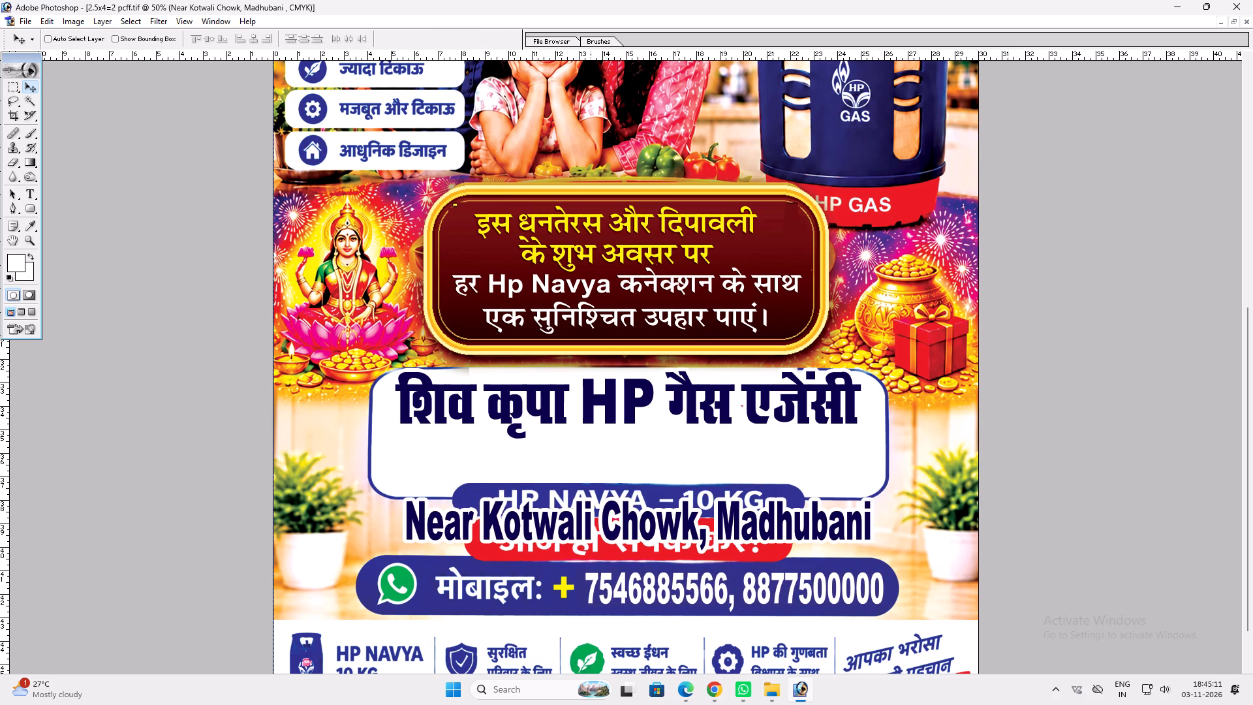
# Duplicate the yellow "इस धनतेरस और दिपावली के शुभ अवसर पर" text into the white box and retype it as "कोतवाली चौक, मधुबनी".
pyautogui.keyDown('ctrl'); pyautogui.click(591, 246); pyautogui.keyUp('ctrl')
pyautogui.keyDown('alt'); pyautogui.moveTo(591, 246); pyautogui.dragTo(566, 460); pyautogui.keyUp('alt')
pyautogui.press('t')
pyautogui.click(566, 467)
pyautogui.hotkey('ctrl', 'a')
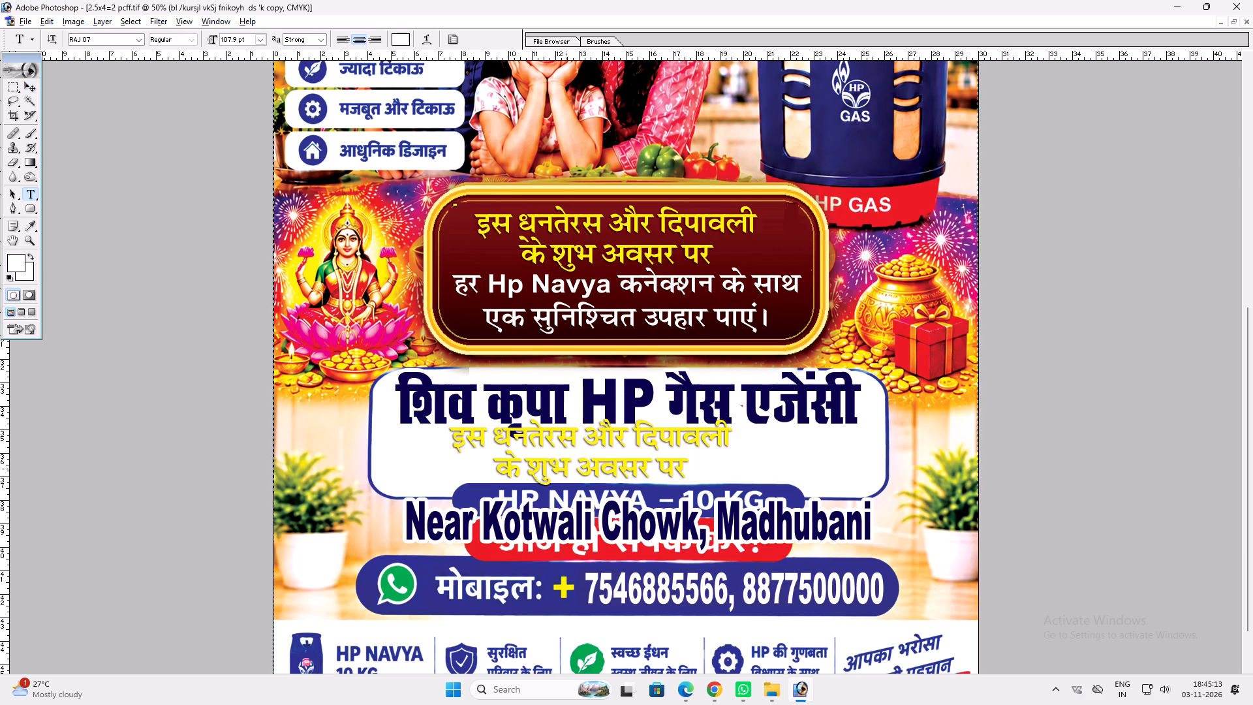
pyautogui.hotkey('ctrl', 'd')
pyautogui.click(566, 467)
pyautogui.hotkey('ctrl', 'a')
pyautogui.press('u')
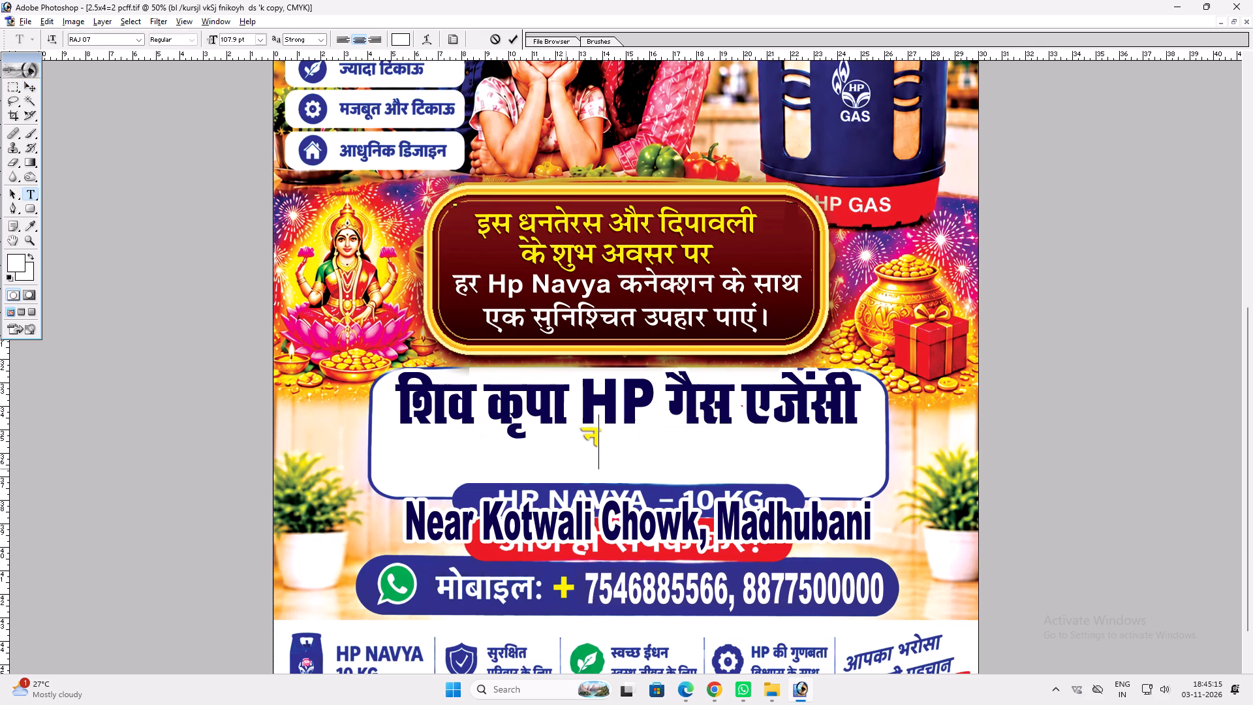
pyautogui.press('BackSpace')
pyautogui.write('fu;k')
pyautogui.press('BackSpace')
pyautogui.write('j dksr')
pyautogui.hotkey('ctrl', 'a')
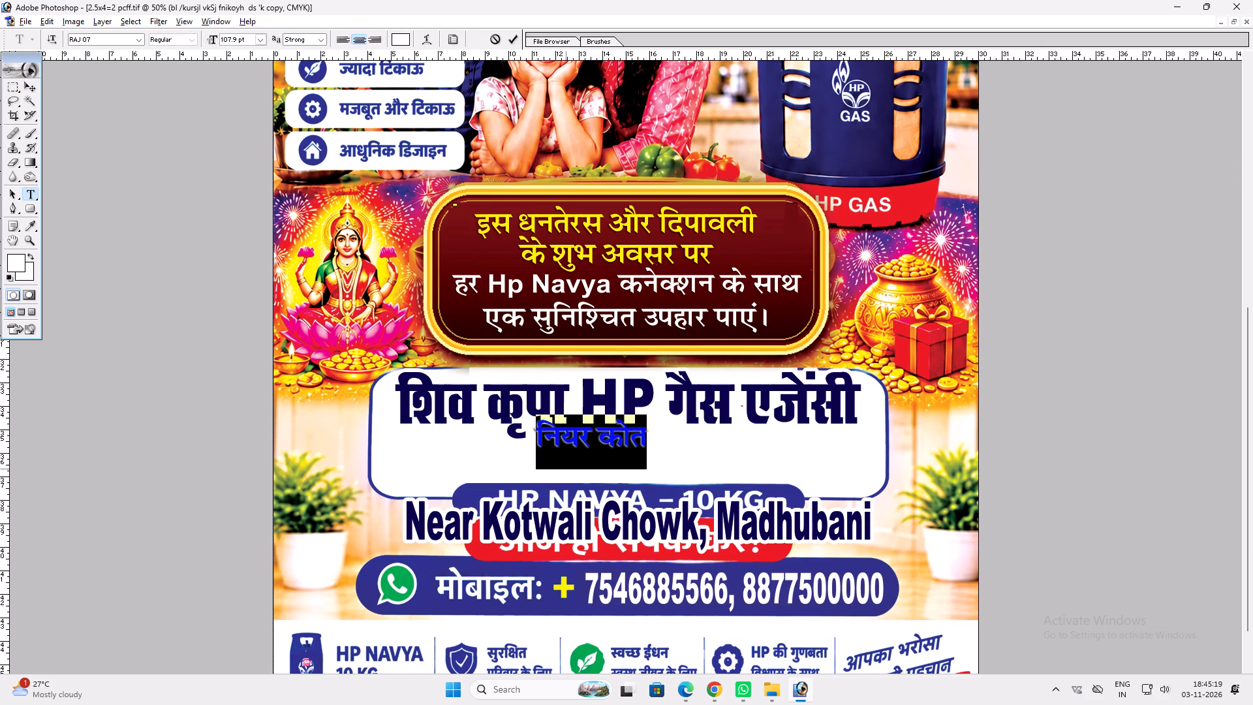
pyautogui.press('f')
pyautogui.hotkey('ctrl', 'a')
pyautogui.press('d')
pyautogui.write('ksrokyh')
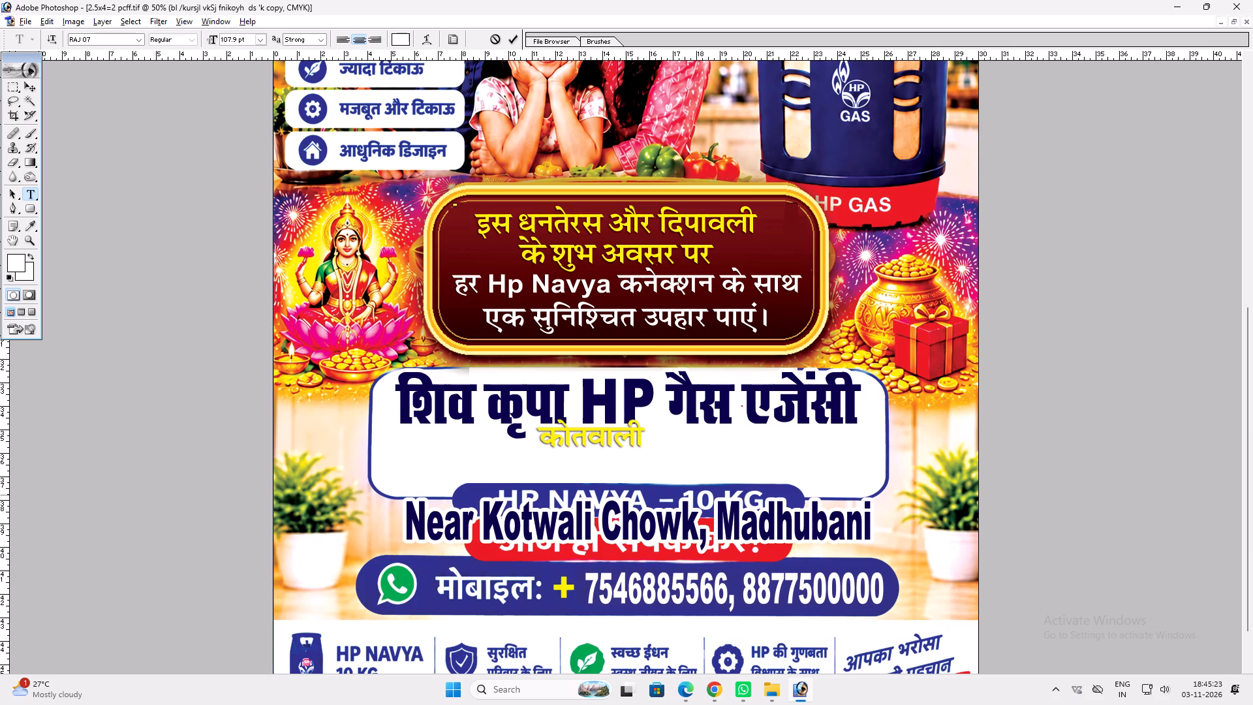
pyautogui.moveTo(690, 494); pyautogui.dragTo(665, 520)
pyautogui.press('space')
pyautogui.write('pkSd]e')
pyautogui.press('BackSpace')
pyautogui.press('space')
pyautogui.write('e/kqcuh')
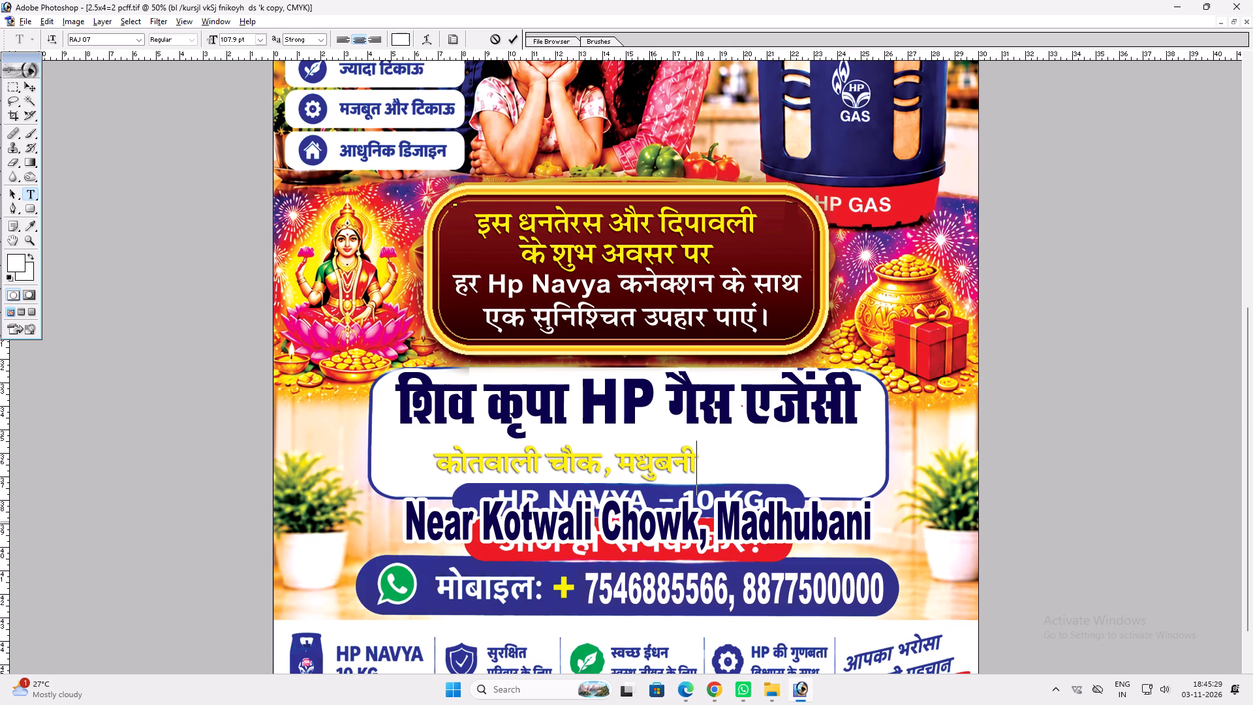
# Add "पता :– " at the start of the Hindi address line.
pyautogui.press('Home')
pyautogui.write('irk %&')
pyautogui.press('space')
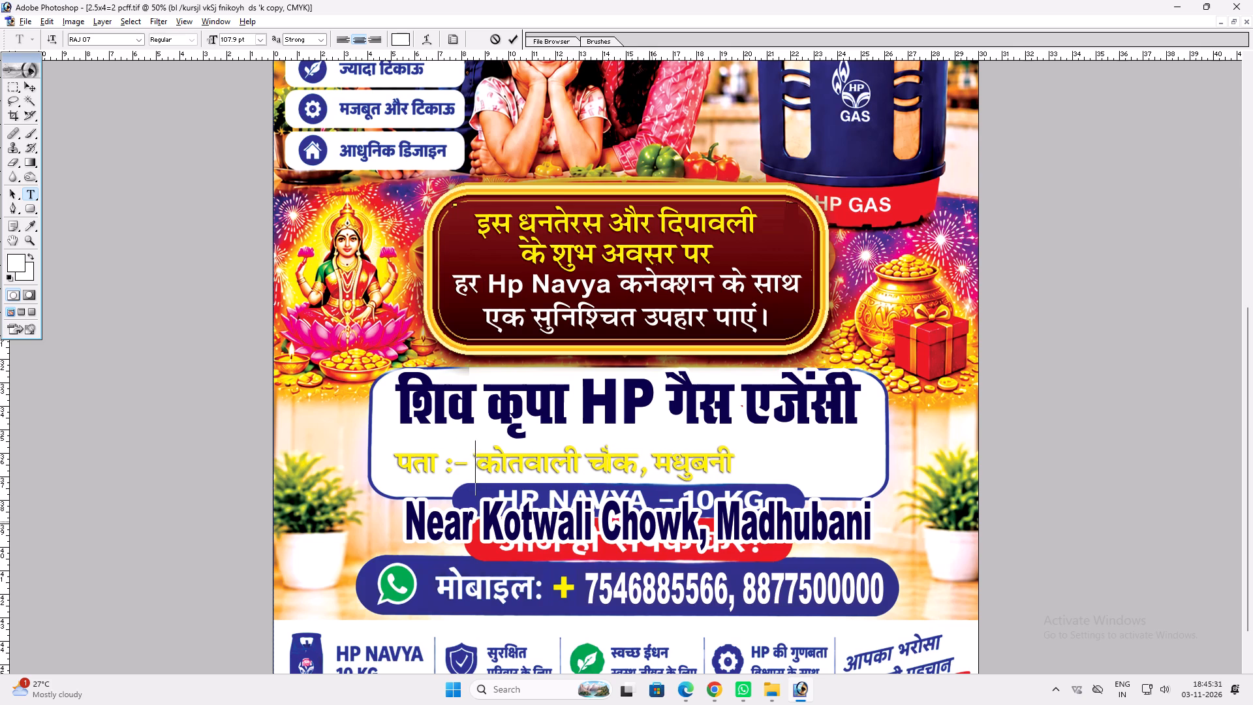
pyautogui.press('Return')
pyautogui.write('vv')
# Change the Hindi address line's colour overlay to red.
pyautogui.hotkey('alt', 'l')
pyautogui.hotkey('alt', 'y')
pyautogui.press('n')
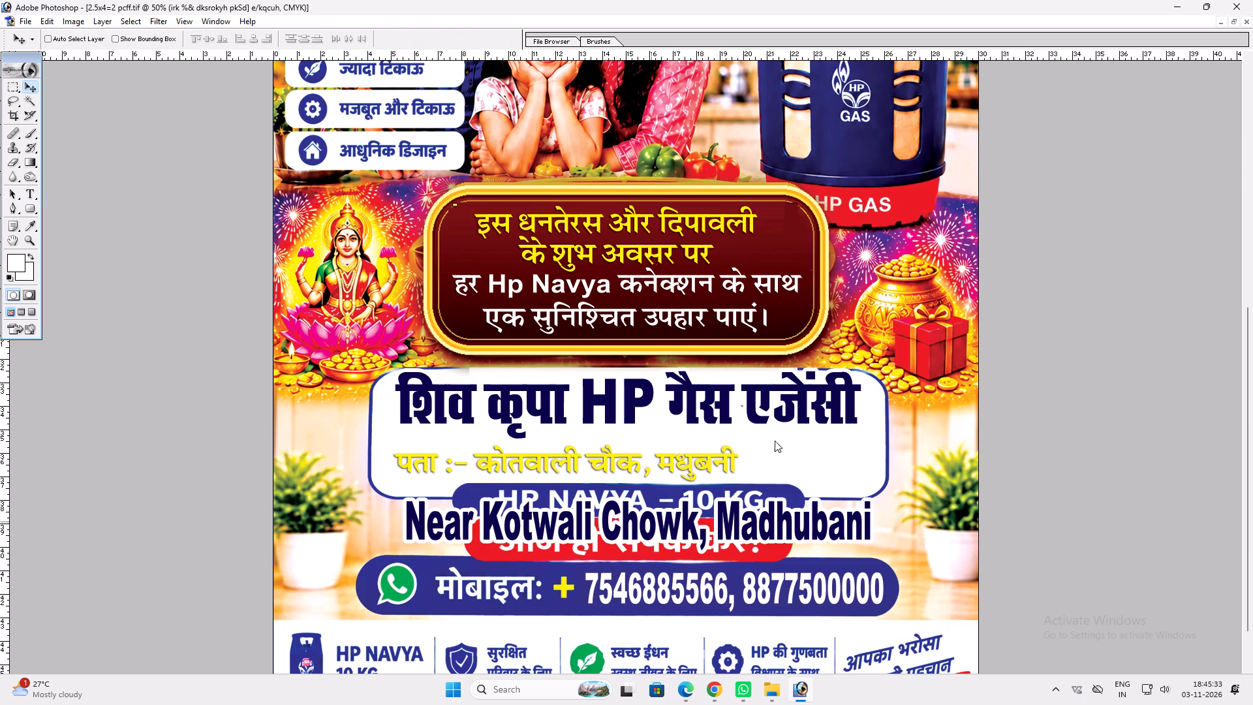
pyautogui.click(576, 565)
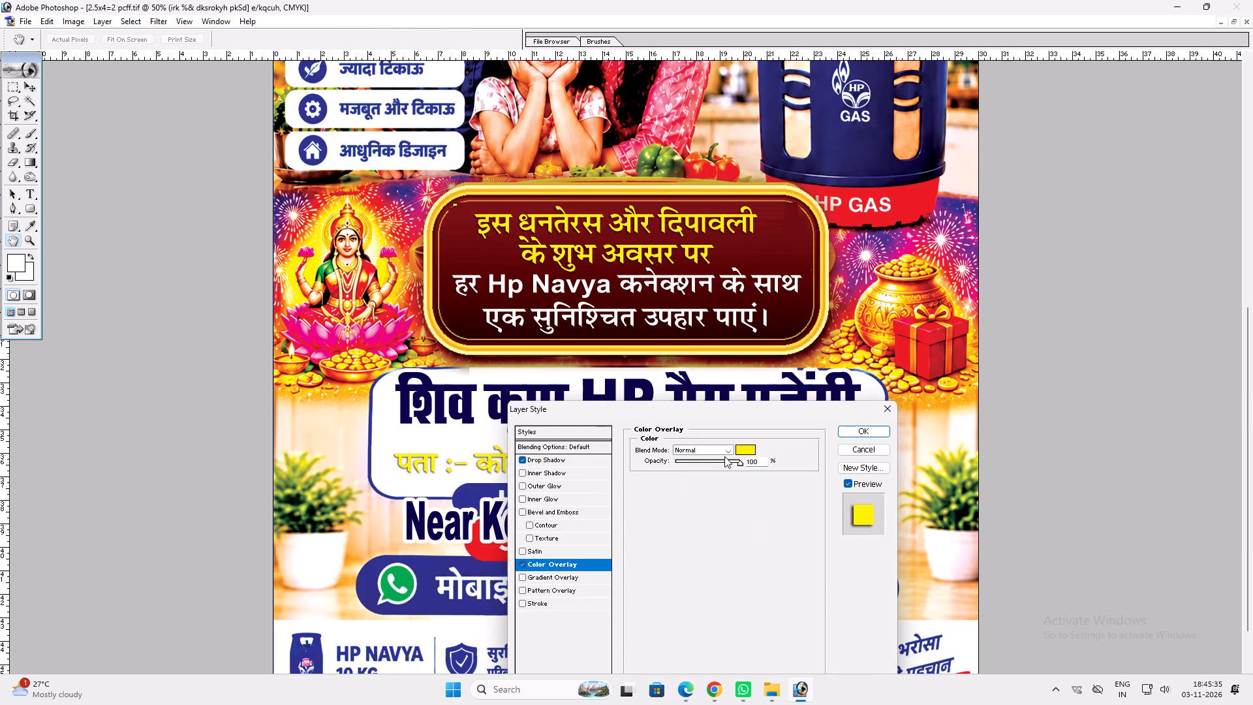
pyautogui.click(736, 452)
pyautogui.moveTo(479, 302); pyautogui.dragTo(474, 268)
pyautogui.moveTo(461, 305); pyautogui.dragTo(471, 260)
pyautogui.press('Return')
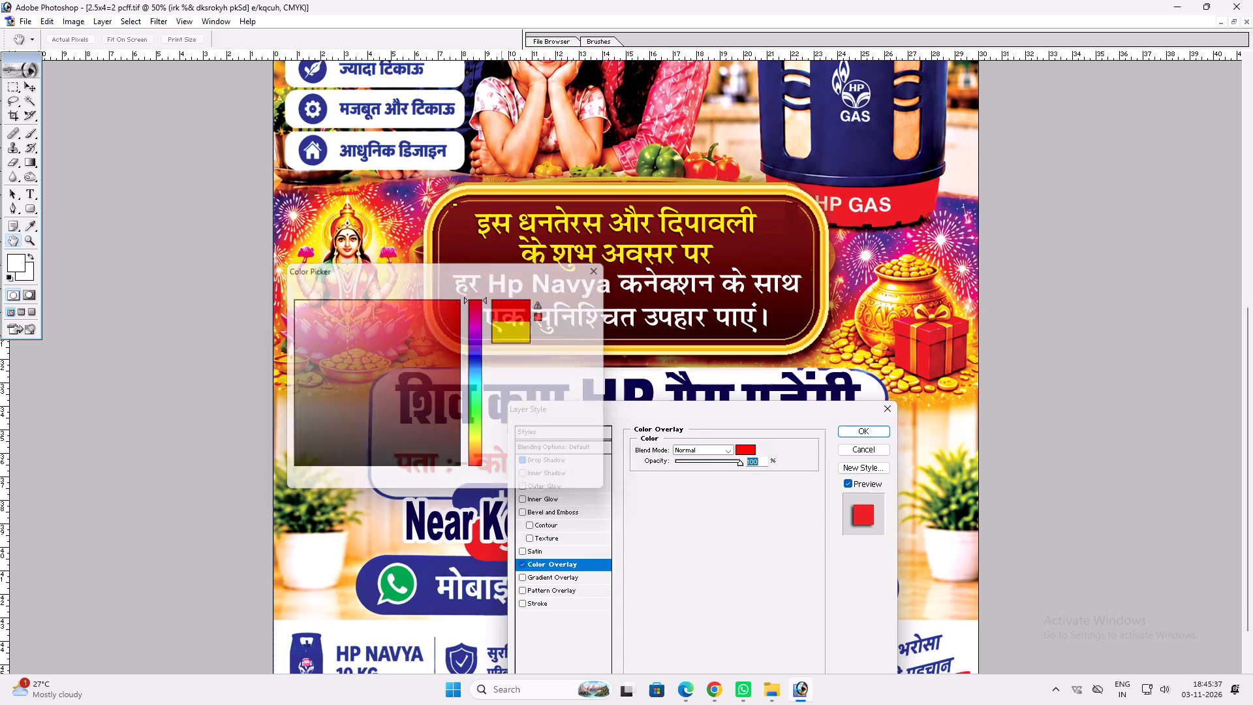
pyautogui.press('Return')
# Move the red address line closer under the agency name and remove its drop shadow.
pyautogui.press('v')
pyautogui.moveTo(670, 476); pyautogui.dragTo(700, 467)
pyautogui.hotkey('alt', 'l')
pyautogui.hotkey('alt', 'y')
pyautogui.hotkey('alt', 'd')
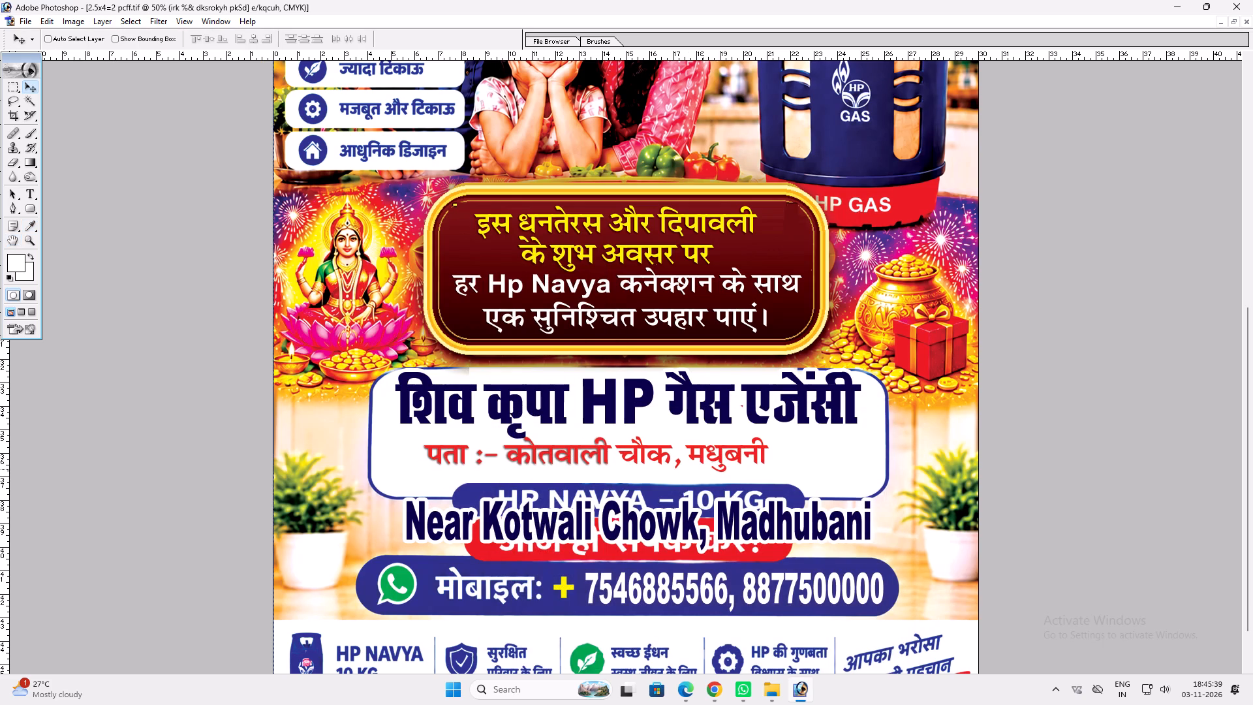
# Centre the red address line in the white box and widen it slightly on both sides.
pyautogui.press('v')
pyautogui.moveTo(703, 468); pyautogui.dragTo(724, 473)
pyautogui.hotkey('ctrl', 't')
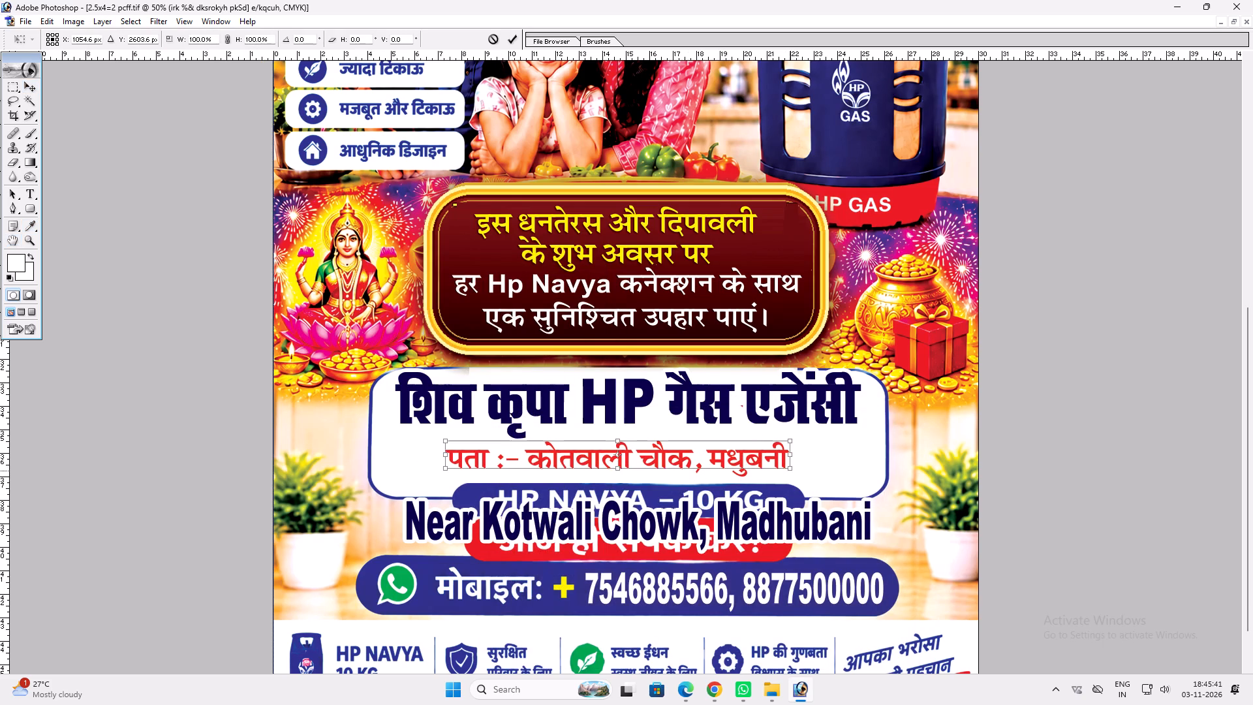
pyautogui.keyDown('alt'); pyautogui.keyDown('shift'); pyautogui.moveTo(790, 468); pyautogui.dragTo(817, 465); pyautogui.keyUp('shift'); pyautogui.keyUp('alt')
pyautogui.hotkey('shift', 'Return')
pyautogui.press('v')
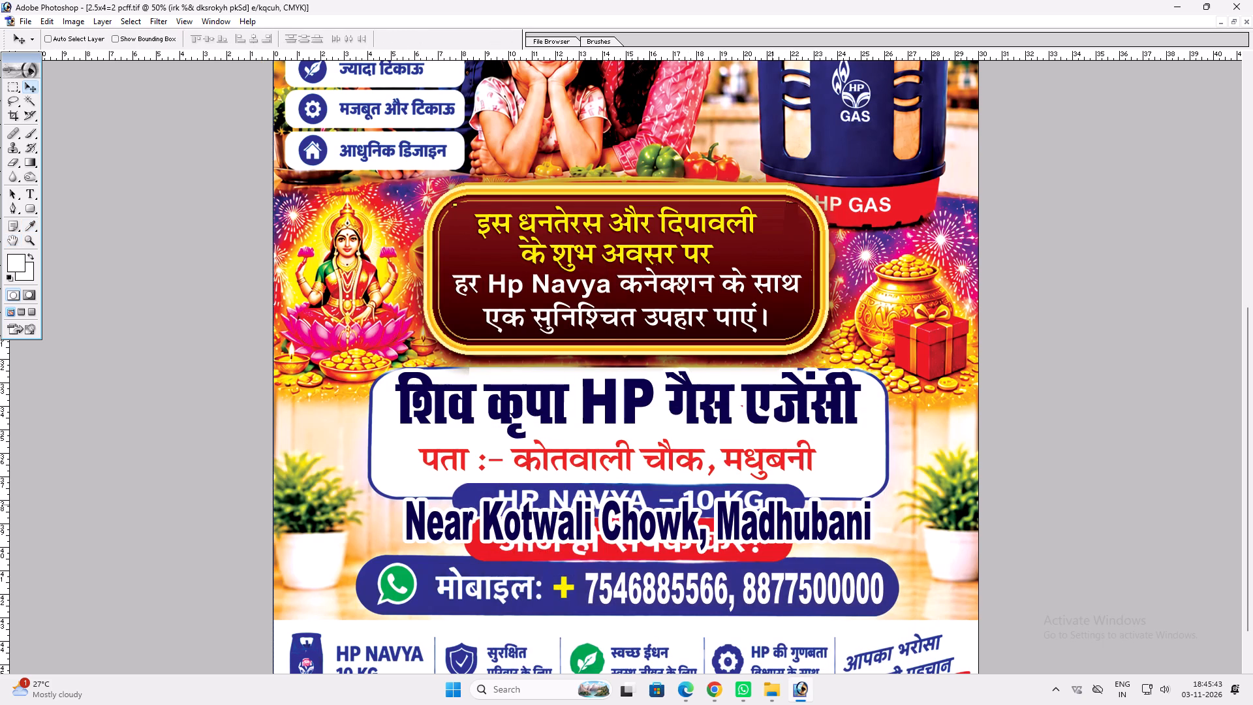
# Delete the English "Near Kotwali Chowk, Madhubani" text layer.
pyautogui.keyDown('ctrl'); pyautogui.click(771, 504); pyautogui.keyUp('ctrl')
pyautogui.hotkey('alt', 'l')
pyautogui.hotkey('alt', 'l')
pyautogui.hotkey('alt', 'l')
pyautogui.write('v')
# Examine the whole poster, and its agency name, address and phone lines at 50% zoom.
pyautogui.press('space')
pyautogui.rightClick(707, 471)
pyautogui.moveTo(719, 474); pyautogui.dragTo(732, 477)
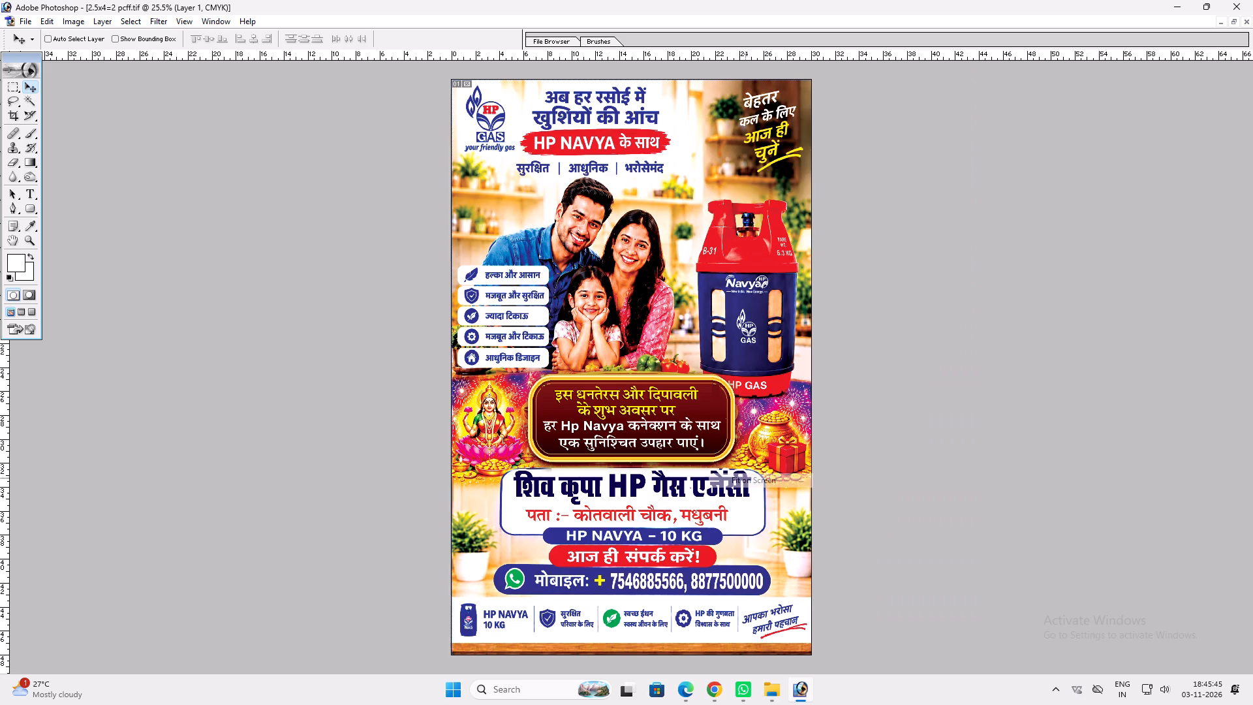
pyautogui.press('v')
pyautogui.press('v')
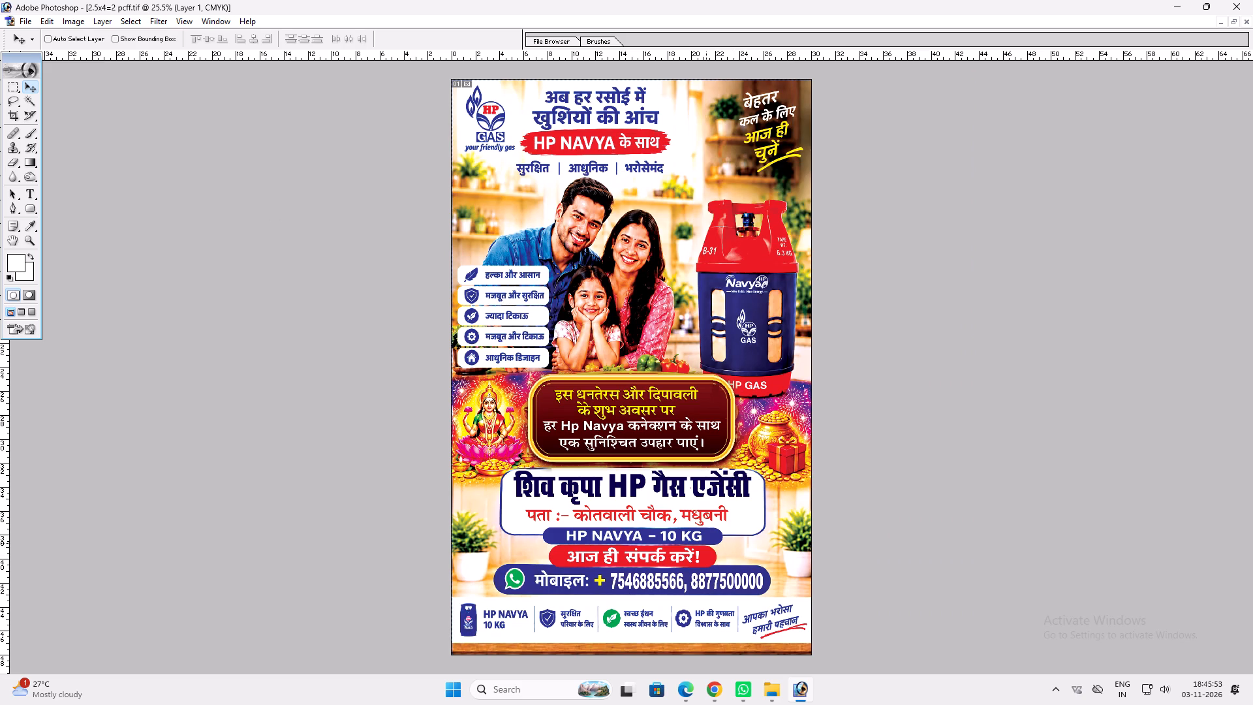
pyautogui.hotkey('ctrl', '+')
pyautogui.hotkey('ctrl', '+')
pyautogui.press('space')
pyautogui.press('space')
pyautogui.press('space')
pyautogui.press('space')
pyautogui.press('space')
pyautogui.press('space')
pyautogui.press('space')
pyautogui.press('space')
pyautogui.press('space')
pyautogui.press('space')
pyautogui.press('space')
pyautogui.press('space')
pyautogui.press('space')
pyautogui.press('space')
pyautogui.press('space')
pyautogui.press('space')
pyautogui.press('space')
pyautogui.press('space')
pyautogui.press('space')
pyautogui.press('space')
pyautogui.moveTo(703, 523); pyautogui.dragTo(687, 384)
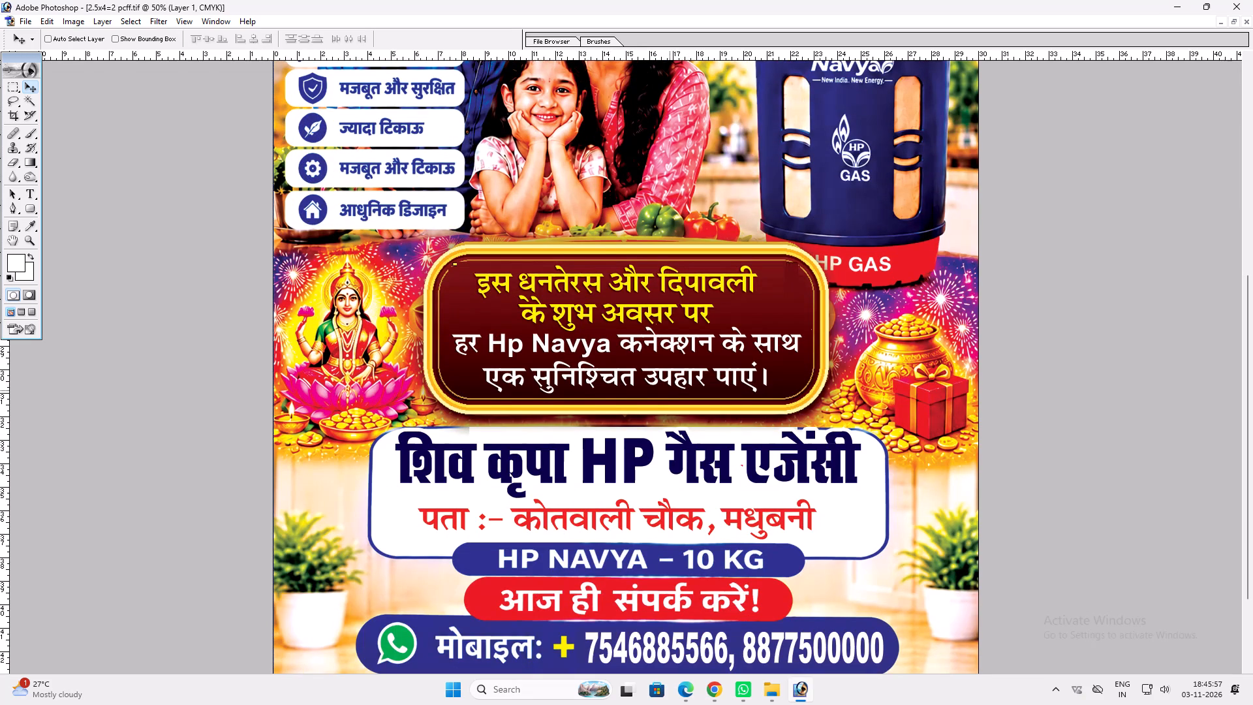
# For Save As, create a folder named "Shiv Kripa Gas" inside the 03.11.2026 folder and open it.
pyautogui.hotkey('ctrl', 'shift', 's')
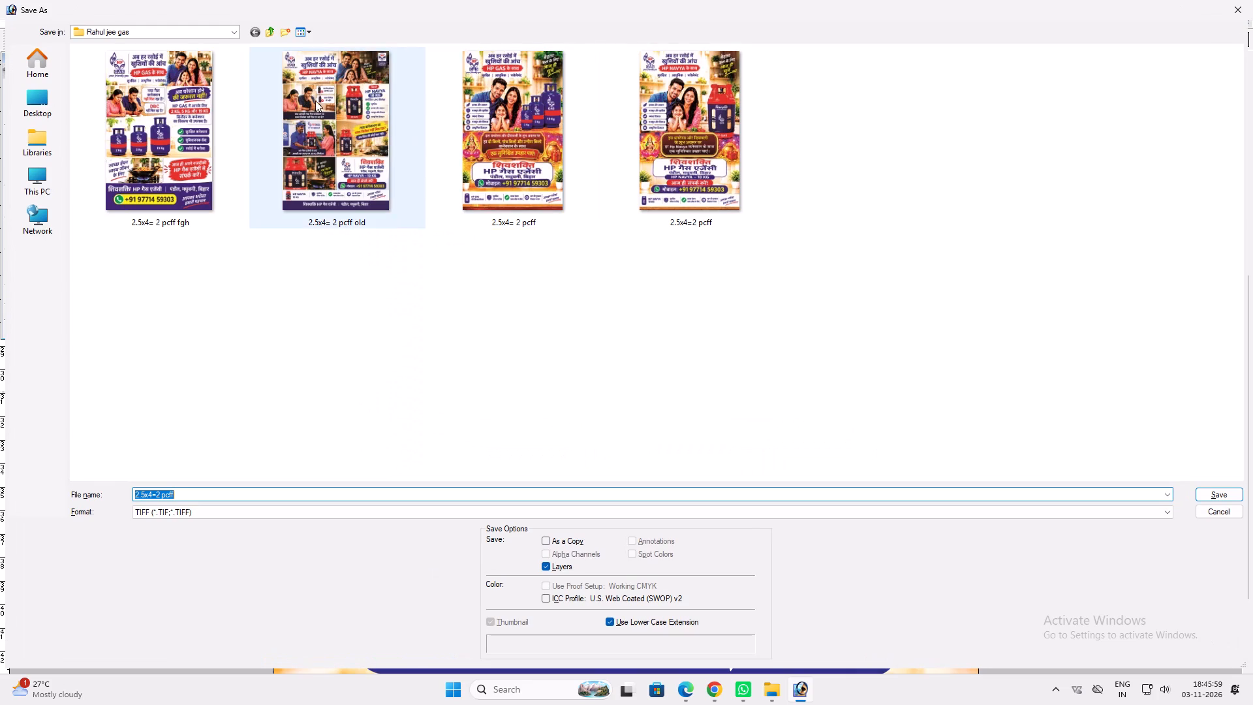
pyautogui.click(269, 31)
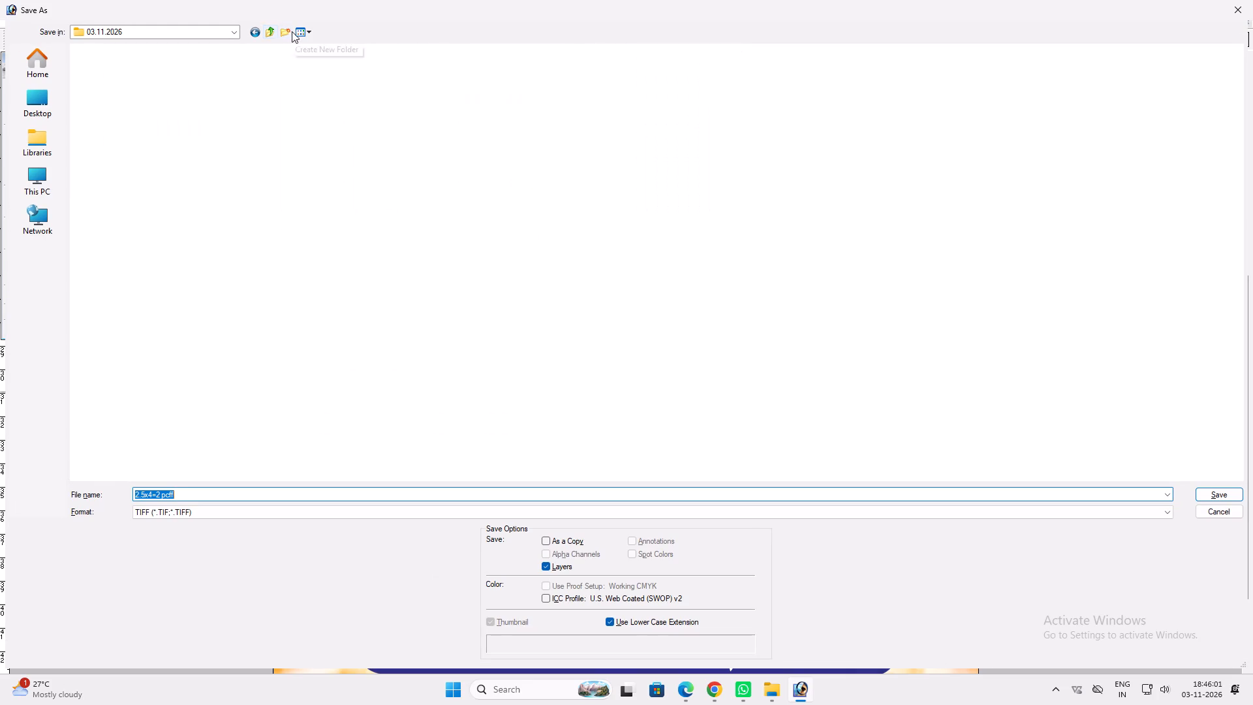
pyautogui.click(286, 30)
pyautogui.write('Shiv Kripa Gas')
pyautogui.press('space')
pyautogui.press('Return')
pyautogui.press('Return')
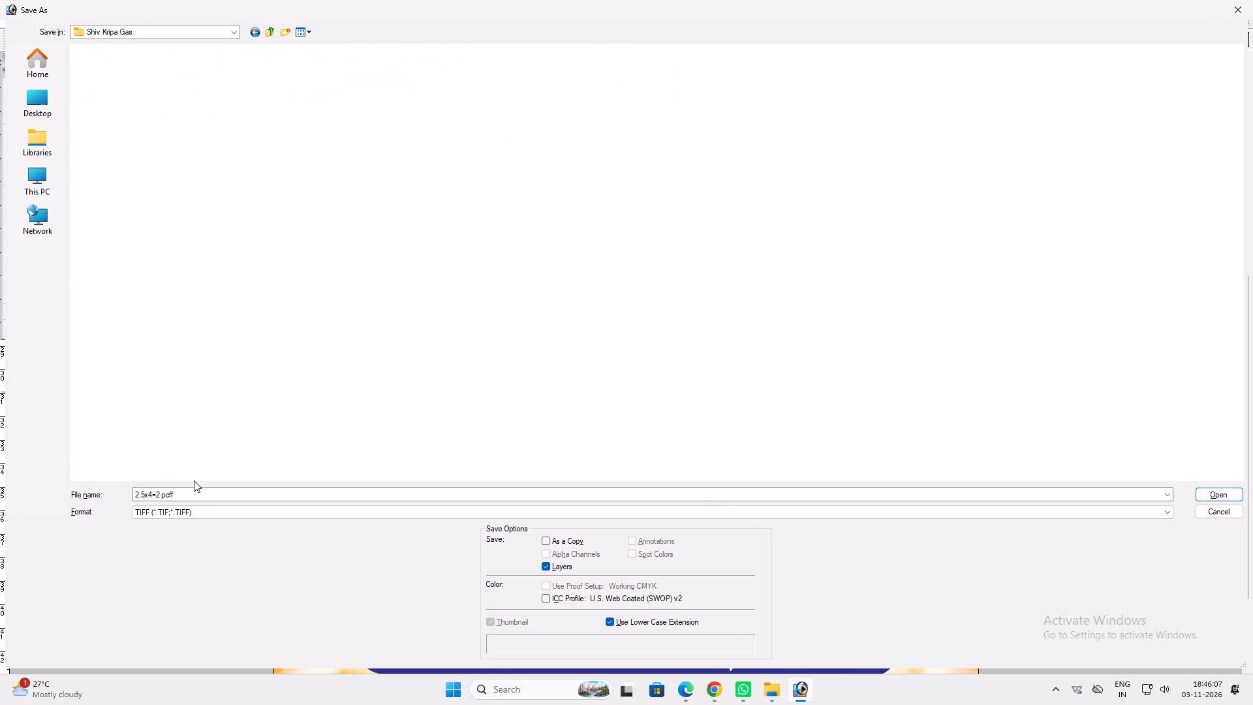
# Save the poster as the TIFF "2.5x4=1 pcff" in the Shiv Kripa Gas folder.
pyautogui.click(193, 493)
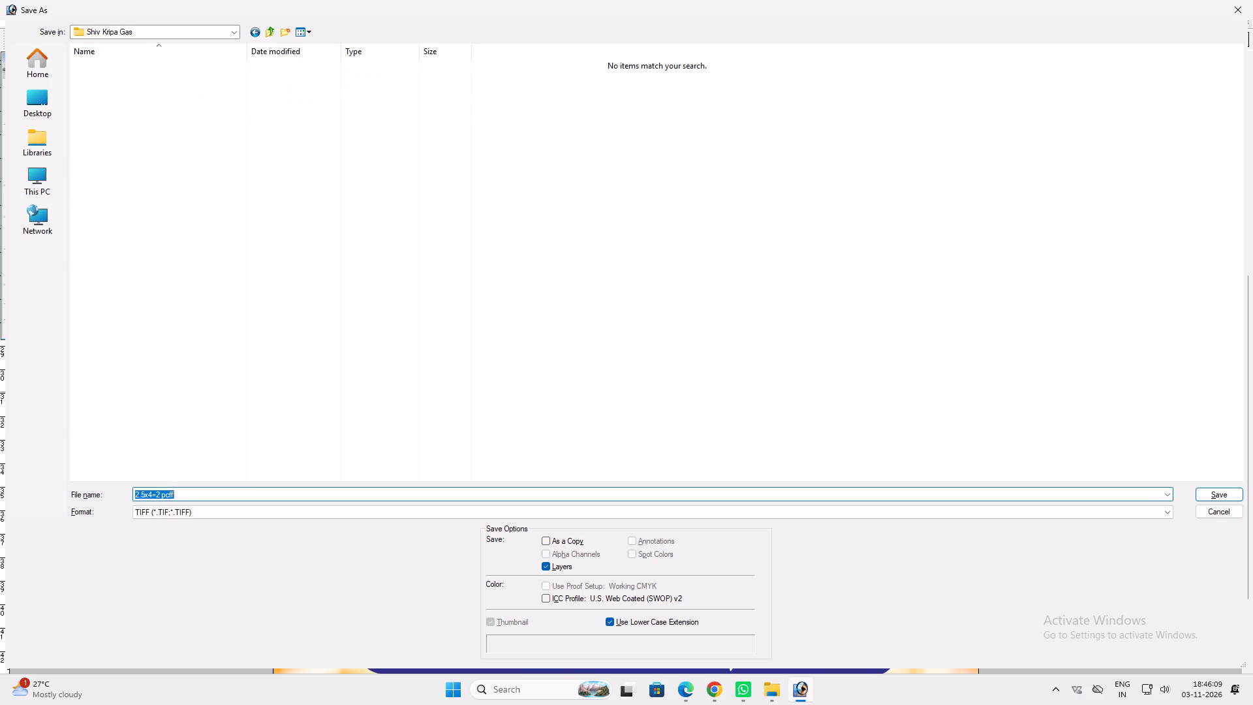
pyautogui.click(158, 495)
pyautogui.press('1')
pyautogui.press('Return')
pyautogui.press('Return')
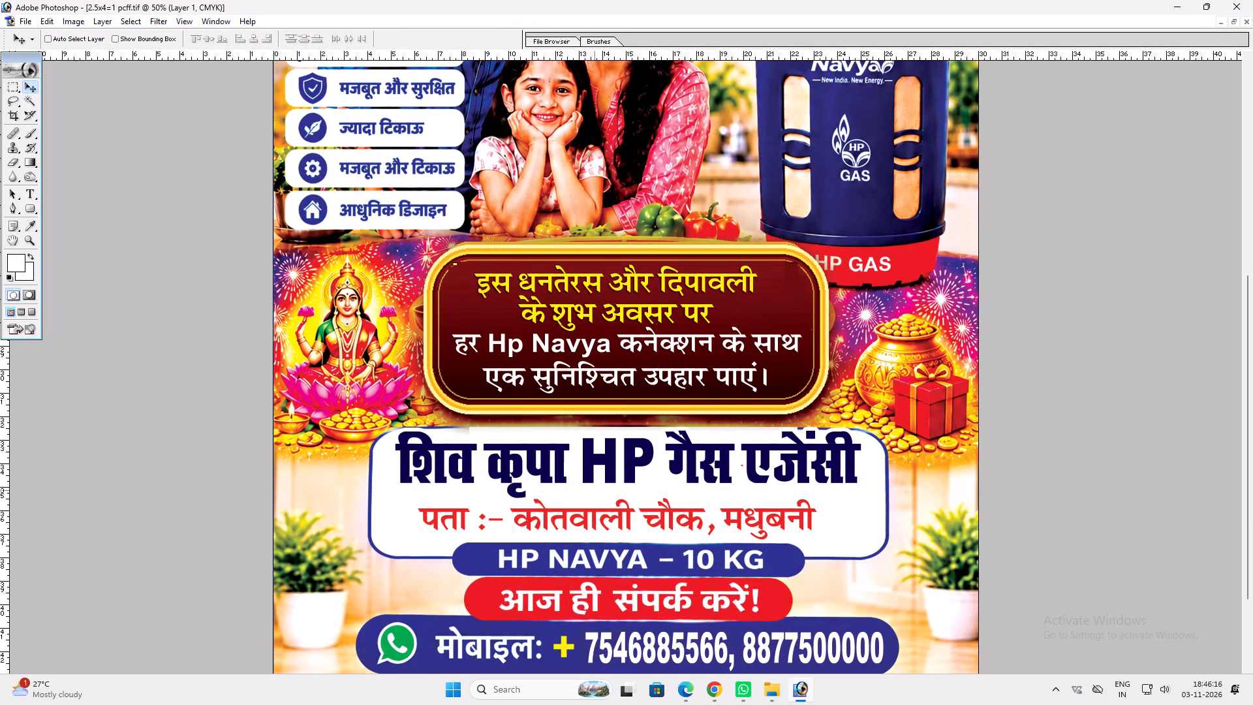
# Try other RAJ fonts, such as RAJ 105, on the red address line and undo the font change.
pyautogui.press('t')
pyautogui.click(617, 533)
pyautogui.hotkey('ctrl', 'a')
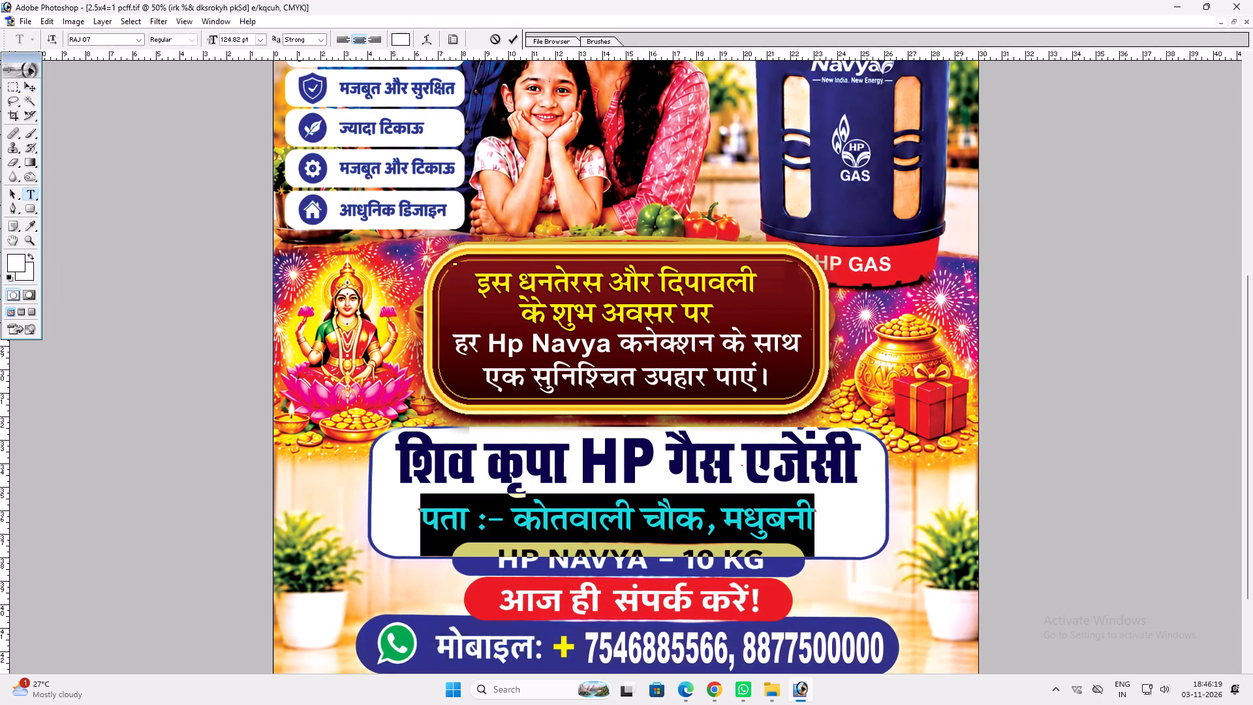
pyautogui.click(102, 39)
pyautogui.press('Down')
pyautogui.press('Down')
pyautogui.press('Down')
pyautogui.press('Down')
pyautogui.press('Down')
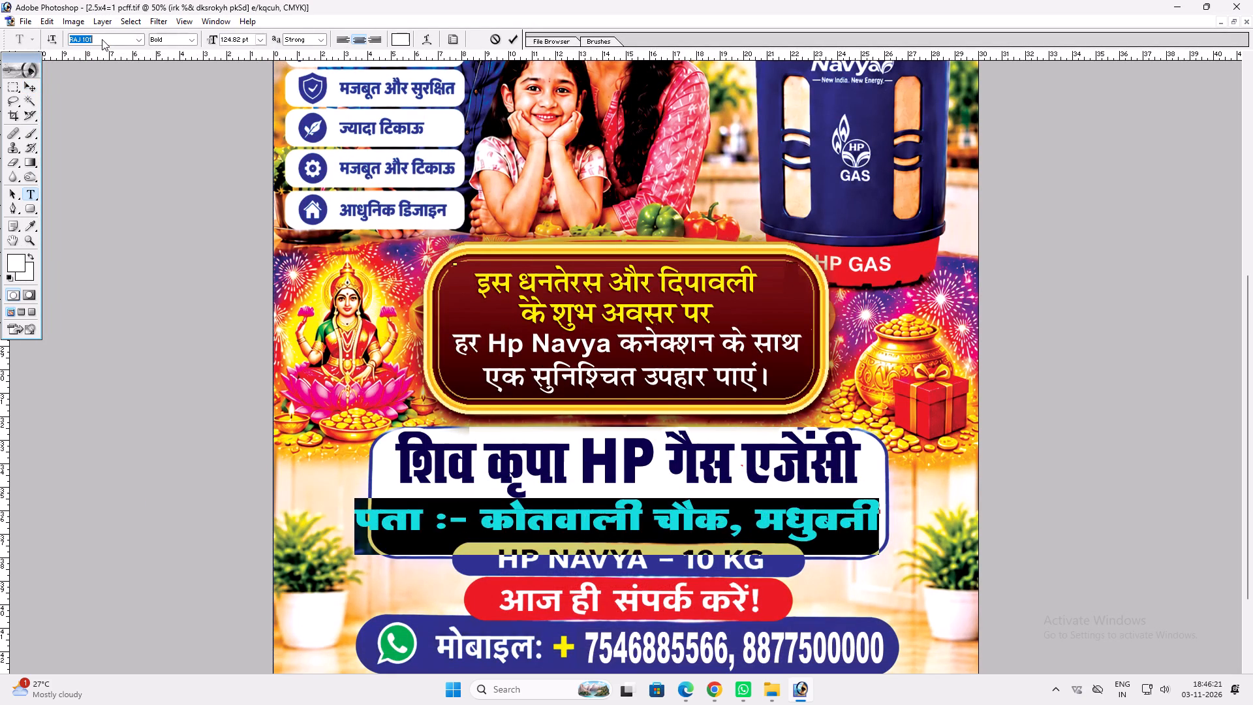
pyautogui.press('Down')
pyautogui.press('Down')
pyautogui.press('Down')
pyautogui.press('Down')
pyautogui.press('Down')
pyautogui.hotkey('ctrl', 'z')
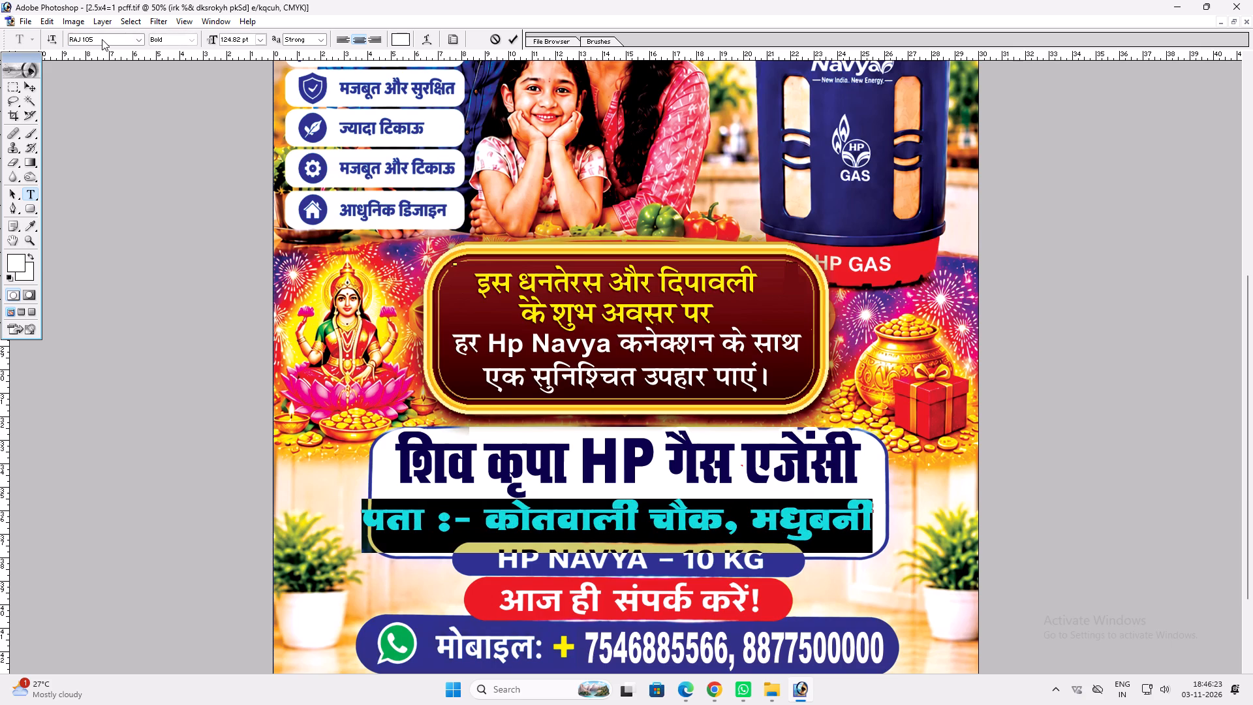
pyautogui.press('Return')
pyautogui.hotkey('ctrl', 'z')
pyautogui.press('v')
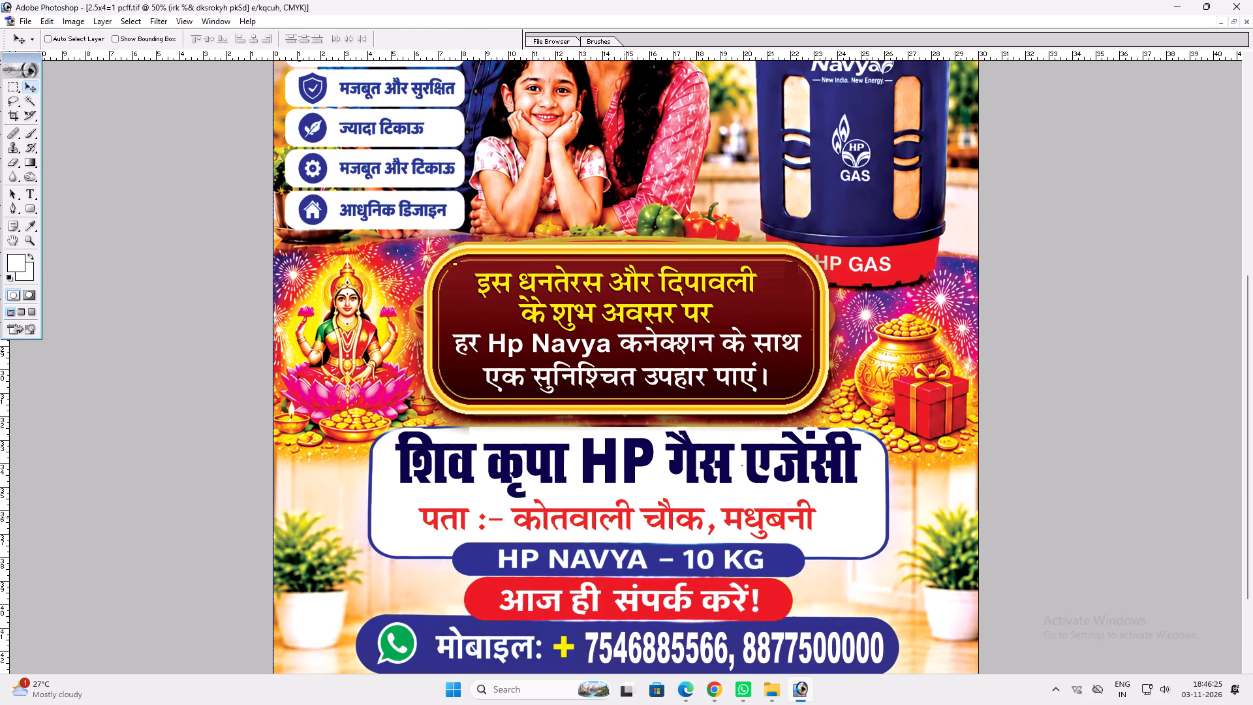
# Duplicate the red address line slightly above the original and replace the copy's text with "सुनि".
pyautogui.keyDown('ctrl'); pyautogui.click(620, 517); pyautogui.keyUp('ctrl')
pyautogui.moveTo(619, 517); pyautogui.dragTo(623, 458)
pyautogui.hotkey('ctrl', 'z')
pyautogui.keyDown('alt'); pyautogui.moveTo(623, 499); pyautogui.dragTo(620, 493); pyautogui.keyUp('alt')
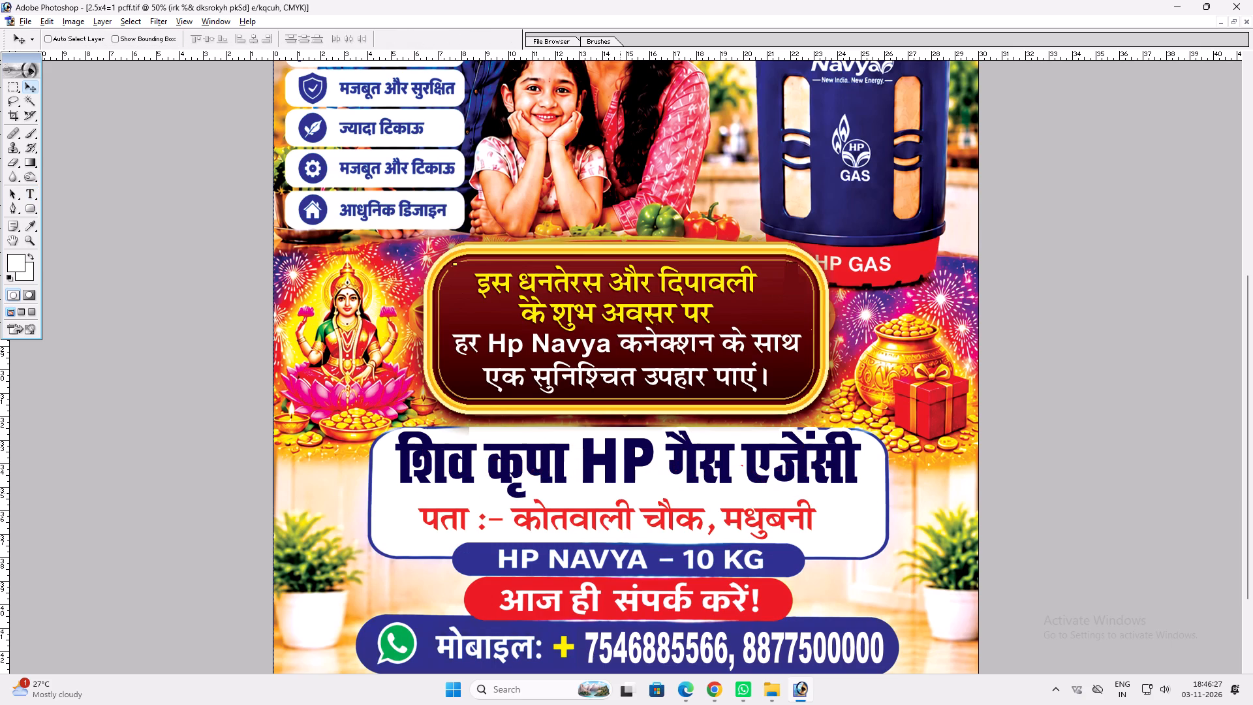
pyautogui.keyDown('alt'); pyautogui.moveTo(620, 493); pyautogui.dragTo(619, 466); pyautogui.keyUp('alt')
pyautogui.press('t')
pyautogui.click(622, 483)
pyautogui.hotkey('ctrl', 'a')
pyautogui.write('lqfu')
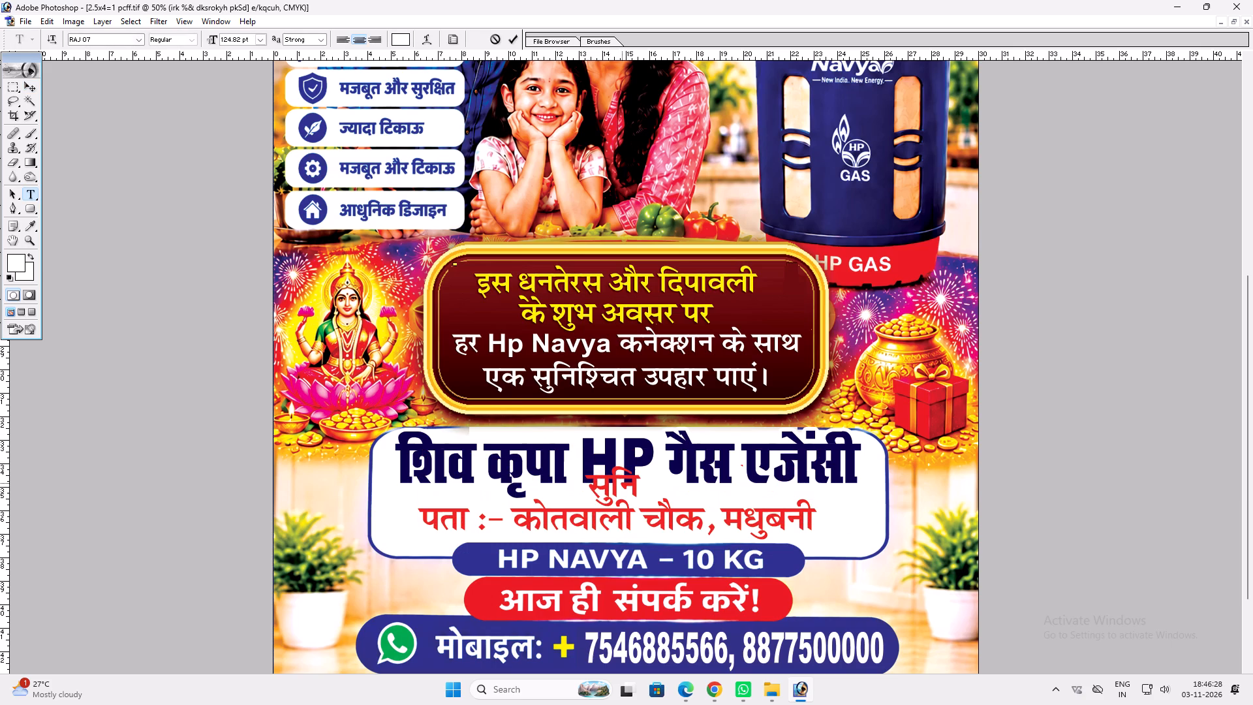
# Open Character Map and examine the glyphs available in the RAJ font.
pyautogui.click(532, 684)
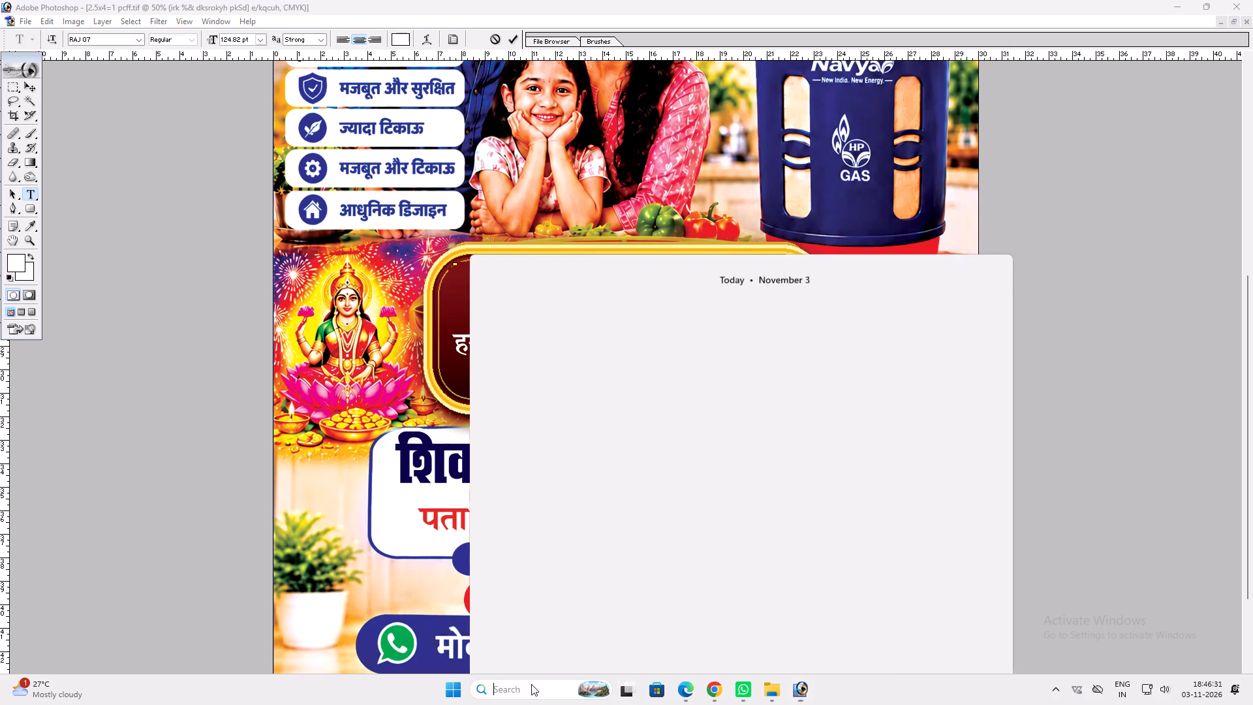
pyautogui.write('cjha')
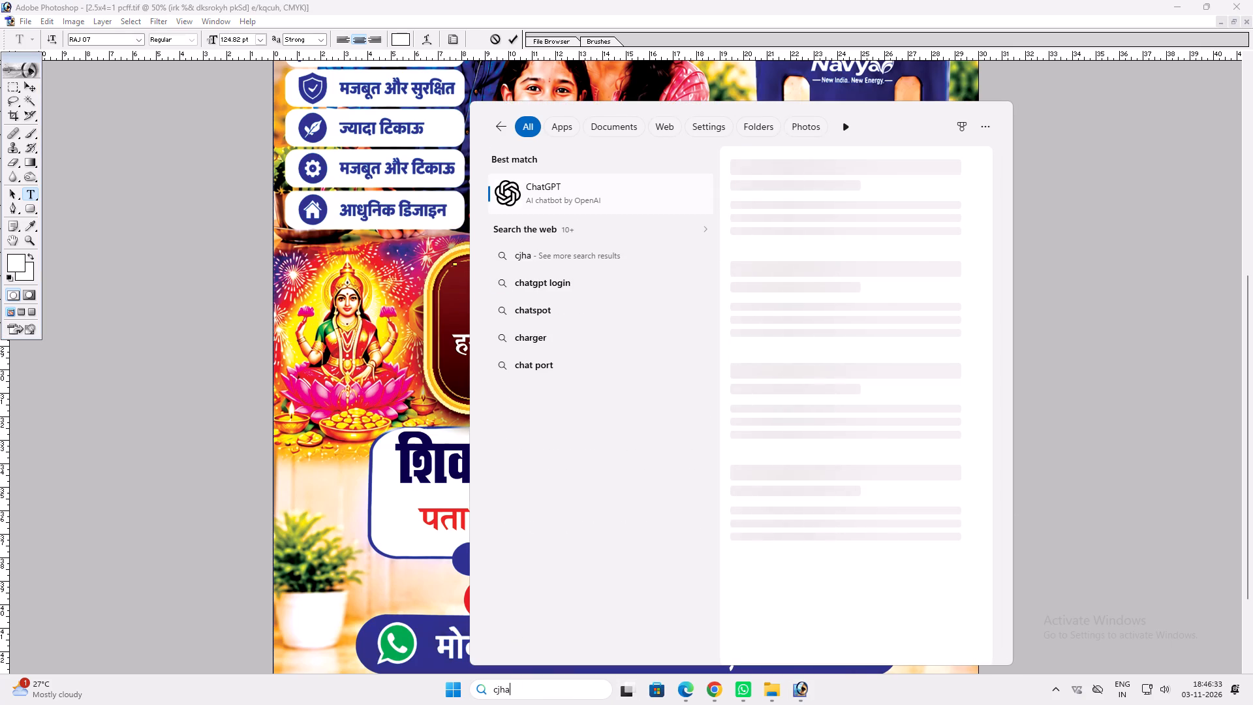
pyautogui.press('BackSpace')
pyautogui.press('BackSpace')
pyautogui.press('BackSpace')
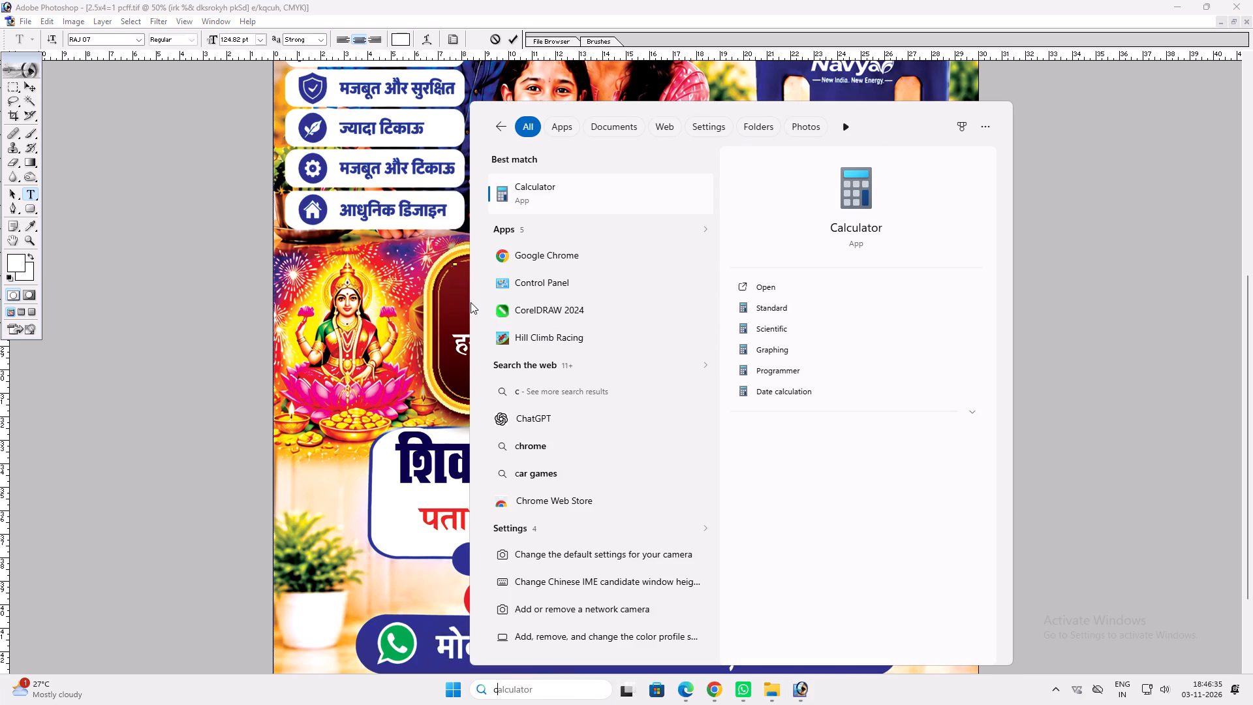
pyautogui.write('har')
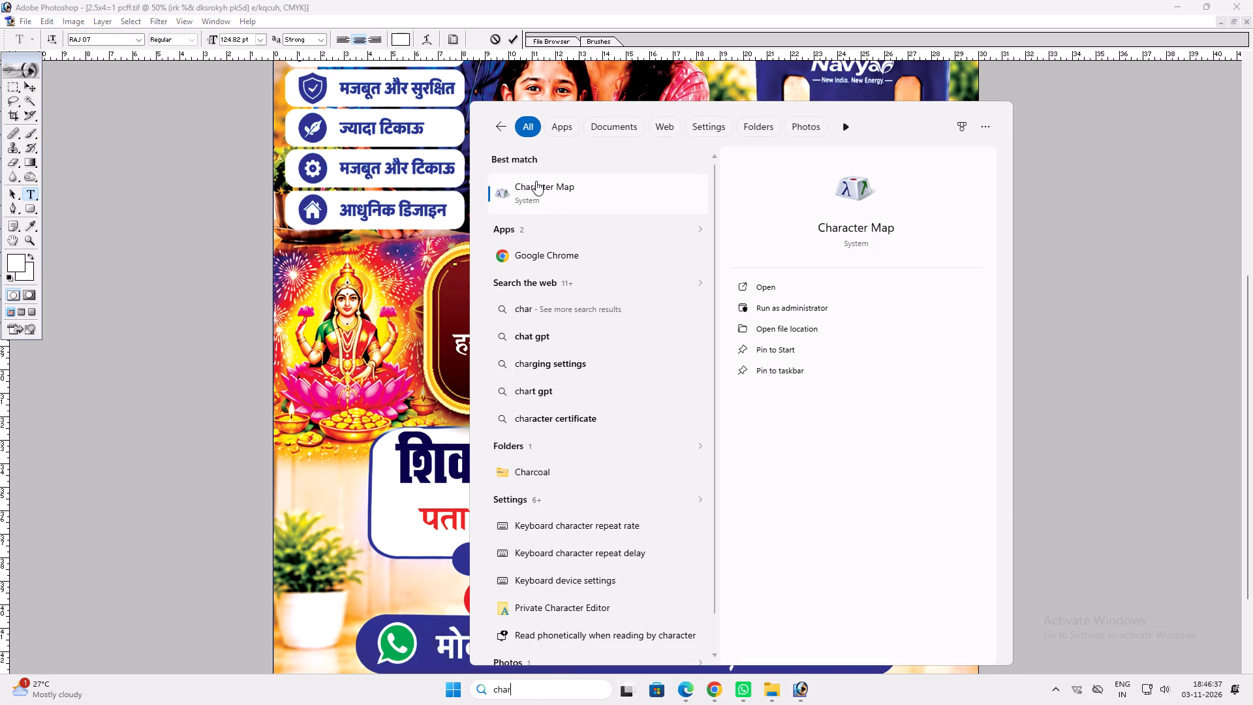
pyautogui.click(536, 181)
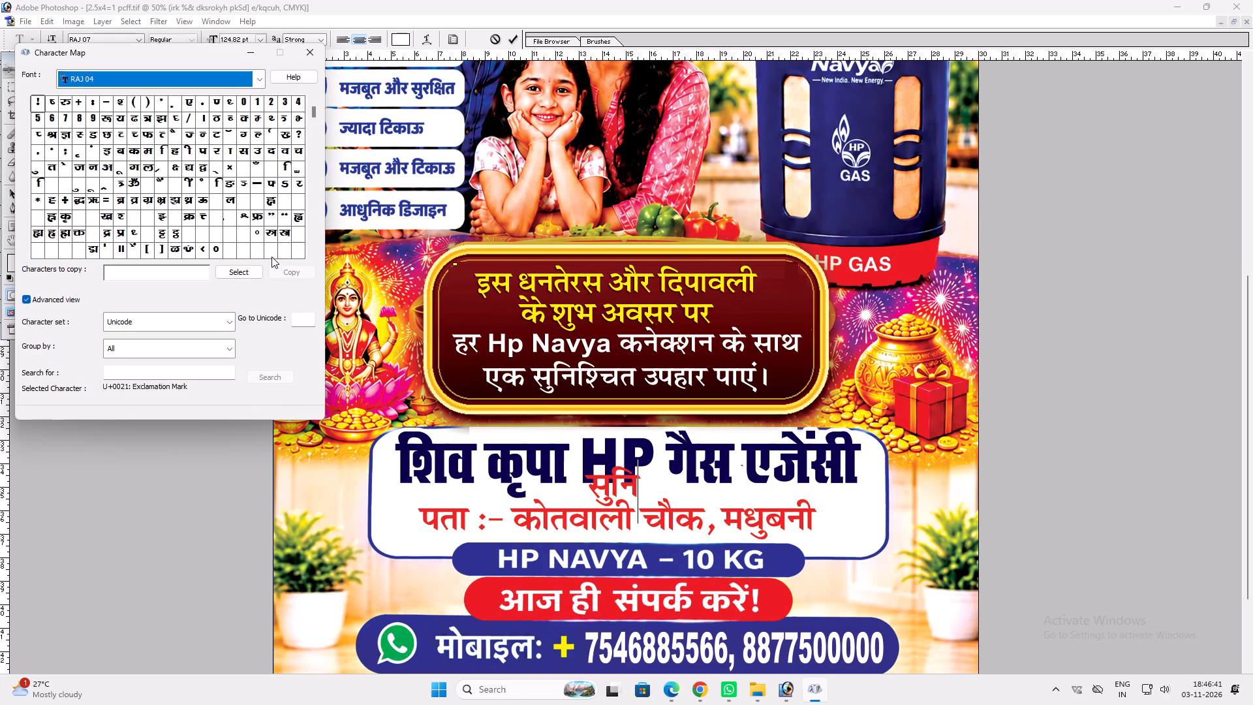
pyautogui.scroll(-2, 184, 219)
# Switch to File Explorer and search the 2025 folder on My Book (D:) for "unive".
pyautogui.click(764, 691)
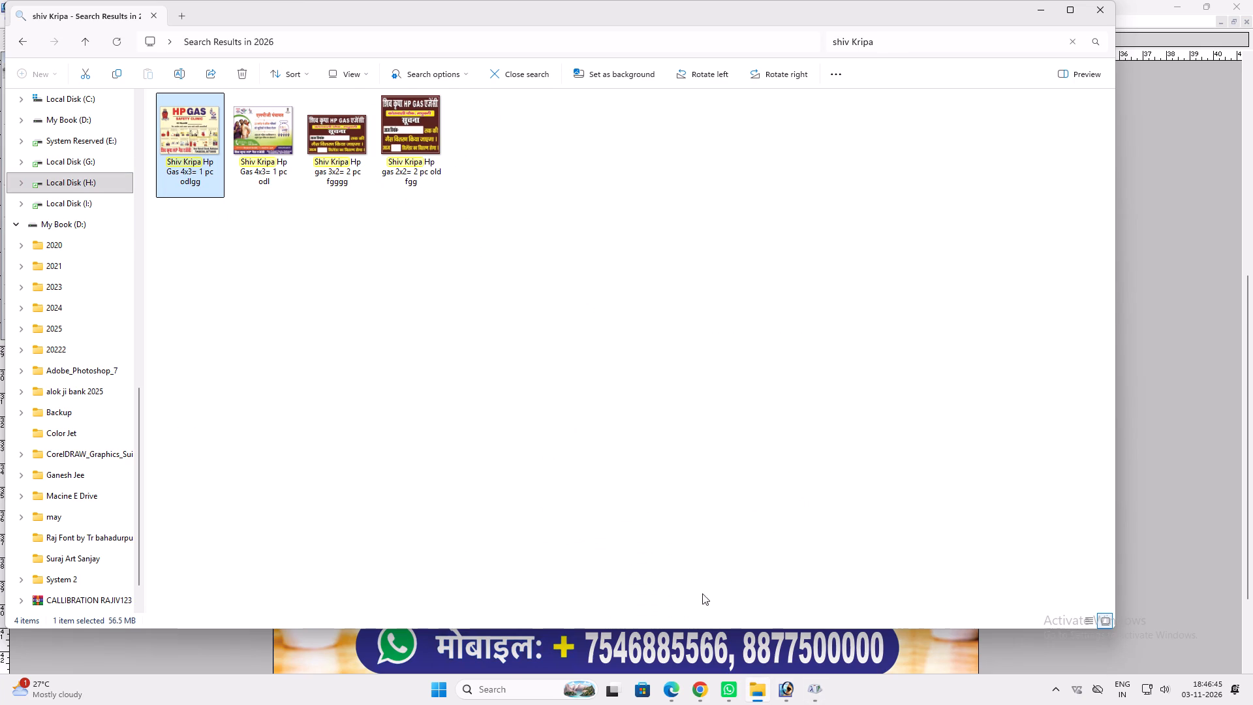
pyautogui.click(758, 676)
pyautogui.click(758, 676)
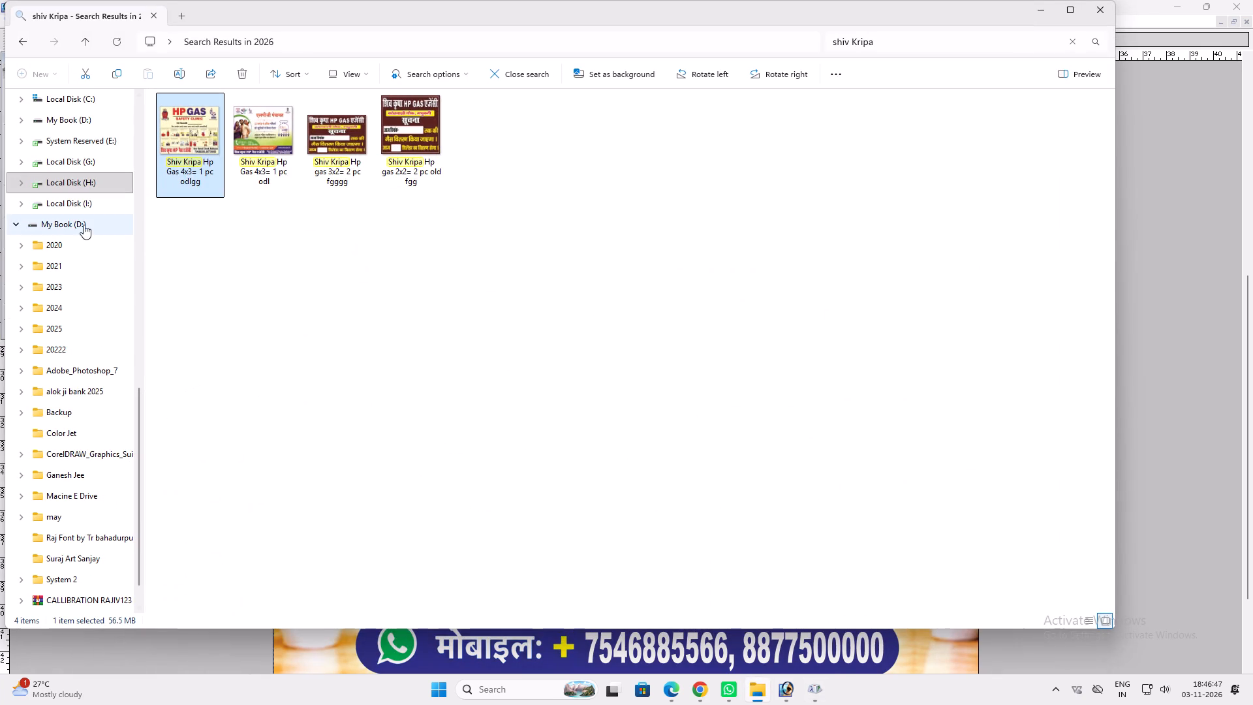
pyautogui.click(84, 225)
pyautogui.doubleClick(227, 190)
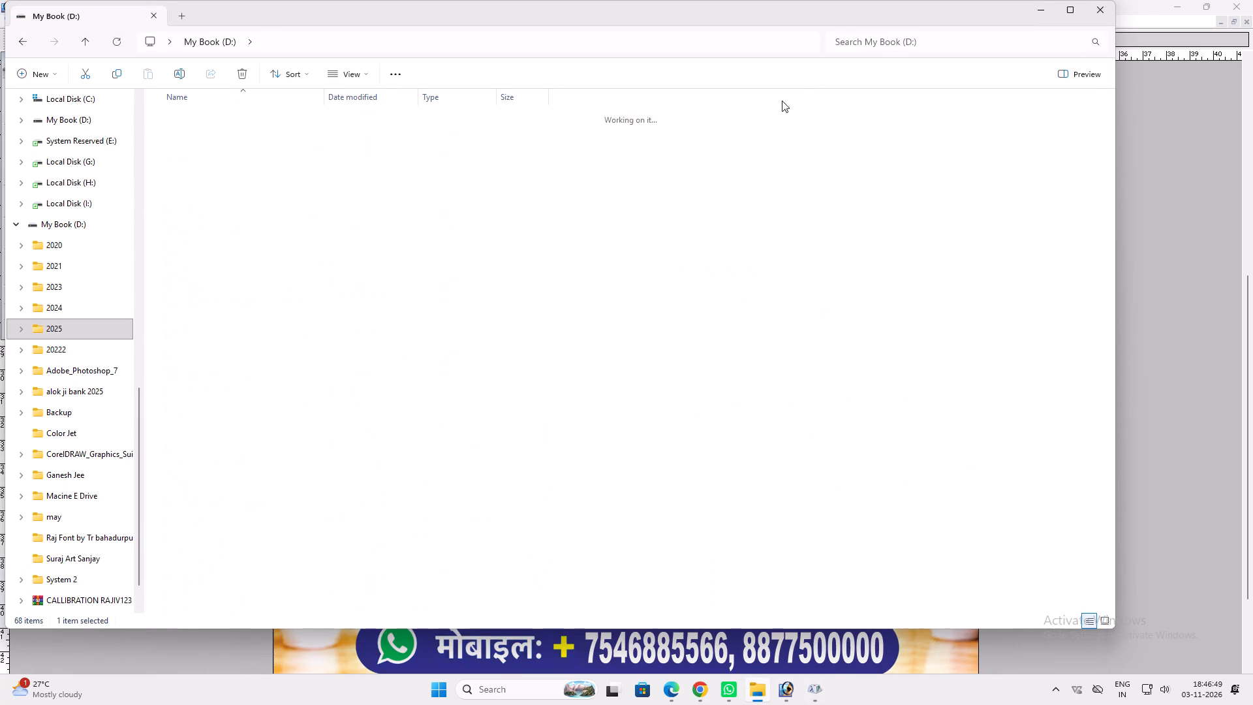
pyautogui.click(852, 46)
pyautogui.write('uni')
pyautogui.press('v')
pyautogui.press('e')
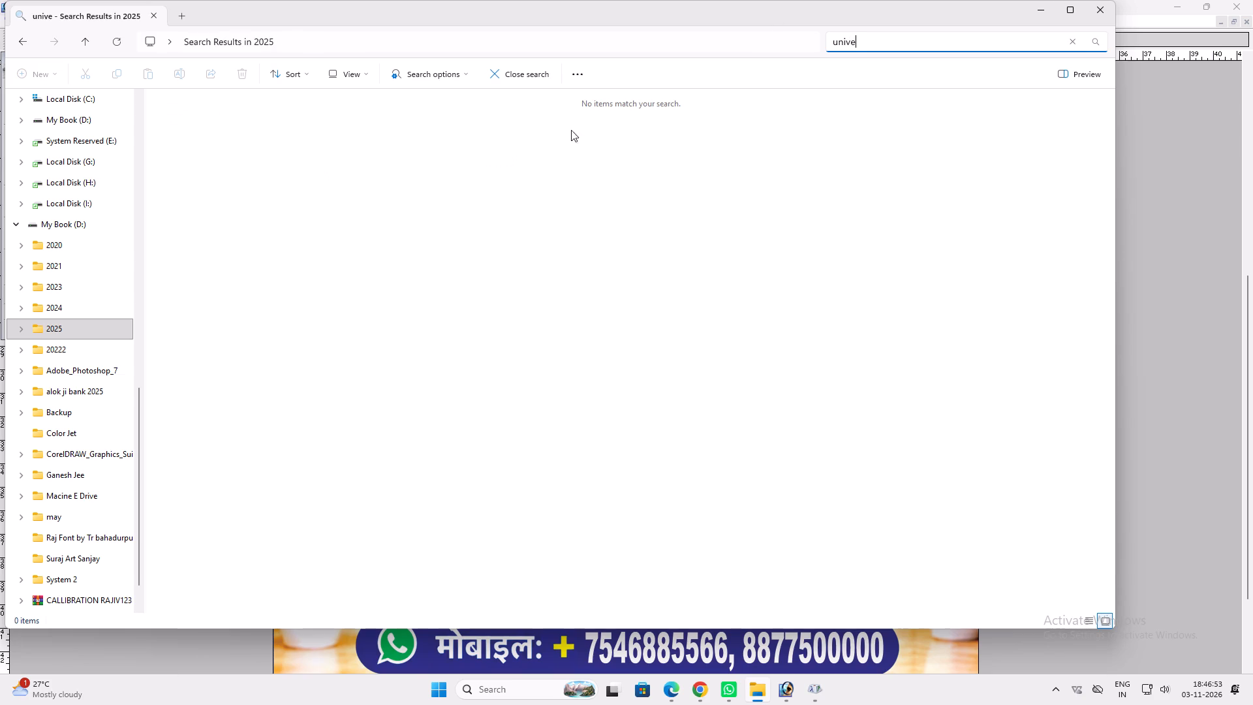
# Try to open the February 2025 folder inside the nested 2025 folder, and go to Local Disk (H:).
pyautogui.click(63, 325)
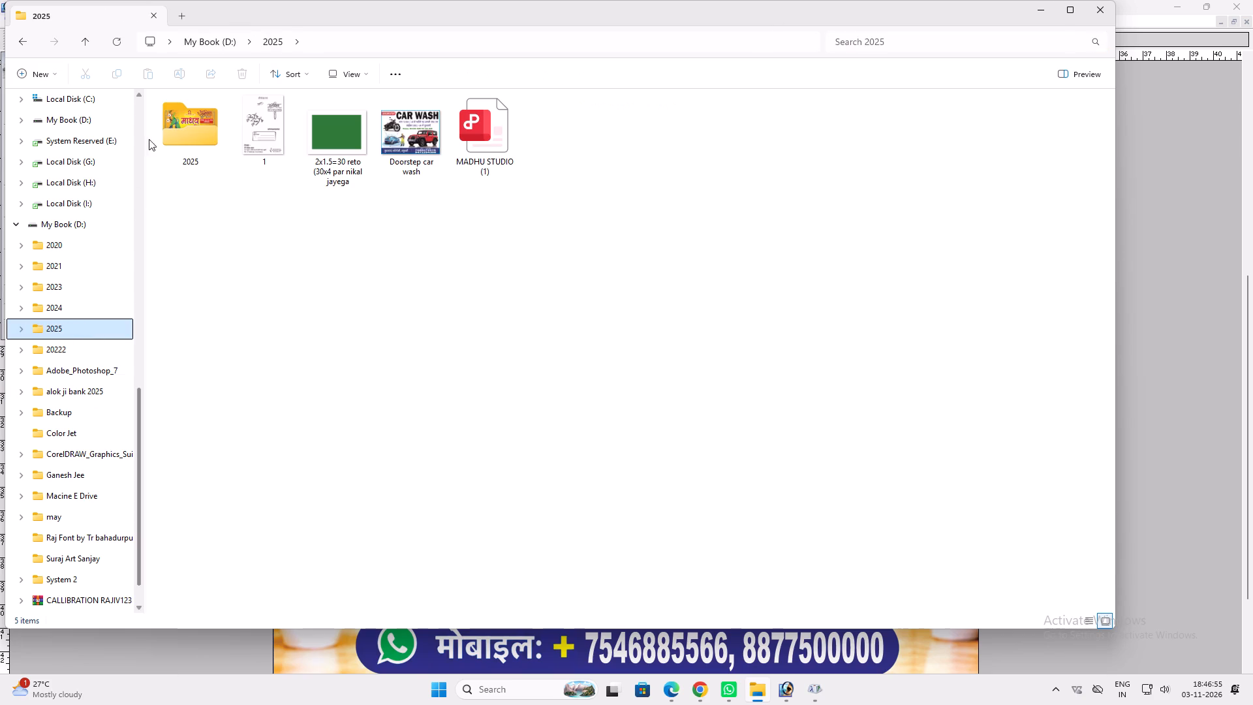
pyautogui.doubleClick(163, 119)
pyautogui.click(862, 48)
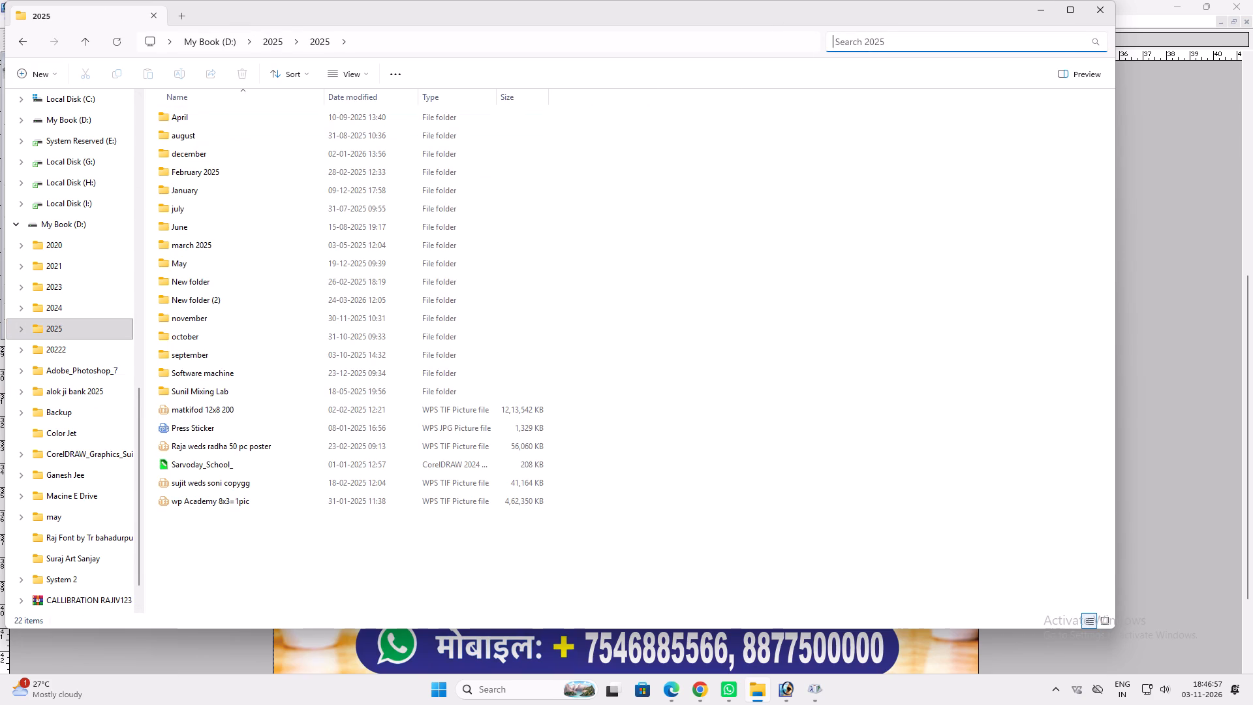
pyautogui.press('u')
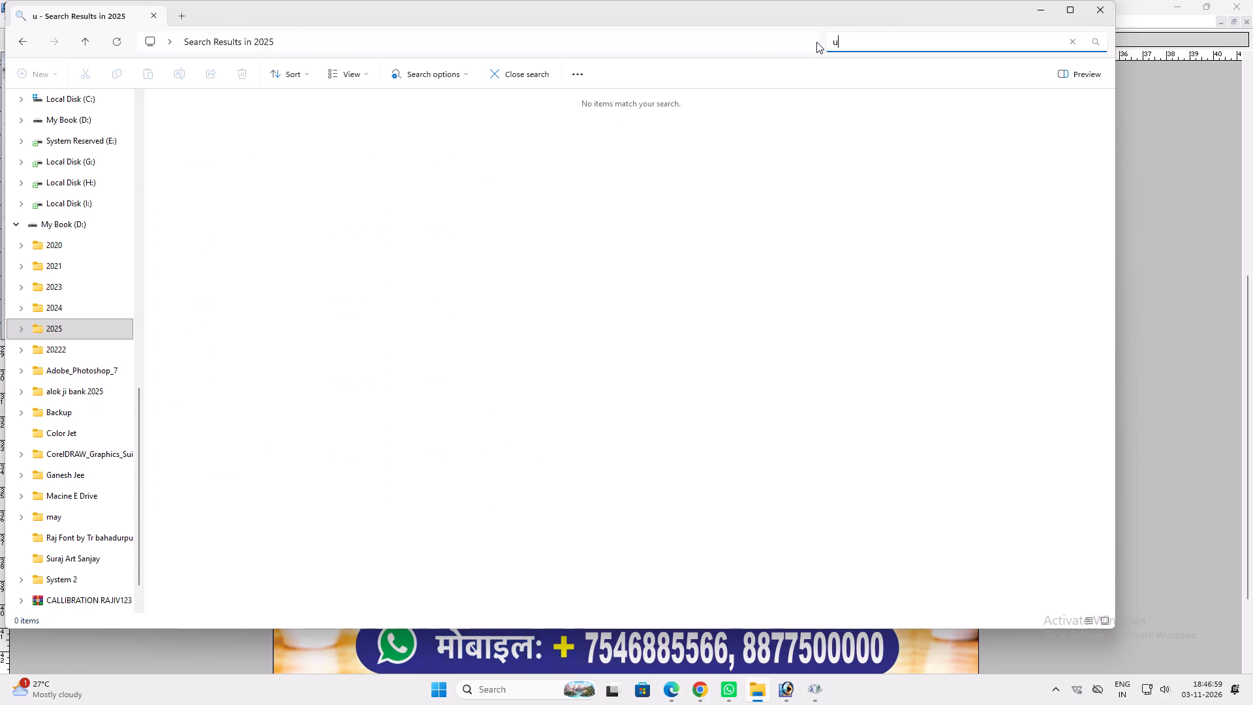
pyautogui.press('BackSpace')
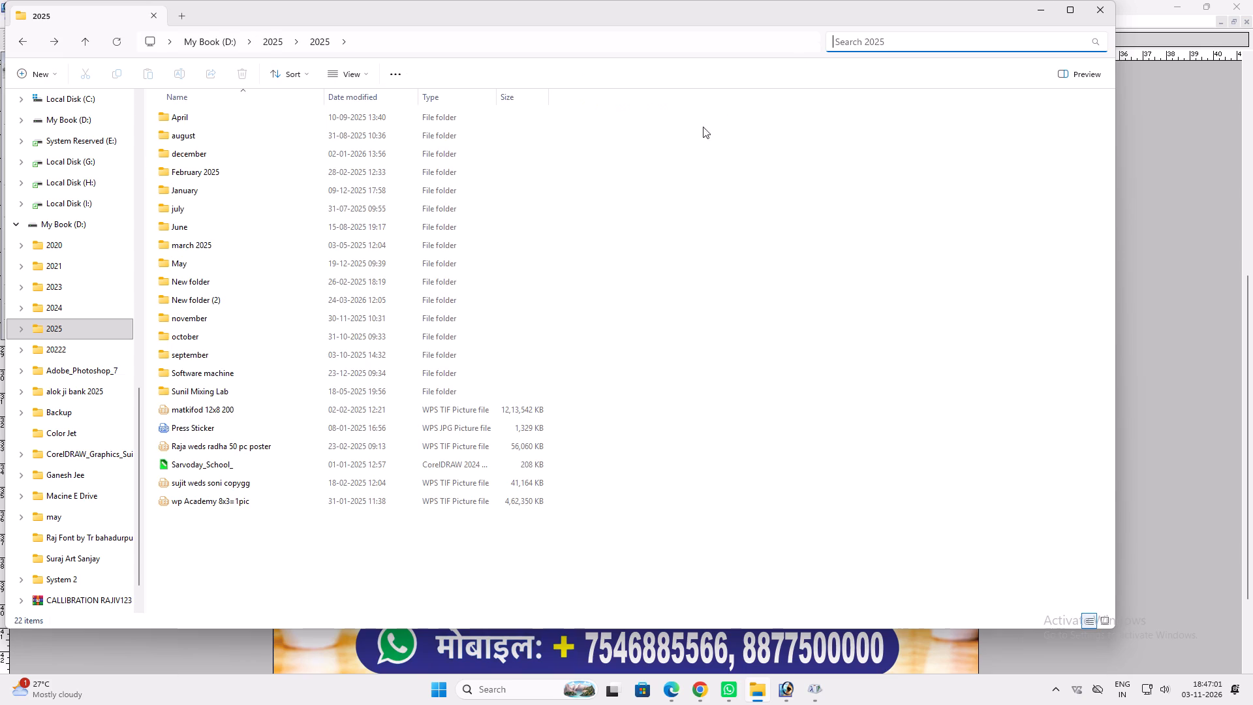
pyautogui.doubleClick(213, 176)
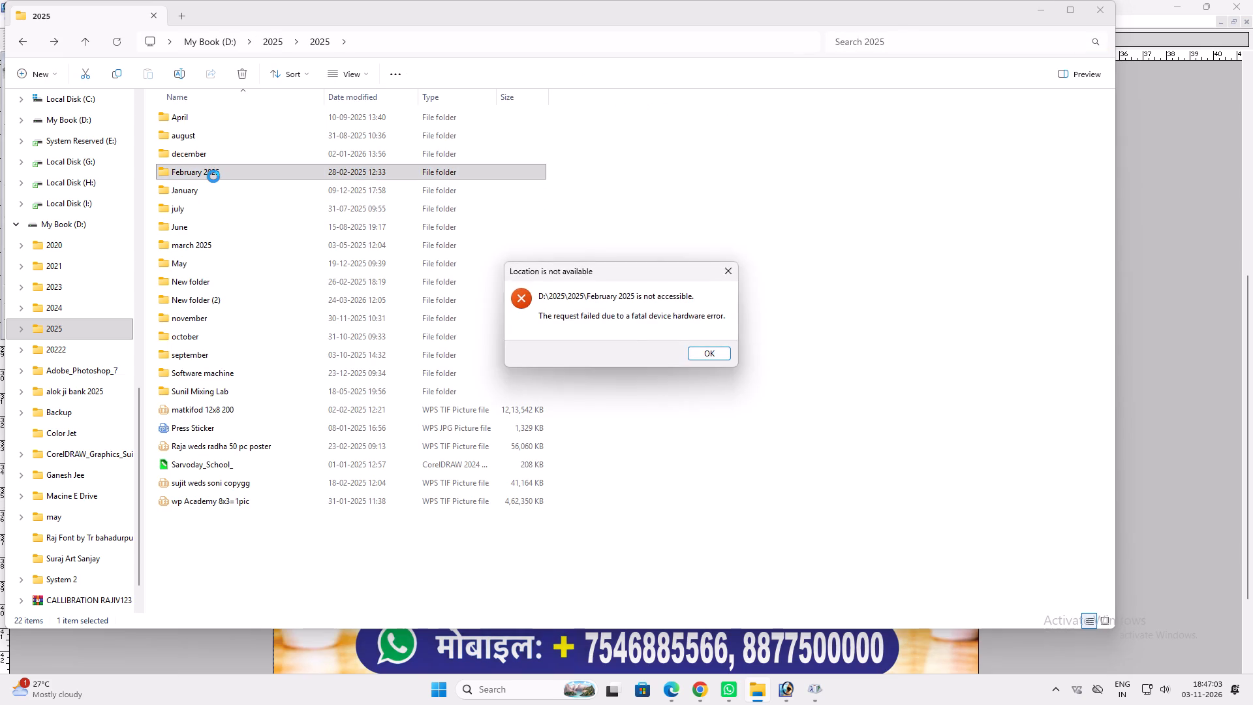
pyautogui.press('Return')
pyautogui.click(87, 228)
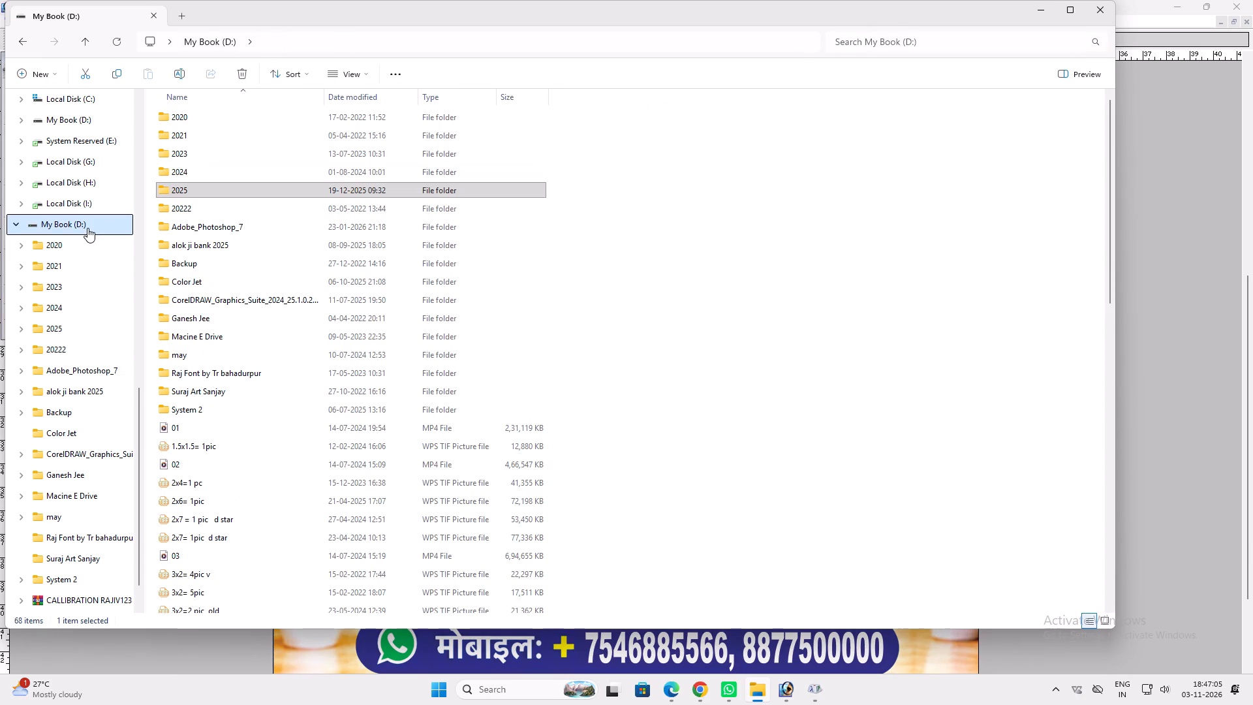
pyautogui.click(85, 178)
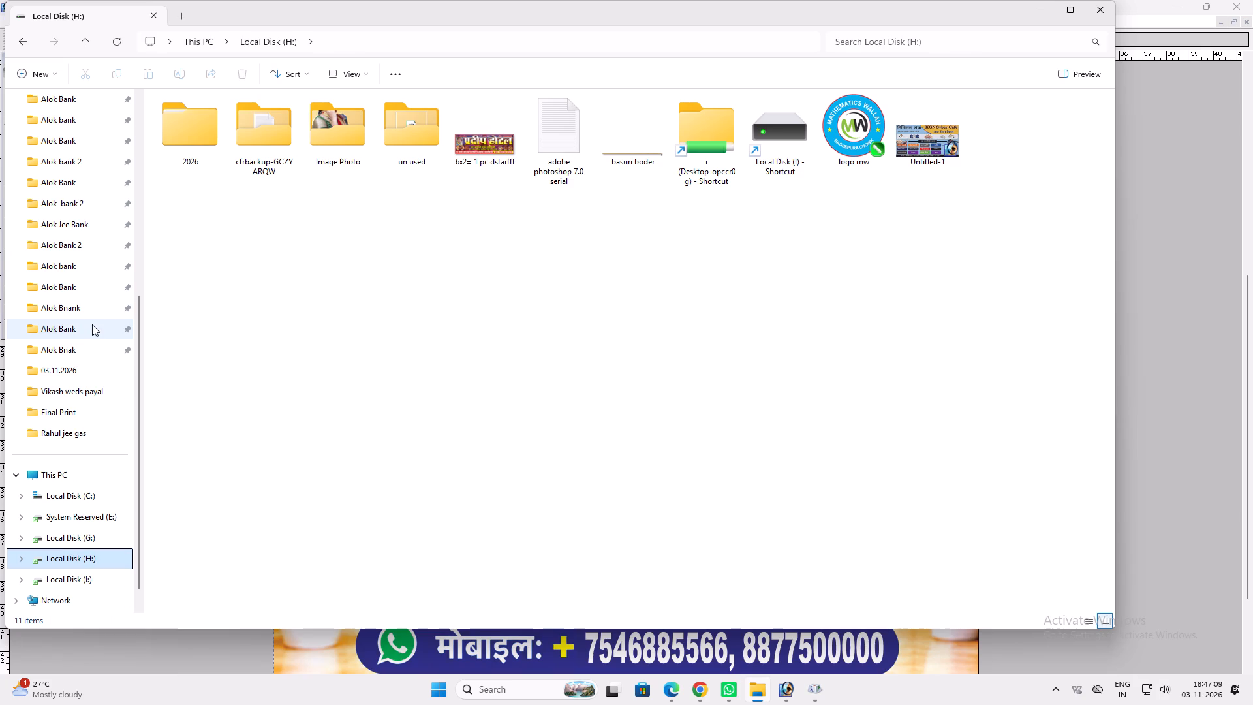
# Search the nested 2025 folder on My Book (D:) for "uni" and show the results as thumbnails.
pyautogui.scroll(-3, 114, 398)
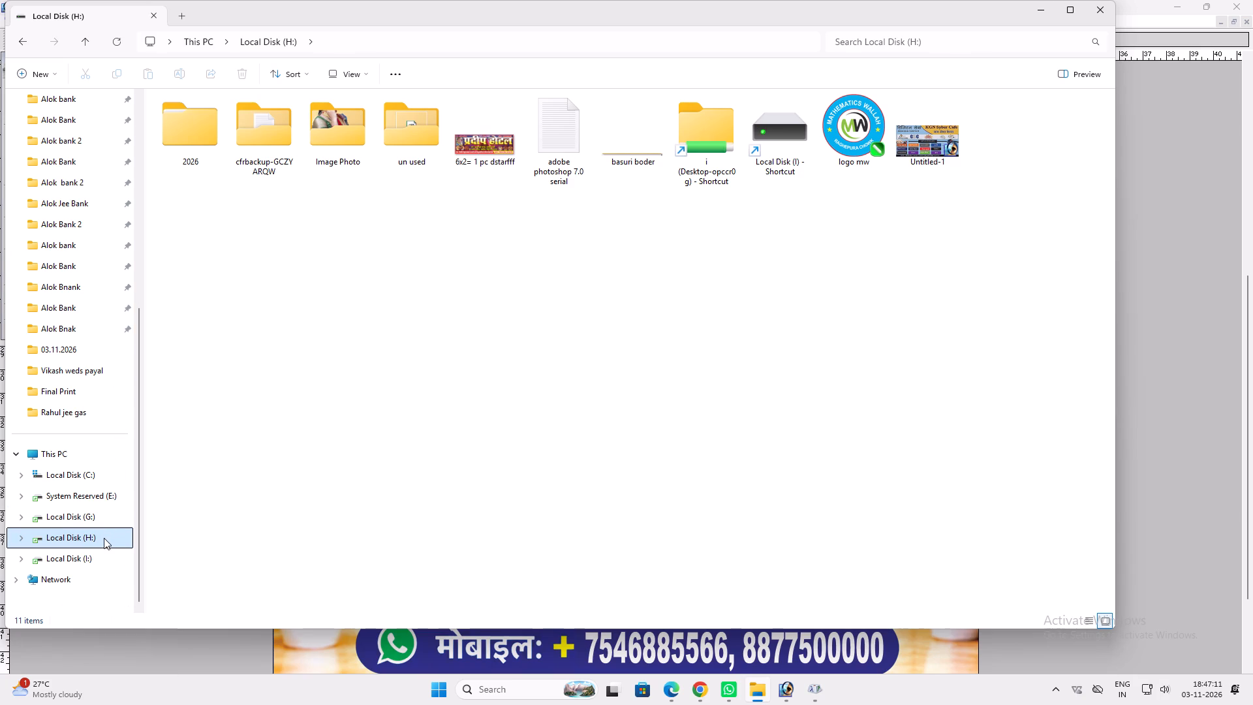
pyautogui.click(57, 328)
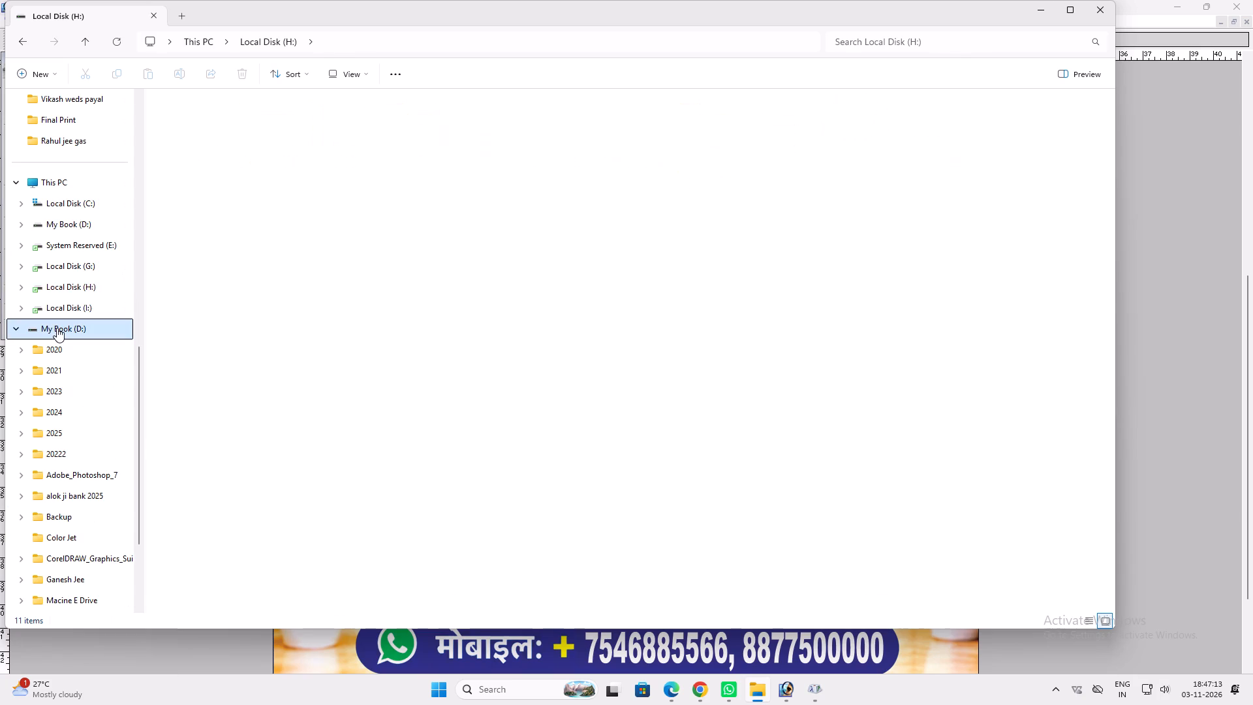
pyautogui.doubleClick(200, 189)
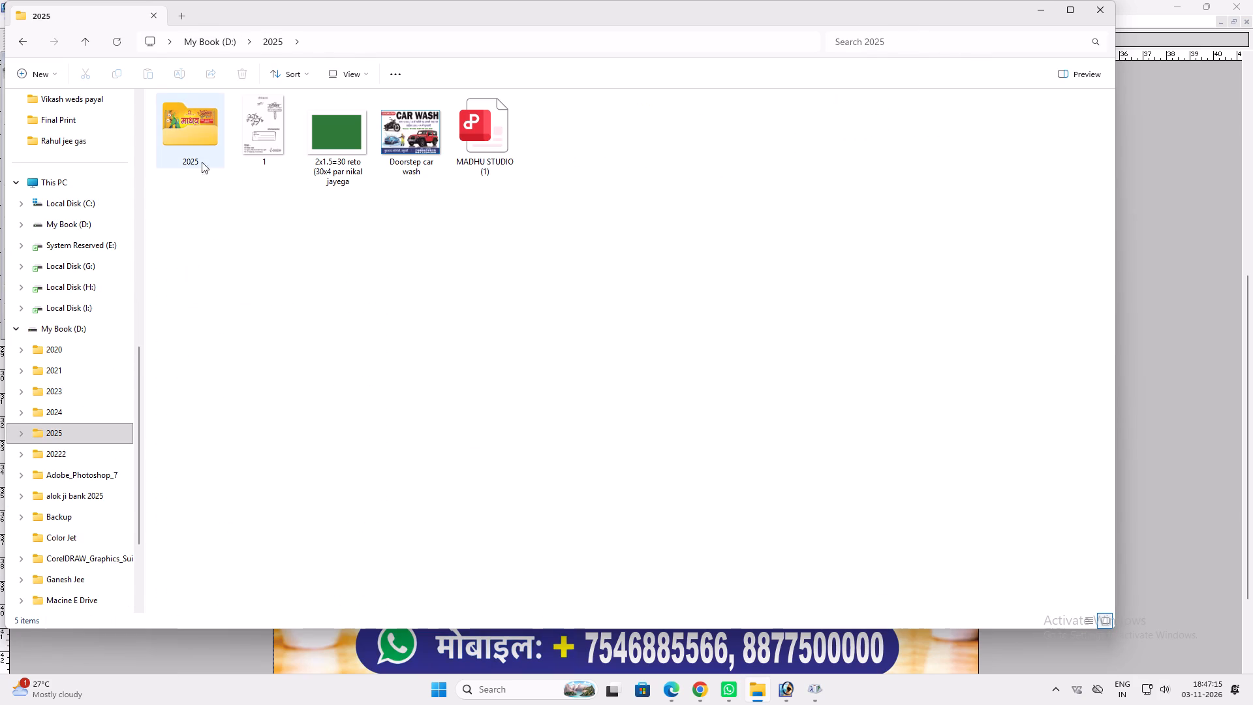
pyautogui.doubleClick(198, 143)
pyautogui.click(903, 40)
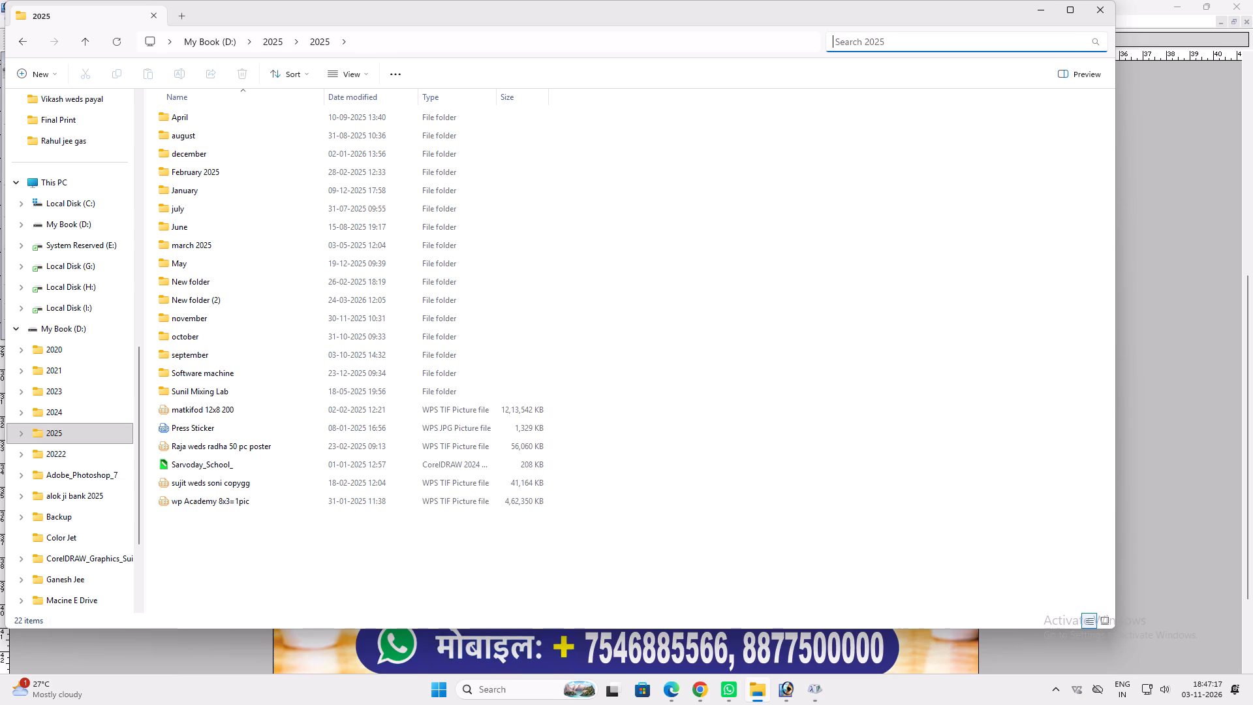
pyautogui.press('u')
pyautogui.write('ni')
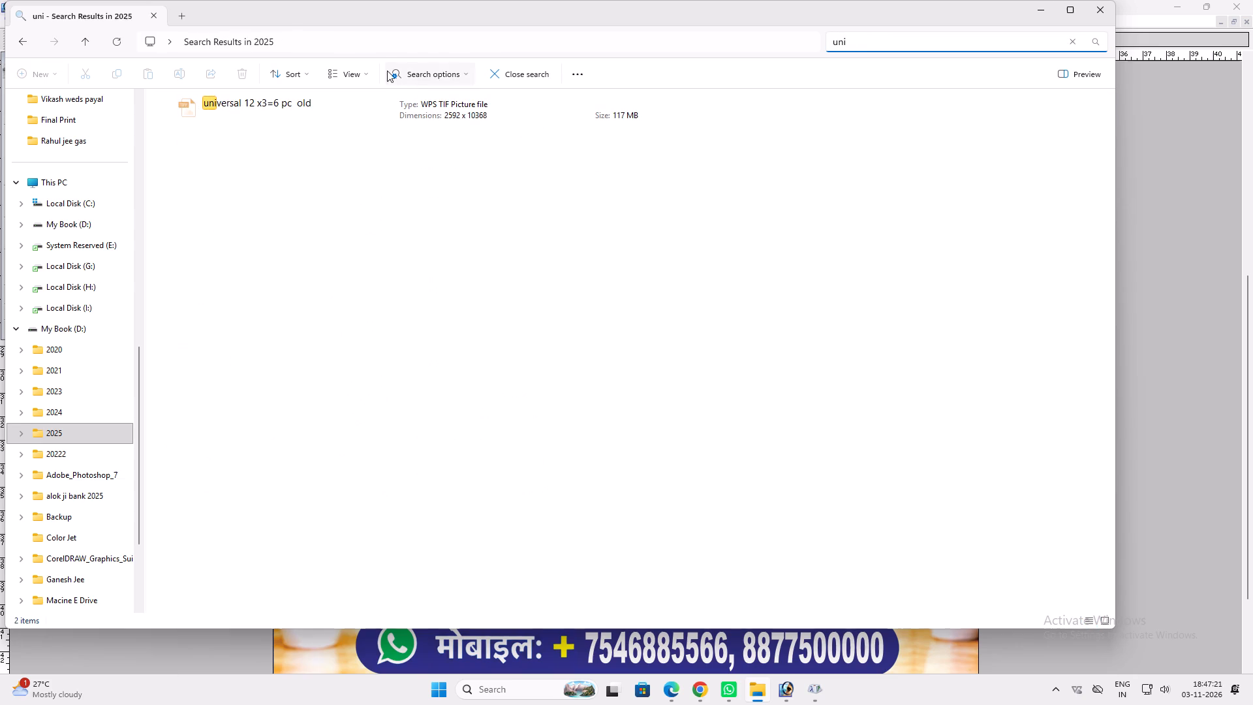
pyautogui.click(372, 70)
pyautogui.click(382, 123)
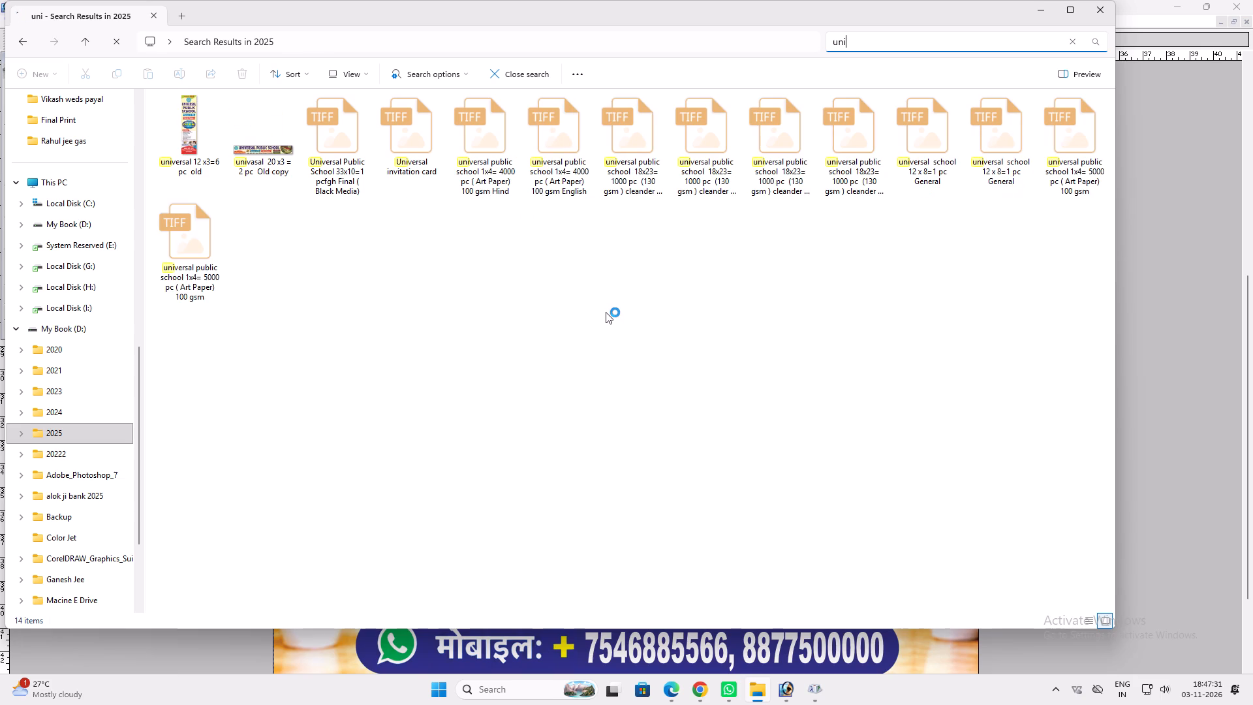
# Back in Photoshop, move the red "सुनि" text onto the maroon banner's last line and complete it as "सुनिश्चित".
pyautogui.click(787, 693)
pyautogui.press('space')
pyautogui.press('space')
pyautogui.press('space')
pyautogui.moveTo(672, 341); pyautogui.dragTo(673, 237)
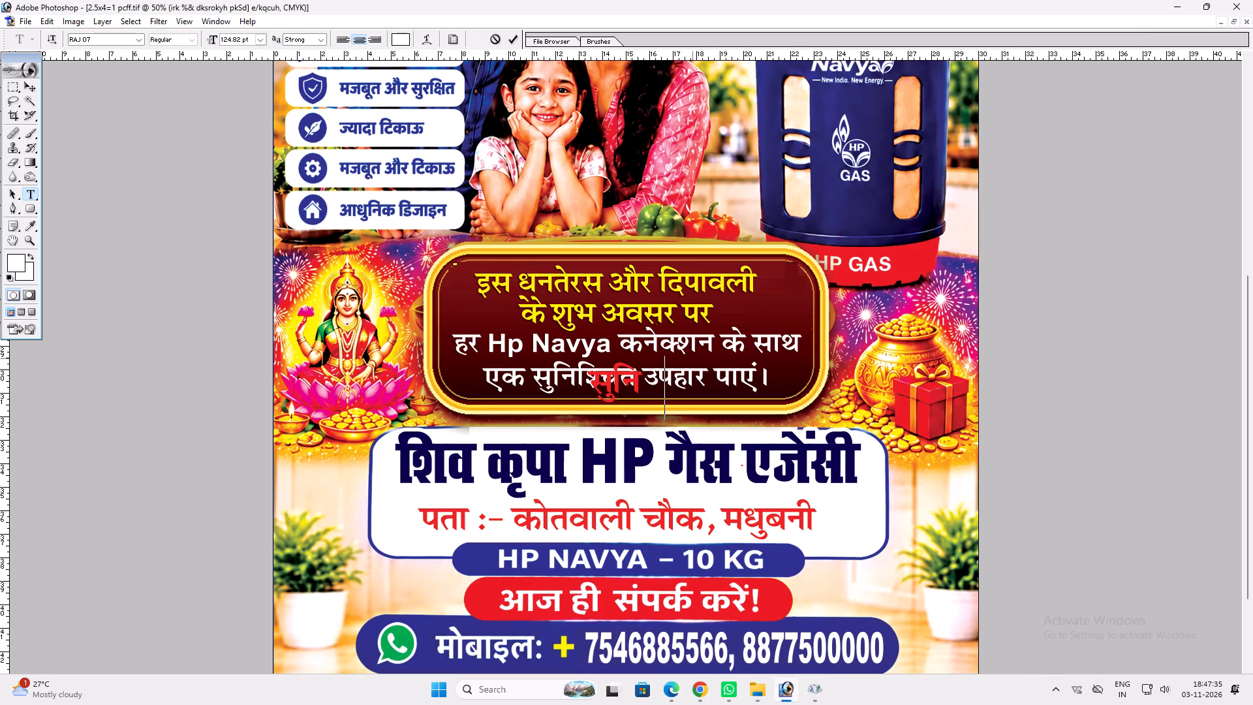
pyautogui.moveTo(672, 373); pyautogui.dragTo(664, 377)
pyautogui.moveTo(652, 384); pyautogui.dragTo(638, 389)
pyautogui.write("f'")
pyautogui.write('pe')
pyautogui.press('BackSpace')
pyautogui.press('r')
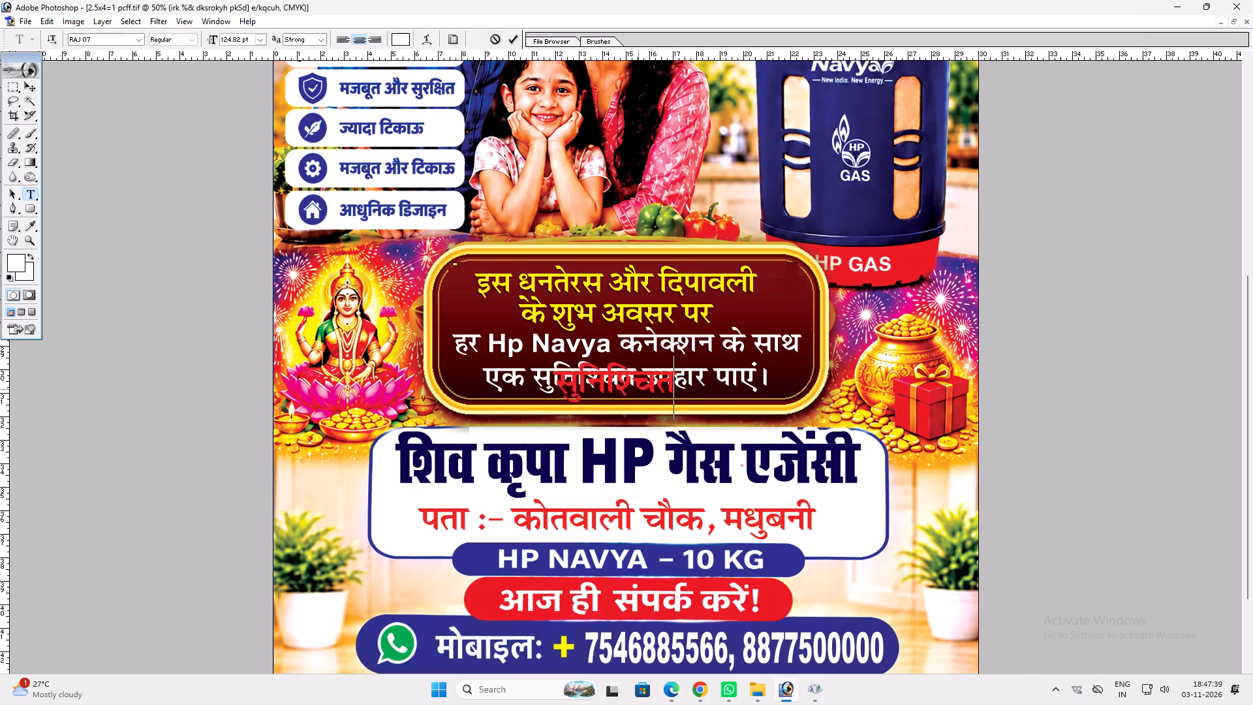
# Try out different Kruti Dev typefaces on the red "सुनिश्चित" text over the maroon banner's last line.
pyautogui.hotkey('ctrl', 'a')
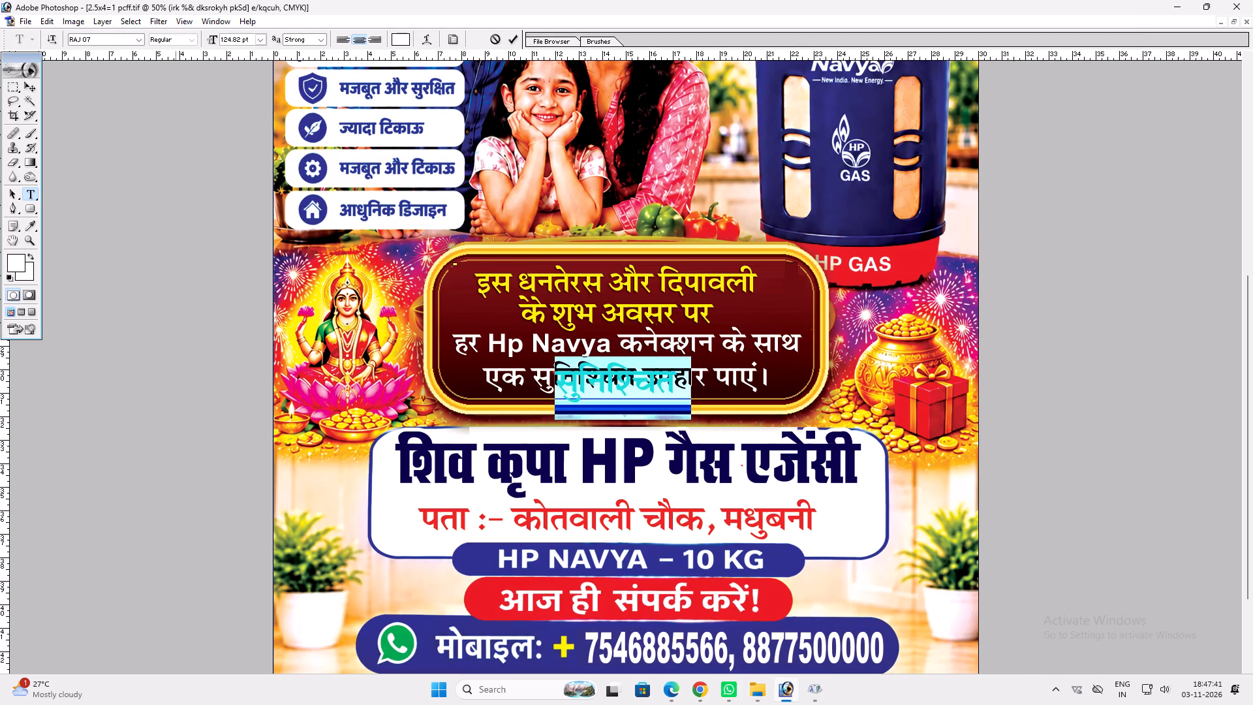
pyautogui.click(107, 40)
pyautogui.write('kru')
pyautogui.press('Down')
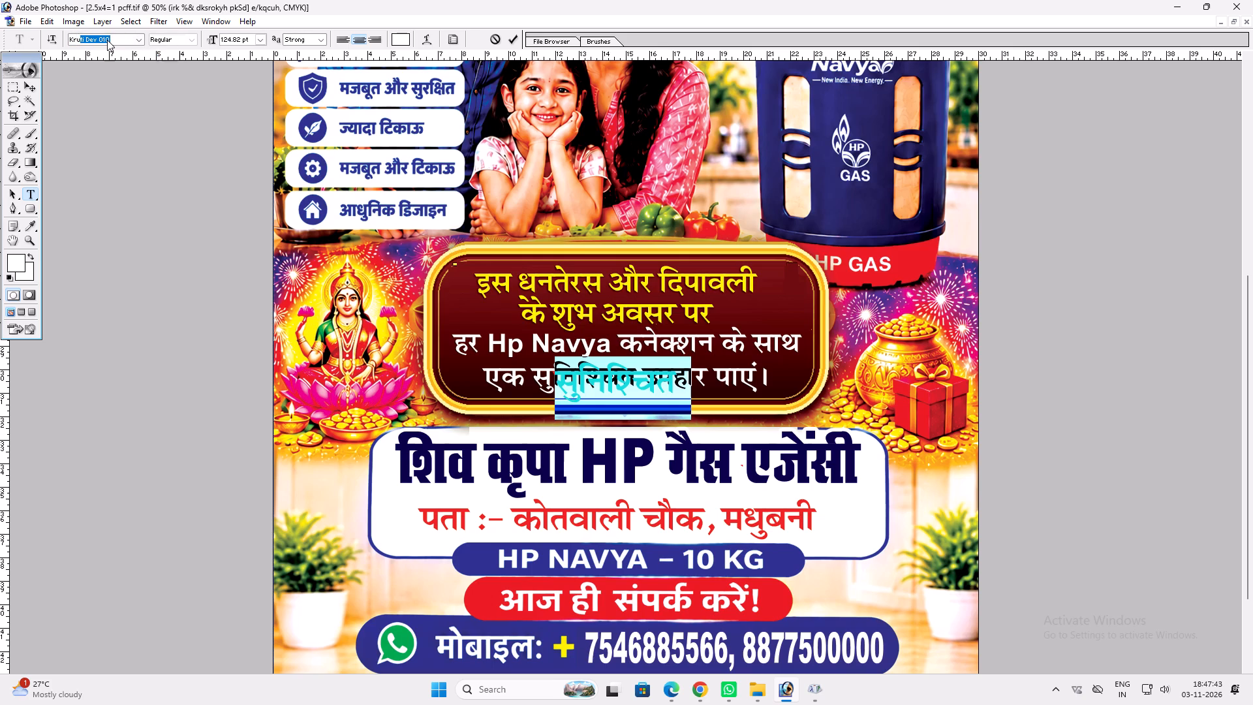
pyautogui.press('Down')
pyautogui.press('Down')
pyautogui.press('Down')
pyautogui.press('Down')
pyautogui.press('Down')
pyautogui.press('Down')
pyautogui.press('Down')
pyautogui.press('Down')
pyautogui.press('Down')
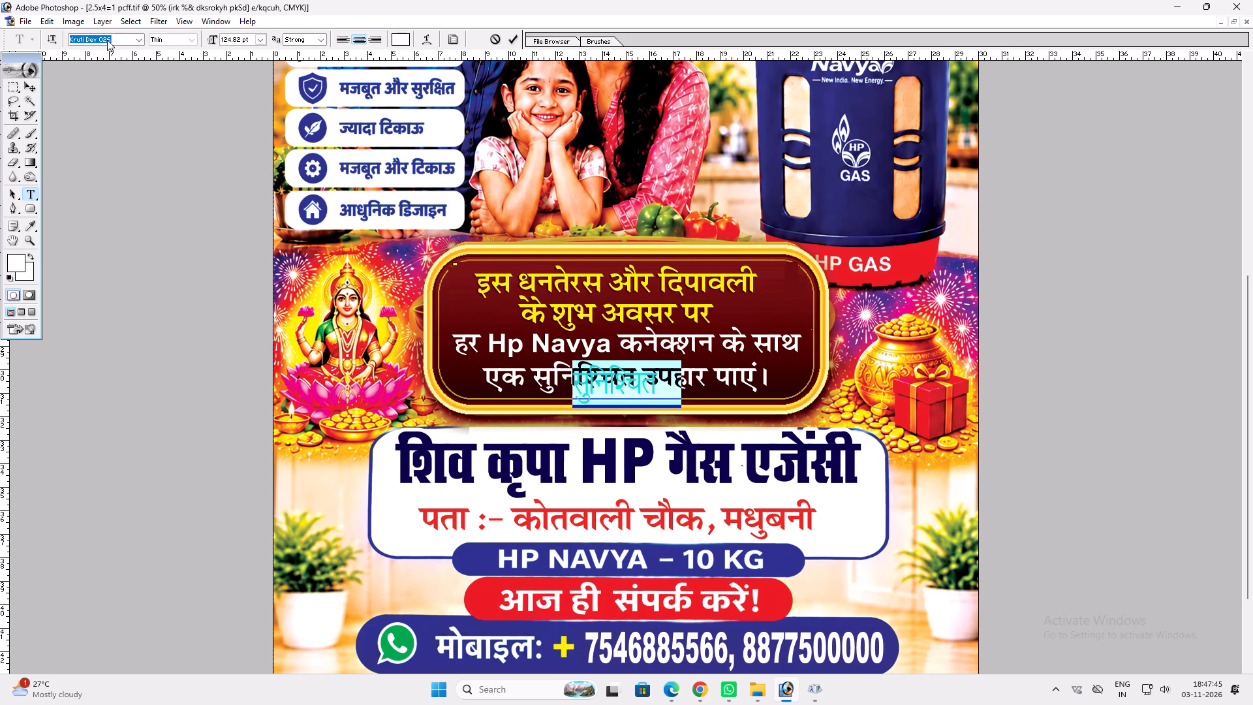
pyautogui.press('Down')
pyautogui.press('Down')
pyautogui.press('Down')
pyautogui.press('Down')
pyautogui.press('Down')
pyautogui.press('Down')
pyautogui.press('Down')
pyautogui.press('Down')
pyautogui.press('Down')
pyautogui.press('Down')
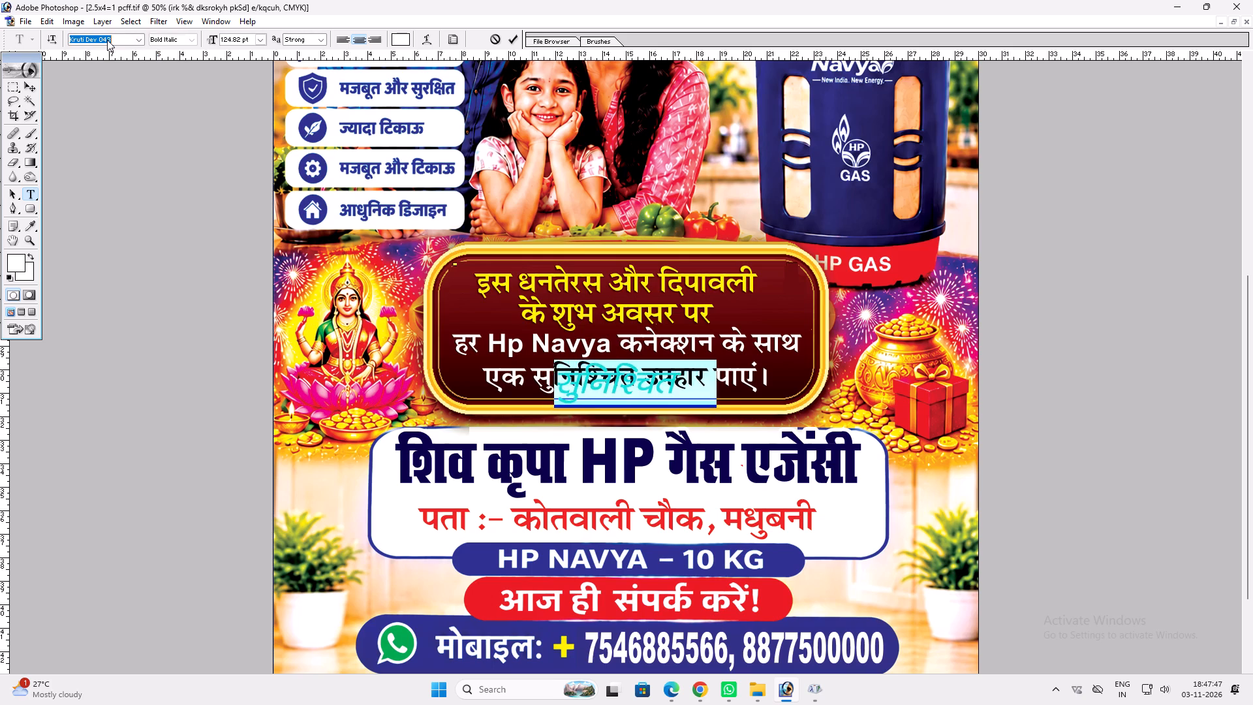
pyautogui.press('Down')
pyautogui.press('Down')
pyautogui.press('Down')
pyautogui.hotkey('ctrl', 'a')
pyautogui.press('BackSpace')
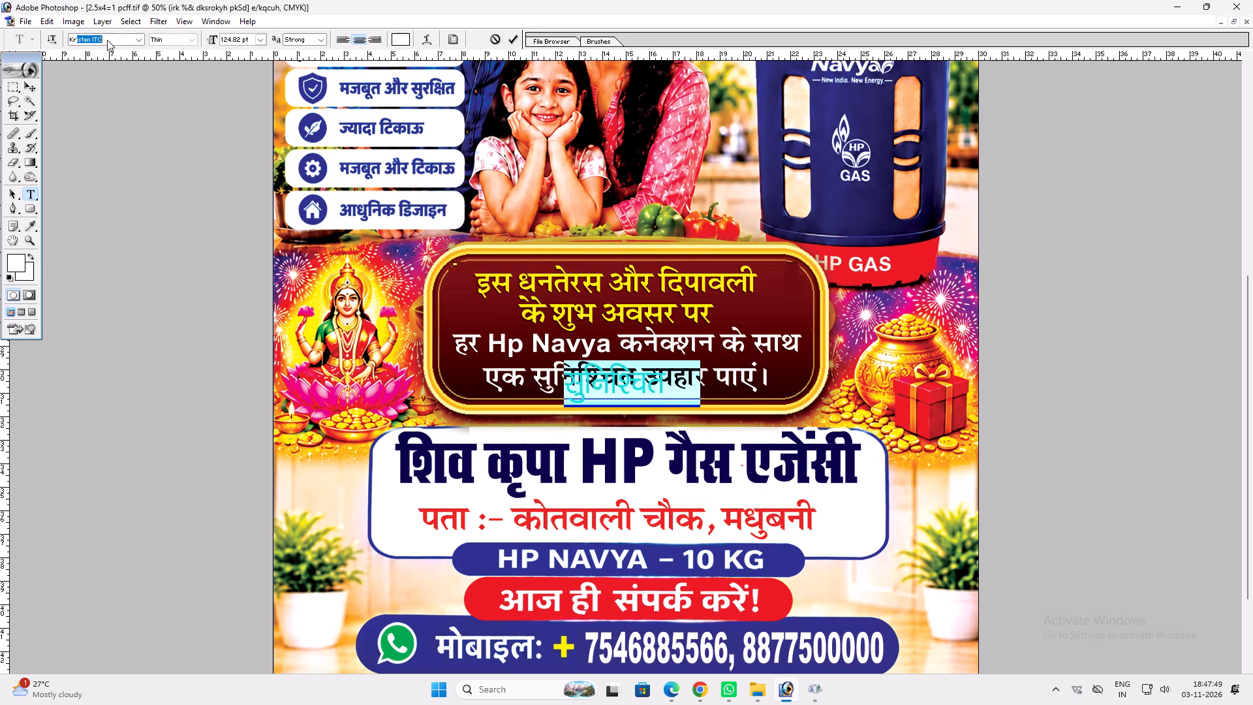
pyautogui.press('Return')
# Remove the red "सुनिश्चित" overlay and its duplicated address text layer from the poster.
pyautogui.click(569, 375)
pyautogui.hotkey('ctrl', 'a')
pyautogui.press('BackSpace')
pyautogui.press('Return')
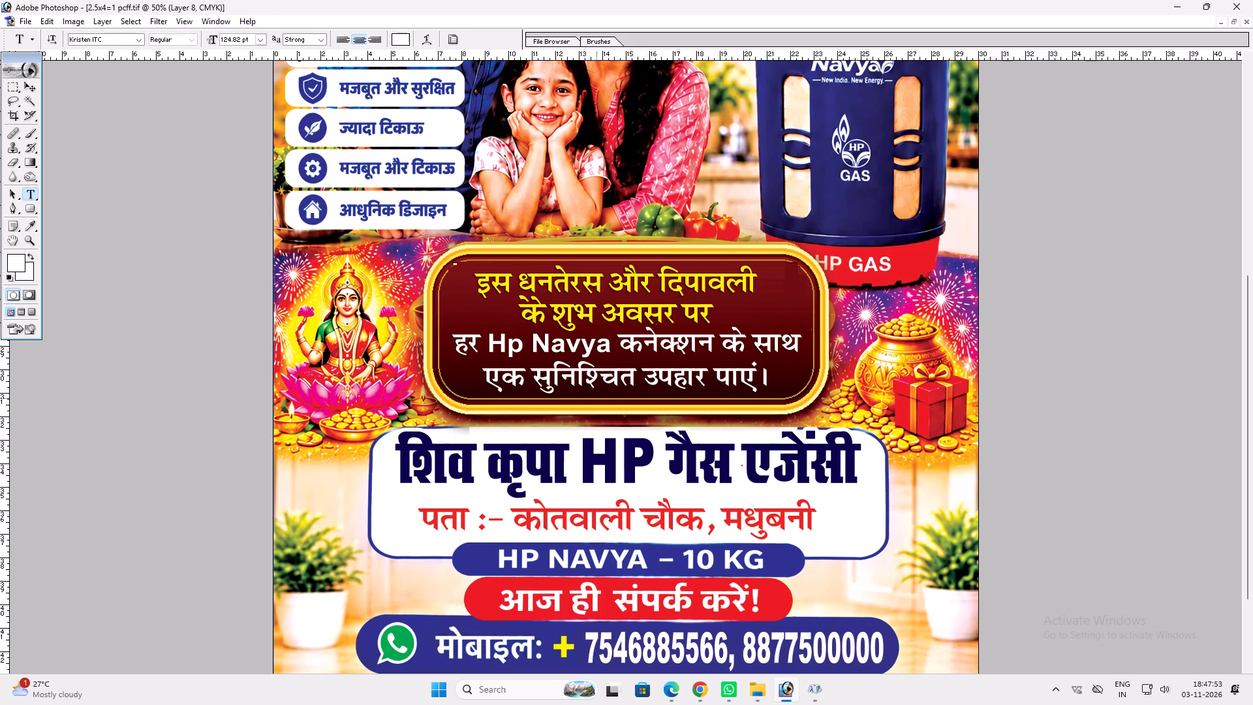
pyautogui.hotkey('ctrl', 'z')
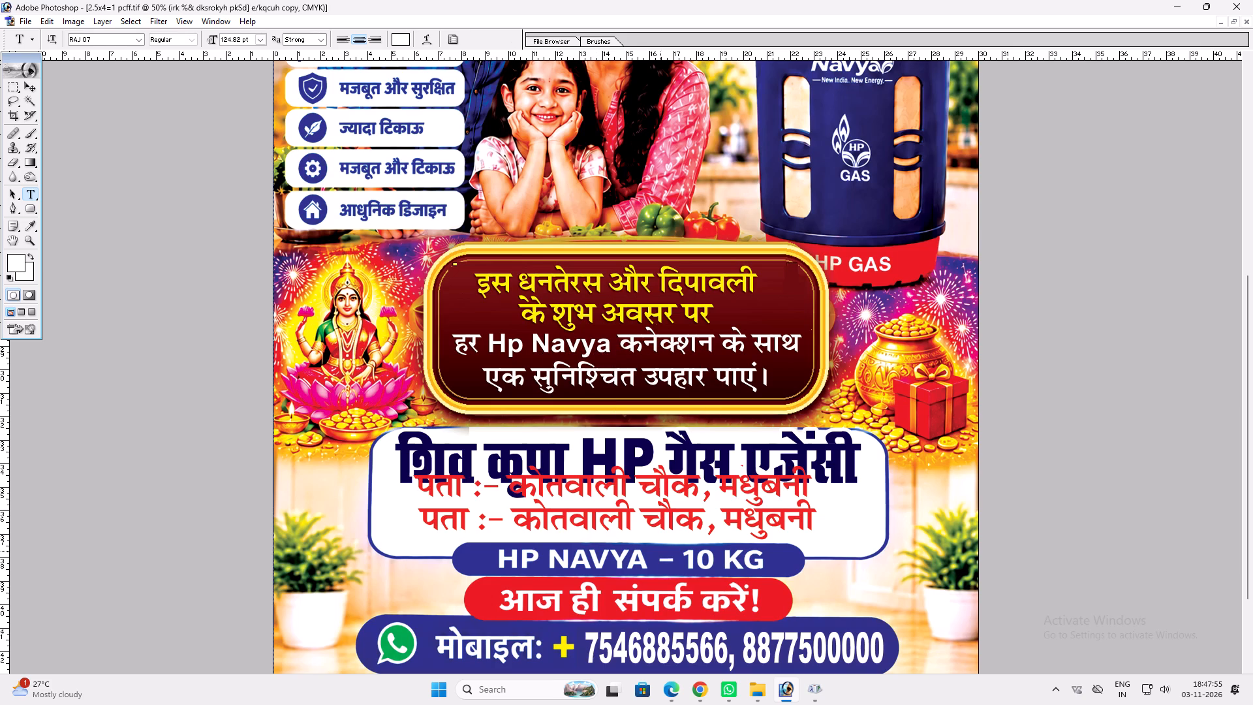
pyautogui.hotkey('alt', 'l')
pyautogui.hotkey('alt', 'l')
pyautogui.hotkey('alt', 'l')
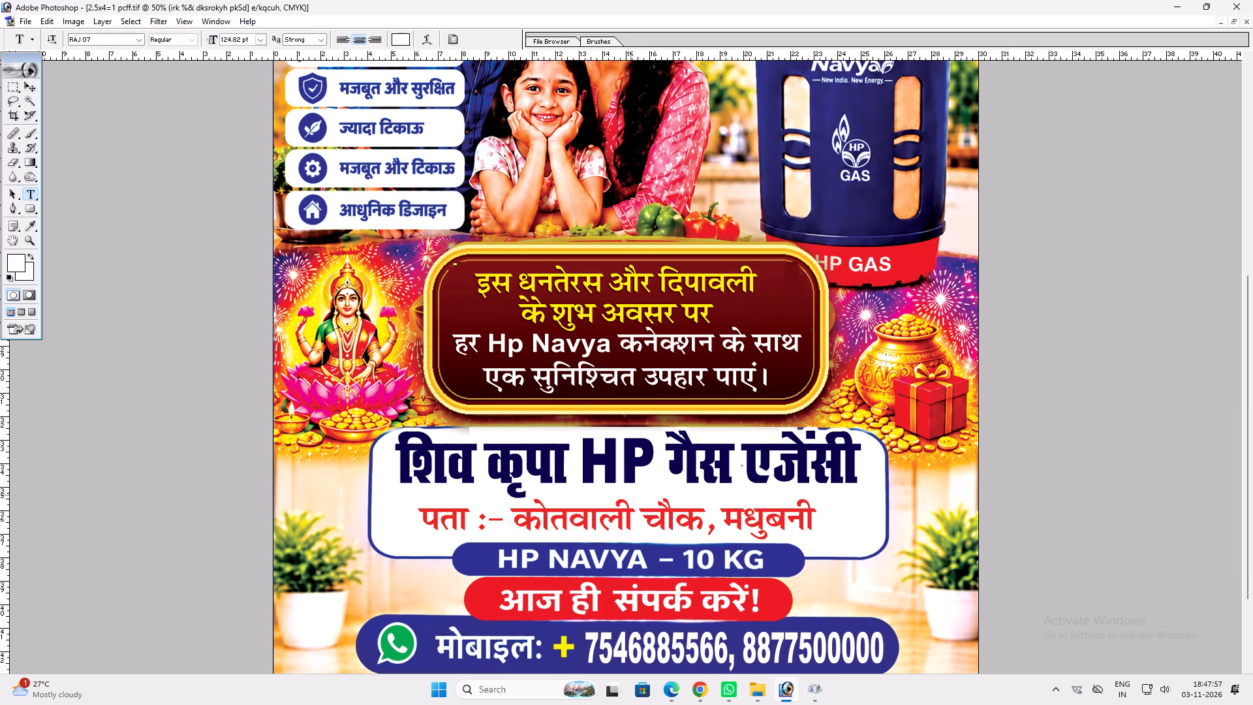
# Save the 2.5x4=1 pcff poster under its existing name and close it.
pyautogui.hotkey('ctrl', 'shift', 's')
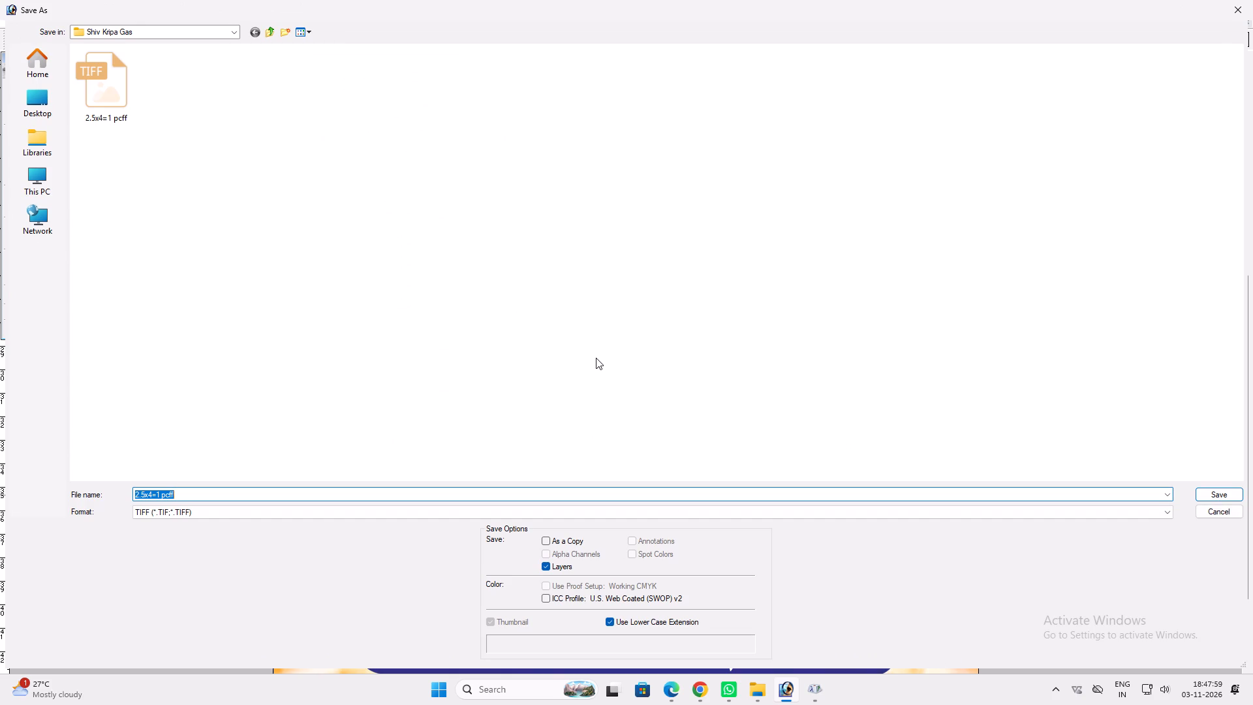
pyautogui.click(1250, 0)
pyautogui.hotkey('ctrl', 's')
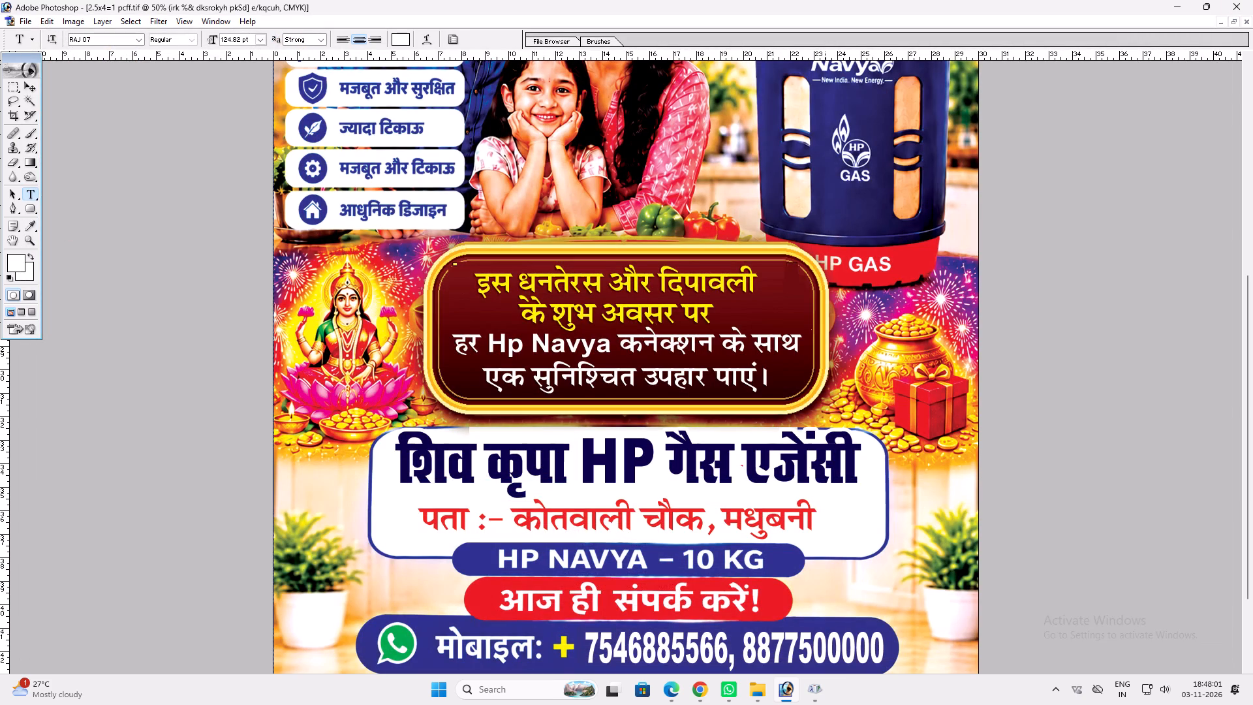
pyautogui.hotkey('ctrl', 'w')
# Close the Shiv Kripa HP Gas Safety Clinic banner and return to floating document windows.
pyautogui.press('v')
pyautogui.press('v')
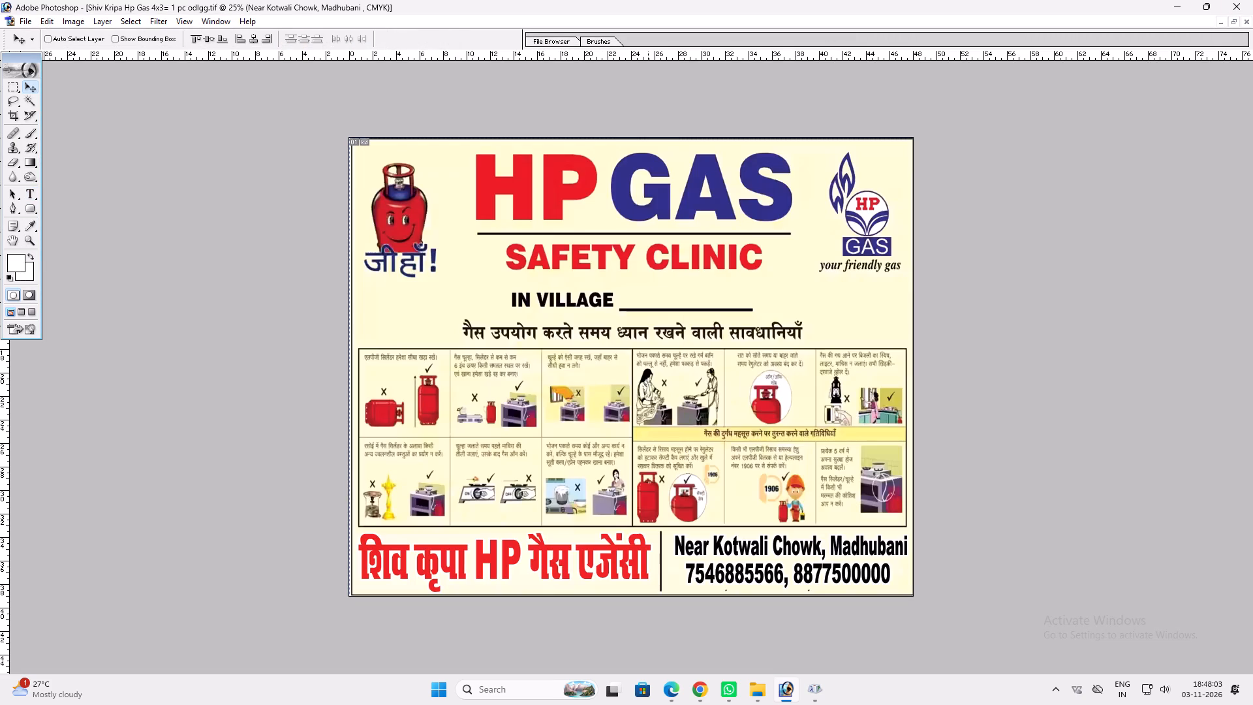
pyautogui.hotkey('ctrl', 'w')
pyautogui.press('f')
pyautogui.write('ff')
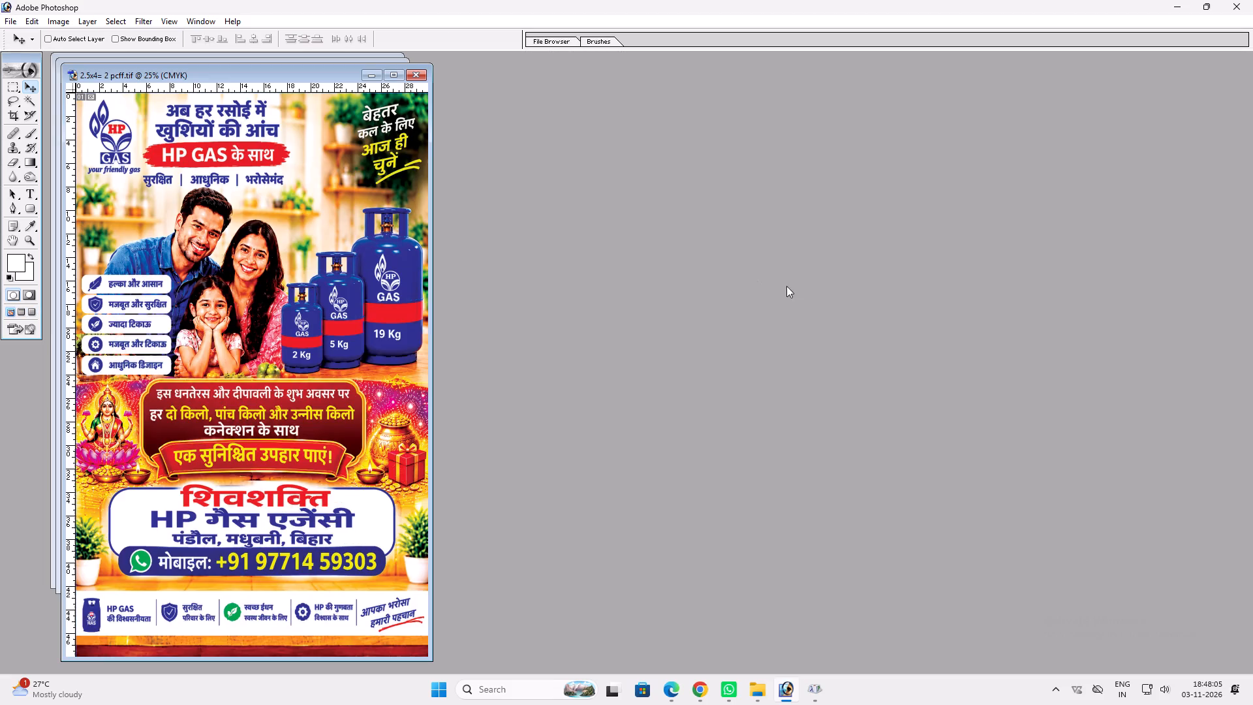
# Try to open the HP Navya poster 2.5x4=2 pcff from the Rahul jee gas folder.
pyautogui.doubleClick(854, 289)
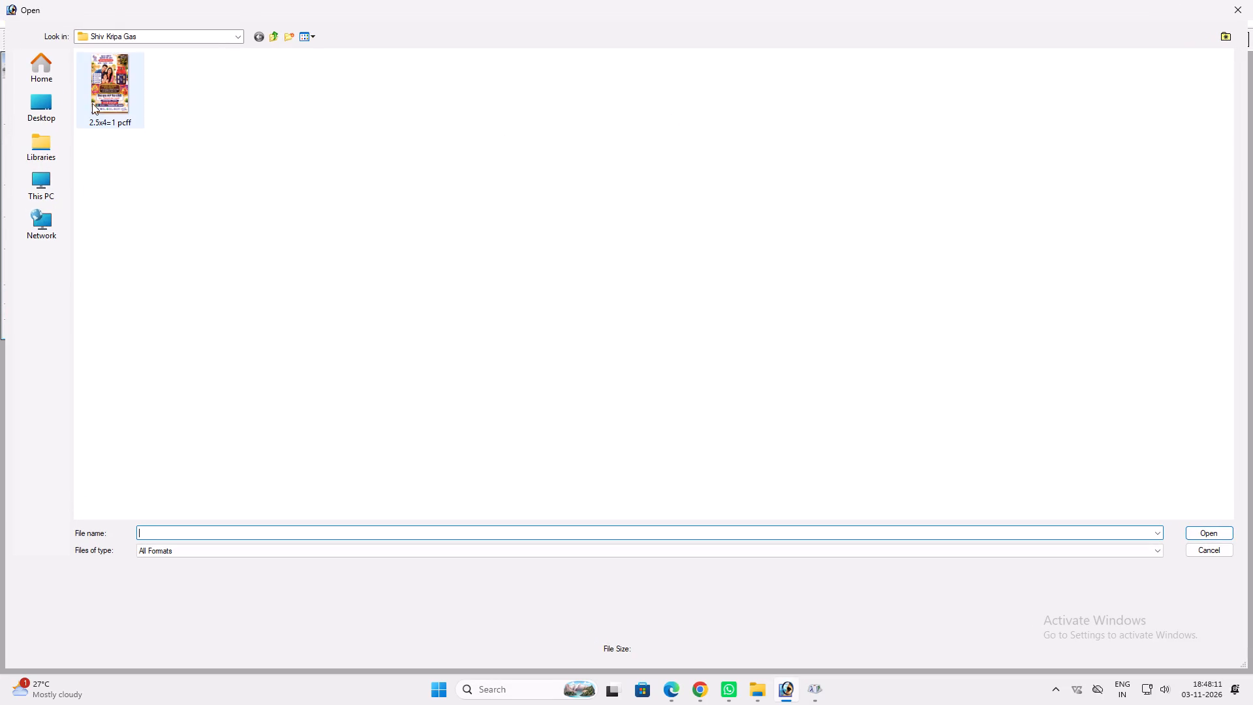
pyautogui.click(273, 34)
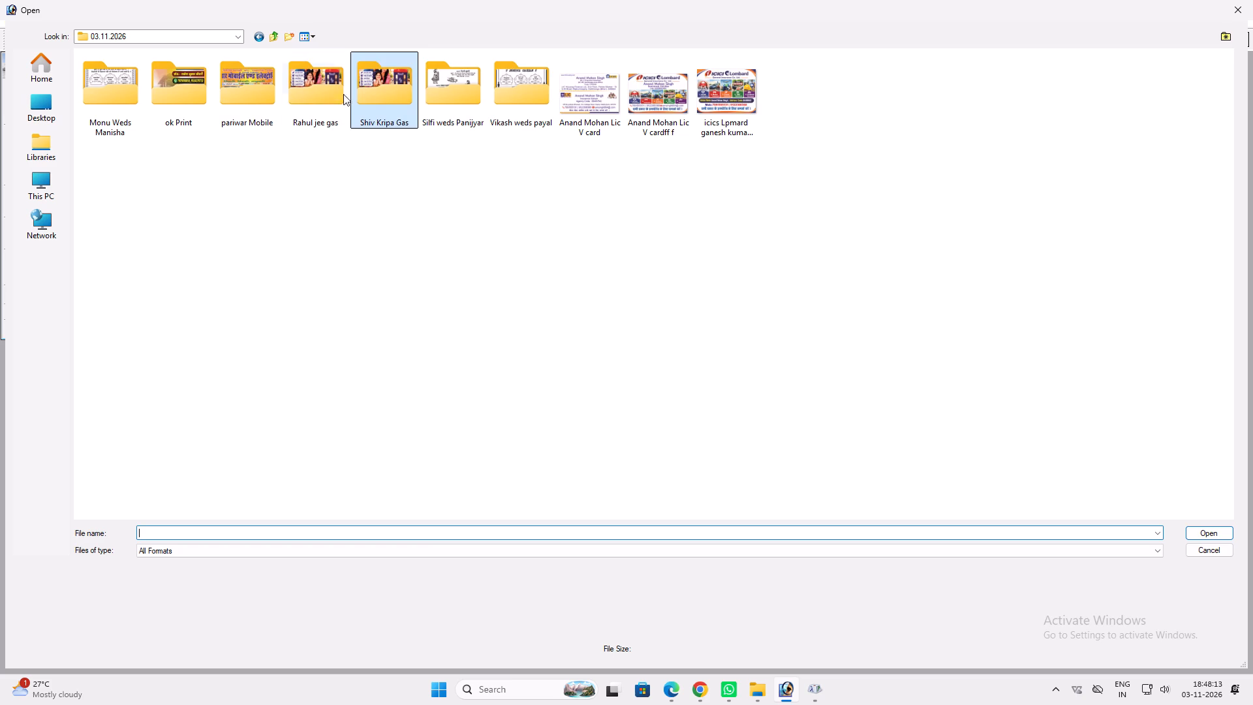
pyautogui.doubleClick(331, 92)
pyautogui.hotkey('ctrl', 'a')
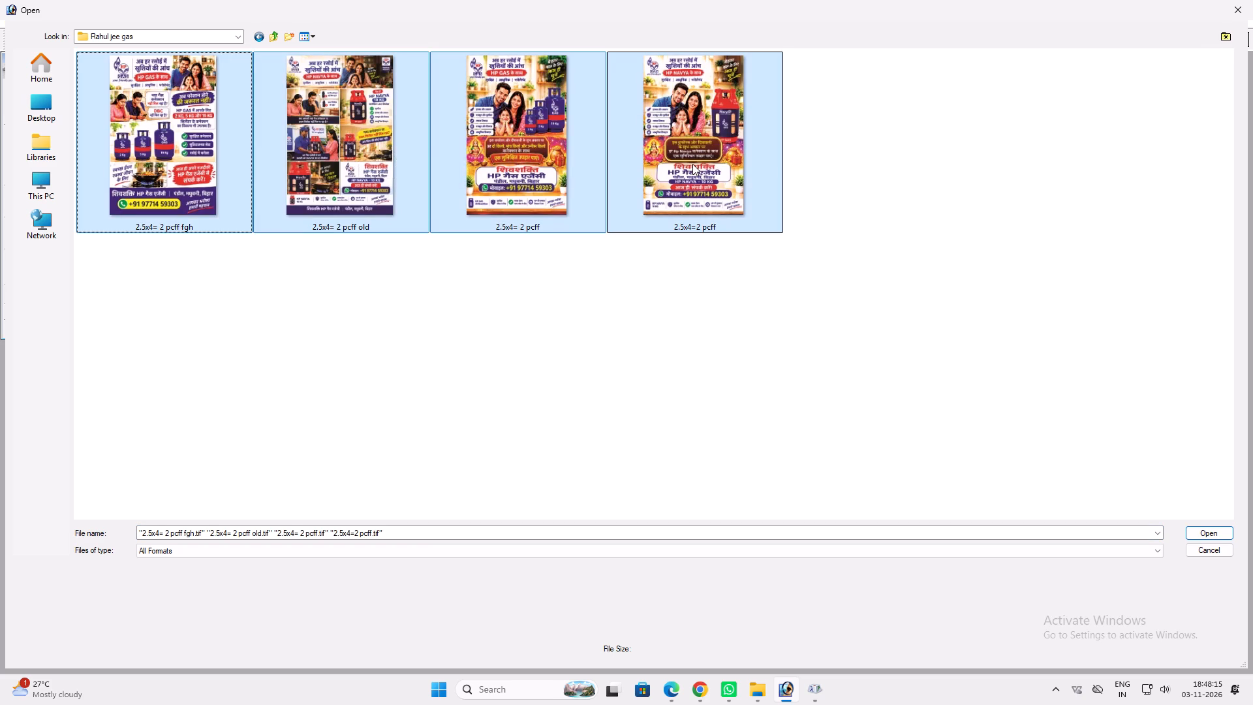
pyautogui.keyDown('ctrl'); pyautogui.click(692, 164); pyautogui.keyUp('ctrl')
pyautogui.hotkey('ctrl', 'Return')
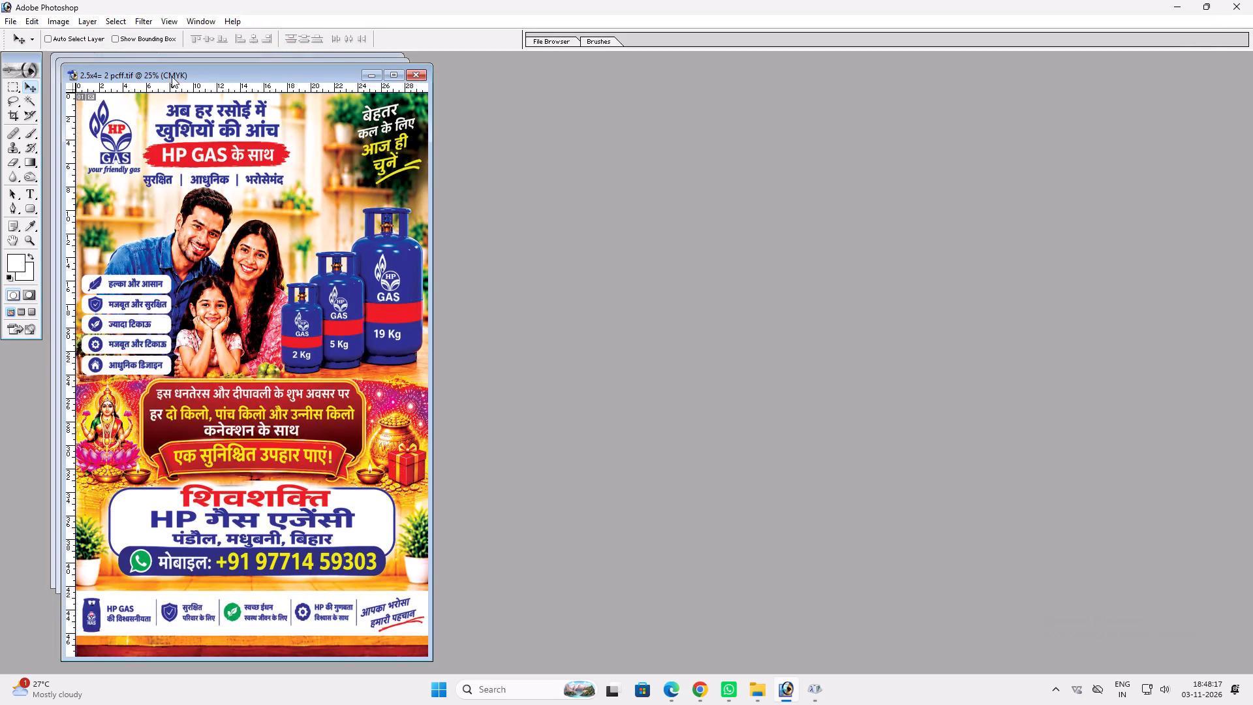
# Spread out the open 2.5x4= 2 pcff, pcff old and pcff fgh poster windows to view the designs.
pyautogui.moveTo(169, 76); pyautogui.dragTo(701, 87)
pyautogui.click(260, 76)
pyautogui.moveTo(248, 69); pyautogui.dragTo(279, 68)
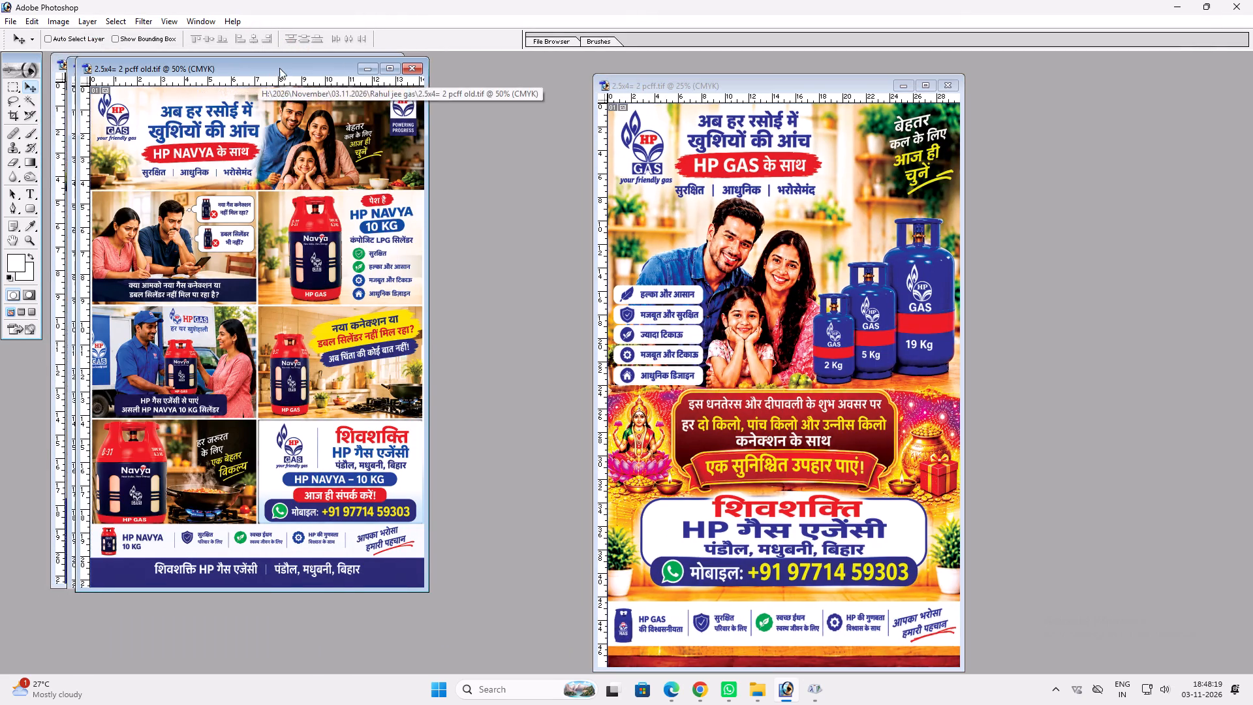
pyautogui.moveTo(279, 68); pyautogui.dragTo(700, 91)
pyautogui.click(213, 63)
pyautogui.moveTo(206, 66); pyautogui.dragTo(476, 127)
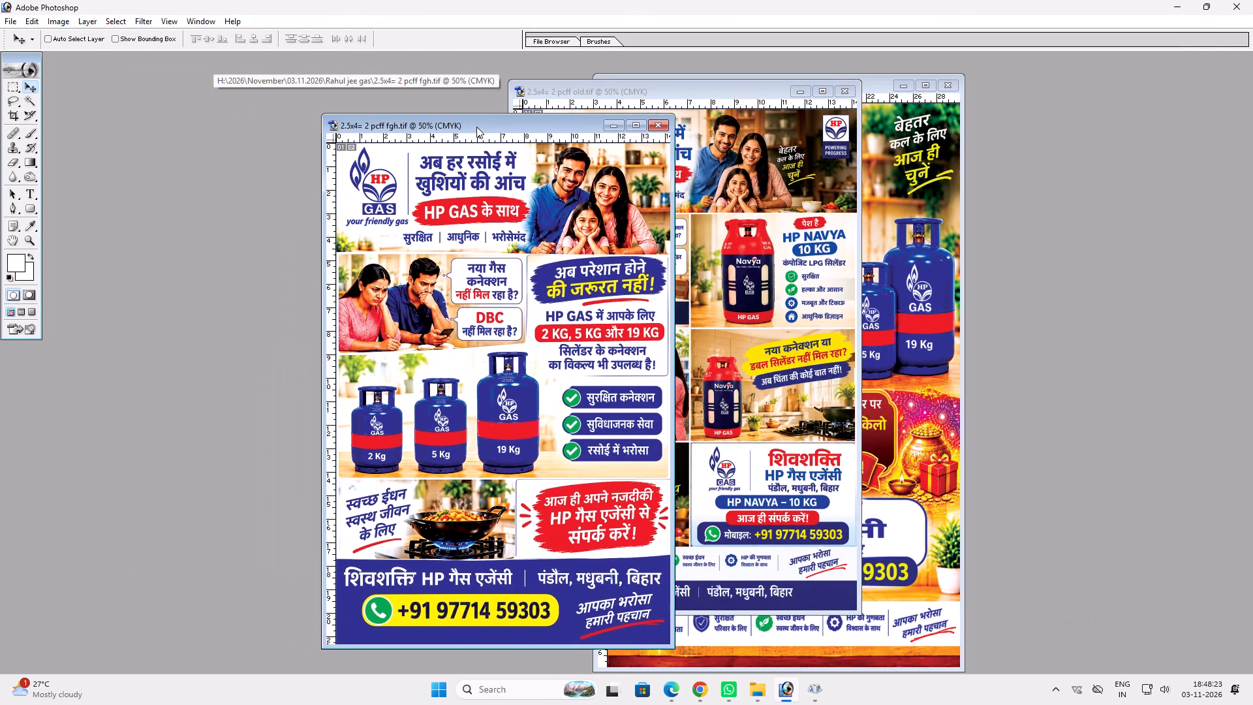
pyautogui.moveTo(476, 127); pyautogui.dragTo(285, 108)
pyautogui.moveTo(1228, 112); pyautogui.dragTo(1222, 112)
# Open 2.5x4=1 pcff from the Shiv Kripa Gas folder and fit the whole poster in a maximized window.
pyautogui.doubleClick(1159, 119)
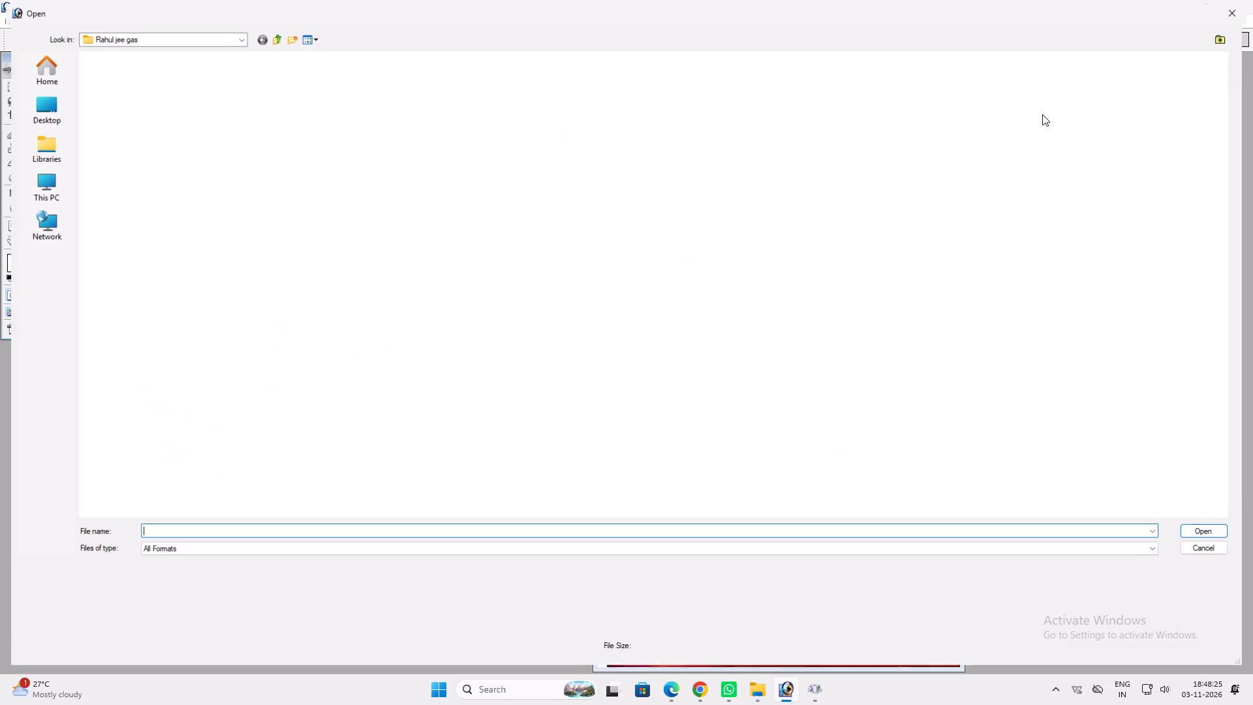
pyautogui.click(279, 37)
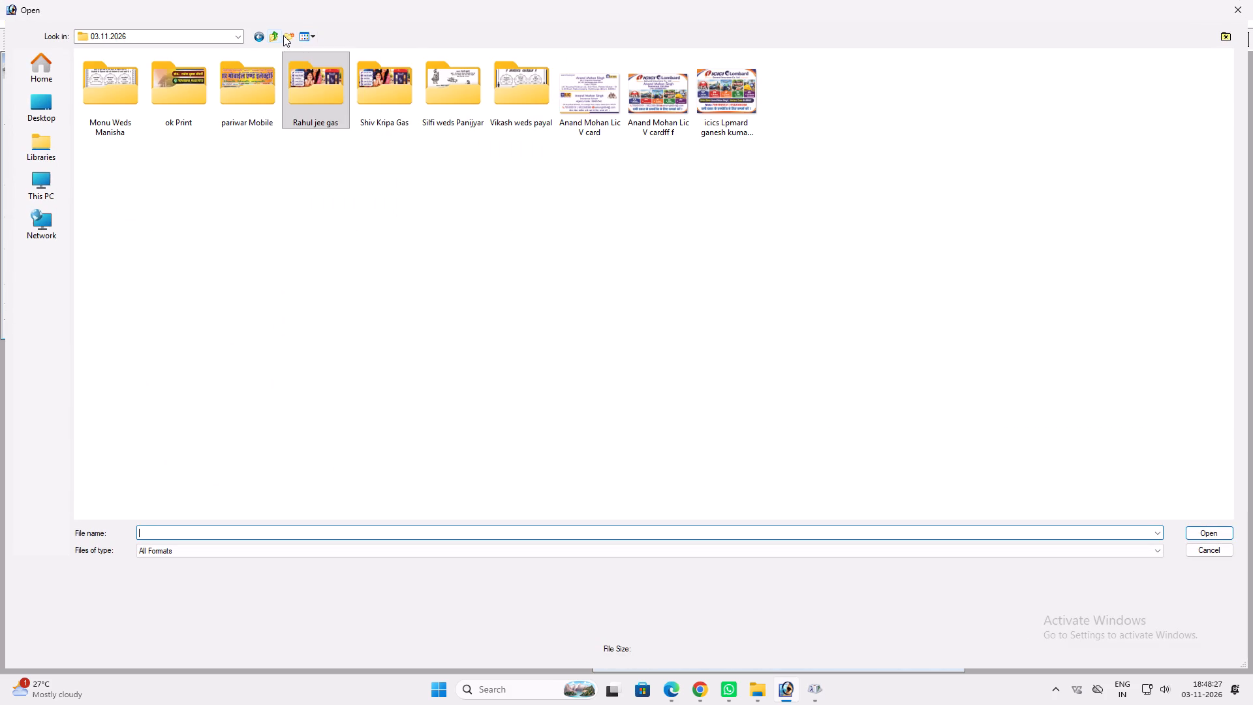
pyautogui.doubleClick(404, 89)
pyautogui.click(92, 105)
pyautogui.press('Return')
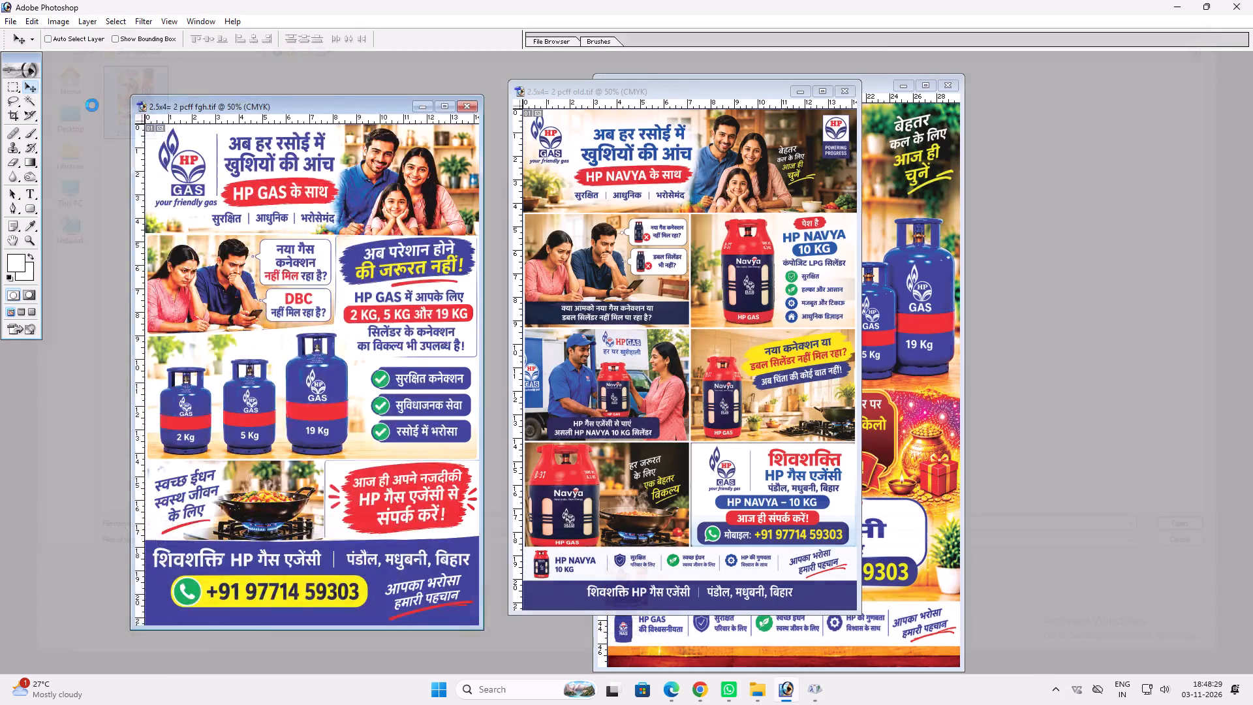
pyautogui.doubleClick(198, 65)
pyautogui.doubleClick(189, 73)
pyautogui.hotkey('ctrl', '0')
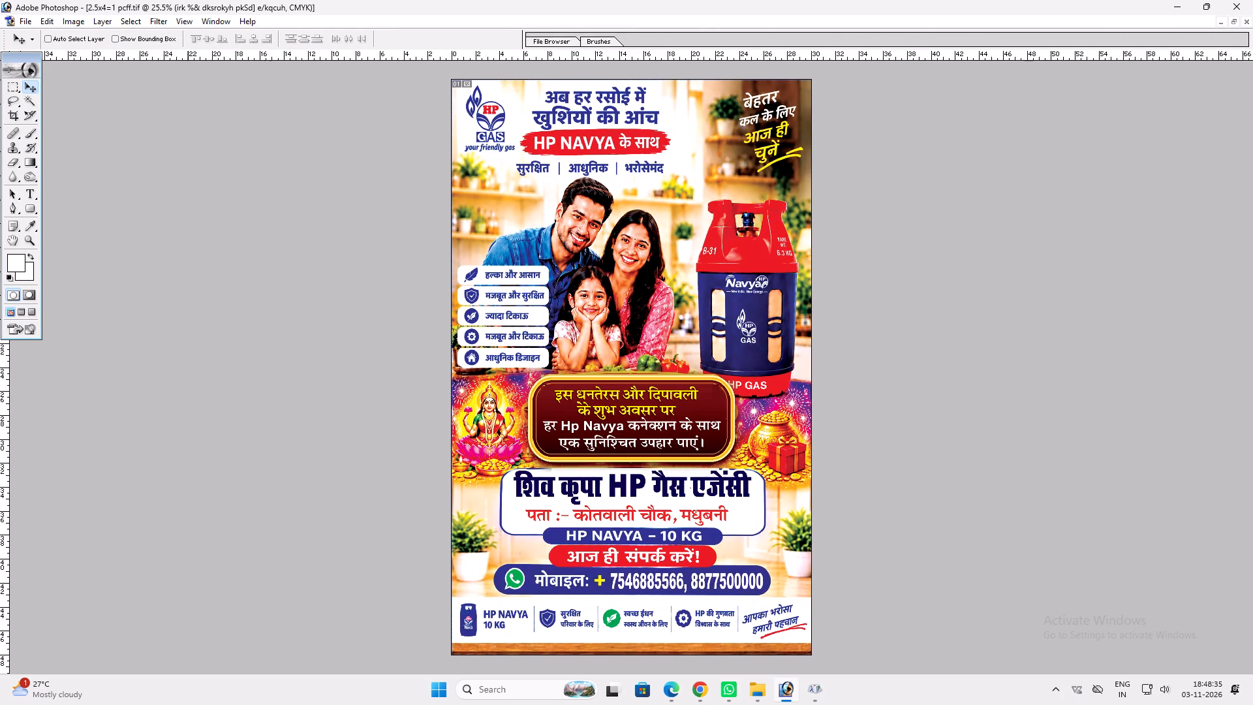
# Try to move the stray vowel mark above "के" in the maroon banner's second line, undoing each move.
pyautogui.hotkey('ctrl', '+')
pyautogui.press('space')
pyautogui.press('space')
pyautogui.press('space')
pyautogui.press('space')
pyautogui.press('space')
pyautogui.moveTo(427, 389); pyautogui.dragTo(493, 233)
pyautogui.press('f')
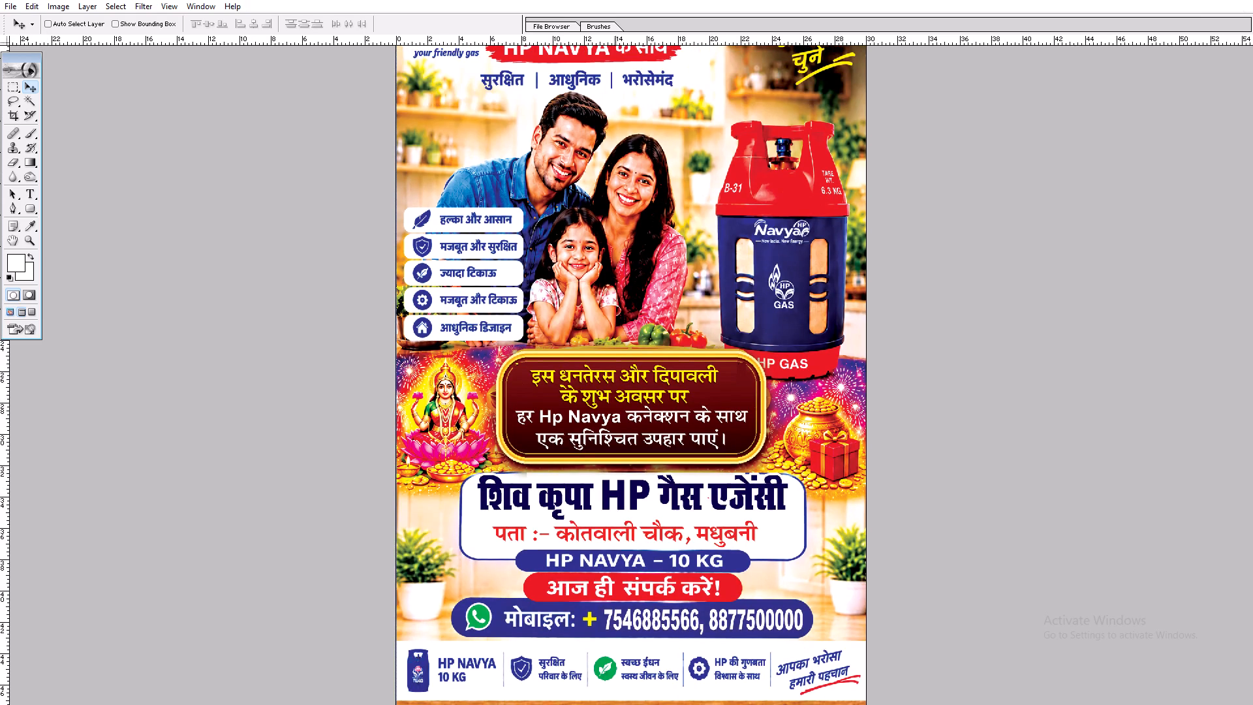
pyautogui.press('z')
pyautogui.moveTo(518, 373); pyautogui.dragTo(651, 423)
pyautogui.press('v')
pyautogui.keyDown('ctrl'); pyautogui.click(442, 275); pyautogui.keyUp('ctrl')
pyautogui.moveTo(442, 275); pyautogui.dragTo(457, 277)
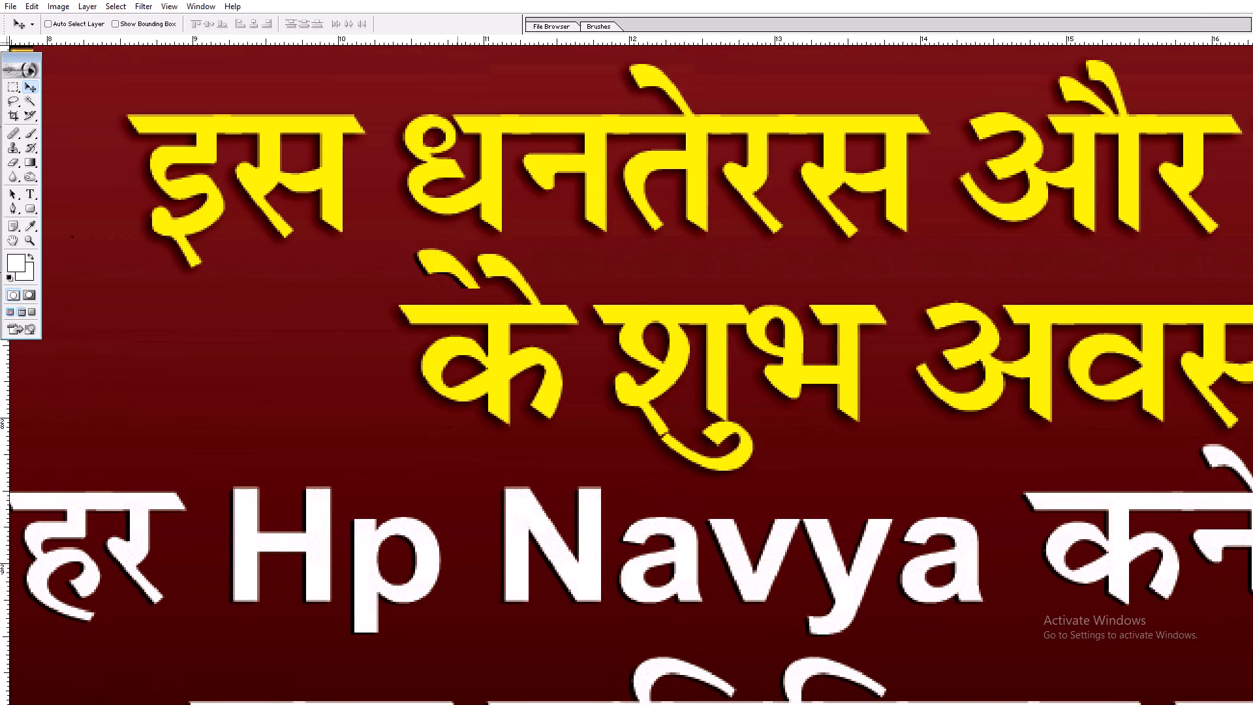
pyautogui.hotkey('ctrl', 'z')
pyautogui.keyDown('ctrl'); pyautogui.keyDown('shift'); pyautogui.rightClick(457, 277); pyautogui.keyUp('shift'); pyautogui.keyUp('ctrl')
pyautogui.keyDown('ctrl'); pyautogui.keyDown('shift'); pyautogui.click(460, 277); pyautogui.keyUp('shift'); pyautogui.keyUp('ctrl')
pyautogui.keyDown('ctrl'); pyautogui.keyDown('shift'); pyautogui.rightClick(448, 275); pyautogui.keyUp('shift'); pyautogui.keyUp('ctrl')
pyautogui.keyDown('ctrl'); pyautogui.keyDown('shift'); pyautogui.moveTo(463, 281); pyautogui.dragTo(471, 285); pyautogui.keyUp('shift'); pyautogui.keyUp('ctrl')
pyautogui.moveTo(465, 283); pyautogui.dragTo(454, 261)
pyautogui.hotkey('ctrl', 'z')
# Remove the stray vowel mark above "के" by stretching a narrow selection beside it across the mark, and save the poster.
pyautogui.press('m')
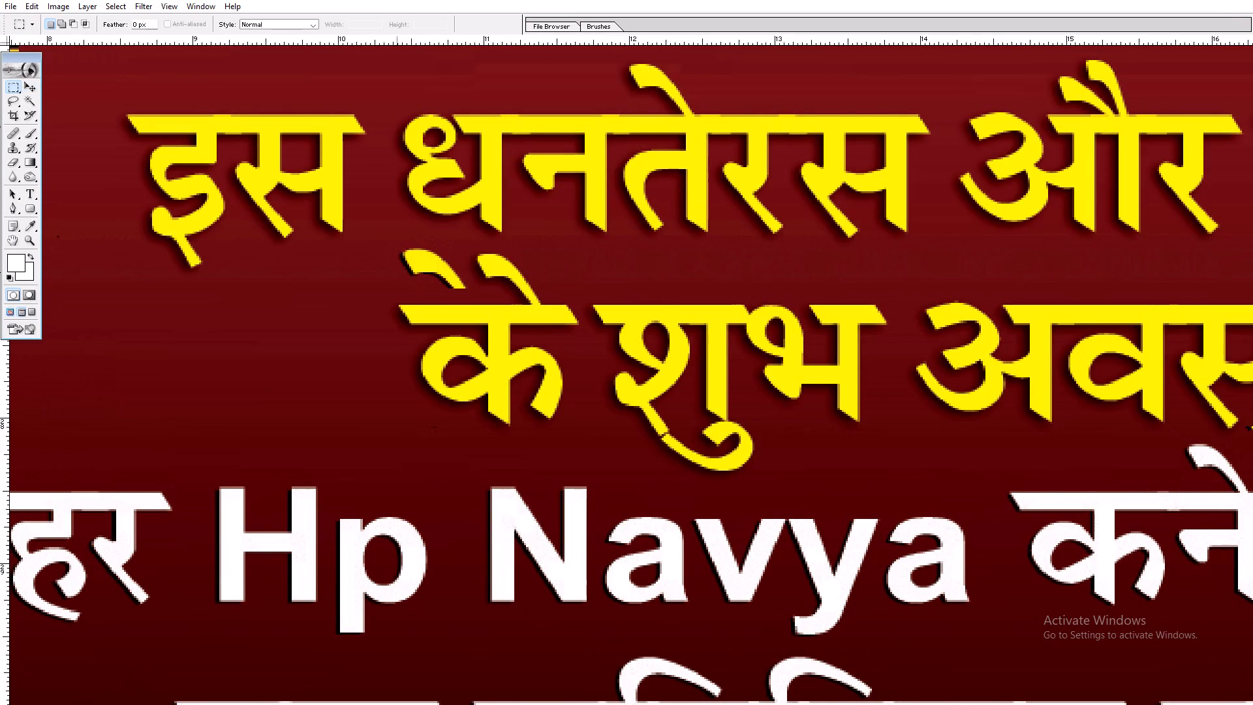
pyautogui.moveTo(375, 243); pyautogui.dragTo(386, 289)
pyautogui.hotkey('ctrl', 't')
pyautogui.moveTo(388, 264); pyautogui.dragTo(459, 276)
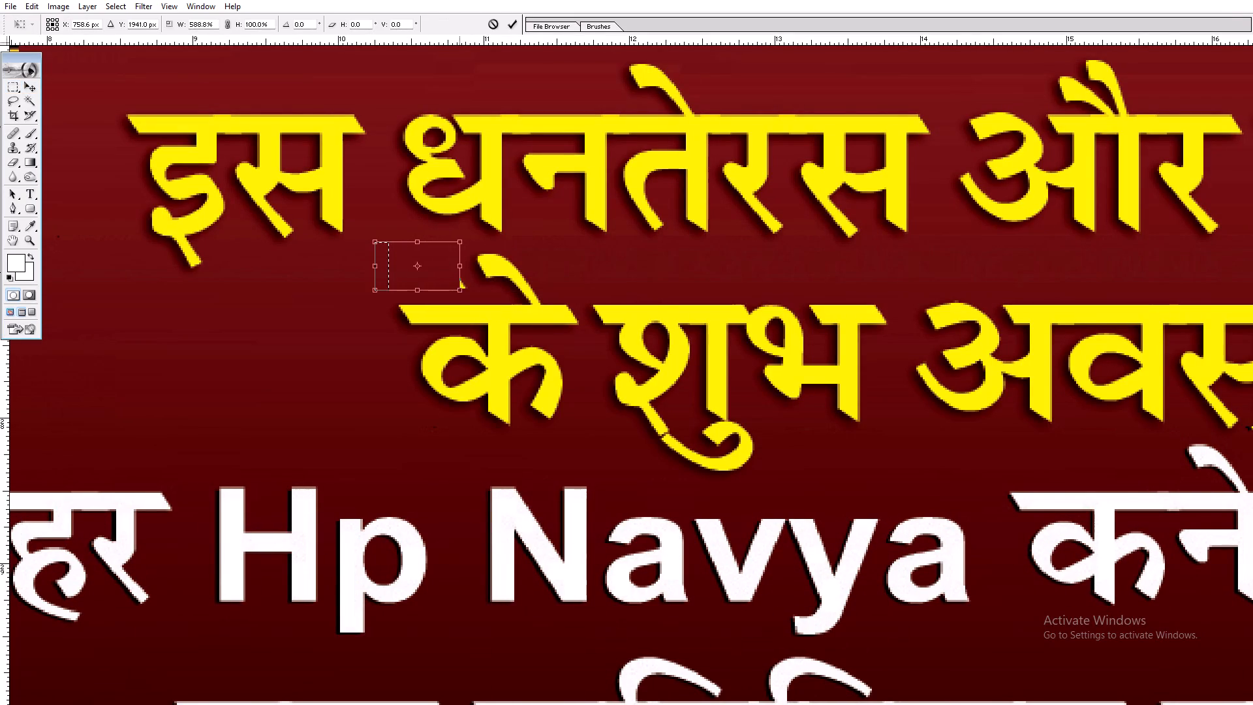
pyautogui.moveTo(459, 276); pyautogui.dragTo(469, 286)
pyautogui.press('Return')
pyautogui.press('space')
pyautogui.press('space')
pyautogui.press('space')
pyautogui.rightClick(452, 284)
pyautogui.moveTo(469, 290); pyautogui.dragTo(476, 292)
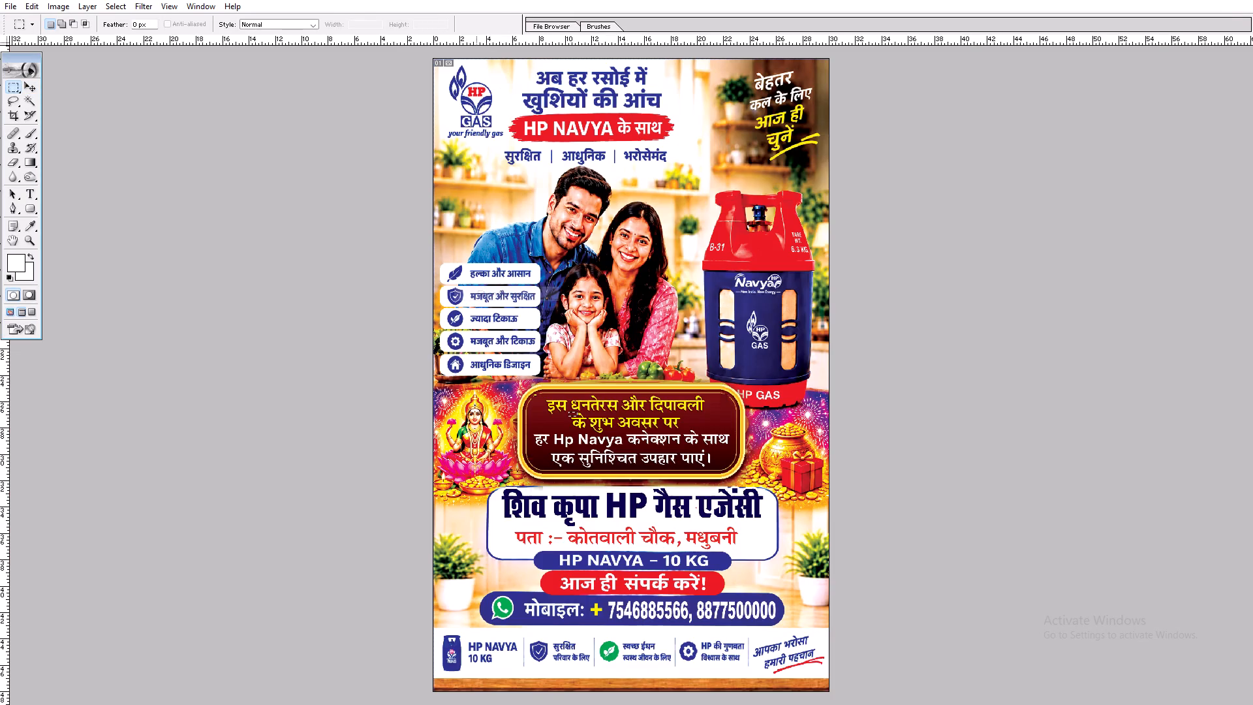
pyautogui.hotkey('ctrl', 'f')
pyautogui.hotkey('ctrl', 'd')
pyautogui.hotkey('ctrl', 's')
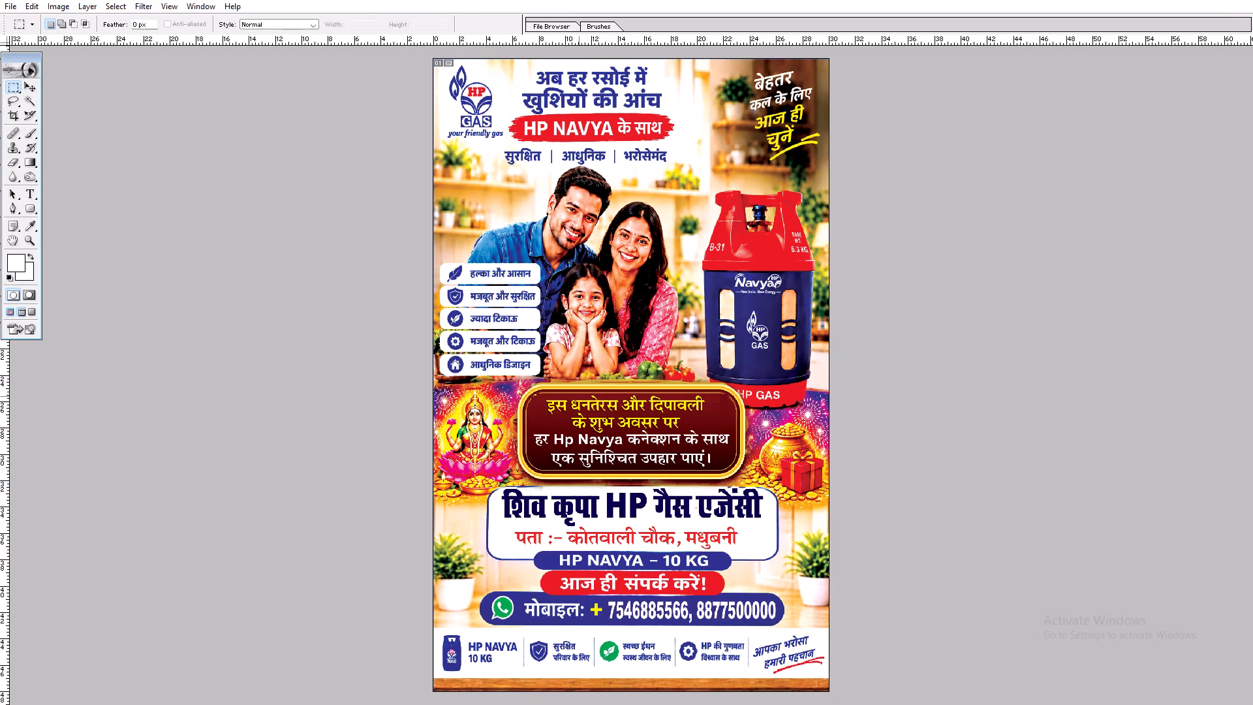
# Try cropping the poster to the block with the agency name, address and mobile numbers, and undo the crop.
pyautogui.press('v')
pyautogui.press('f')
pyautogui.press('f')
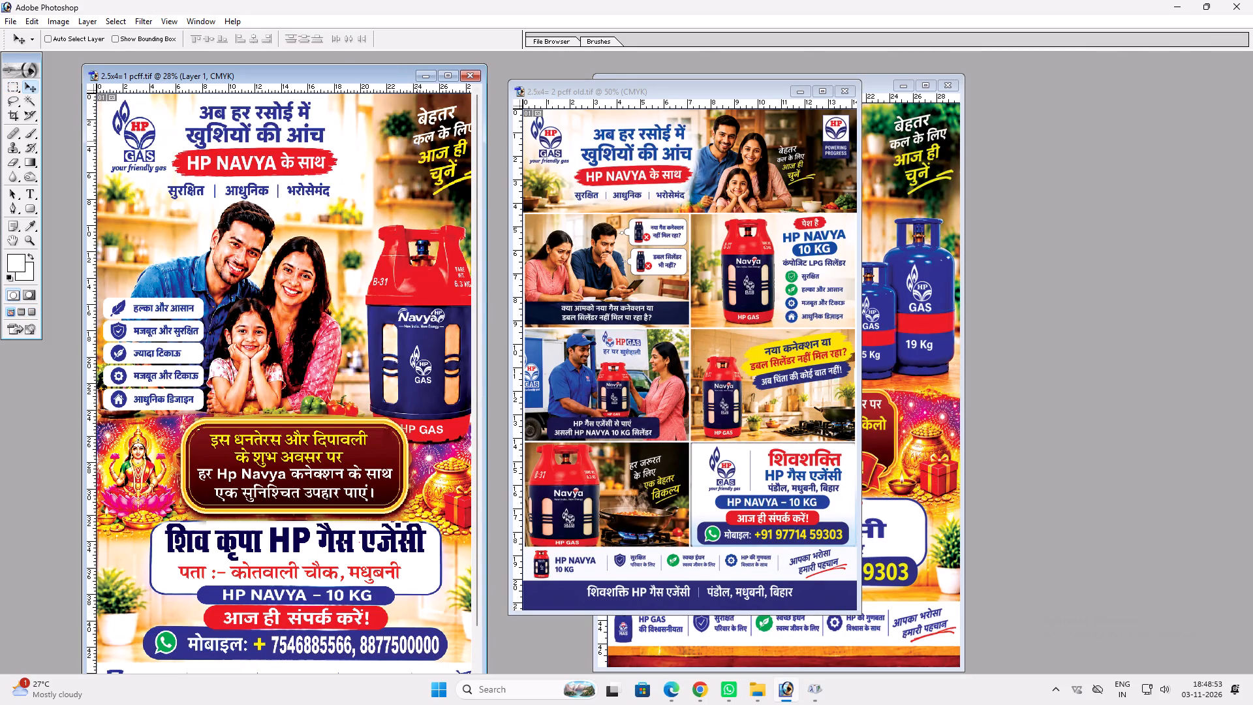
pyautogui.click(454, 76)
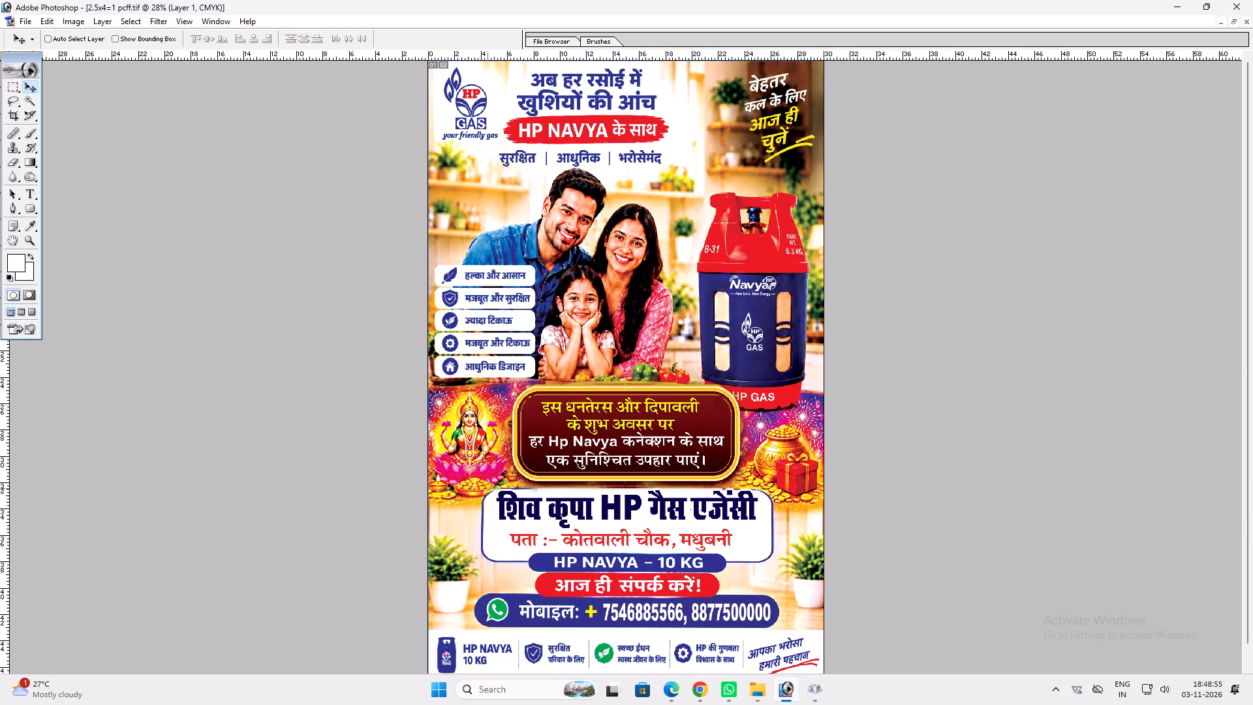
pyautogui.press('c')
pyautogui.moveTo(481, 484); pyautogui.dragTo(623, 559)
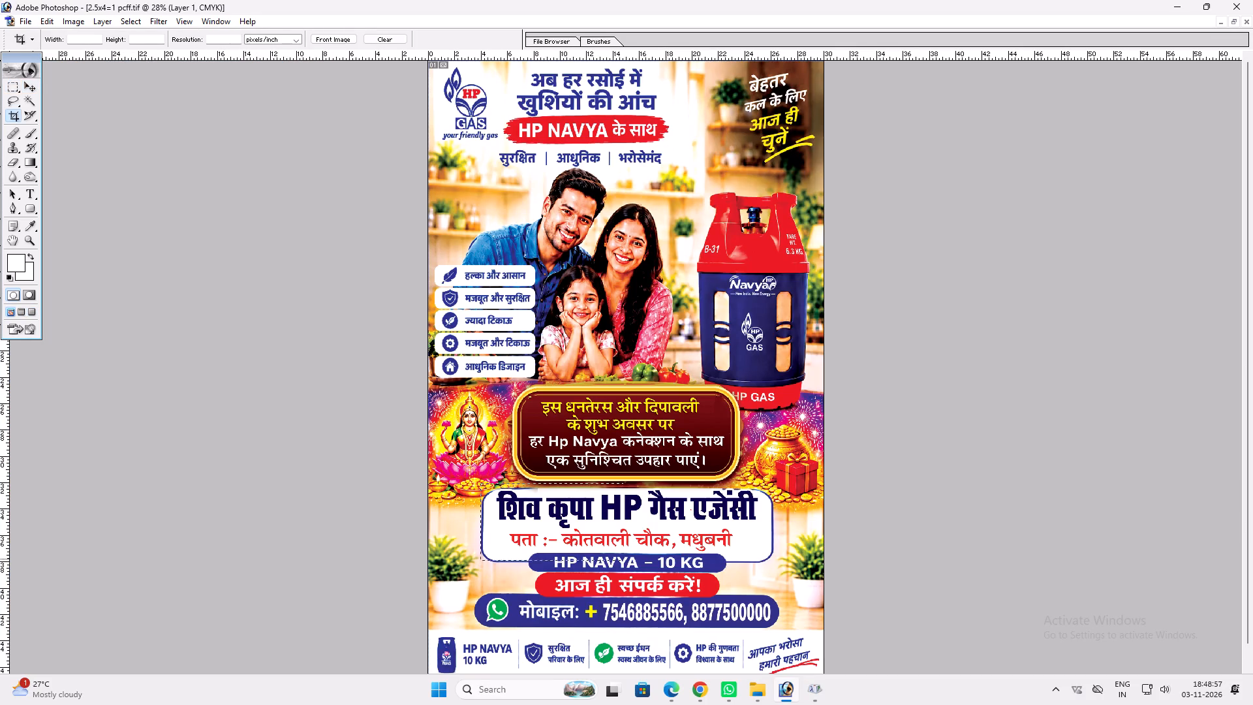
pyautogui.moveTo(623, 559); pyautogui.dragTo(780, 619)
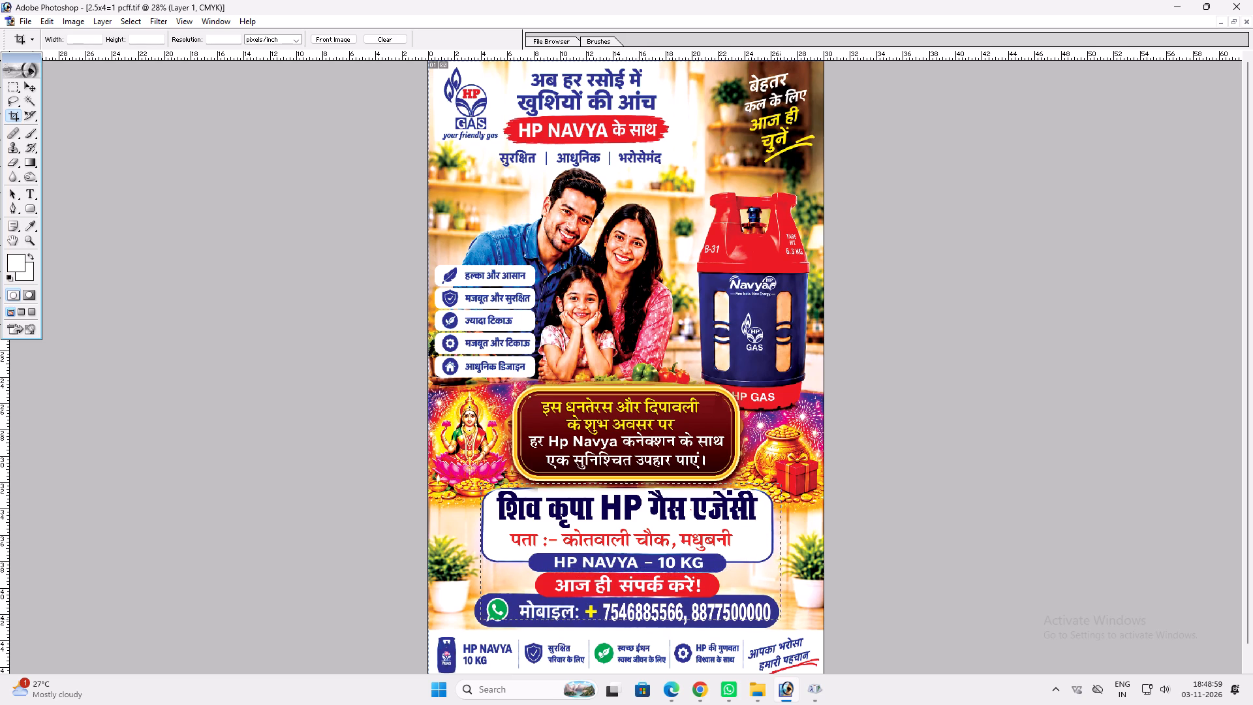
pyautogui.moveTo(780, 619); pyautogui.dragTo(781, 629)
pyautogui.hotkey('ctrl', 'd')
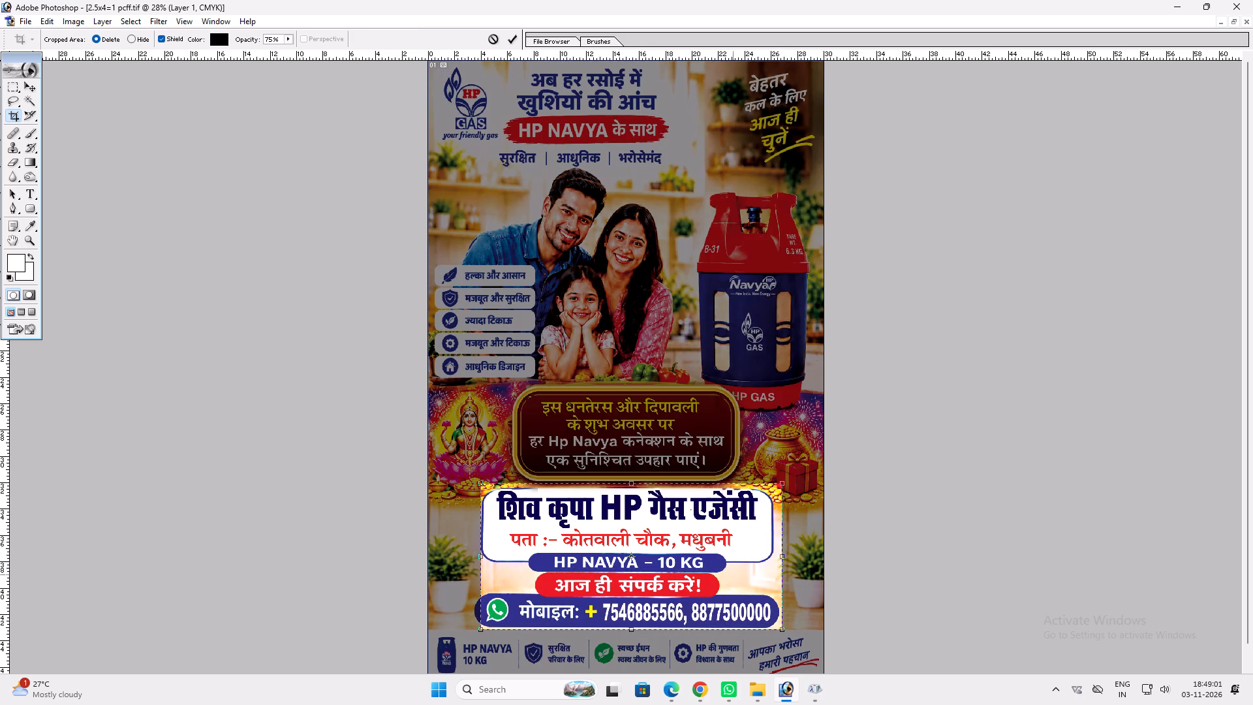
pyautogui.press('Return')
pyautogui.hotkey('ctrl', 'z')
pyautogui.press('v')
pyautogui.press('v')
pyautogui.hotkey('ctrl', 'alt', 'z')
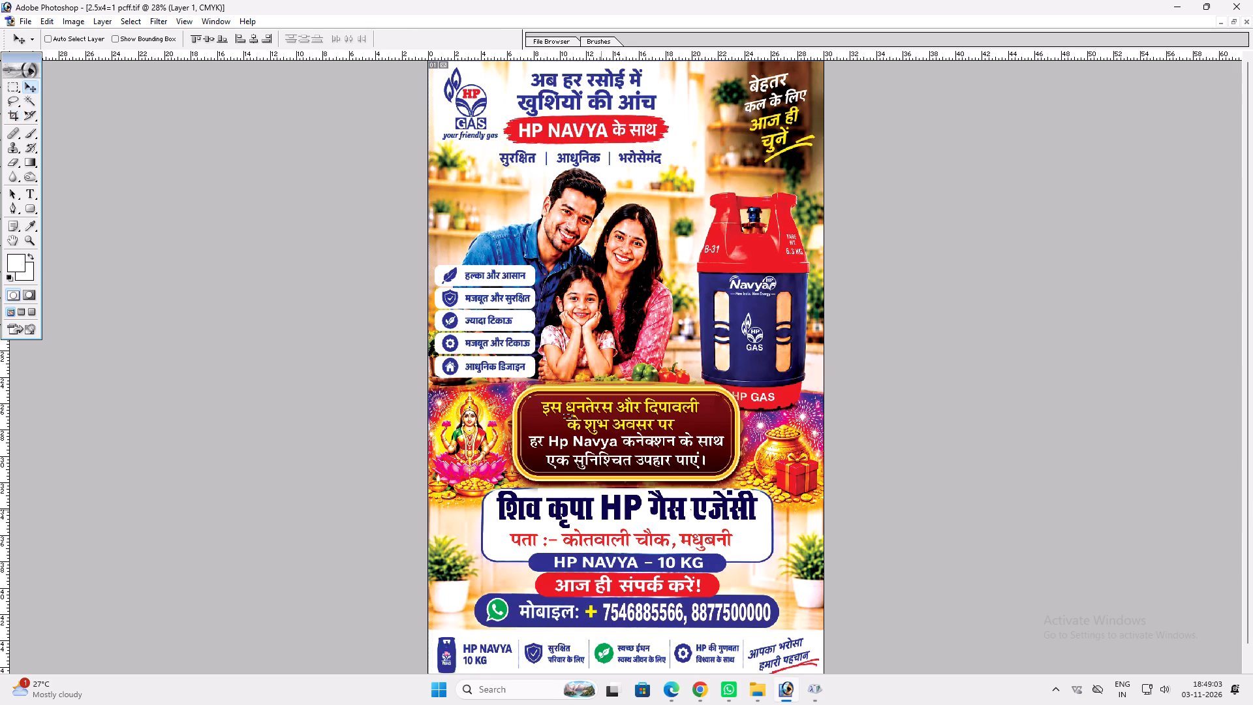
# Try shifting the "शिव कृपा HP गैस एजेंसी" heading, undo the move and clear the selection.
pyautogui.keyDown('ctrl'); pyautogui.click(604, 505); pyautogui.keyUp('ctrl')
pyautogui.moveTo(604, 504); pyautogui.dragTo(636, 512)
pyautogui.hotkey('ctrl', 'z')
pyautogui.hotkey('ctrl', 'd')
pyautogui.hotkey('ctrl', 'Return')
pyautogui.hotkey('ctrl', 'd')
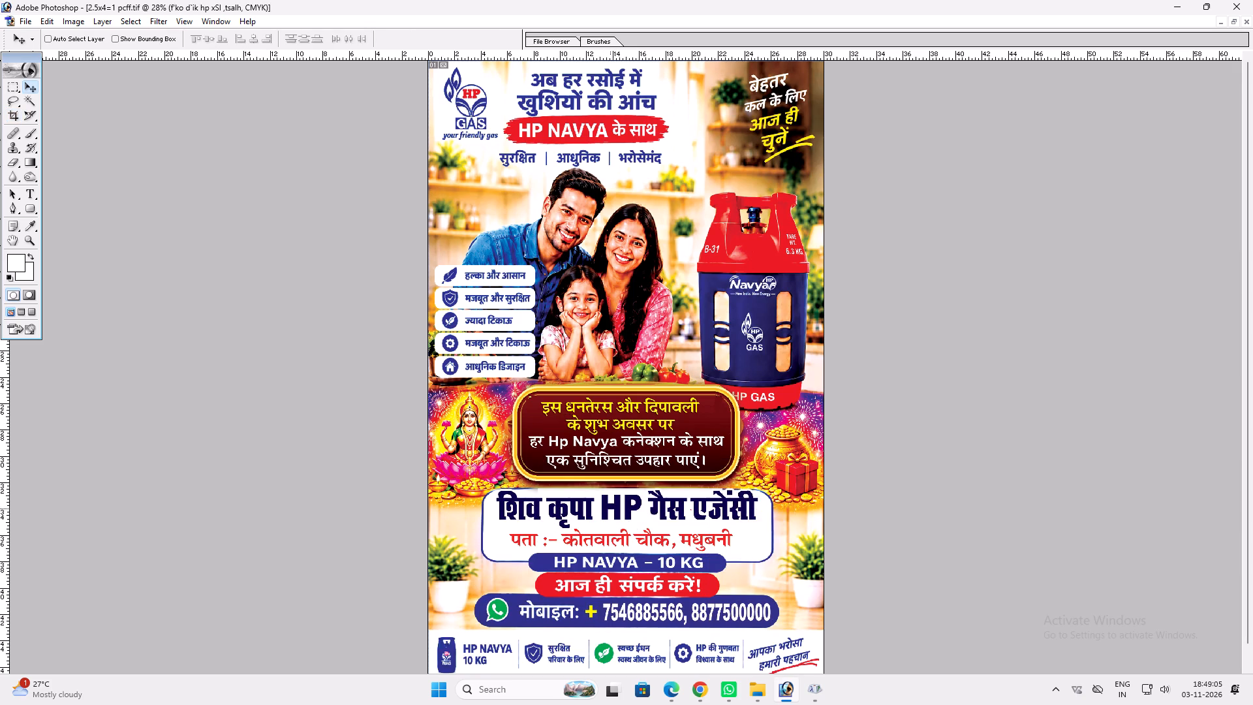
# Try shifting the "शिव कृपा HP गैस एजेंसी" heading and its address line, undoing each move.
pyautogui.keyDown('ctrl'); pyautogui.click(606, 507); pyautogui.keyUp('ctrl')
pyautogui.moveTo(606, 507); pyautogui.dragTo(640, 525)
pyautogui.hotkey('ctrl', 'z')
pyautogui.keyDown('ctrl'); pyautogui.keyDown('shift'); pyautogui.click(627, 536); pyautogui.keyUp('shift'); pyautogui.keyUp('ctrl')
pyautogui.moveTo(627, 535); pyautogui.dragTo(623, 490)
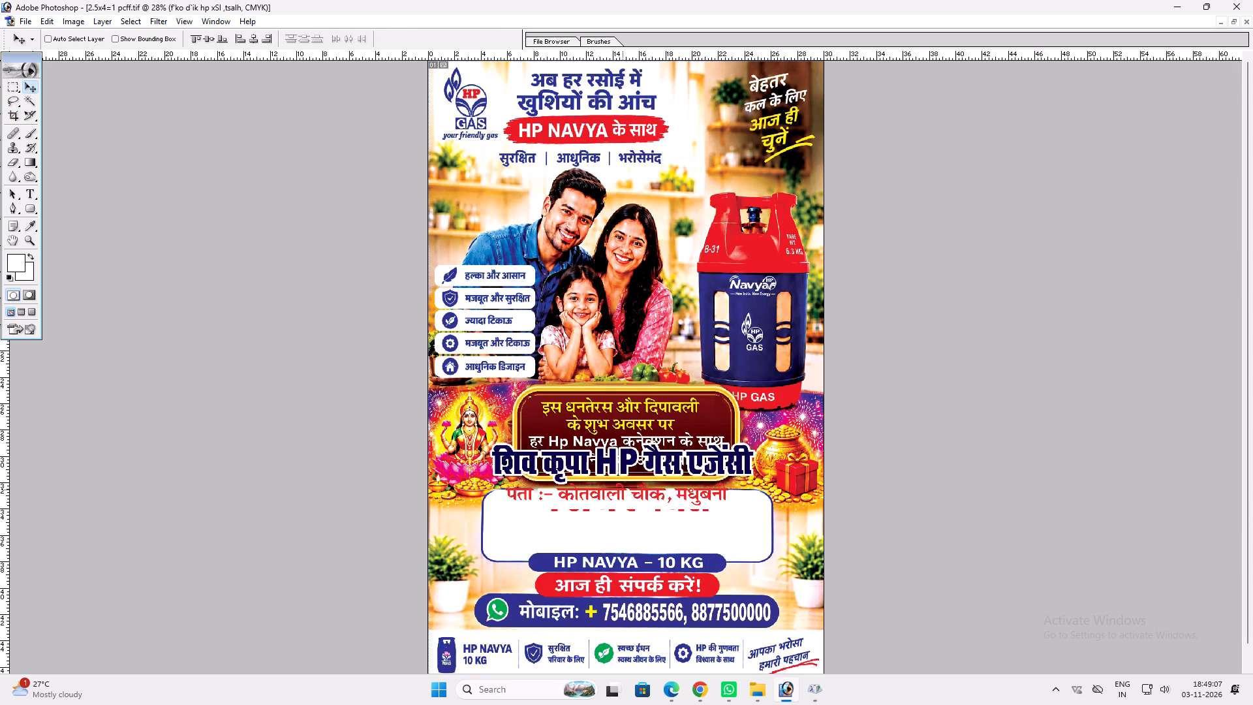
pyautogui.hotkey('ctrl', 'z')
# Copy the "शिव कृपा HP गैस एजेंसी" heading with its address line into the "2.5x4= 2 pcff old" poster.
pyautogui.press('f')
pyautogui.press('f')
pyautogui.press('f')
pyautogui.moveTo(394, 481); pyautogui.dragTo(595, 454)
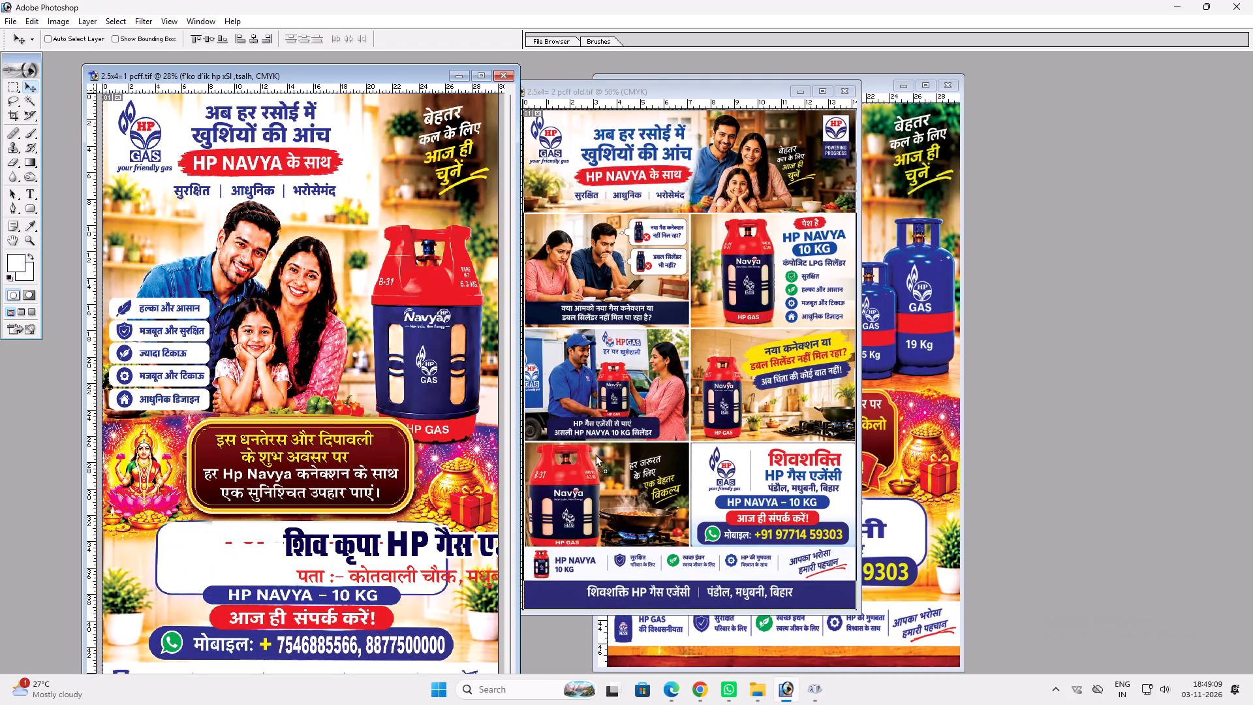
pyautogui.moveTo(595, 454); pyautogui.dragTo(726, 390)
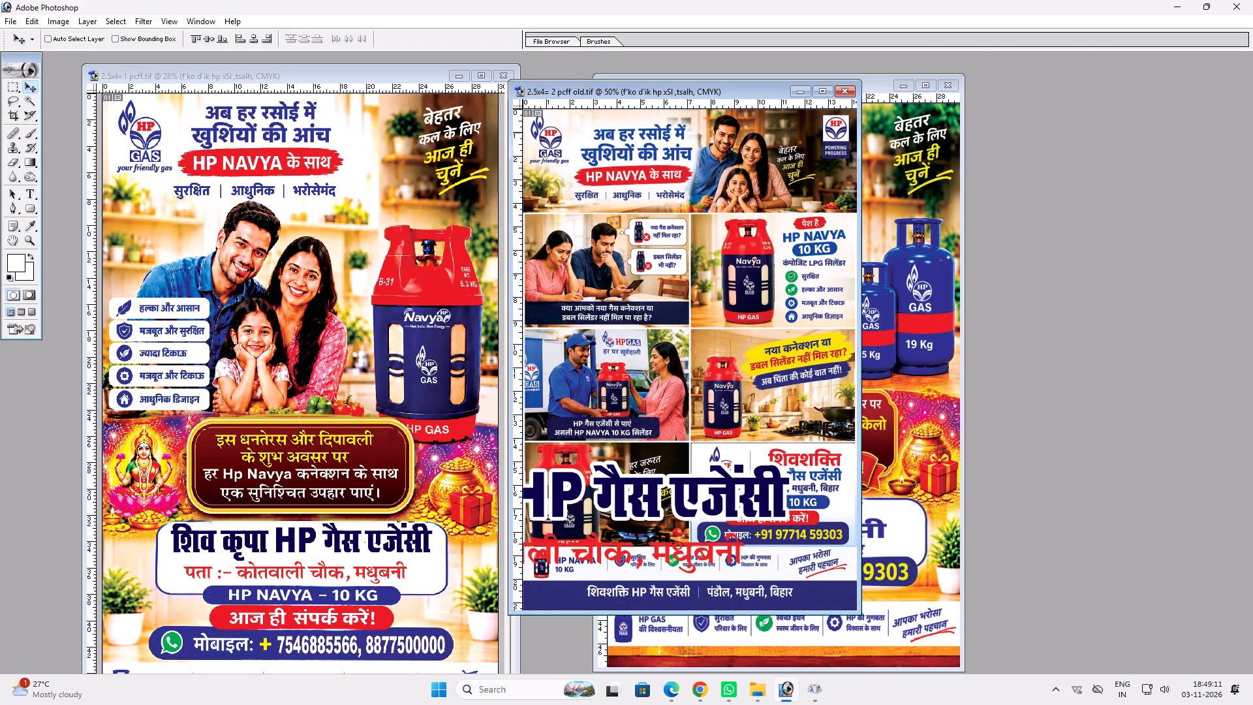
pyautogui.click(818, 96)
pyautogui.press('v')
pyautogui.moveTo(688, 495); pyautogui.dragTo(749, 317)
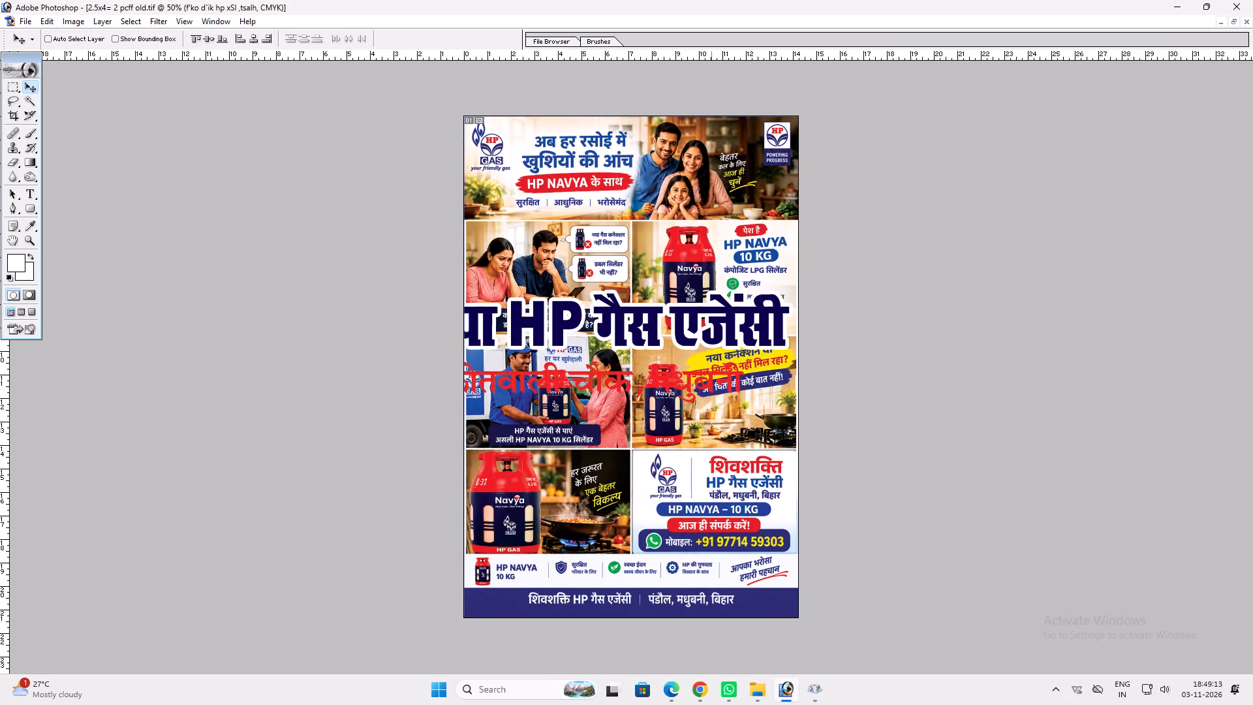
# Blank out the old "शिवशक्ति HP गैस एजेंसी" name and address beside the HP Gas logo by stretching a narrow selection of the panel's background.
pyautogui.hotkey('ctrl', '+')
pyautogui.press('space')
pyautogui.press('space')
pyautogui.press('space')
pyautogui.press('space')
pyautogui.moveTo(662, 454); pyautogui.dragTo(630, 337)
pyautogui.hotkey('ctrl', '+')
pyautogui.press('space')
pyautogui.press('space')
pyautogui.moveTo(745, 432); pyautogui.dragTo(619, 299)
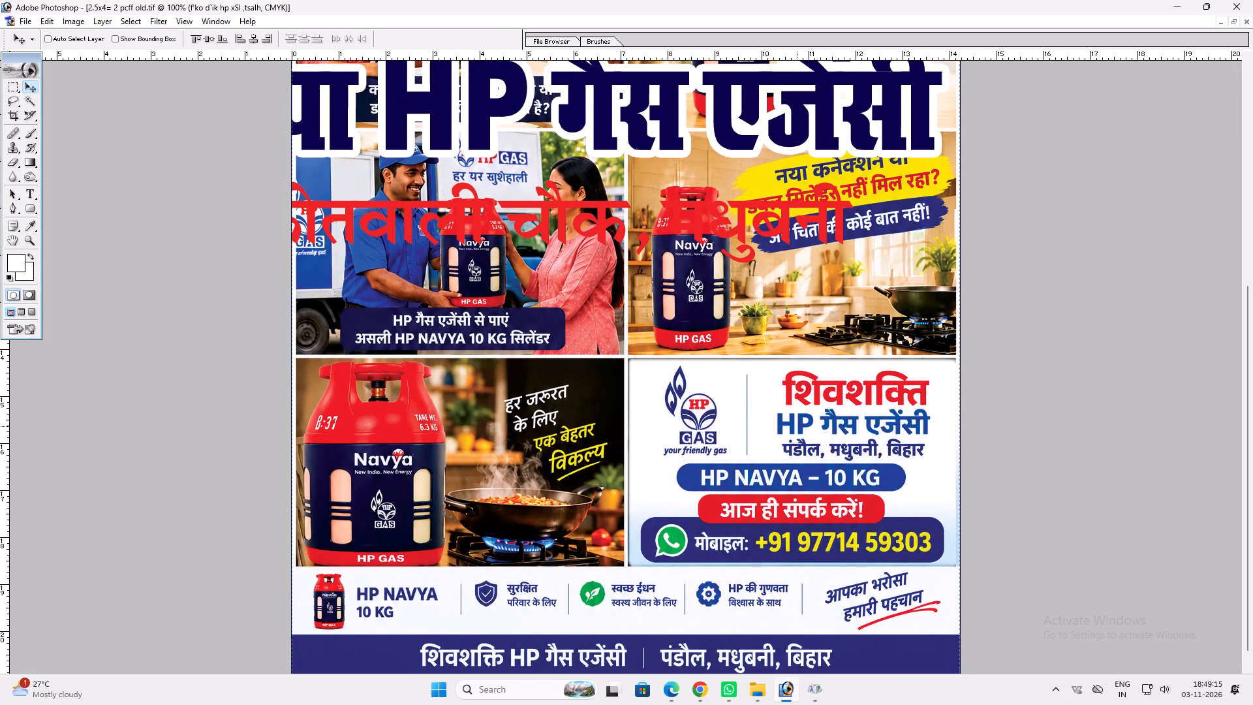
pyautogui.keyDown('ctrl'); pyautogui.click(762, 395); pyautogui.keyUp('ctrl')
pyautogui.press('m')
pyautogui.moveTo(763, 372); pyautogui.dragTo(771, 462)
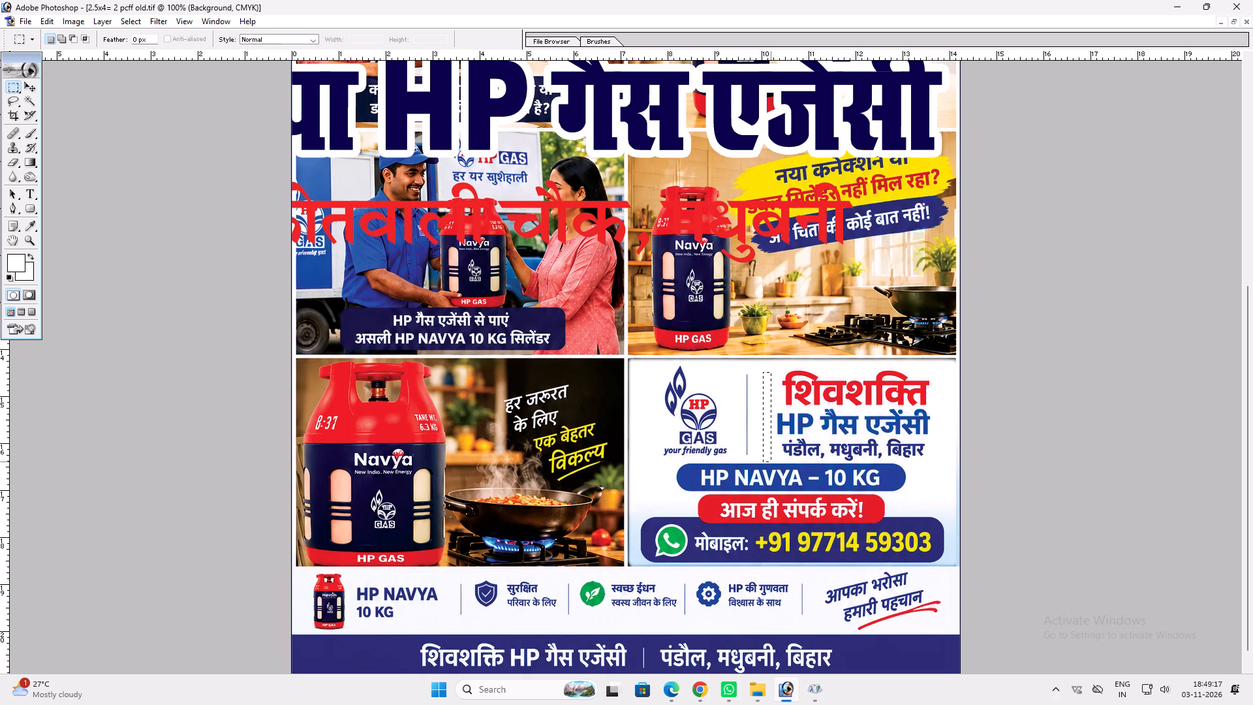
pyautogui.moveTo(771, 462); pyautogui.dragTo(770, 454)
pyautogui.hotkey('ctrl', 't')
pyautogui.moveTo(769, 431); pyautogui.dragTo(938, 441)
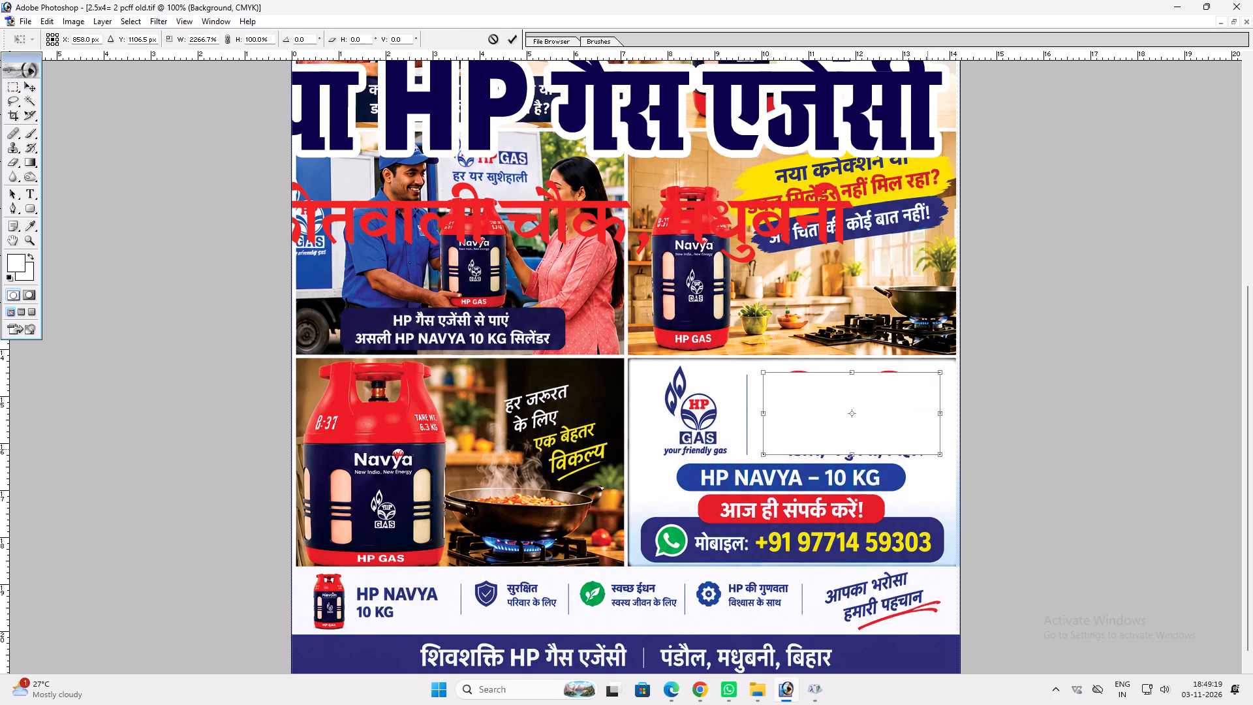
pyautogui.moveTo(923, 450); pyautogui.dragTo(918, 460)
pyautogui.moveTo(869, 373); pyautogui.dragTo(873, 370)
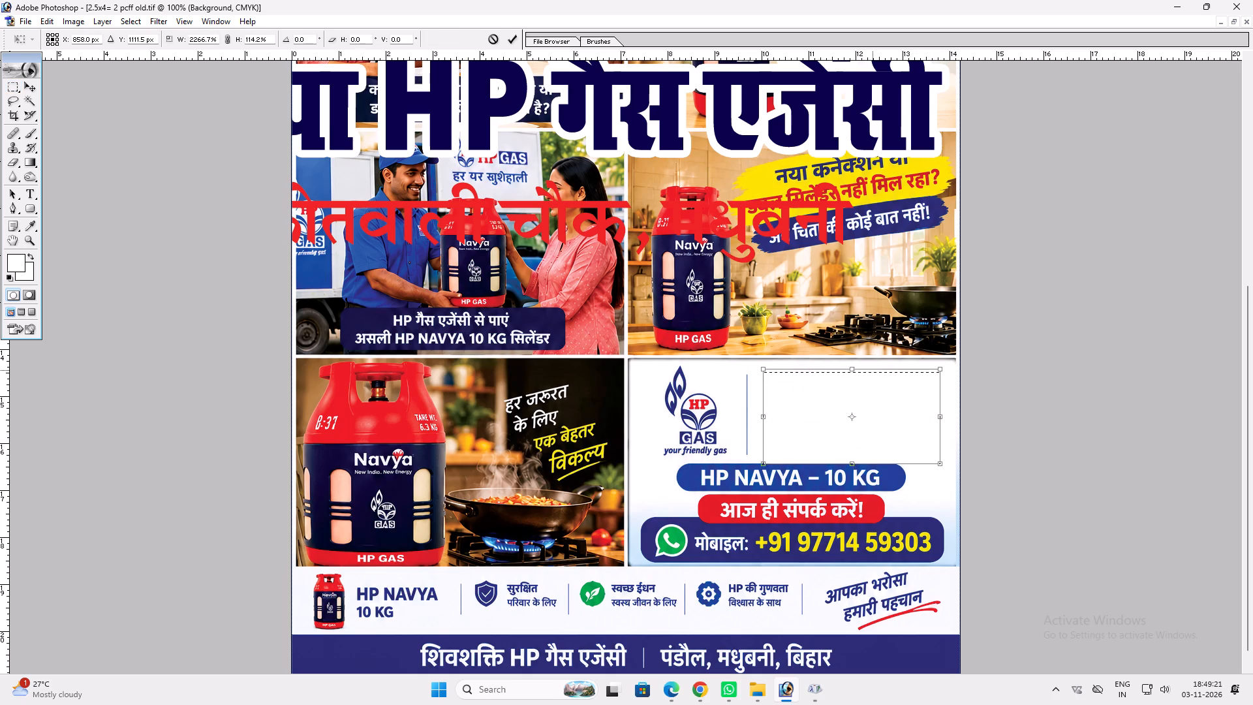
pyautogui.moveTo(873, 370); pyautogui.dragTo(875, 369)
pyautogui.hotkey('ctrl', 'd')
pyautogui.hotkey('ctrl', 'Return')
pyautogui.hotkey('ctrl', 'd')
# Move the copied texts down, shrink the "शिव कृपा HP गैस एजेंसी" heading and place it over the contact panel's blanked area.
pyautogui.press('v')
pyautogui.press('v')
pyautogui.keyDown('ctrl'); pyautogui.click(786, 227); pyautogui.keyUp('ctrl')
pyautogui.moveTo(786, 227); pyautogui.dragTo(807, 427)
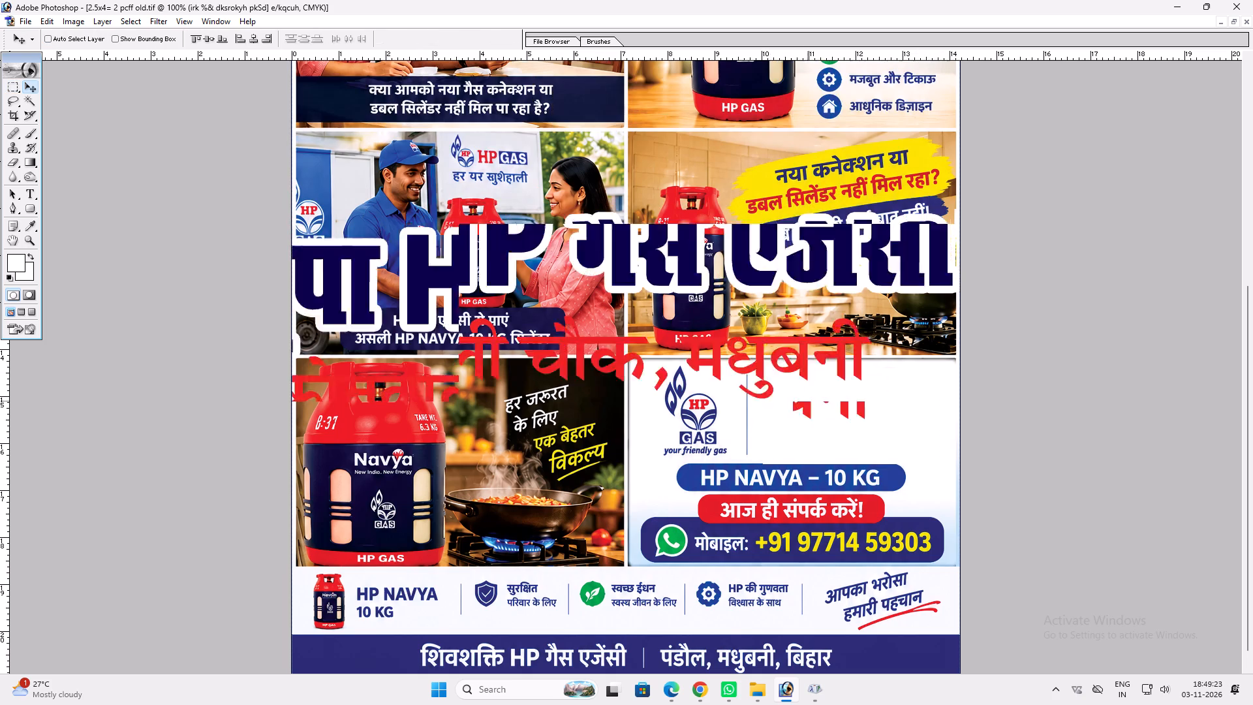
pyautogui.moveTo(807, 427); pyautogui.dragTo(812, 552)
pyautogui.press('v')
pyautogui.rightClick(773, 424)
pyautogui.click(789, 441)
pyautogui.keyDown('ctrl'); pyautogui.keyDown('shift'); pyautogui.rightClick(780, 416); pyautogui.keyUp('shift'); pyautogui.keyUp('ctrl')
pyautogui.keyDown('ctrl'); pyautogui.keyDown('shift'); pyautogui.click(790, 424); pyautogui.keyUp('shift'); pyautogui.keyUp('ctrl')
pyautogui.hotkey('ctrl', 't')
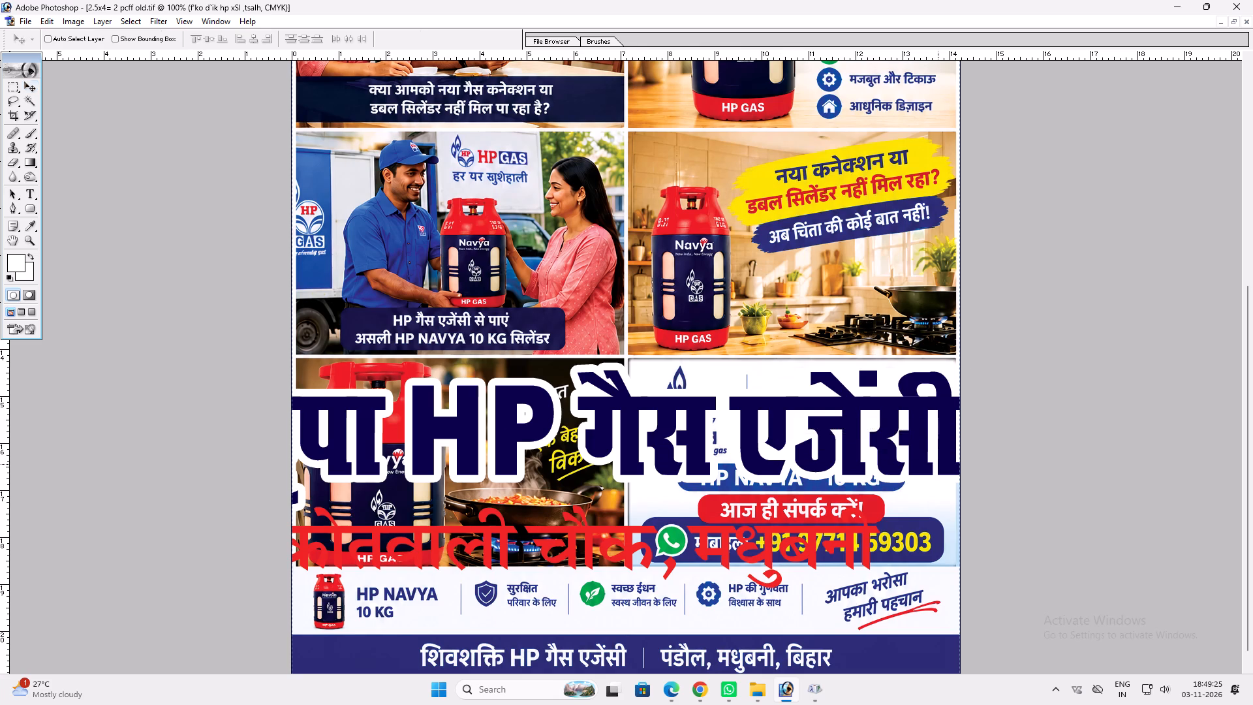
pyautogui.keyDown('shift'); pyautogui.moveTo(968, 473); pyautogui.dragTo(641, 438); pyautogui.keyUp('shift')
pyautogui.press('Return')
pyautogui.write('vv')
pyautogui.moveTo(605, 451); pyautogui.dragTo(935, 444)
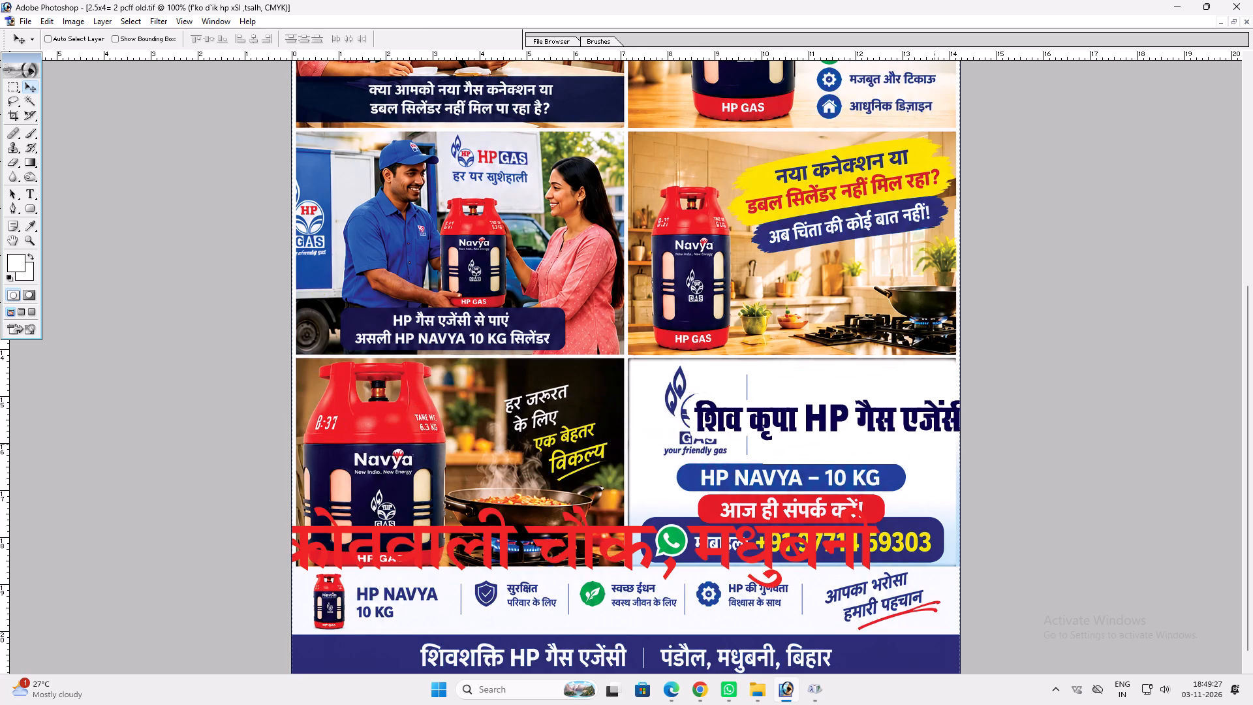
# Split the heading into two lines, "शिव कृपा" and "HP गैस एजेंसी", widen it slightly and fit it beside the HP Gas logo.
pyautogui.press('t')
pyautogui.click(803, 429)
pyautogui.press('Return')
pyautogui.moveTo(936, 411); pyautogui.dragTo(936, 397)
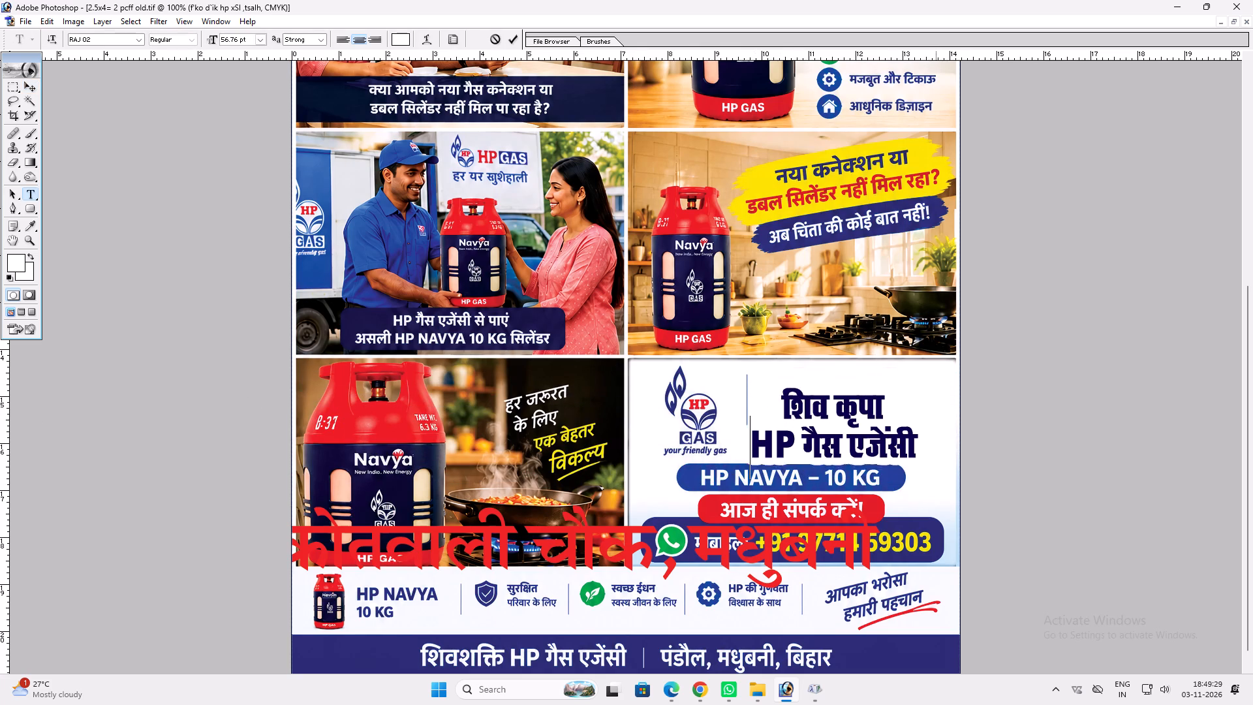
pyautogui.moveTo(936, 397); pyautogui.dragTo(939, 377)
pyautogui.press('Return')
pyautogui.hotkey('ctrl', 't')
pyautogui.keyDown('shift'); pyautogui.moveTo(918, 387); pyautogui.dragTo(935, 387); pyautogui.keyUp('shift')
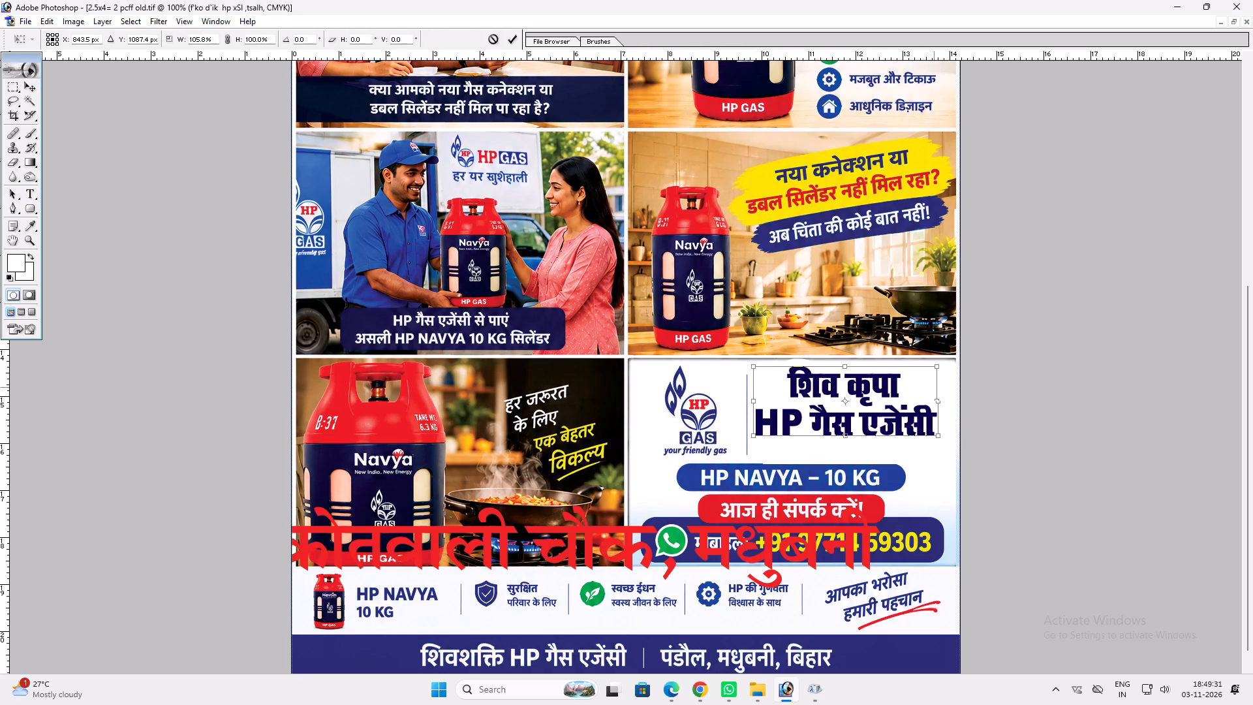
pyautogui.keyDown('shift'); pyautogui.moveTo(935, 387); pyautogui.dragTo(939, 386); pyautogui.keyUp('shift')
pyautogui.press('Return')
pyautogui.press('v')
pyautogui.hotkey('alt', 'l')
pyautogui.hotkey('alt', 'y')
pyautogui.hotkey('alt', 'k')
pyautogui.write('vv')
pyautogui.moveTo(921, 406); pyautogui.dragTo(921, 399)
# Shrink the red "पता :– कोतवाली चौक, मधुबनी" line and place it directly beneath the two-line agency heading.
pyautogui.keyDown('ctrl'); pyautogui.click(864, 529); pyautogui.keyUp('ctrl')
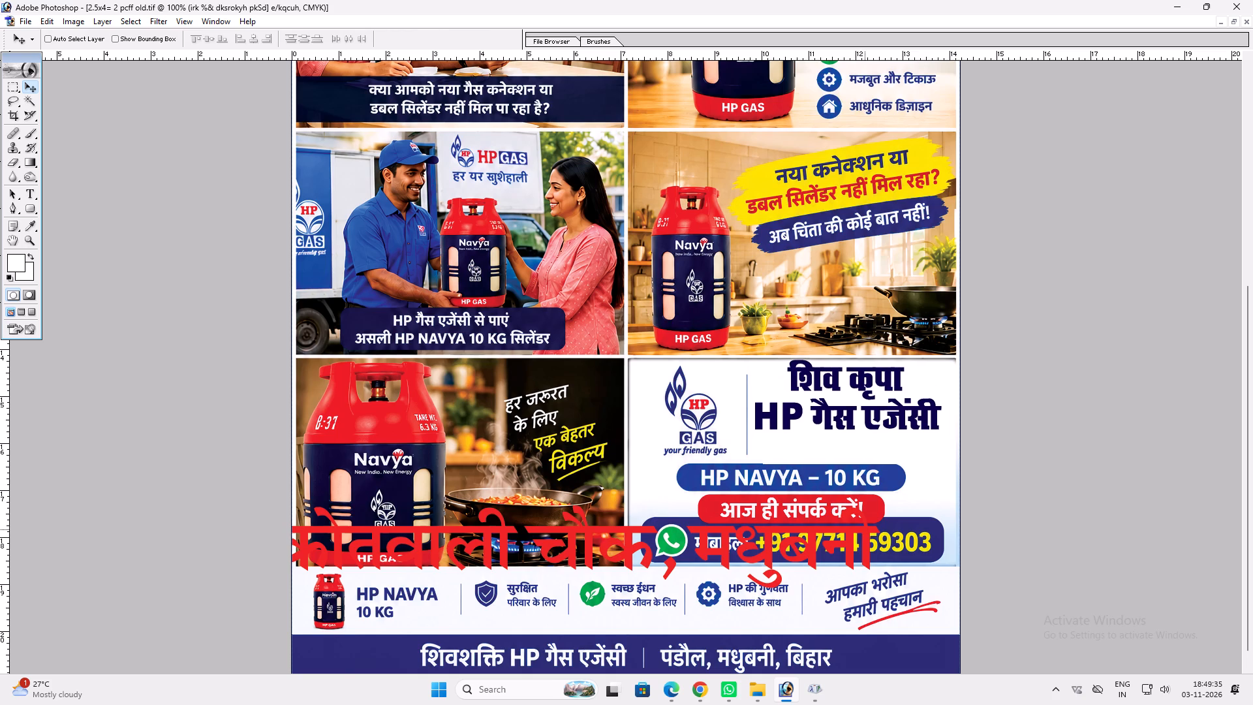
pyautogui.hotkey('ctrl', 't')
pyautogui.keyDown('alt'); pyautogui.keyDown('shift'); pyautogui.moveTo(880, 569); pyautogui.dragTo(586, 536); pyautogui.keyUp('shift'); pyautogui.keyUp('alt')
pyautogui.hotkey('shift', 'Return')
pyautogui.write('vv')
pyautogui.moveTo(580, 539); pyautogui.dragTo(935, 445)
pyautogui.hotkey('ctrl', 't')
pyautogui.keyDown('alt'); pyautogui.keyDown('shift'); pyautogui.moveTo(942, 452); pyautogui.dragTo(914, 461); pyautogui.keyUp('shift'); pyautogui.keyUp('alt')
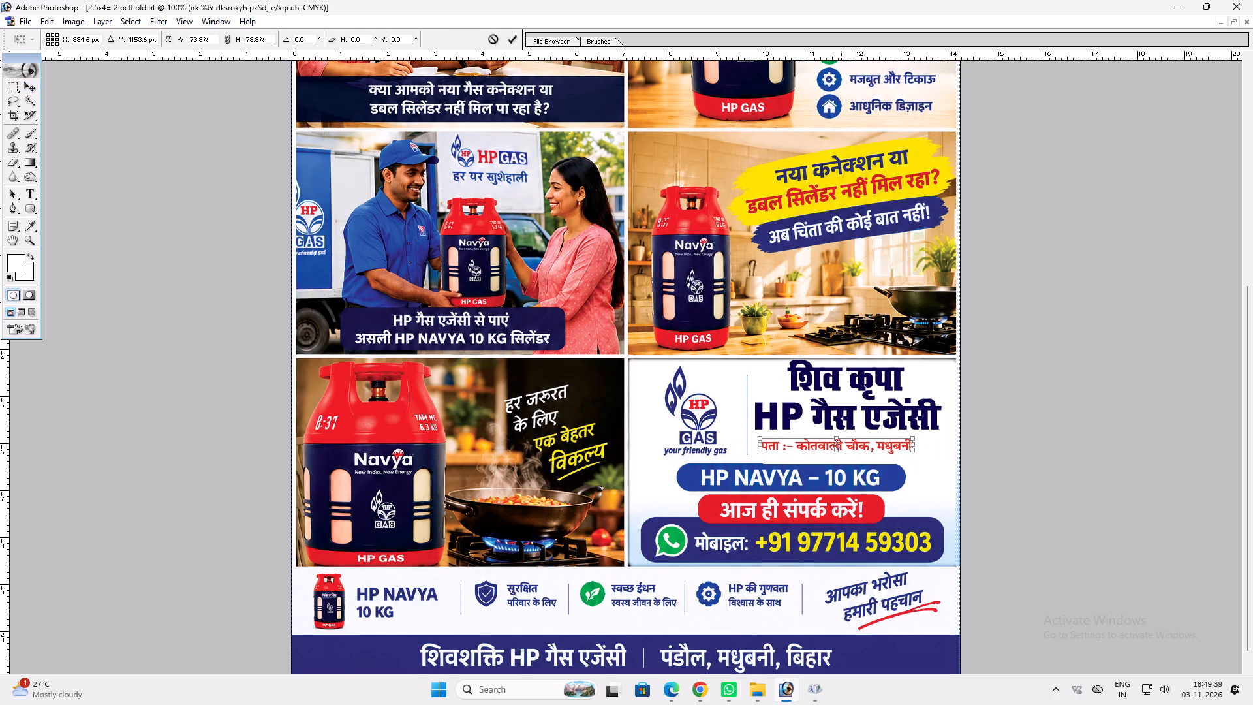
pyautogui.hotkey('shift', 'Return')
pyautogui.press('v')
pyautogui.moveTo(841, 445); pyautogui.dragTo(850, 441)
# Copy the white mobile numbers from the "2.5x4=1 pcff" poster into the "2.5x4= 2 pcff old" poster and scale them down.
pyautogui.write('fff')
pyautogui.click(514, 445)
pyautogui.click(423, 553)
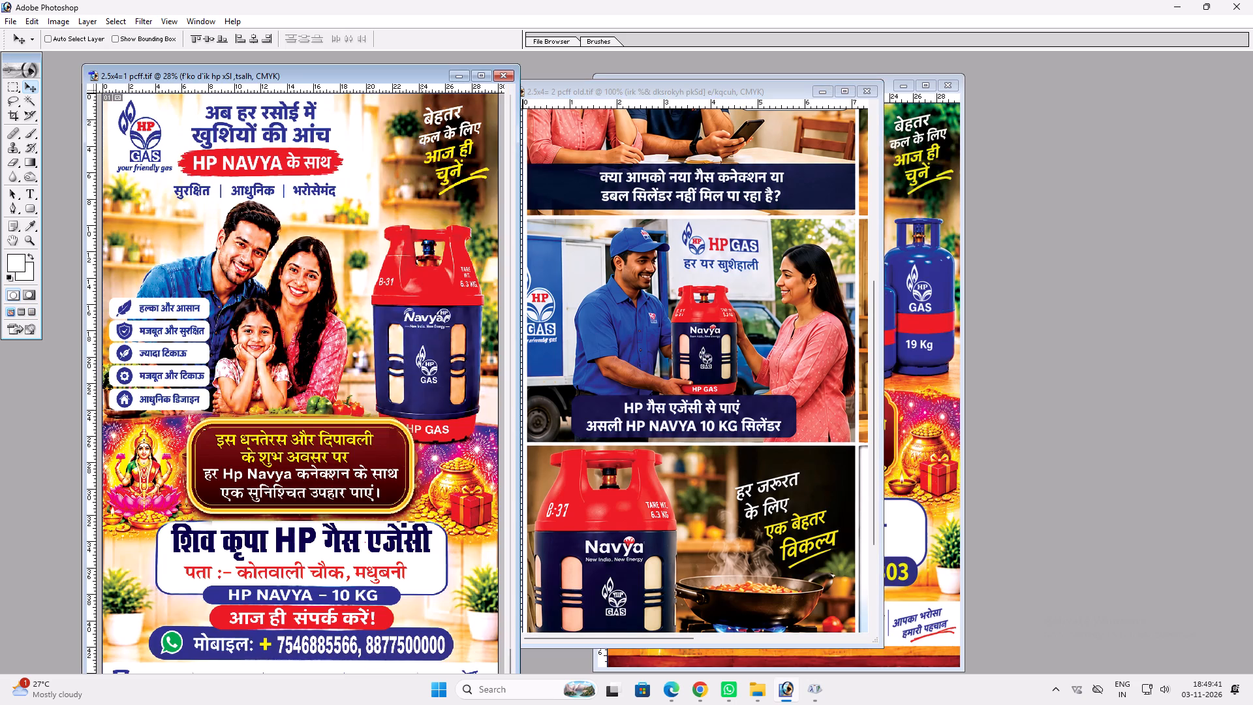
pyautogui.keyDown('ctrl'); pyautogui.doubleClick(392, 636); pyautogui.keyUp('ctrl')
pyautogui.keyDown('ctrl'); pyautogui.moveTo(391, 639); pyautogui.dragTo(826, 492); pyautogui.keyUp('ctrl')
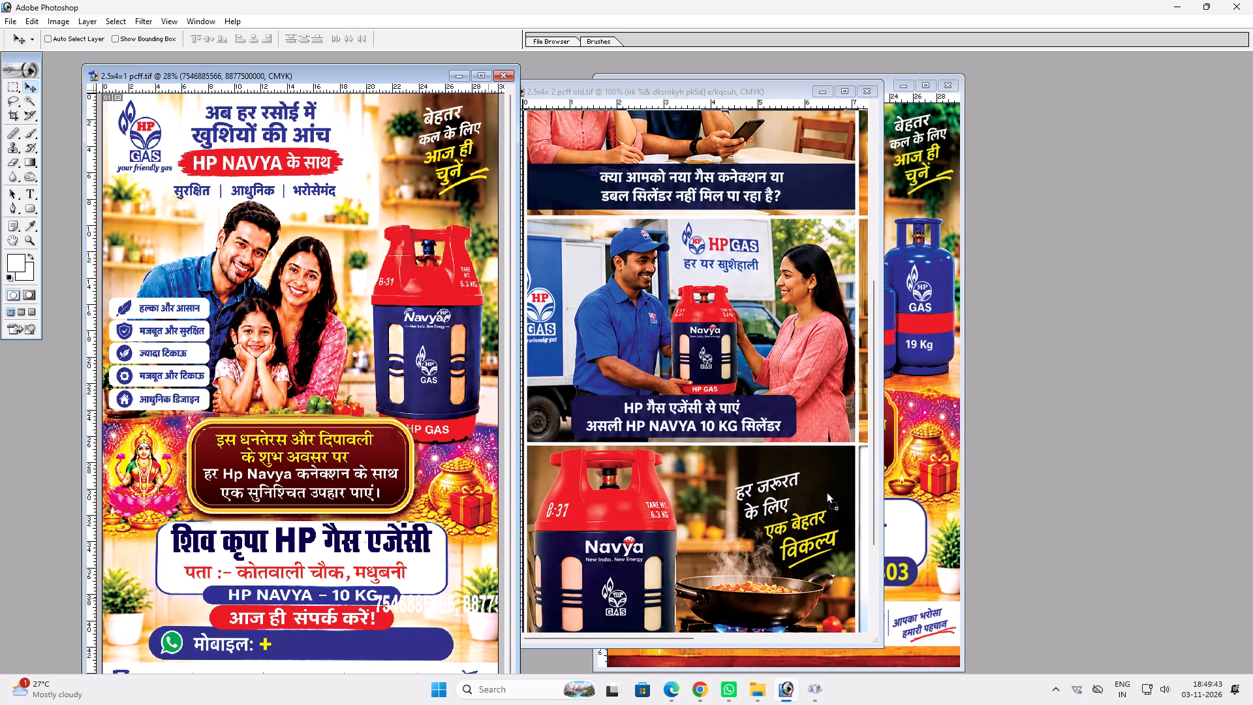
pyautogui.keyDown('ctrl'); pyautogui.moveTo(826, 492); pyautogui.dragTo(826, 491); pyautogui.keyUp('ctrl')
pyautogui.click(837, 96)
pyautogui.press('space')
pyautogui.moveTo(792, 428); pyautogui.dragTo(805, 343)
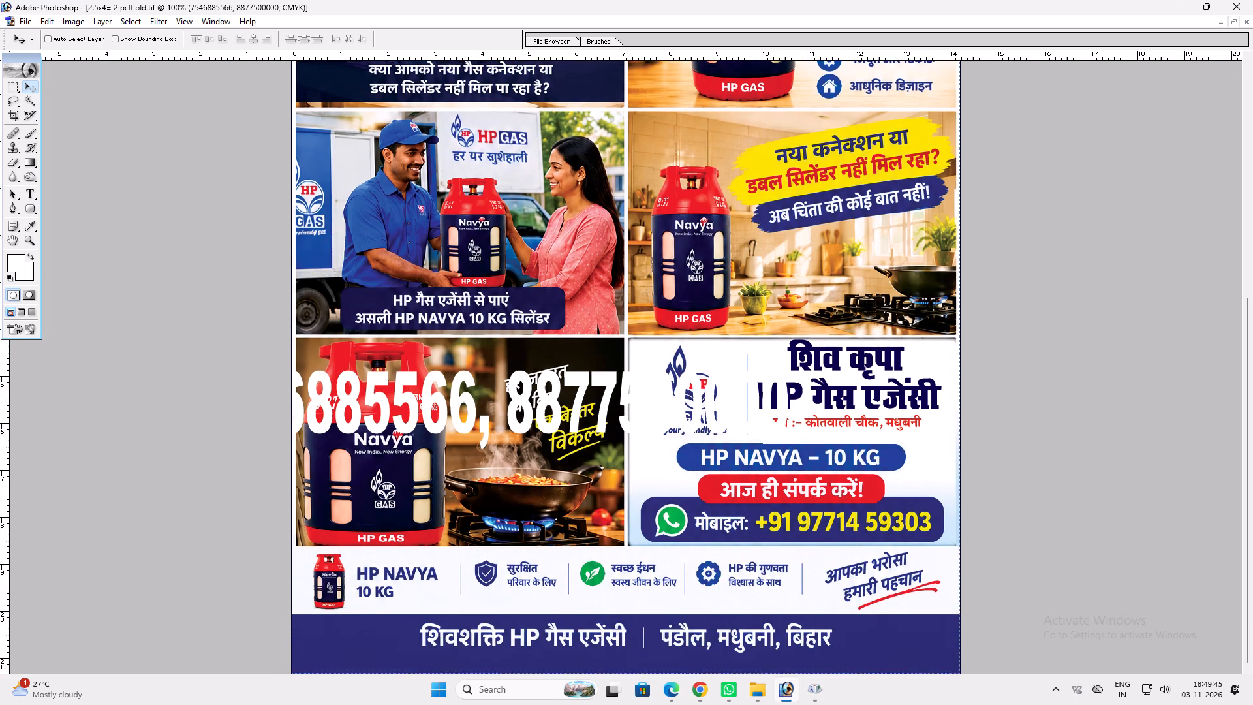
pyautogui.hotkey('ctrl', 't')
pyautogui.keyDown('alt'); pyautogui.keyDown('shift'); pyautogui.moveTo(790, 431); pyautogui.dragTo(587, 412); pyautogui.keyUp('shift'); pyautogui.keyUp('alt')
pyautogui.hotkey('shift', 'Return')
pyautogui.press('v')
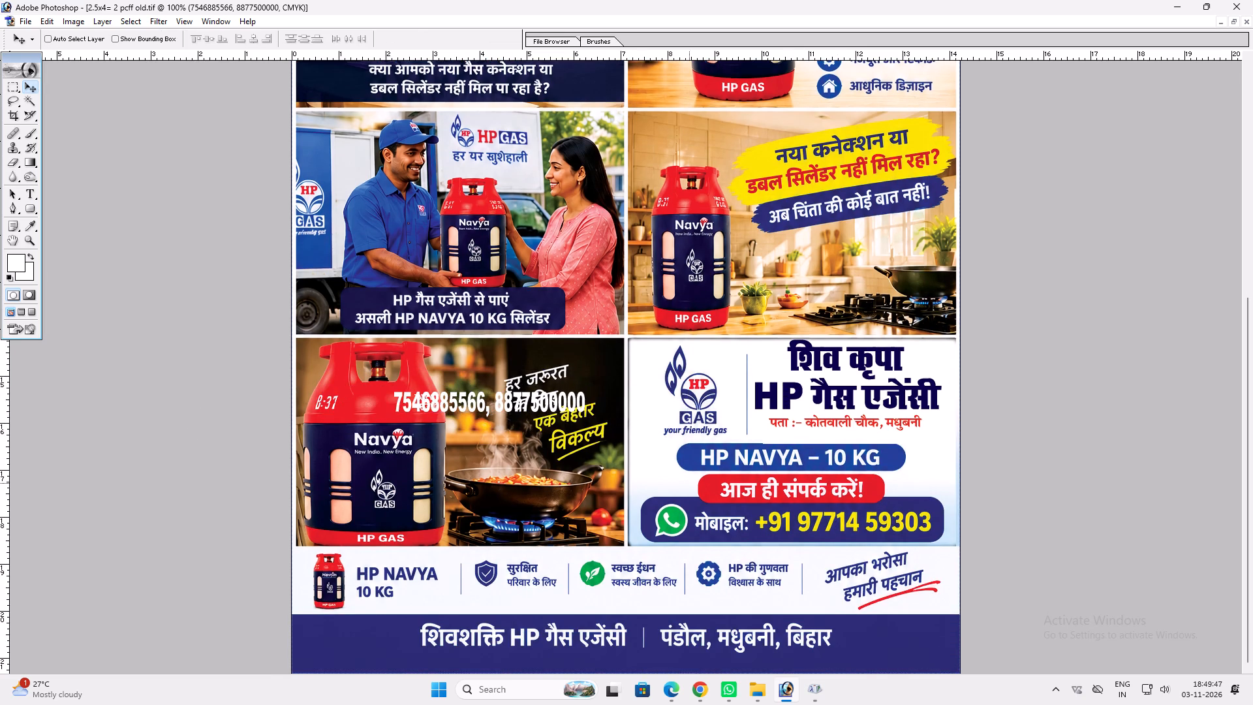
# Cover the old yellow mobile number in the contact strip by stretching a thin selection of the strip's dark blue over it.
pyautogui.keyDown('ctrl'); pyautogui.click(799, 509); pyautogui.keyUp('ctrl')
pyautogui.press('m')
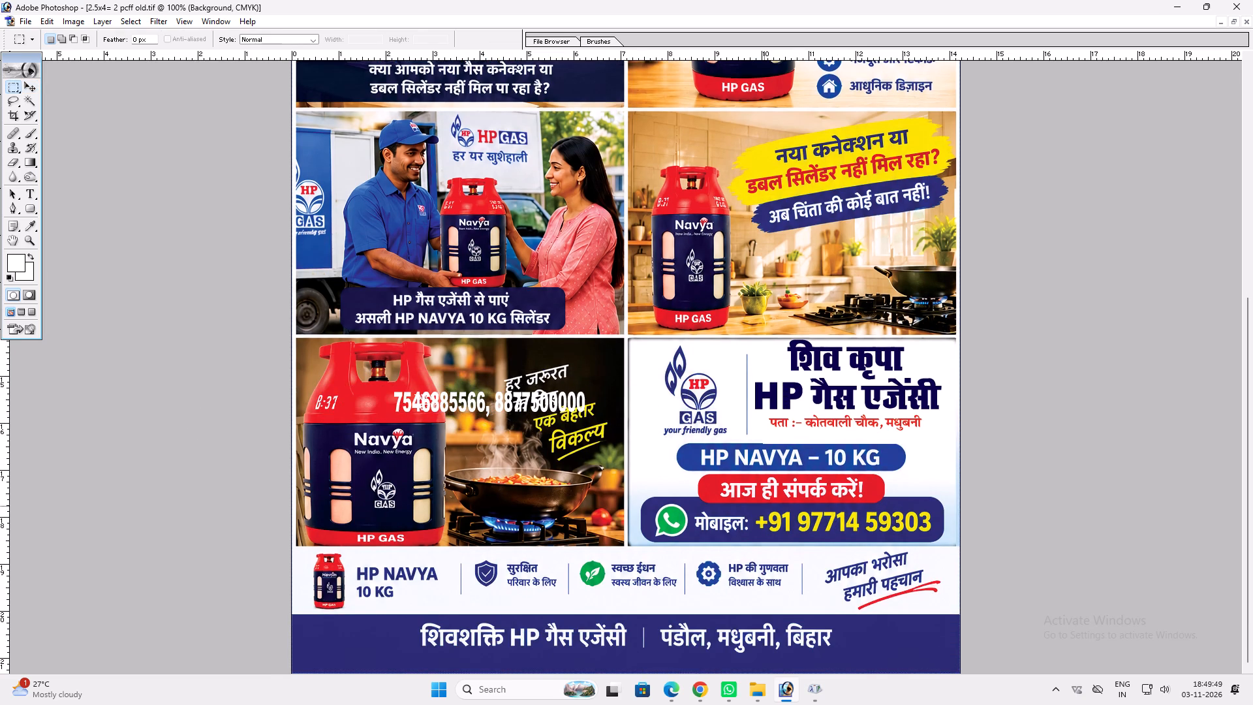
pyautogui.moveTo(762, 507); pyautogui.dragTo(934, 505)
pyautogui.hotkey('ctrl', 't')
pyautogui.moveTo(923, 510); pyautogui.dragTo(926, 535)
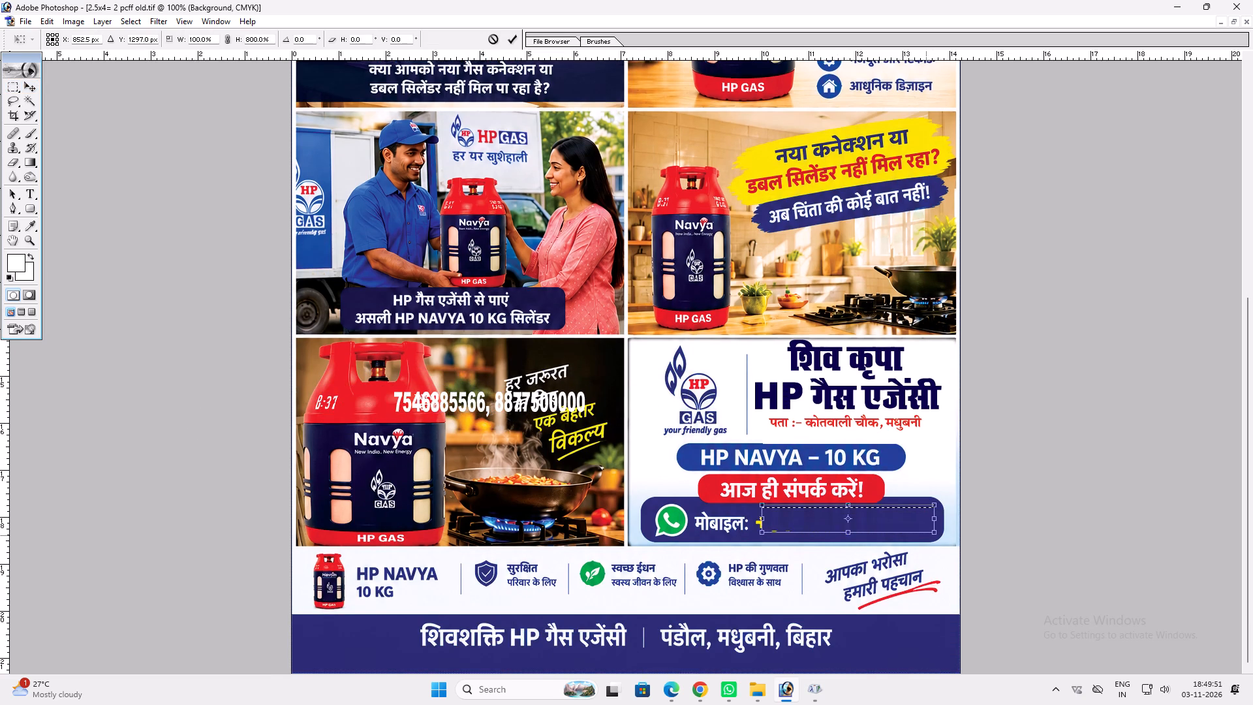
pyautogui.moveTo(926, 535); pyautogui.dragTo(925, 540)
pyautogui.hotkey('ctrl', 'Return')
pyautogui.hotkey('ctrl', 'd')
# Rework the blue patch's edge beside the yellow plus sign so that it leaves the sign uncovered.
pyautogui.hotkey('ctrl', 'z')
pyautogui.hotkey('ctrl', 't')
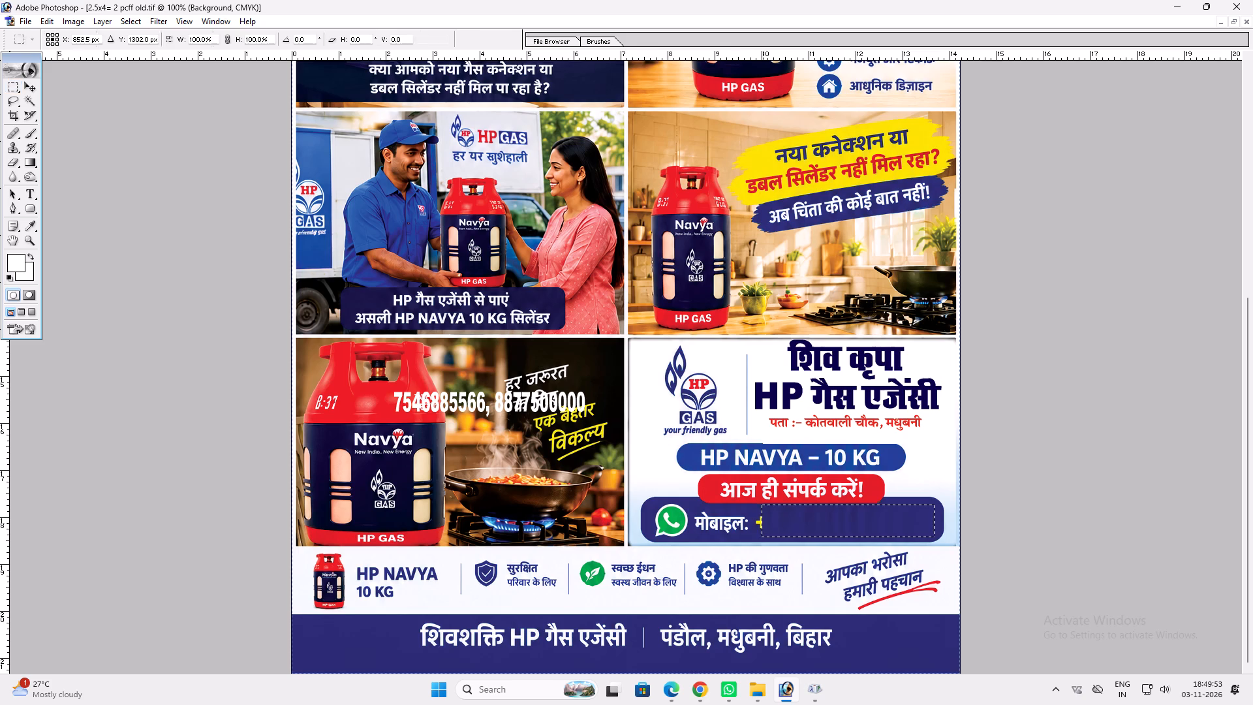
pyautogui.moveTo(761, 524); pyautogui.dragTo(769, 522)
pyautogui.hotkey('ctrl', 'Return')
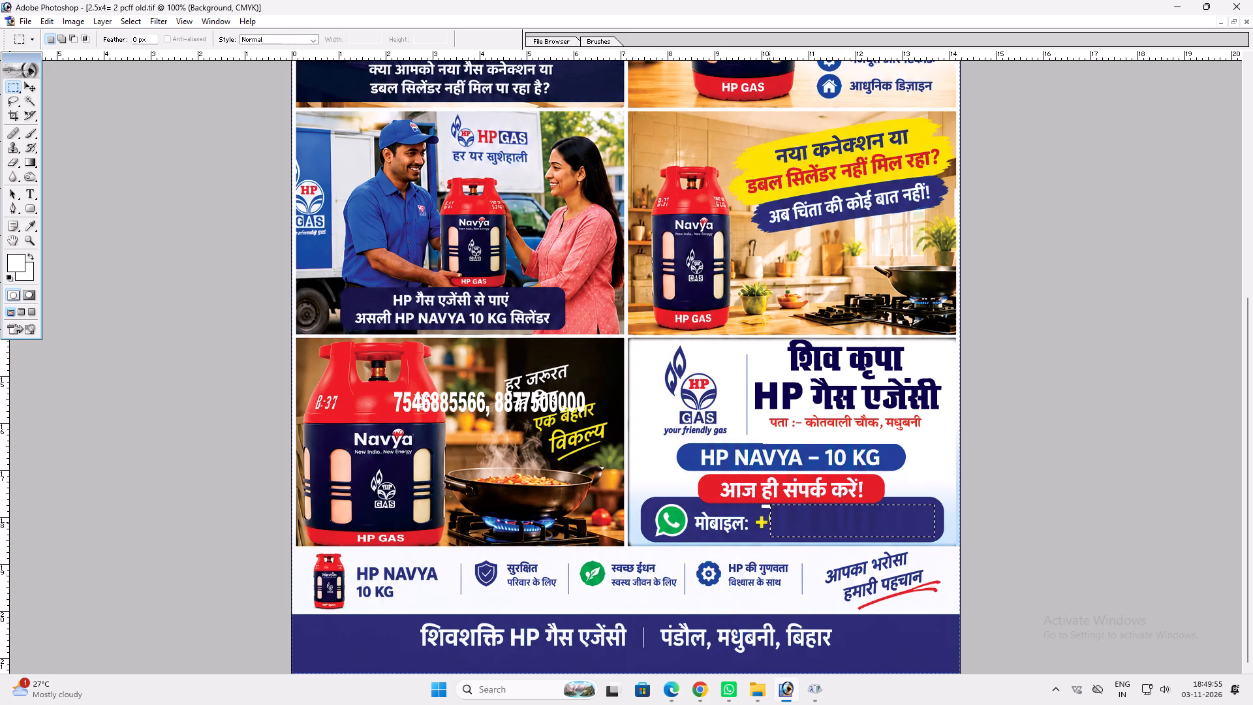
pyautogui.hotkey('ctrl', 'z')
pyautogui.hotkey('ctrl', 't')
pyautogui.moveTo(766, 517); pyautogui.dragTo(771, 515)
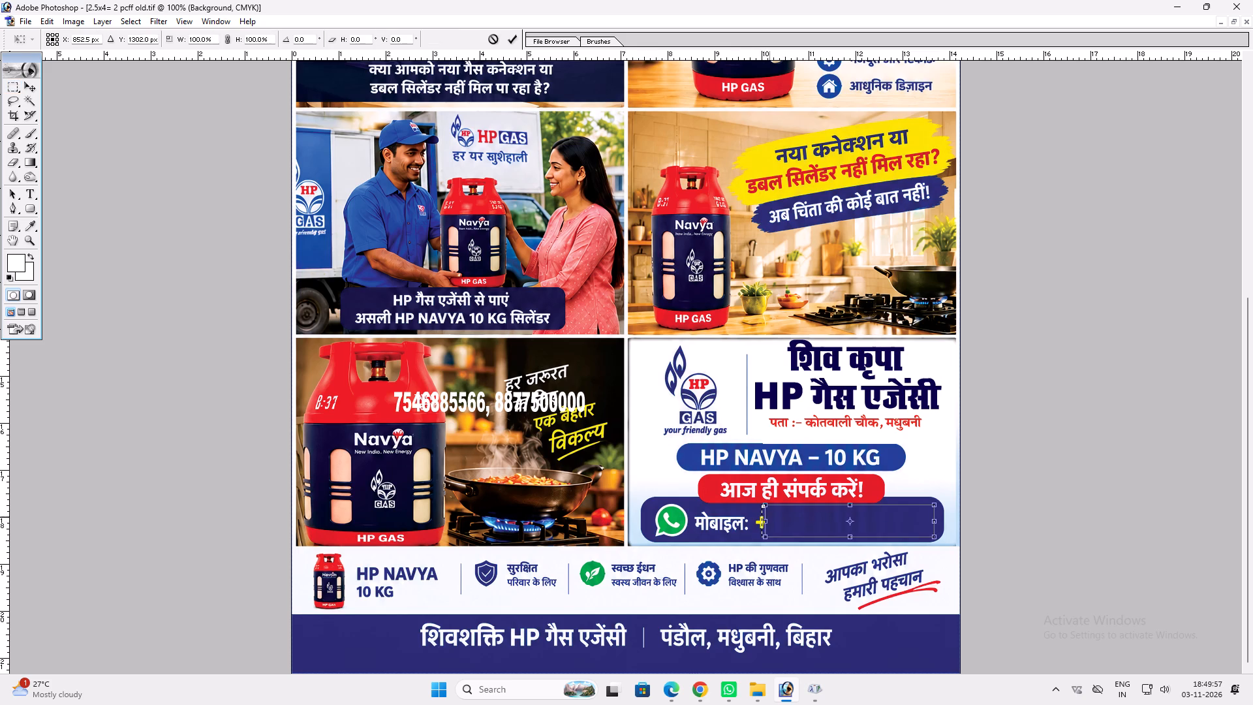
pyautogui.moveTo(771, 515); pyautogui.dragTo(777, 514)
pyautogui.hotkey('ctrl', 'Return')
pyautogui.hotkey('ctrl', 'd')
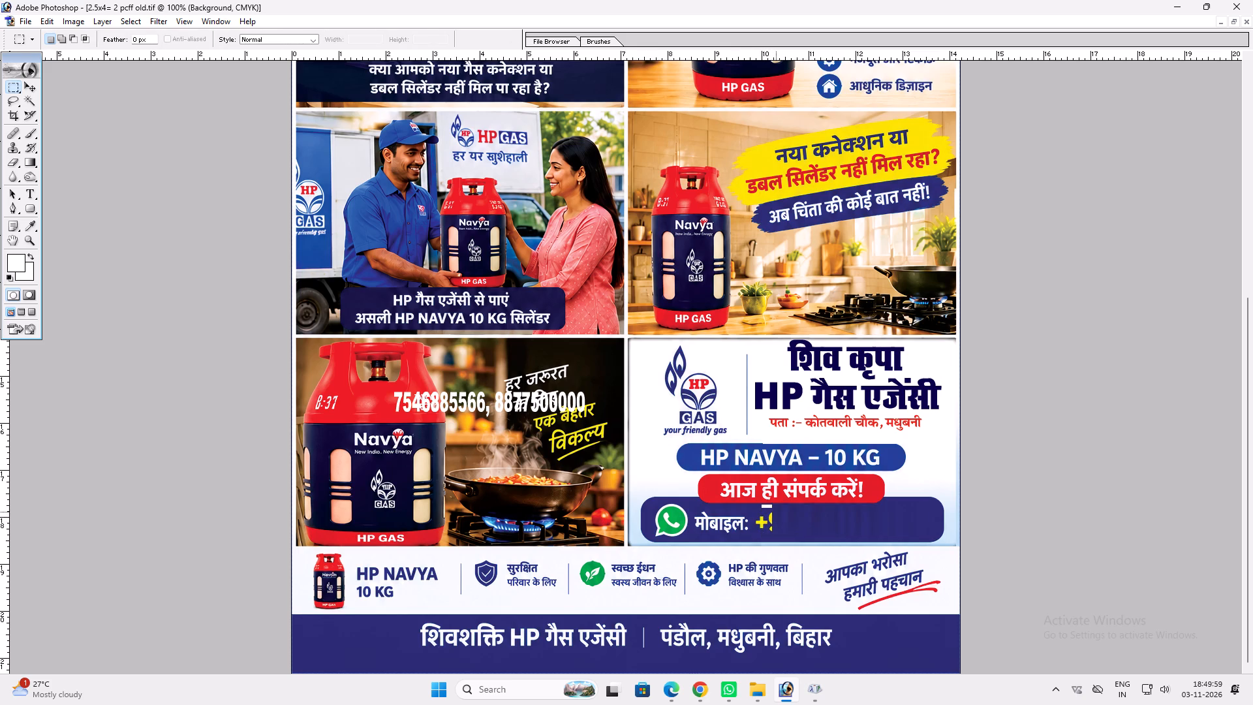
# Cover the leftover yellow digit and the white fragment near the plus sign with stretched pieces of the strip's dark blue.
pyautogui.moveTo(778, 507); pyautogui.dragTo(784, 537)
pyautogui.hotkey('ctrl', 't')
pyautogui.moveTo(775, 525); pyautogui.dragTo(767, 527)
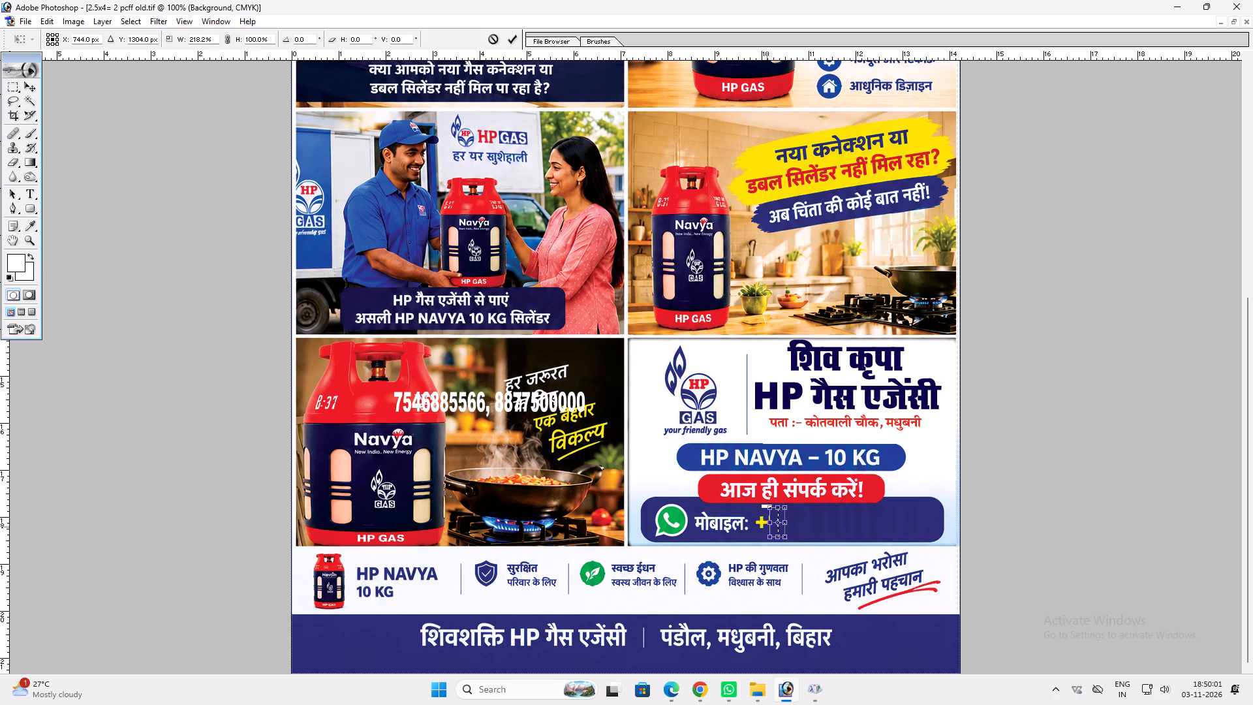
pyautogui.moveTo(767, 527); pyautogui.dragTo(764, 528)
pyautogui.hotkey('ctrl', 'Return')
pyautogui.hotkey('ctrl', 'd')
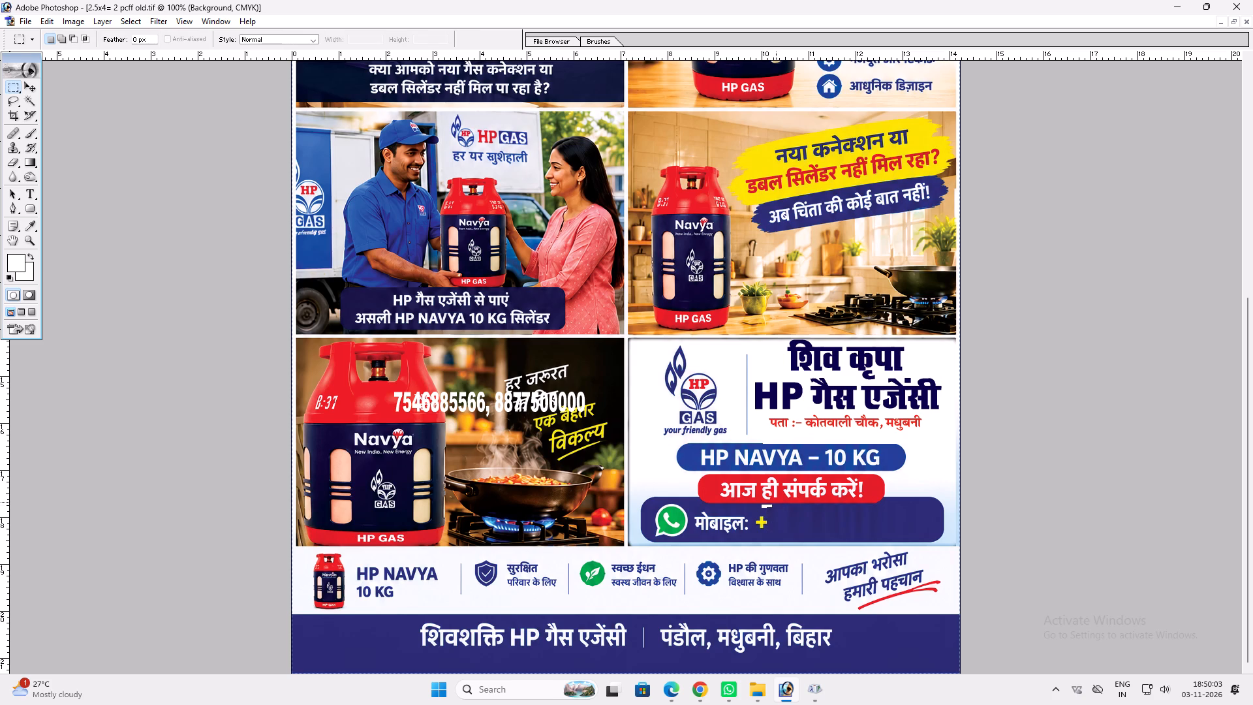
pyautogui.moveTo(775, 504); pyautogui.dragTo(782, 510)
pyautogui.hotkey('ctrl', 't')
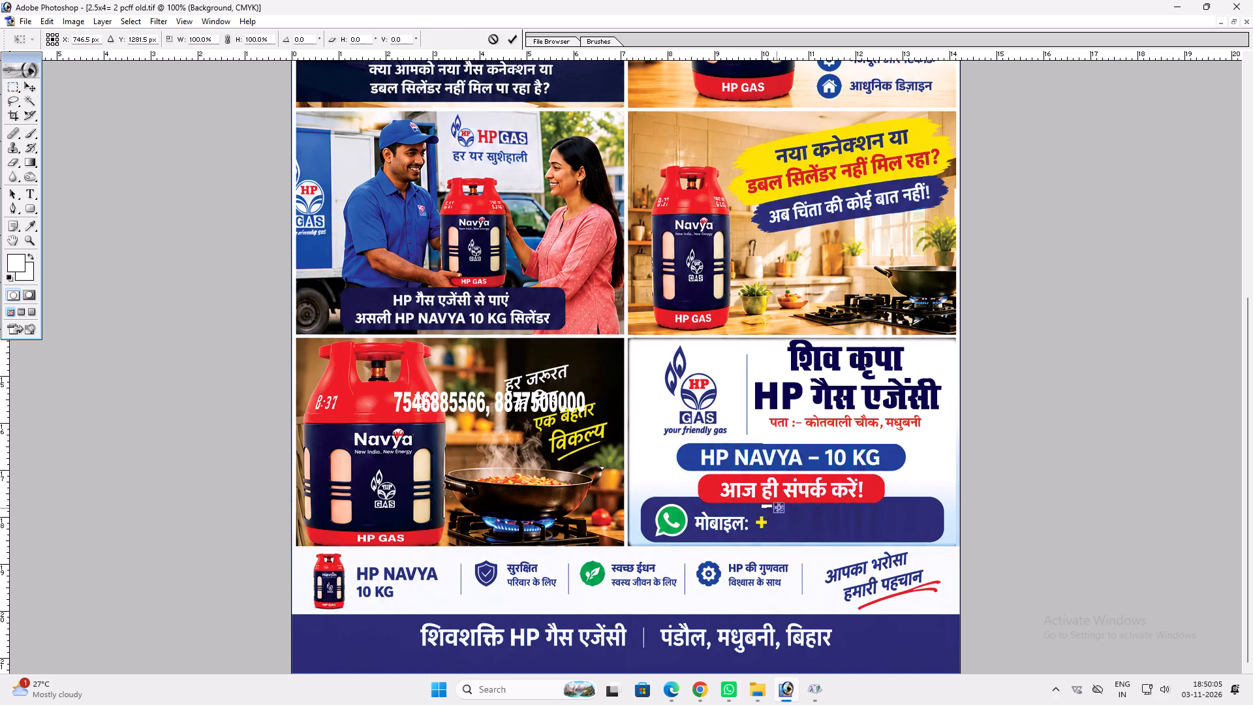
pyautogui.moveTo(775, 508); pyautogui.dragTo(752, 510)
pyautogui.hotkey('ctrl', 'Return')
pyautogui.hotkey('ctrl', 'd')
# Move the copied mobile numbers onto the contact strip and delete the second number with its comma.
pyautogui.press('v')
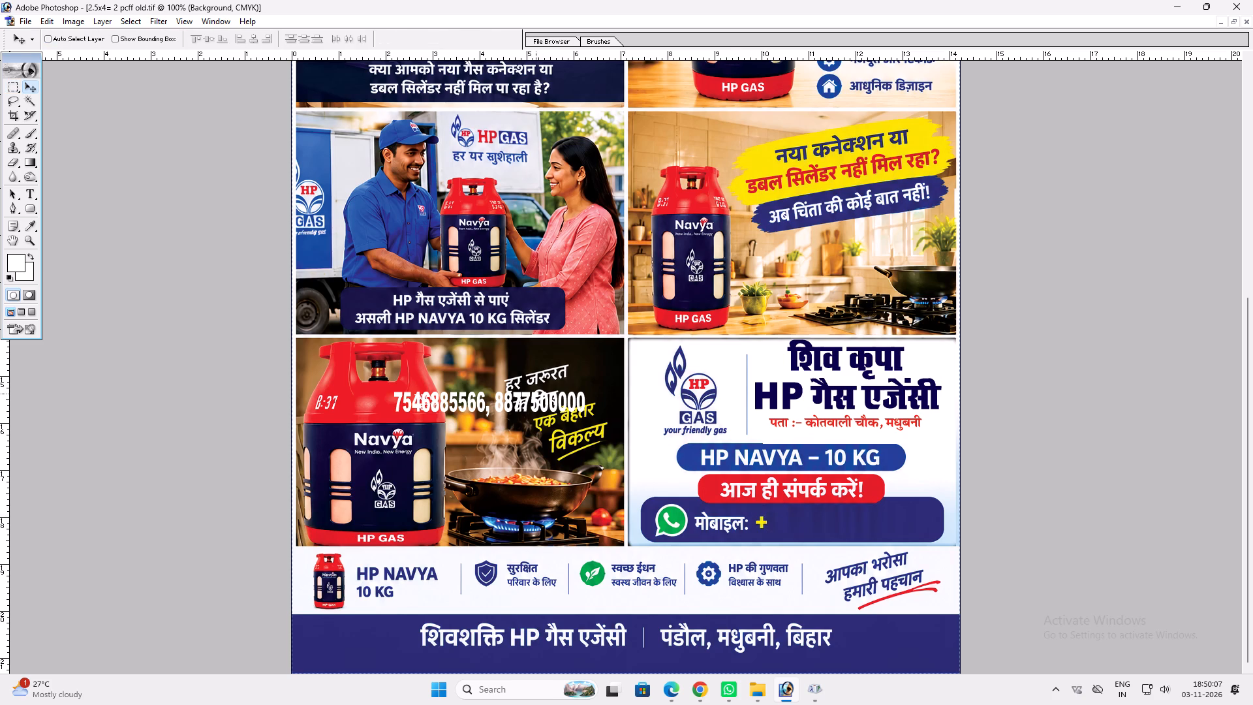
pyautogui.keyDown('ctrl'); pyautogui.click(535, 394); pyautogui.keyUp('ctrl')
pyautogui.moveTo(534, 394); pyautogui.dragTo(853, 502)
pyautogui.press('t')
pyautogui.moveTo(806, 516); pyautogui.dragTo(1100, 493)
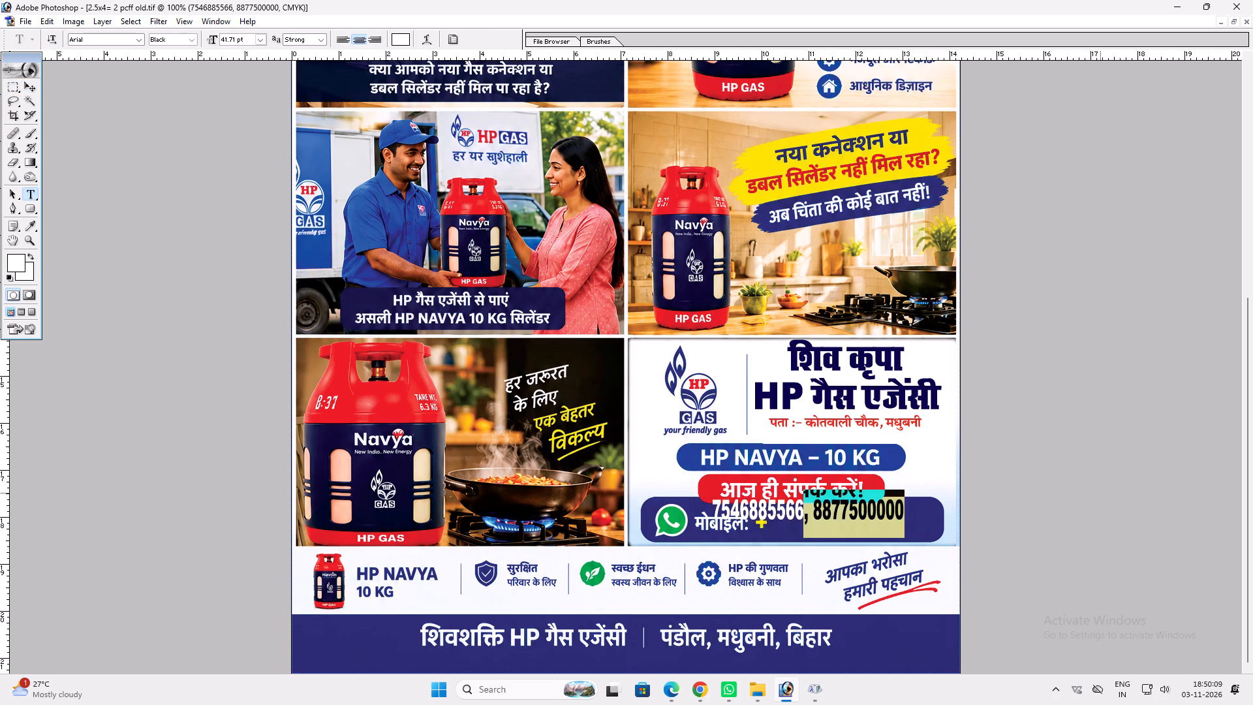
pyautogui.press('BackSpace')
pyautogui.press('Return')
# Align the remaining mobile number after the yellow plus sign and widen it to about 181% to fill the strip.
pyautogui.press('v')
pyautogui.press('v')
pyautogui.moveTo(857, 507); pyautogui.dragTo(865, 520)
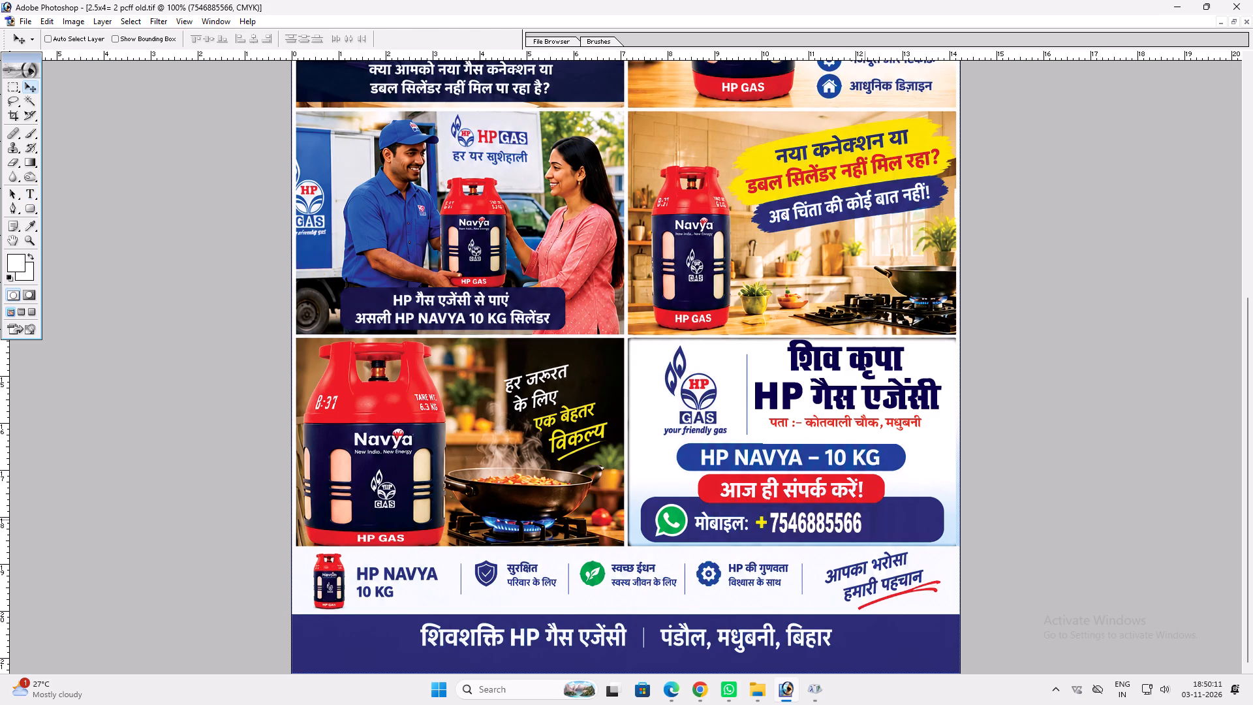
pyautogui.moveTo(865, 520); pyautogui.dragTo(863, 519)
pyautogui.hotkey('ctrl', 't')
pyautogui.keyDown('shift'); pyautogui.moveTo(860, 518); pyautogui.dragTo(934, 516); pyautogui.keyUp('shift')
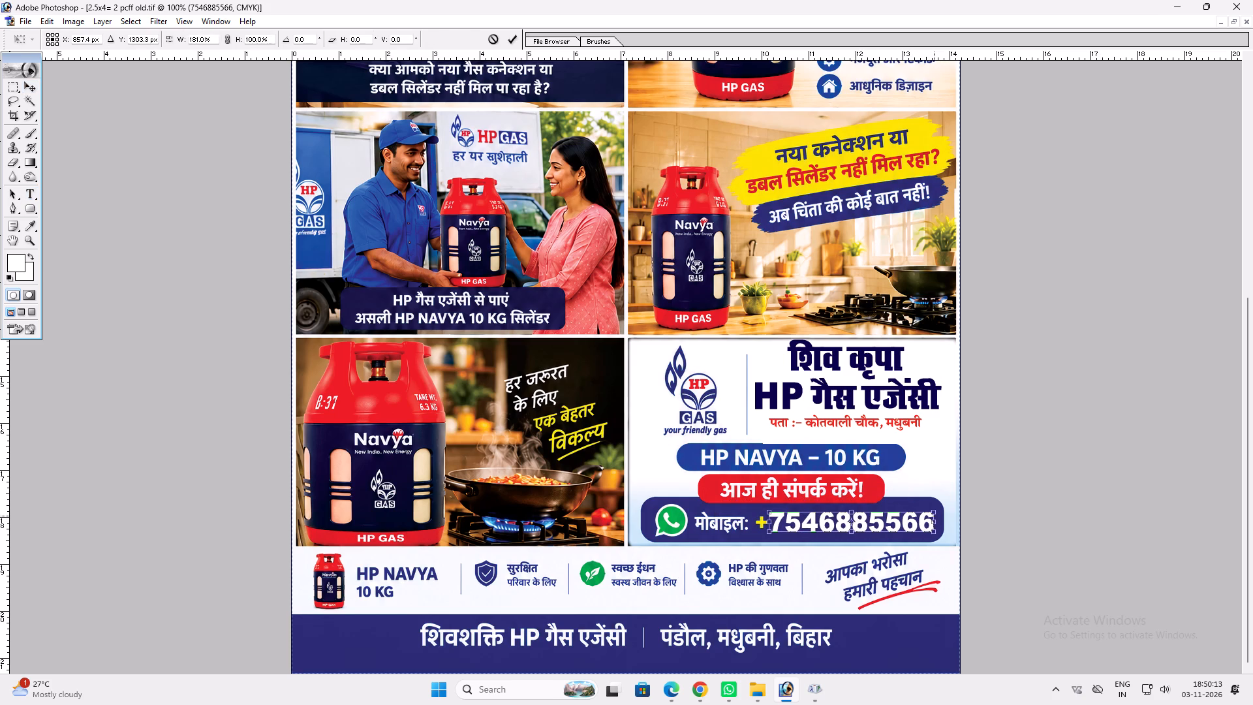
pyautogui.hotkey('shift', 'Return')
pyautogui.press('v')
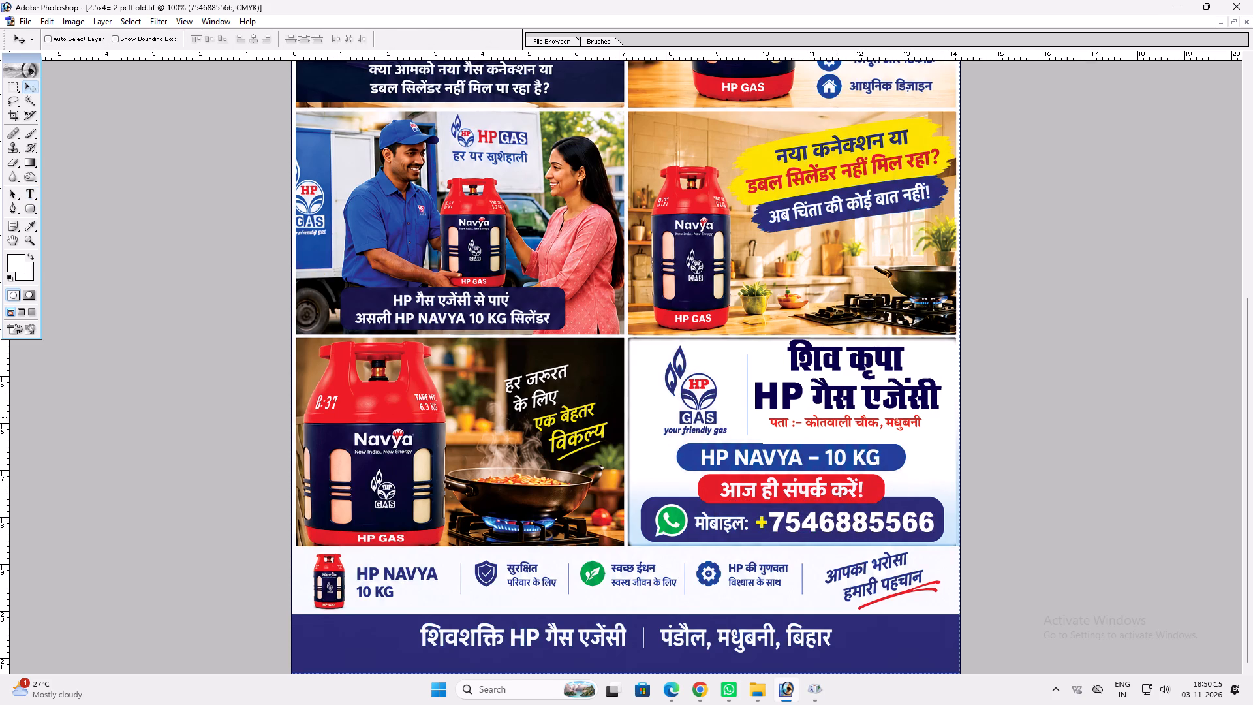
# Delete the "पता :–" prefix from the address line, enlarge "कोतवाली चौक, मधुबनी" and shift it slightly down beneath the heading.
pyautogui.press('t')
pyautogui.moveTo(803, 426); pyautogui.dragTo(576, 408)
pyautogui.press('BackSpace')
pyautogui.press('Return')
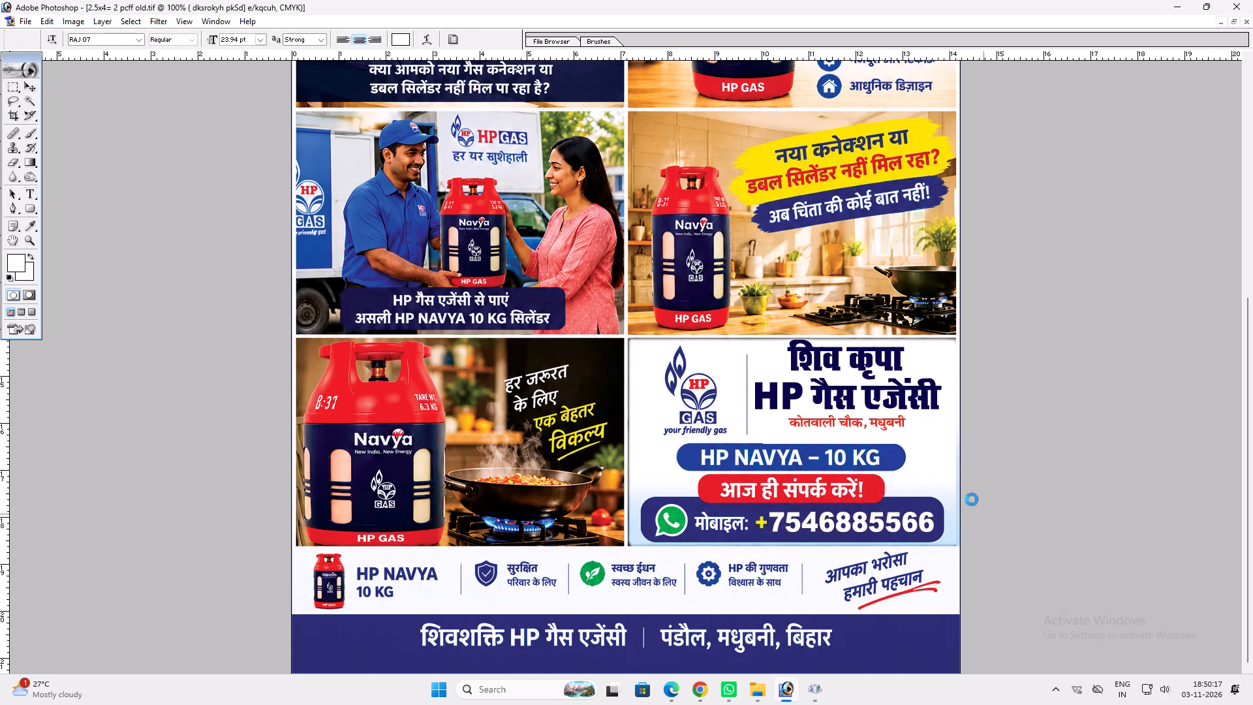
pyautogui.hotkey('ctrl', 't')
pyautogui.keyDown('alt'); pyautogui.keyDown('shift'); pyautogui.moveTo(908, 428); pyautogui.dragTo(930, 427); pyautogui.keyUp('shift'); pyautogui.keyUp('alt')
pyautogui.press('Return')
pyautogui.press('v')
pyautogui.moveTo(899, 425); pyautogui.dragTo(899, 432)
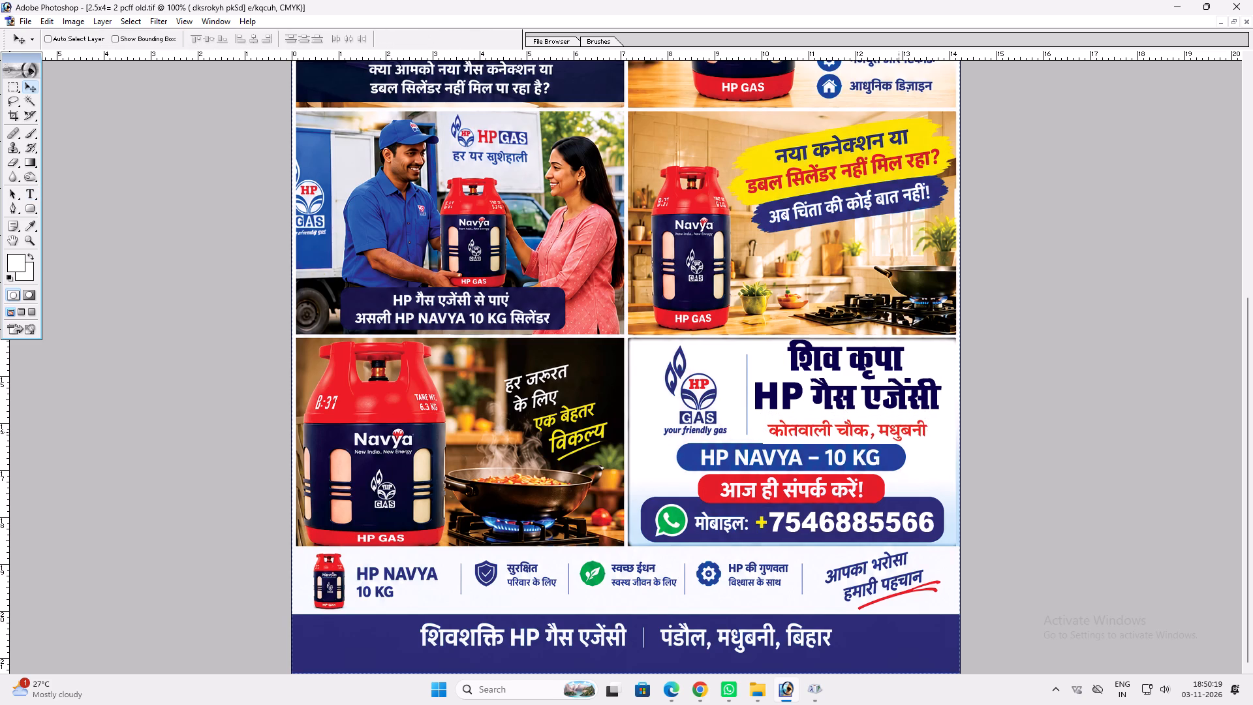
# Nudge the red address line slightly to fine-tune its position beneath the agency heading.
pyautogui.moveTo(899, 432); pyautogui.dragTo(901, 434)
pyautogui.keyDown('ctrl'); pyautogui.doubleClick(879, 398); pyautogui.keyUp('ctrl')
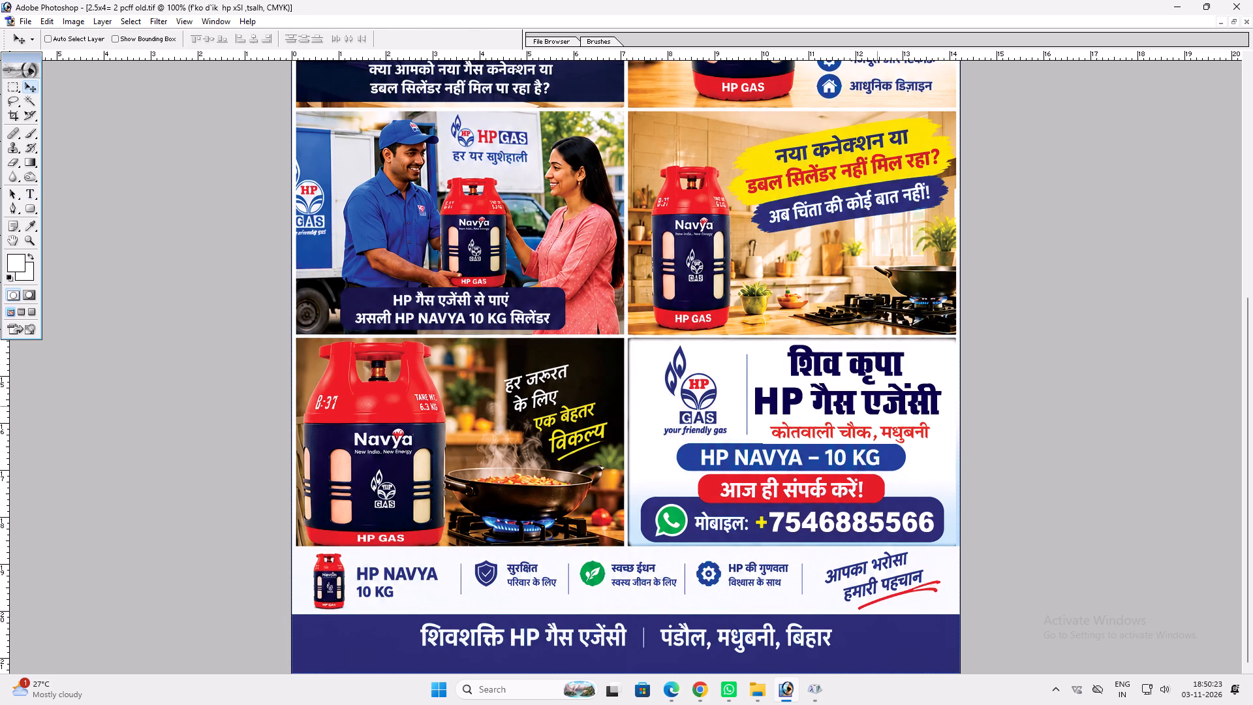
# Cover "शिवशक्ति" in the footer band with a stretched strip of the band's dark blue.
pyautogui.keyDown('ctrl'); pyautogui.click(553, 652); pyautogui.keyUp('ctrl')
pyautogui.press('m')
pyautogui.moveTo(507, 622); pyautogui.dragTo(508, 641)
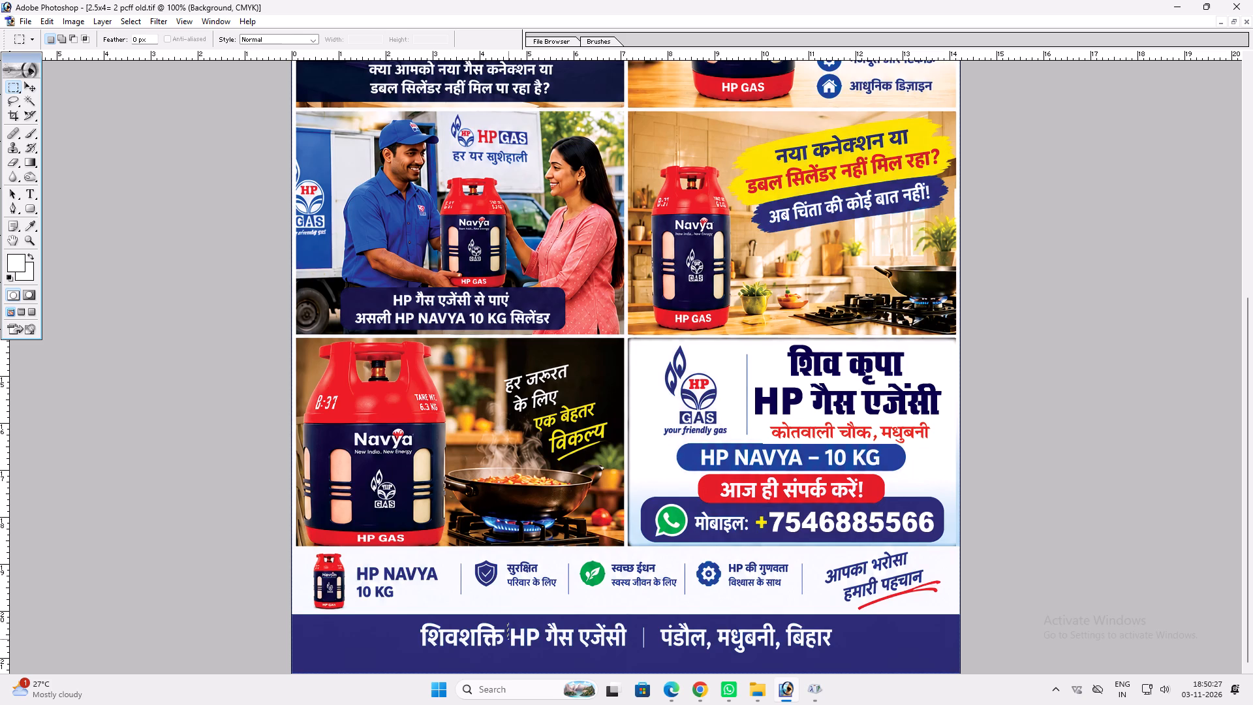
pyautogui.moveTo(508, 641); pyautogui.dragTo(506, 655)
pyautogui.hotkey('ctrl', 't')
pyautogui.moveTo(503, 640); pyautogui.dragTo(398, 624)
pyautogui.hotkey('ctrl', 'Return')
pyautogui.hotkey('ctrl', 'd')
pyautogui.press('v')
pyautogui.press('v')
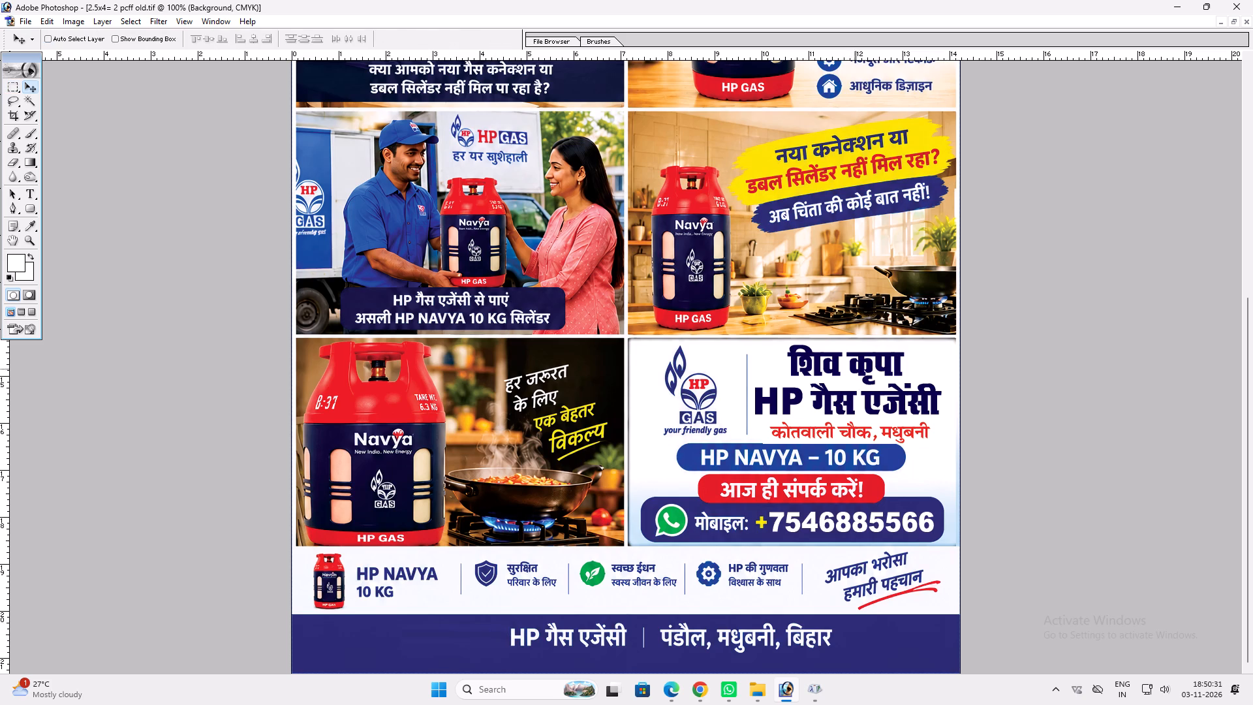
# Place a copy of the agency heading in the footer band and change its text to "शिवकृपा".
pyautogui.keyDown('ctrl'); pyautogui.click(861, 368); pyautogui.keyUp('ctrl')
pyautogui.keyDown('alt'); pyautogui.moveTo(861, 368); pyautogui.dragTo(468, 629); pyautogui.keyUp('alt')
pyautogui.press('t')
pyautogui.click(453, 647)
pyautogui.hotkey('ctrl', 'a')
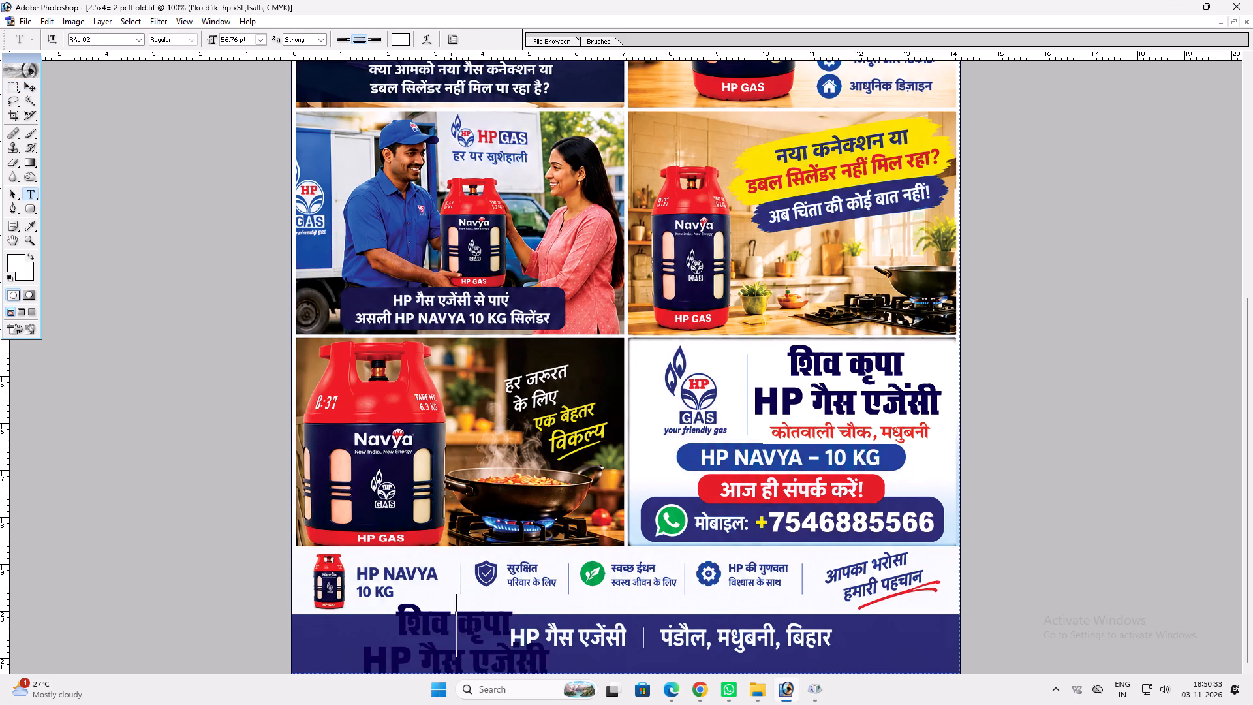
pyautogui.write("f'ko")
pyautogui.write('d`ik')
pyautogui.press('Return')
pyautogui.press('v')
# Change the colour overlay of the footer's "शिवकृपा" text to white.
pyautogui.hotkey('ctrl', 'shift', 'BackSpace')
pyautogui.write('vv')
pyautogui.hotkey('alt', 'l')
pyautogui.hotkey('alt', 'y')
pyautogui.press('n')
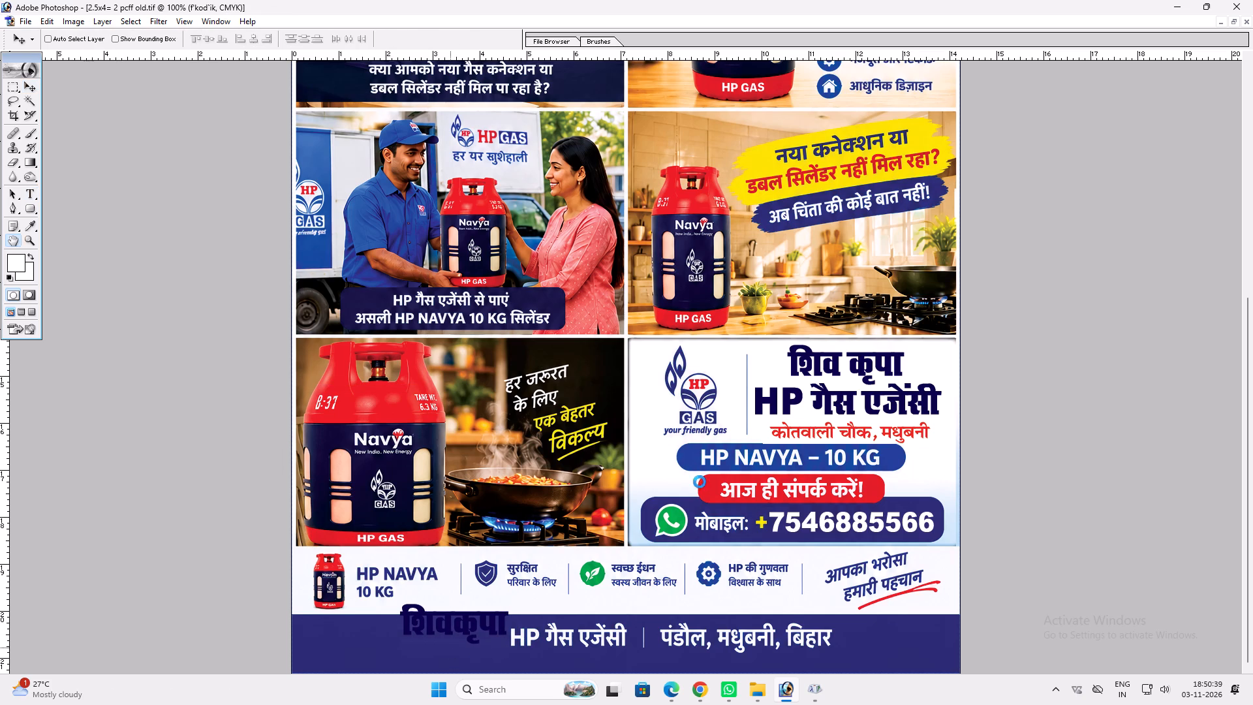
pyautogui.click(575, 563)
pyautogui.click(743, 447)
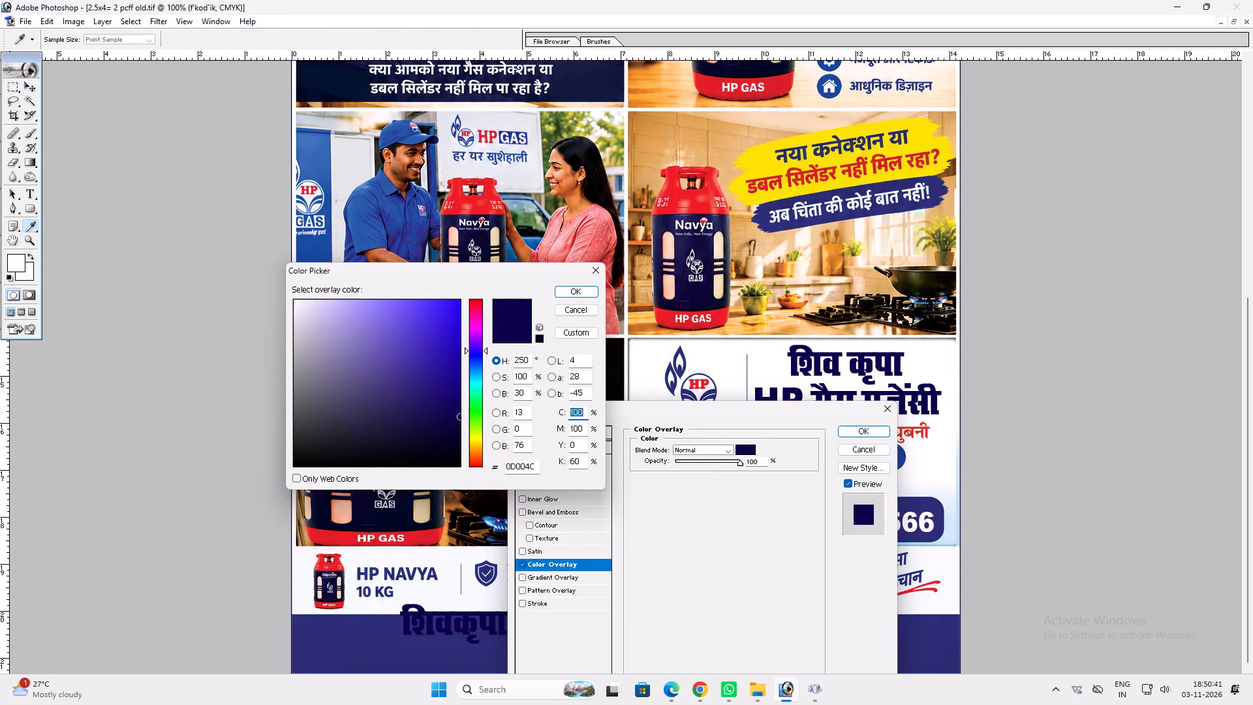
pyautogui.moveTo(429, 379); pyautogui.dragTo(217, 159)
pyautogui.press('Return')
pyautogui.press('Return')
# Scale "शिवकृपा" down and align it directly before "HP गैस एजेंसी" in the footer band.
pyautogui.press('v')
pyautogui.hotkey('ctrl', 't')
pyautogui.keyDown('shift'); pyautogui.moveTo(507, 604); pyautogui.dragTo(495, 609); pyautogui.keyUp('shift')
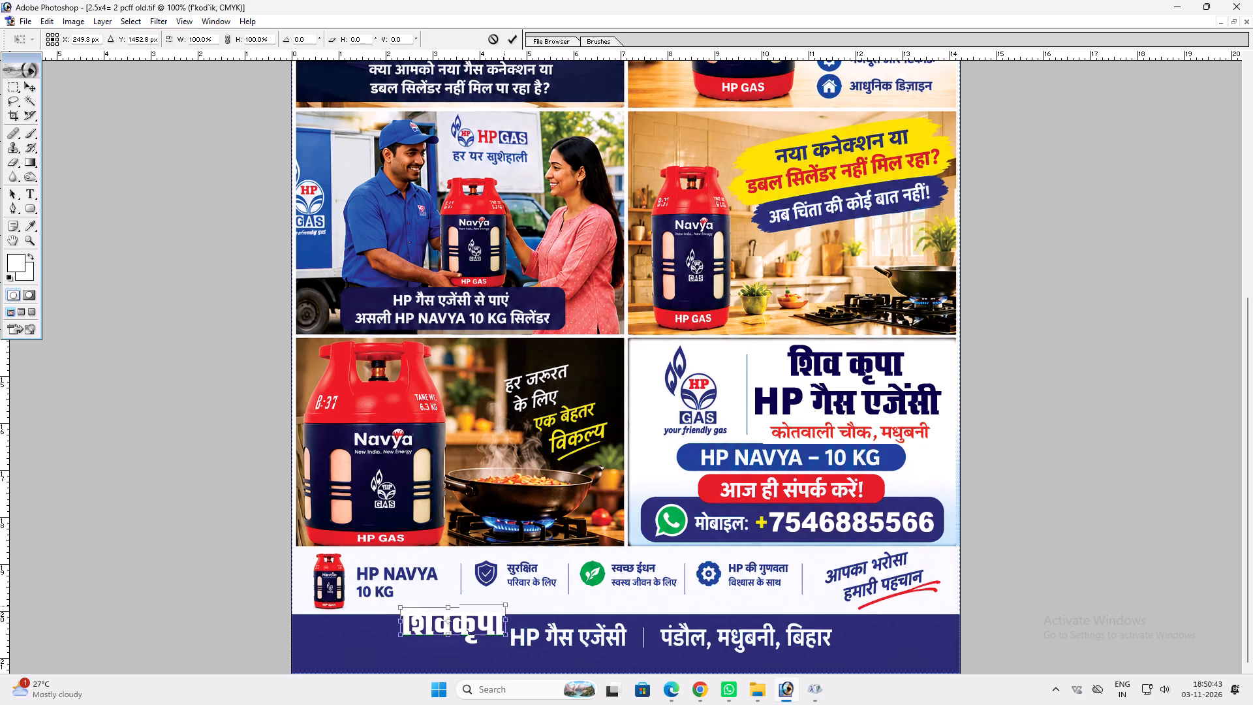
pyautogui.keyDown('shift'); pyautogui.moveTo(495, 609); pyautogui.dragTo(489, 612); pyautogui.keyUp('shift')
pyautogui.hotkey('shift', 'Return')
pyautogui.press('v')
pyautogui.moveTo(472, 627); pyautogui.dragTo(487, 640)
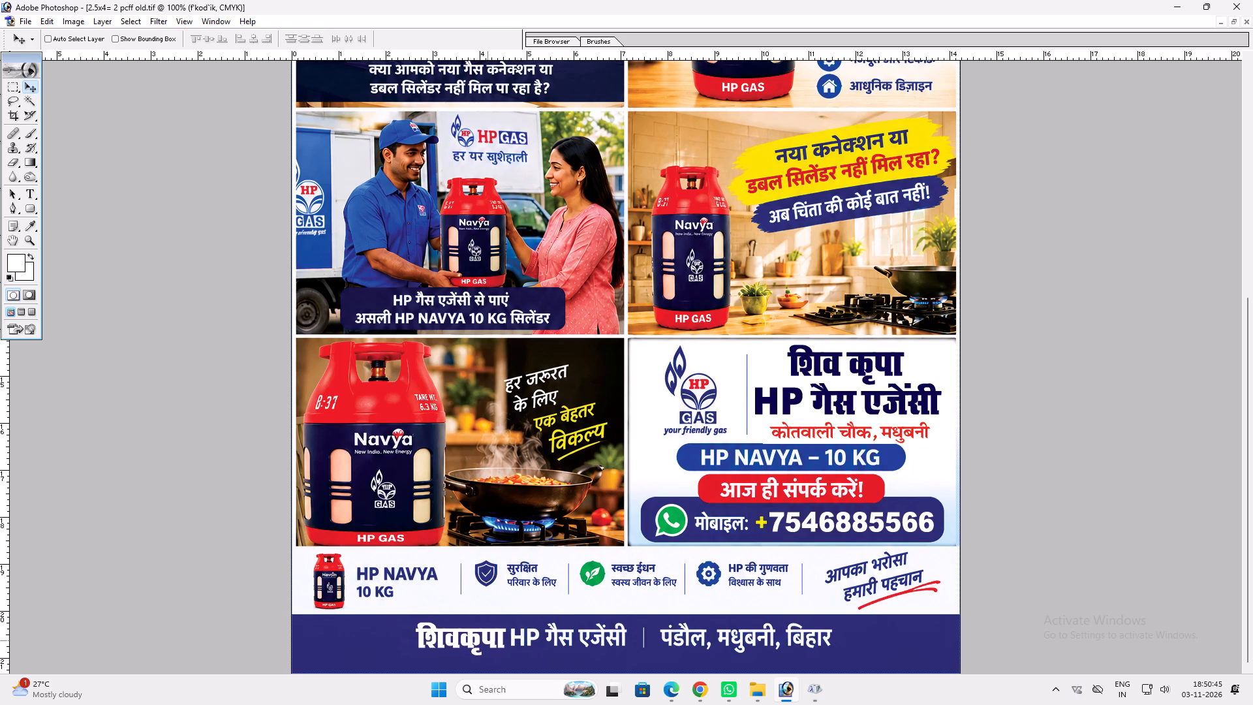
pyautogui.moveTo(487, 640); pyautogui.dragTo(487, 641)
pyautogui.hotkey('ctrl', 't')
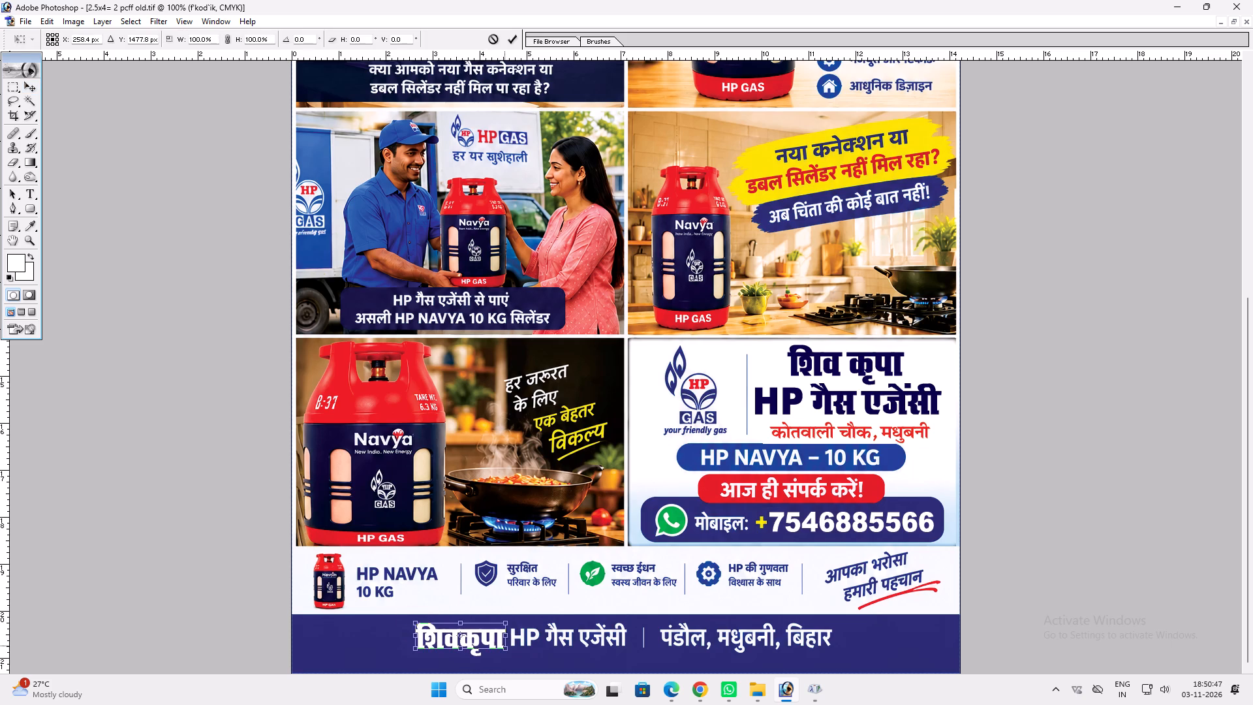
pyautogui.keyDown('shift'); pyautogui.click(504, 646); pyautogui.keyUp('shift')
pyautogui.press('Return')
pyautogui.press('v')
pyautogui.click(493, 640)
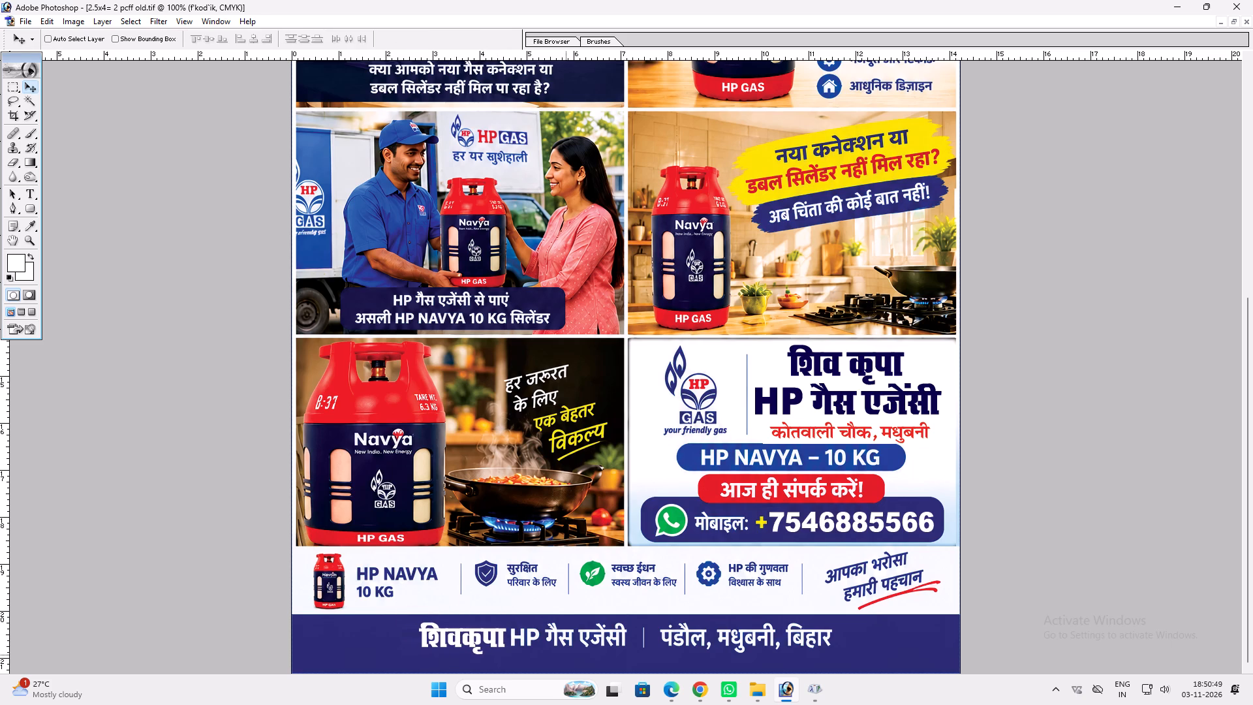
# Cover "पंडौल, मधुबनी, बिहार" in the footer with a stretched strip of the band's dark blue, keeping the divider line.
pyautogui.keyDown('ctrl'); pyautogui.click(863, 649); pyautogui.keyUp('ctrl')
pyautogui.press('m')
pyautogui.moveTo(838, 621); pyautogui.dragTo(852, 652)
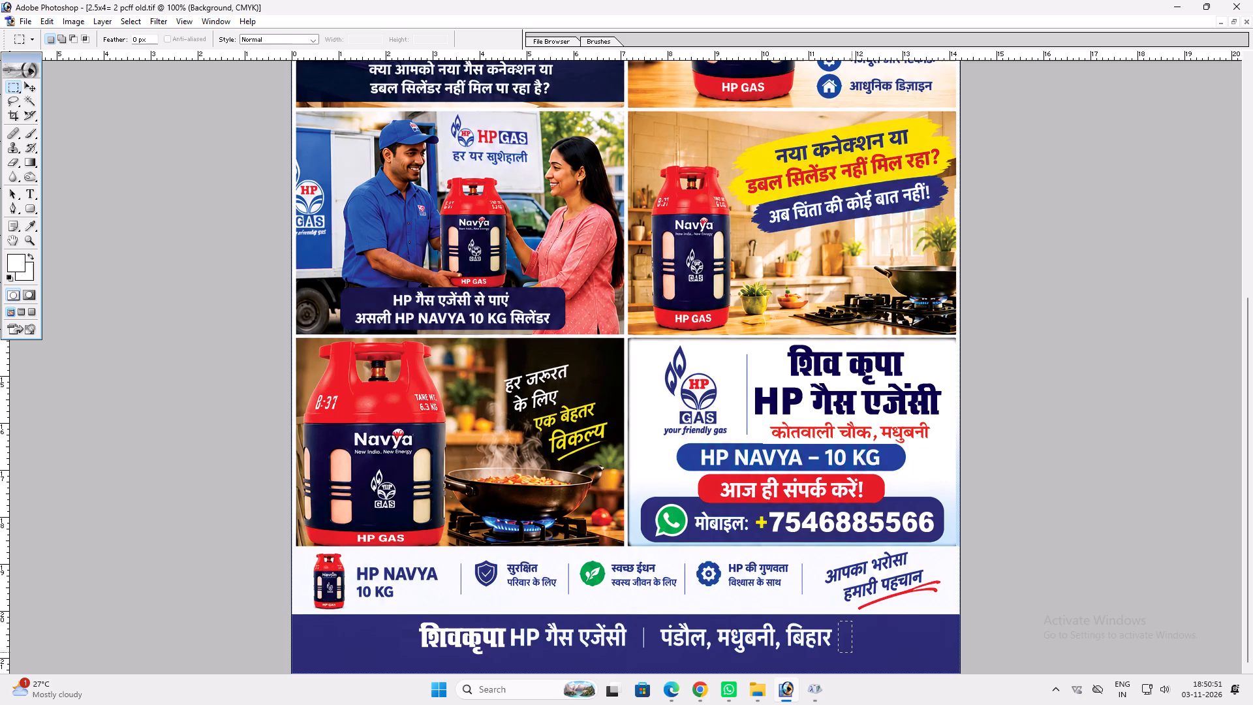
pyautogui.moveTo(852, 652); pyautogui.dragTo(852, 654)
pyautogui.hotkey('ctrl', 't')
pyautogui.moveTo(835, 635); pyautogui.dragTo(649, 629)
pyautogui.hotkey('ctrl', 'Return')
pyautogui.hotkey('ctrl', 'd')
pyautogui.press('v')
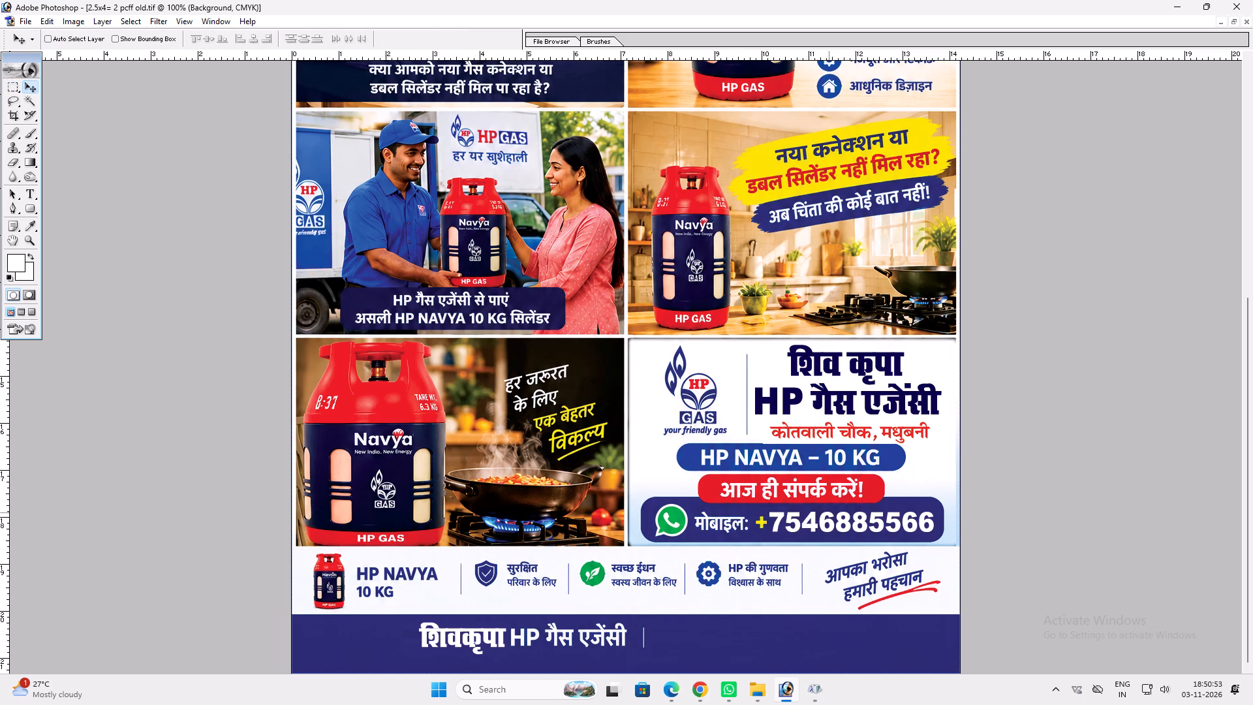
# Place a copy of "कोतवाली चौक, मधुबनी" after the footer divider and apply the white layer style from "शिवकृपा".
pyautogui.press('v')
pyautogui.keyDown('ctrl'); pyautogui.click(850, 429); pyautogui.keyUp('ctrl')
pyautogui.moveTo(850, 429); pyautogui.dragTo(843, 418)
pyautogui.hotkey('ctrl', 'z')
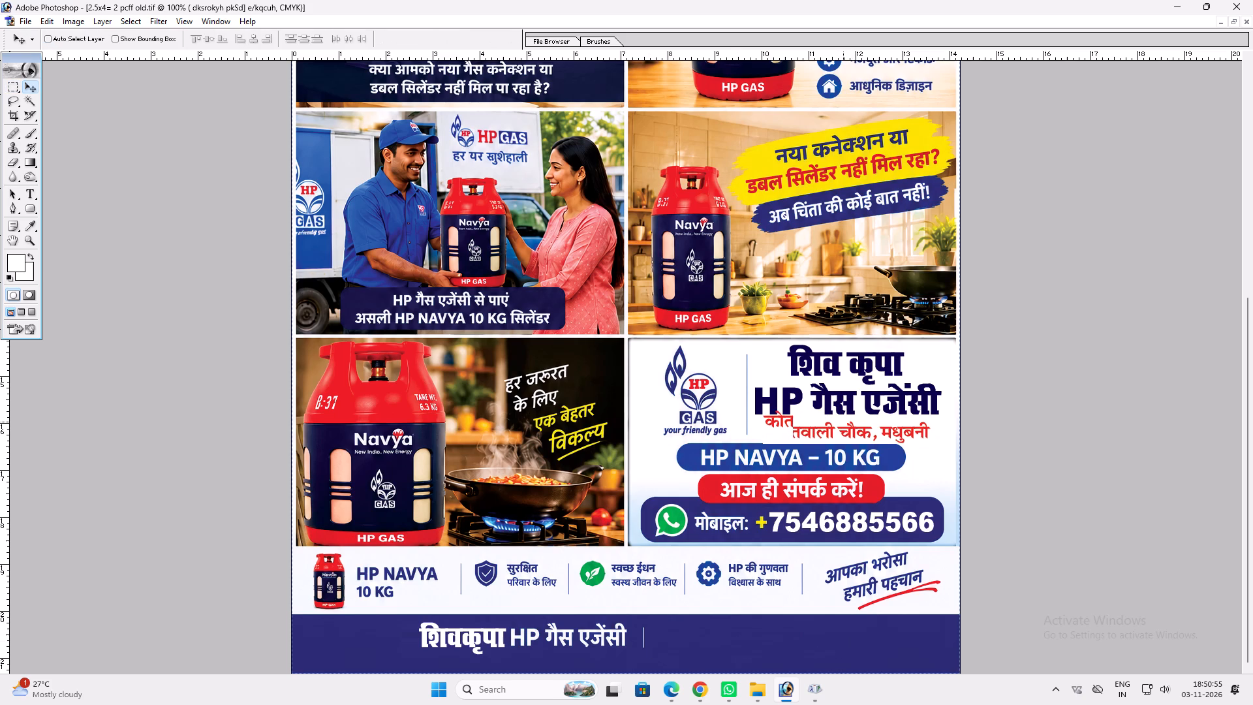
pyautogui.keyDown('alt'); pyautogui.moveTo(848, 431); pyautogui.dragTo(744, 634); pyautogui.keyUp('alt')
pyautogui.hotkey('ctrl', 'shift', 'BackSpace')
pyautogui.write('vt')
pyautogui.click(487, 655)
pyautogui.press('Return')
pyautogui.hotkey('alt', 'l')
pyautogui.hotkey('alt', 'y')
pyautogui.hotkey('alt', 'c')
pyautogui.press('t')
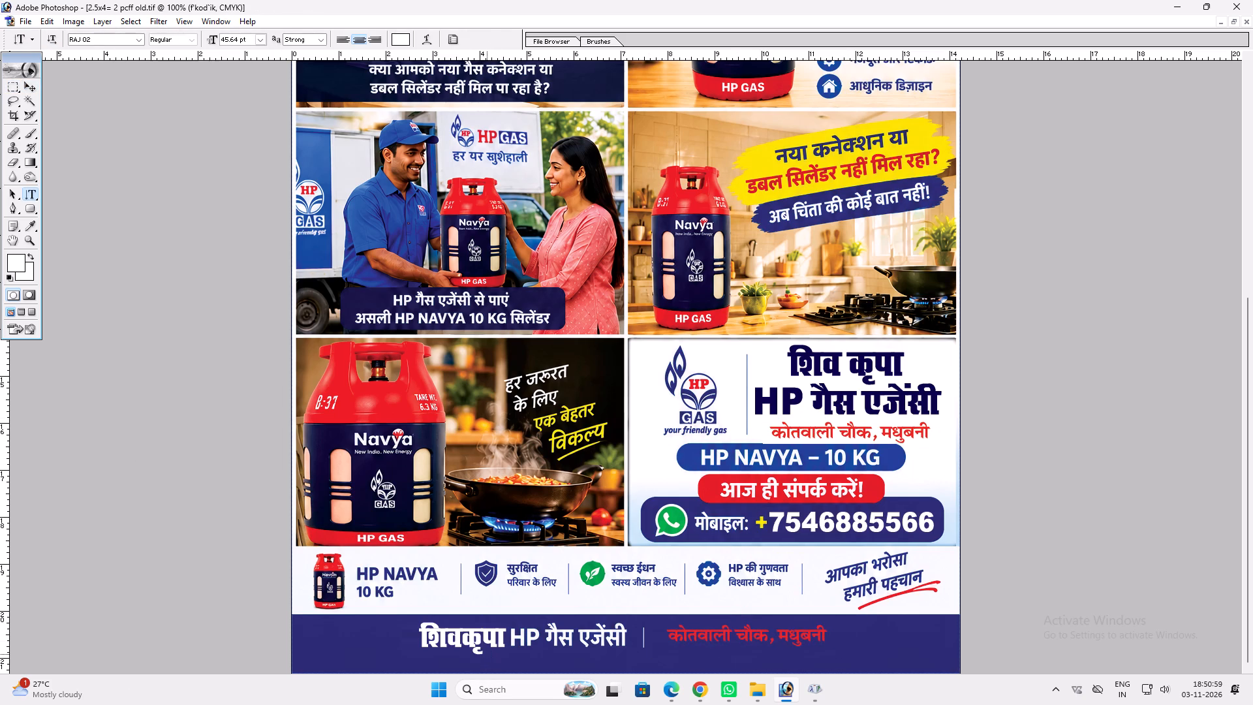
pyautogui.click(793, 633)
pyautogui.press('Return')
pyautogui.hotkey('alt', 'l')
pyautogui.write('ypvv')
pyautogui.moveTo(801, 665); pyautogui.dragTo(788, 667)
# Copy the agency heading's text, paste it after "शिवकृपा" in the footer and join it onto one line.
pyautogui.press('t')
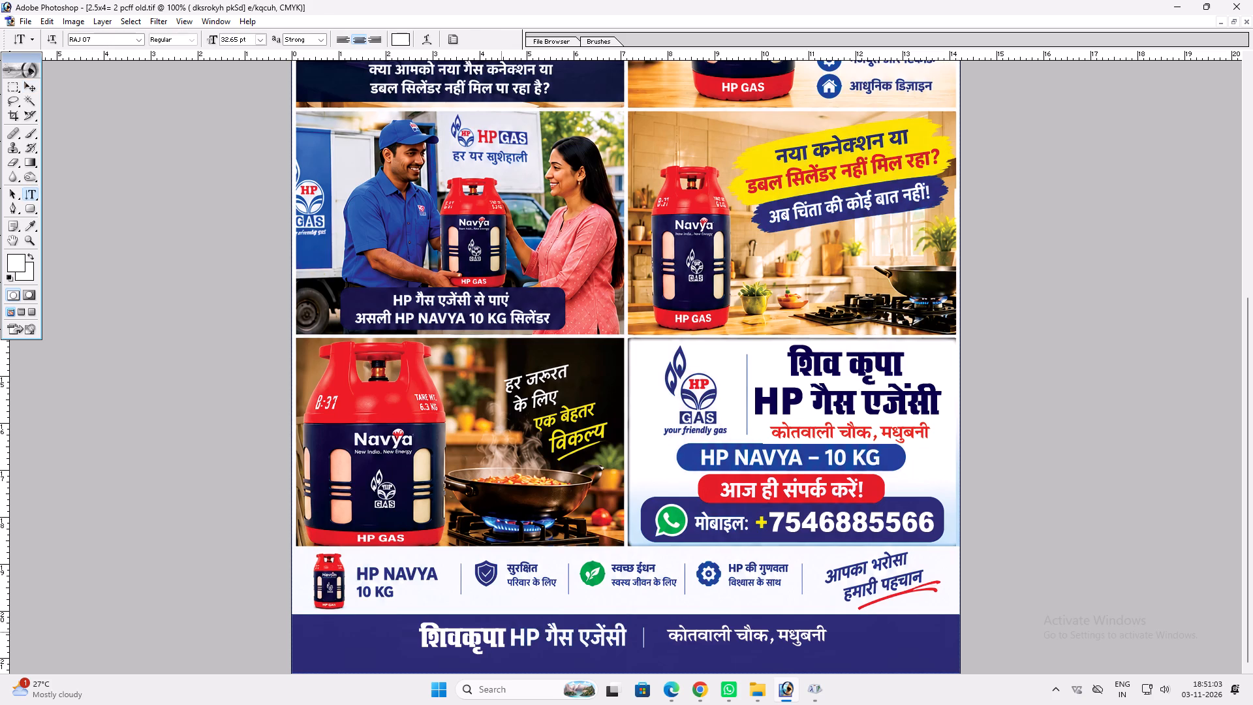
pyautogui.click(814, 418)
pyautogui.hotkey('ctrl', 'a')
pyautogui.hotkey('ctrl', 'c')
pyautogui.hotkey('ctrl', 'Return')
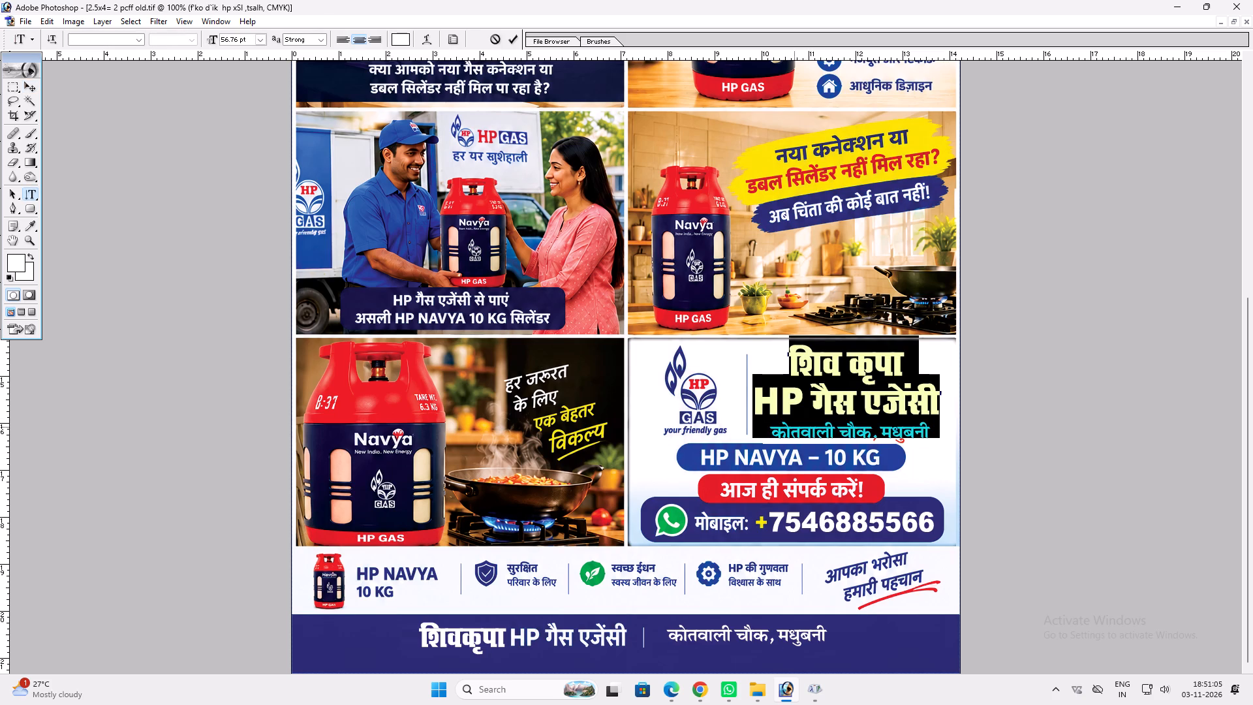
pyautogui.click(503, 630)
pyautogui.press('space')
pyautogui.hotkey('ctrl', 'v')
pyautogui.press('Return')
pyautogui.write('vv')
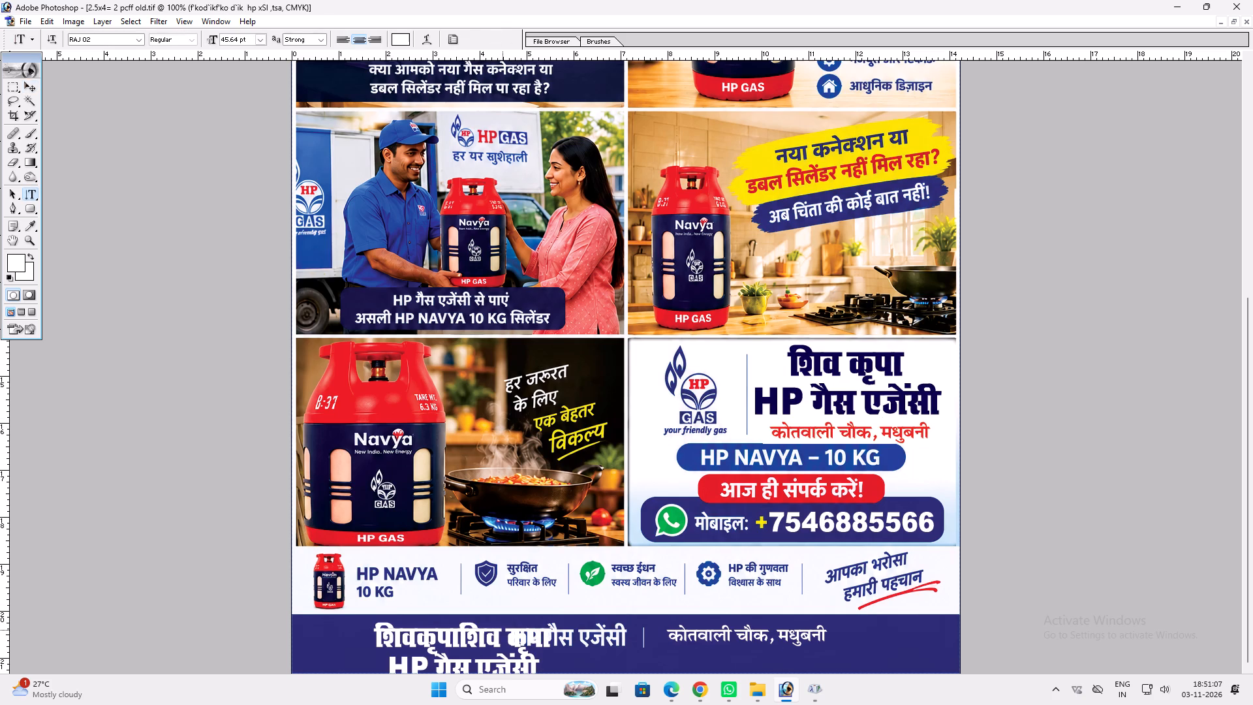
pyautogui.press('t')
pyautogui.click(484, 672)
pyautogui.press('Home')
pyautogui.press('BackSpace')
pyautogui.press('Return')
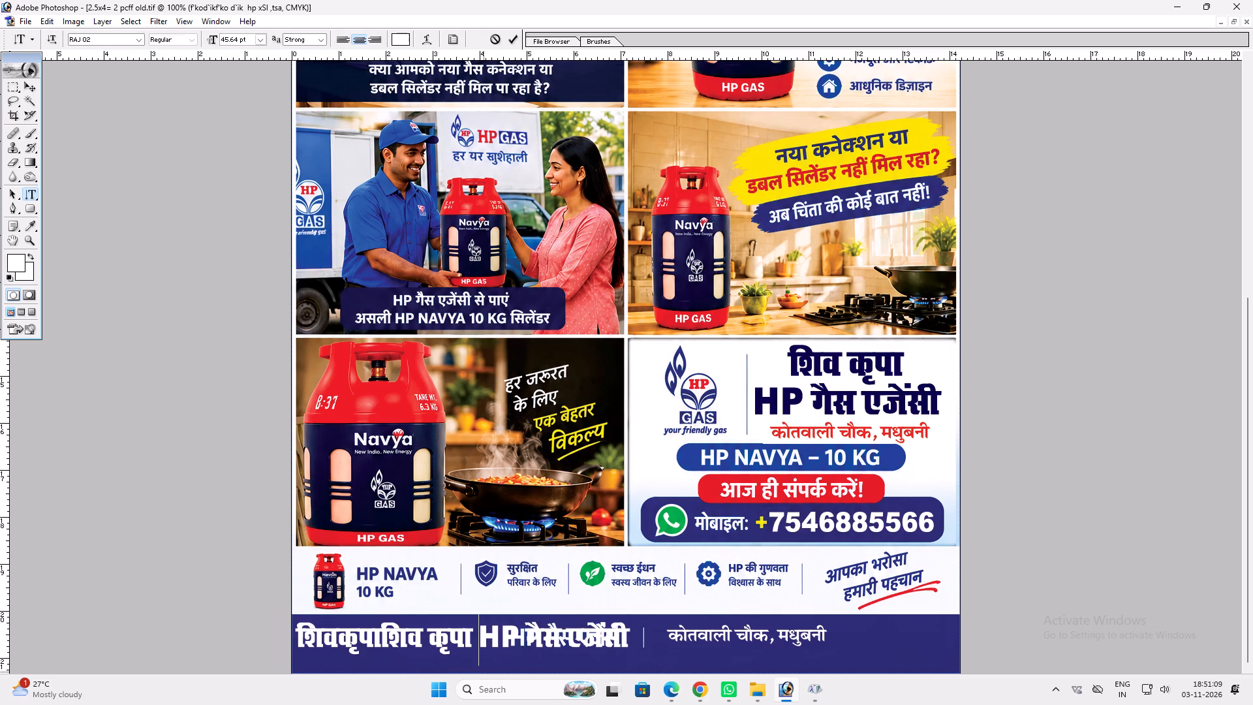
# Scale the footer agency name to about 76% and move its end over the old "HP गैस एजेंसी".
pyautogui.hotkey('ctrl', 't')
pyautogui.keyDown('alt'); pyautogui.keyDown('shift'); pyautogui.moveTo(630, 646); pyautogui.dragTo(591, 640); pyautogui.keyUp('shift'); pyautogui.keyUp('alt')
pyautogui.press('Return')
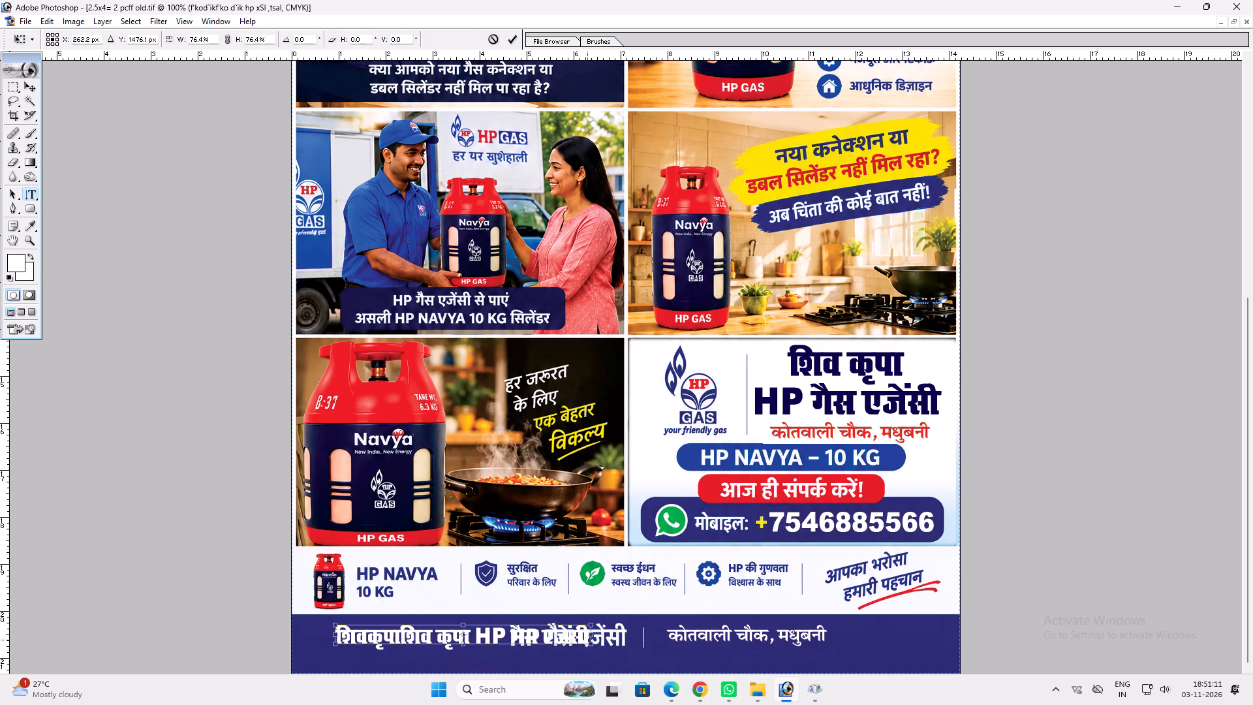
pyautogui.press('v')
pyautogui.moveTo(582, 640); pyautogui.dragTo(620, 640)
# Cover the old background "HP गैस एजेंसी" behind the footer text with a stretched strip of the band's dark blue.
pyautogui.keyDown('ctrl'); pyautogui.click(615, 654); pyautogui.keyUp('ctrl')
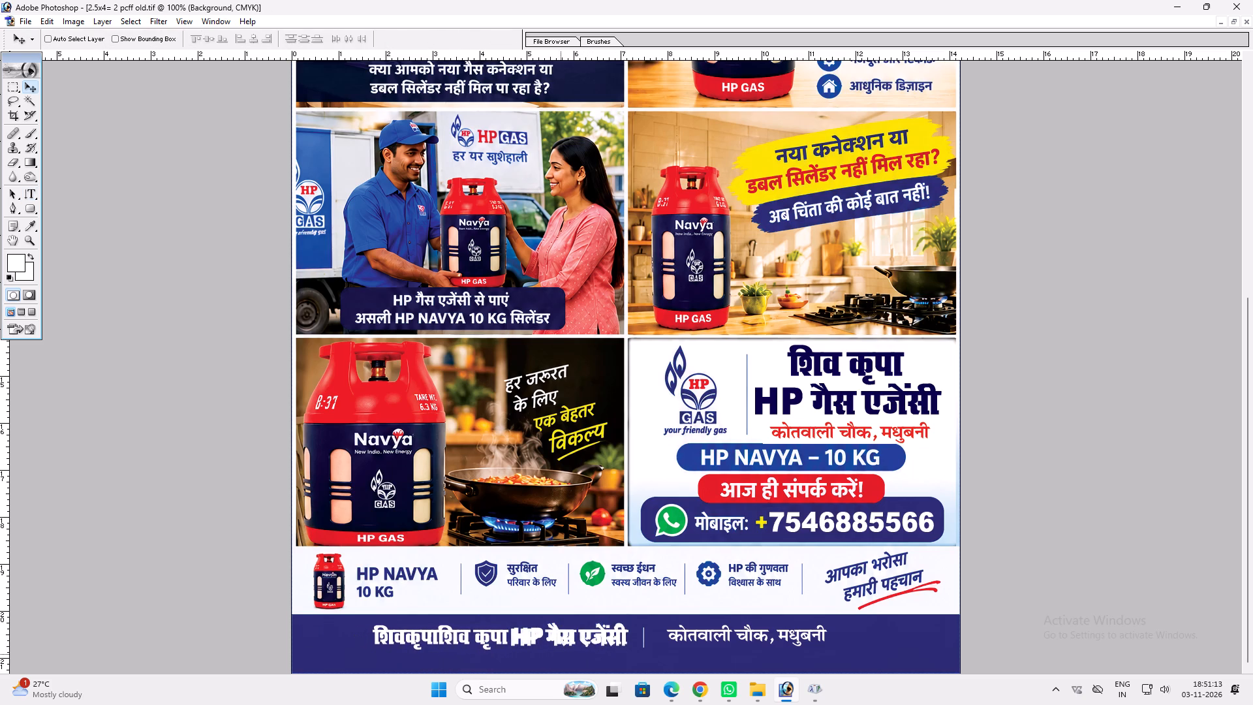
pyautogui.press('m')
pyautogui.moveTo(344, 622); pyautogui.dragTo(356, 650)
pyautogui.hotkey('ctrl', 't')
pyautogui.moveTo(356, 633); pyautogui.dragTo(598, 653)
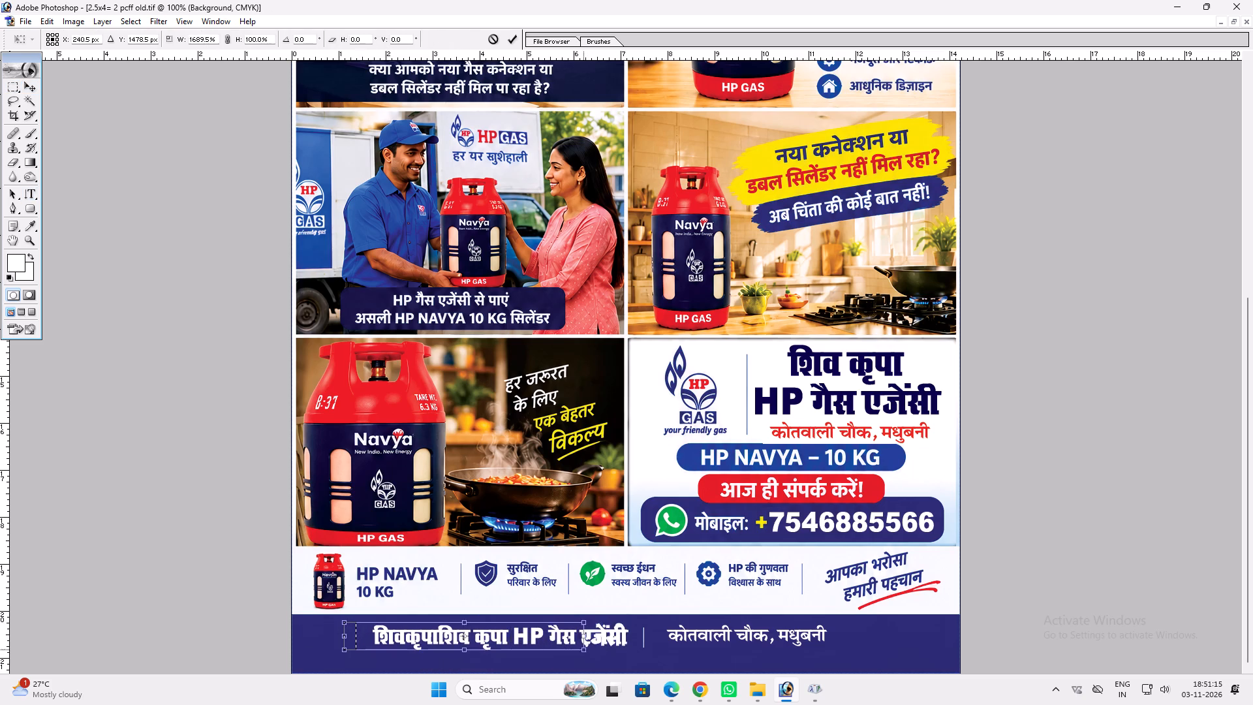
pyautogui.moveTo(598, 653); pyautogui.dragTo(634, 655)
pyautogui.press('Return')
pyautogui.hotkey('ctrl', 'd')
pyautogui.write('vv')
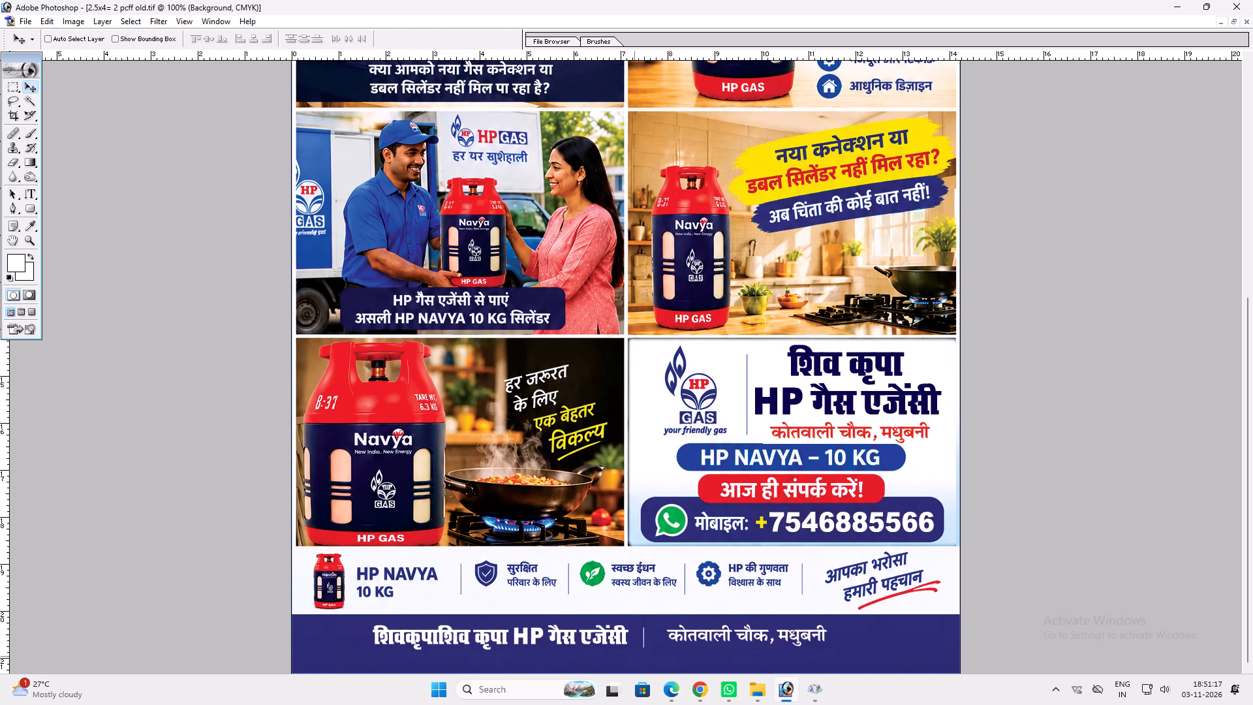
# Delete the duplicate "शिवकृपा" from the start of the footer agency name, making it read "शिवकृपा HP गैस एजेंसी".
pyautogui.keyDown('ctrl'); pyautogui.doubleClick(619, 636); pyautogui.keyUp('ctrl')
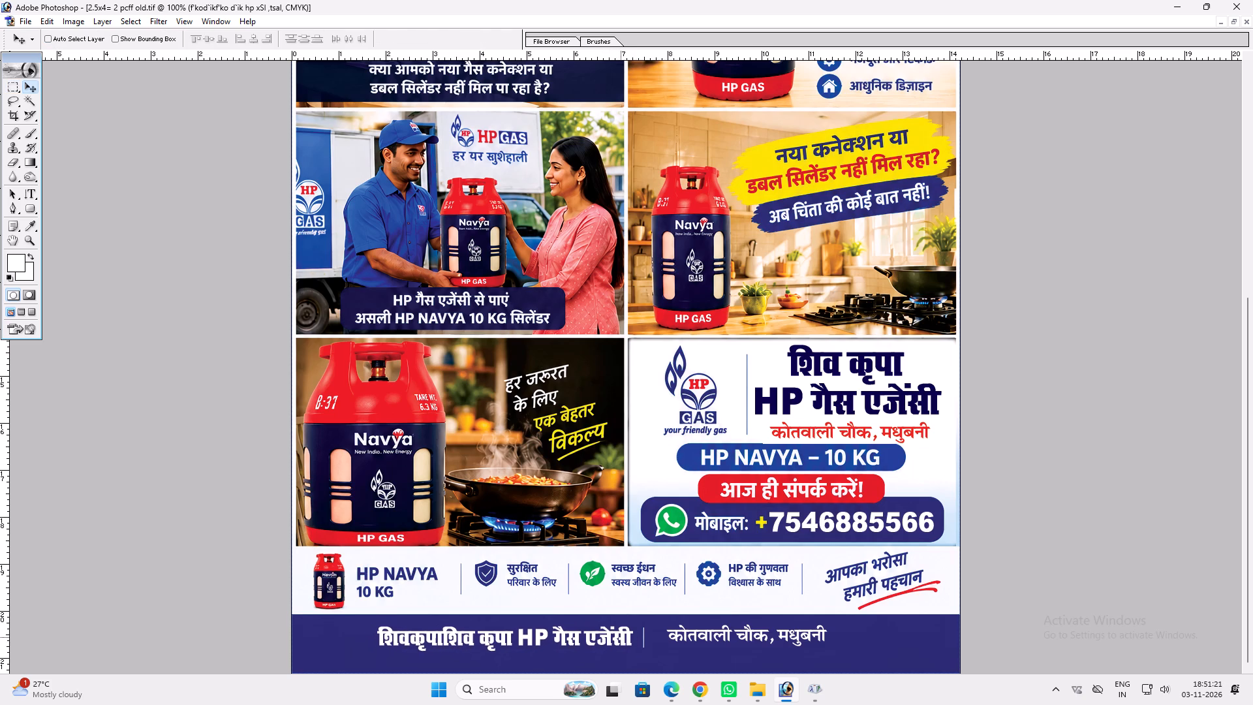
pyautogui.click(619, 637)
pyautogui.press('t')
pyautogui.moveTo(426, 637); pyautogui.dragTo(0, 597)
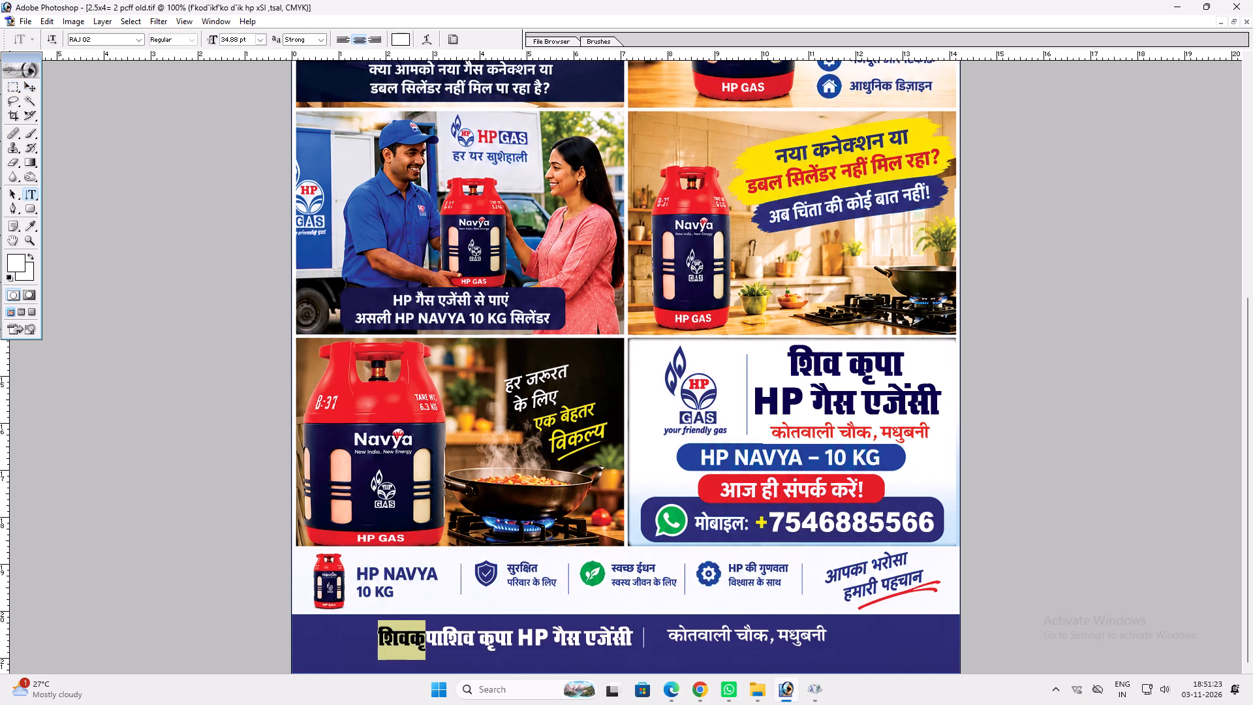
pyautogui.press('BackSpace')
pyautogui.moveTo(419, 644); pyautogui.dragTo(401, 646)
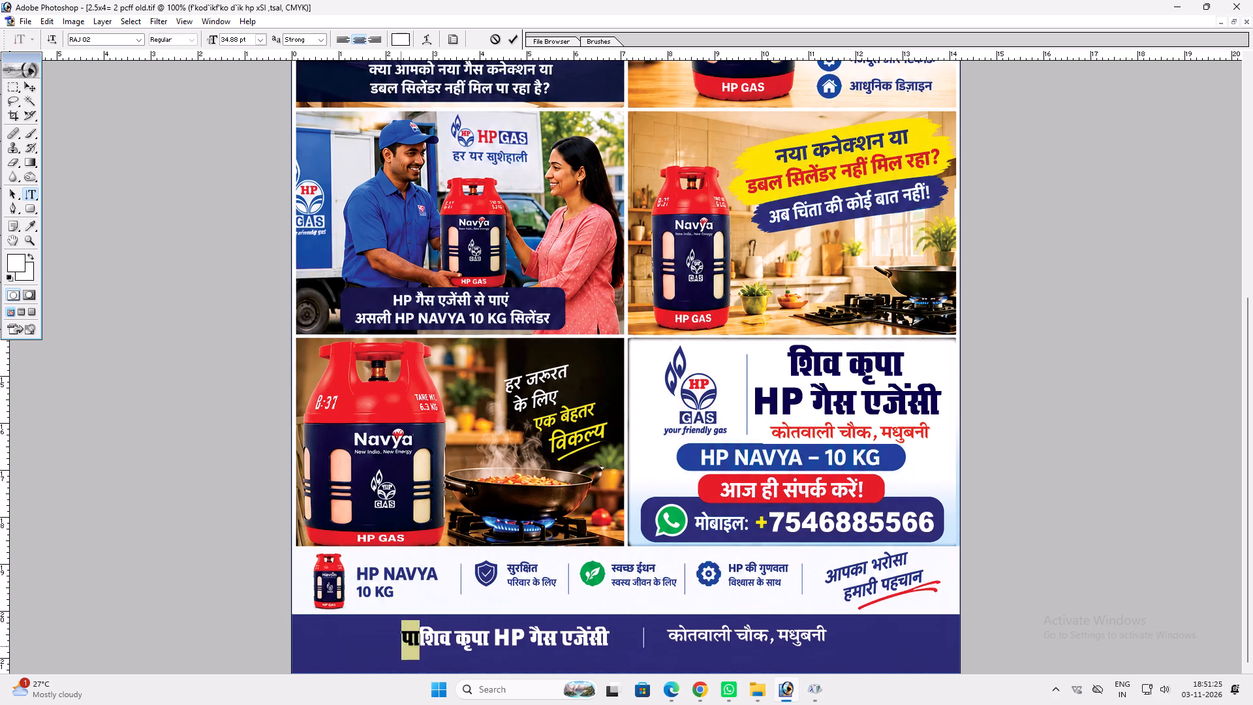
pyautogui.moveTo(401, 646); pyautogui.dragTo(339, 631)
pyautogui.press('BackSpace')
pyautogui.click(450, 639)
pyautogui.press('BackSpace')
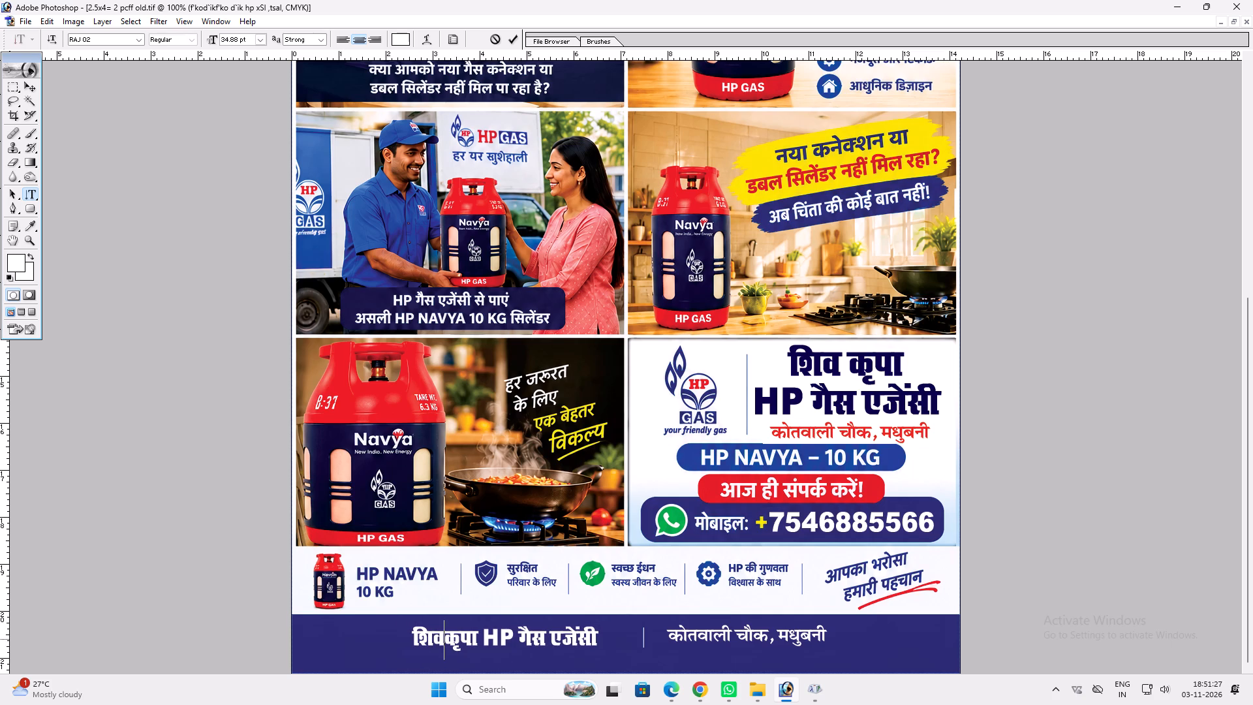
pyautogui.press('Return')
# Insert a space to make the footer name "शिव कृपा HP गैस एजेंसी" and enlarge the text slightly.
pyautogui.hotkey('ctrl', 'shift', 's')
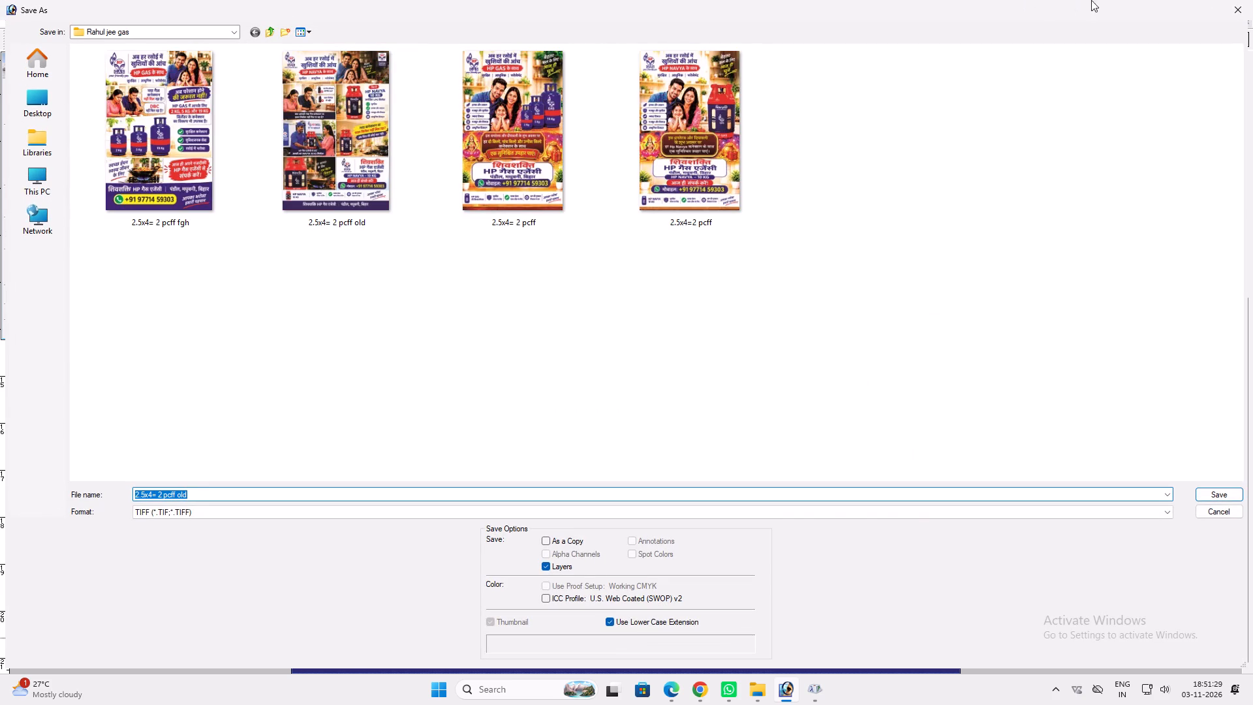
pyautogui.click(1235, 0)
pyautogui.click(450, 641)
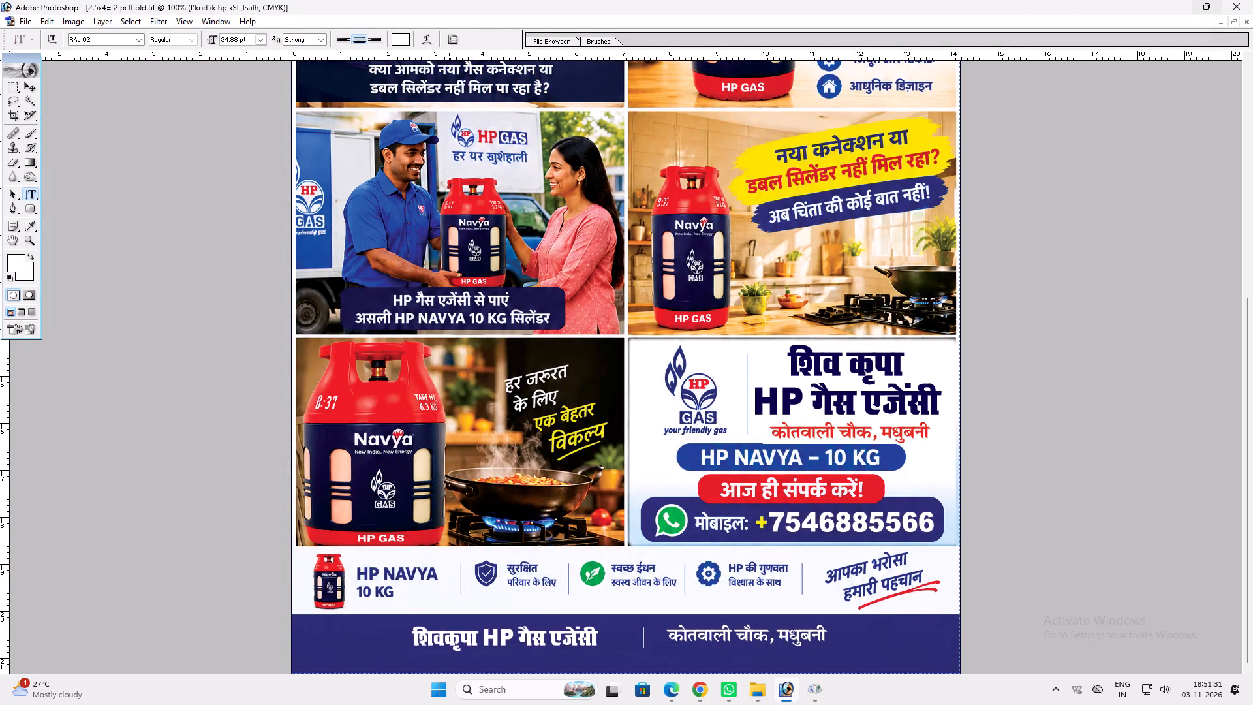
pyautogui.press('space')
pyautogui.press('Return')
pyautogui.press('v')
pyautogui.press('v')
pyautogui.hotkey('ctrl', 't')
pyautogui.keyDown('shift'); pyautogui.moveTo(603, 633); pyautogui.dragTo(617, 629); pyautogui.keyUp('shift')
pyautogui.press('Return')
# Save the poster as the TIFF "2.5x4= 1 pcg" in the Shiv Kripa Gas folder inside 03.11.2026.
pyautogui.hotkey('ctrl', 'shift', 's')
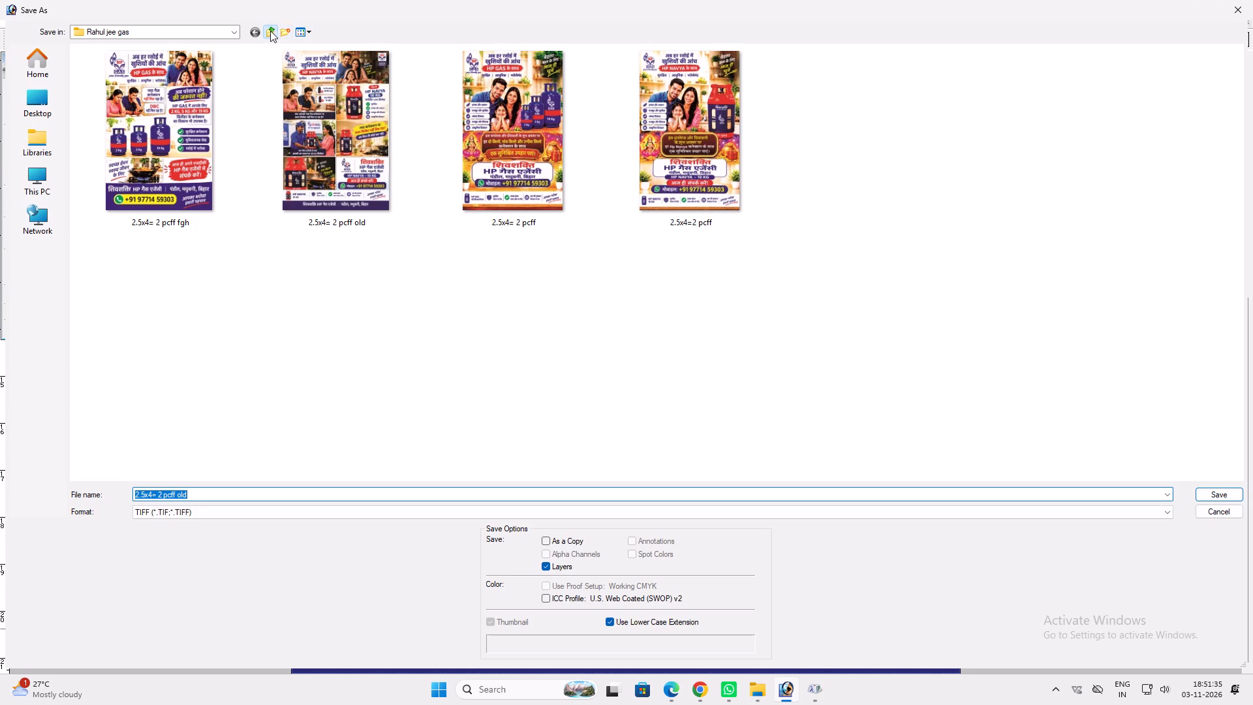
pyautogui.doubleClick(270, 31)
pyautogui.doubleClick(258, 91)
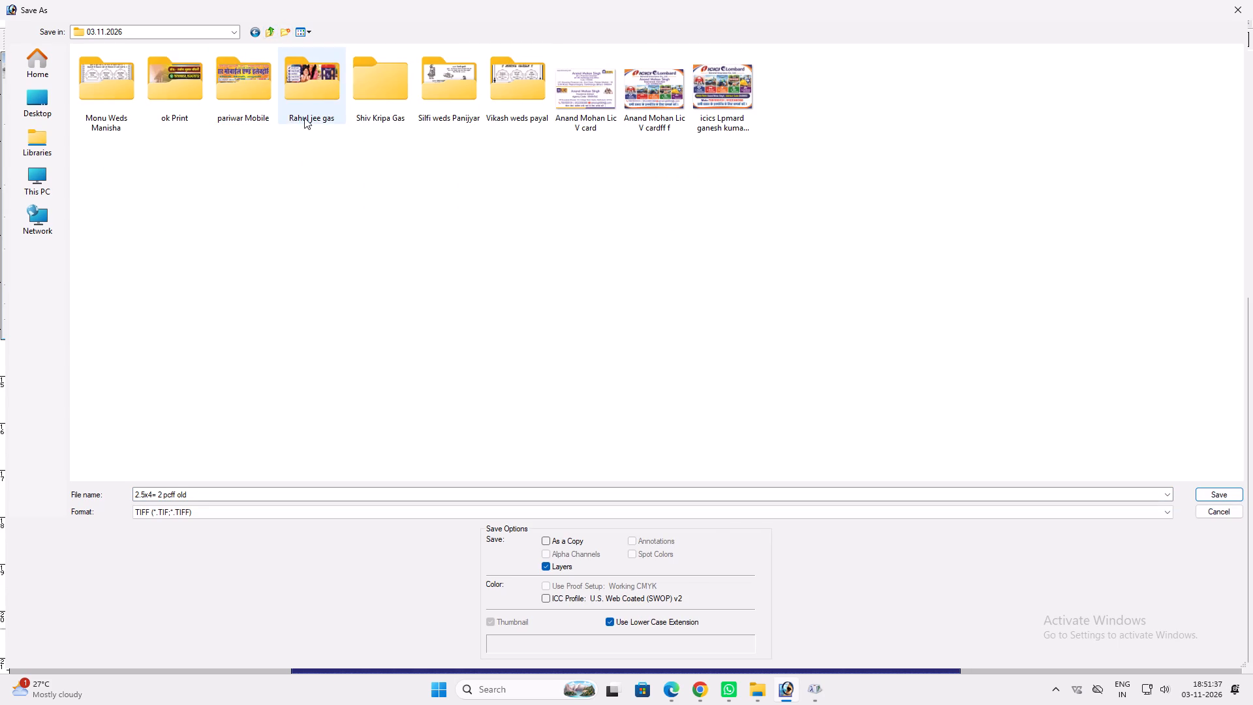
pyautogui.click(317, 107)
pyautogui.doubleClick(379, 101)
pyautogui.click(196, 496)
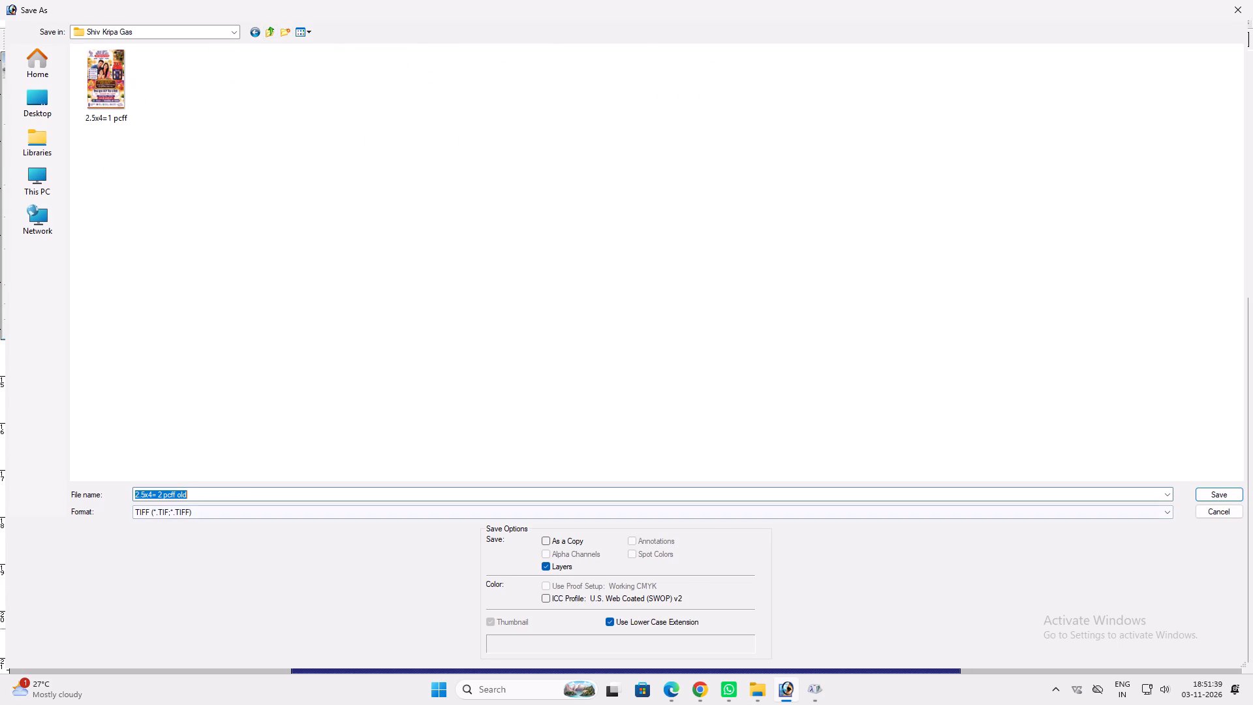
pyautogui.moveTo(196, 496); pyautogui.dragTo(159, 509)
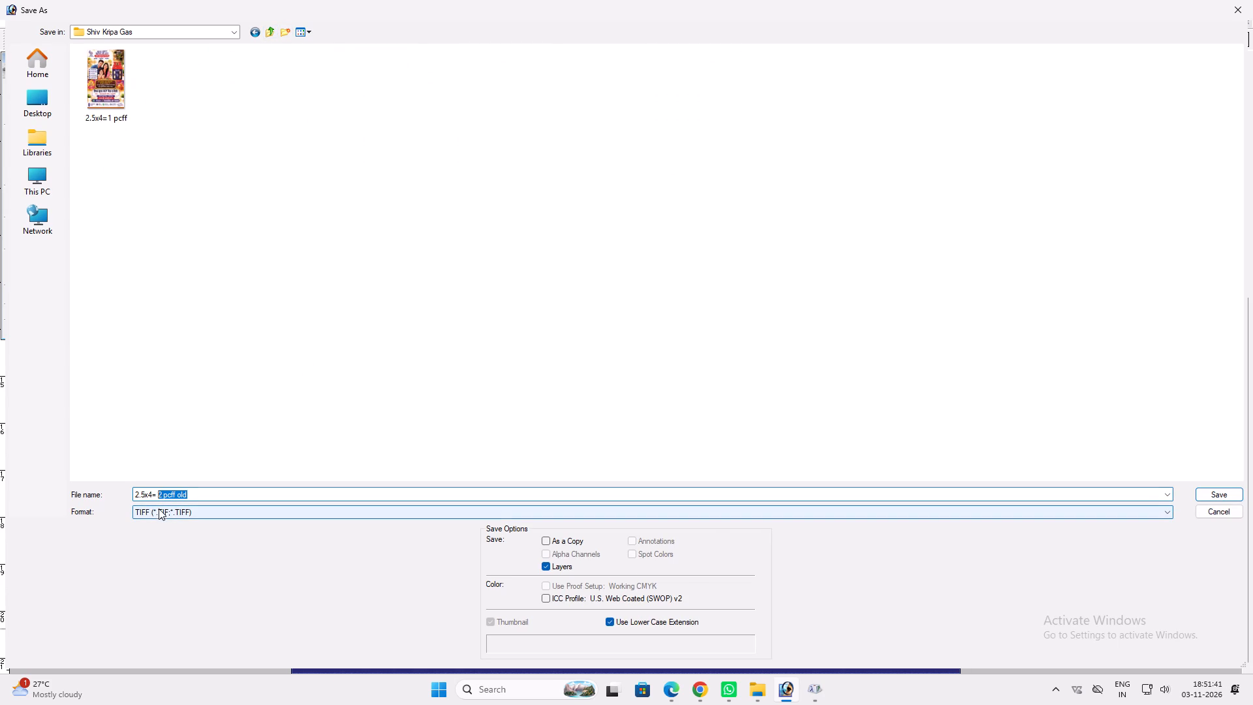
pyautogui.write('1 pc')
pyautogui.press('g')
pyautogui.press('Return')
pyautogui.press('Return')
pyautogui.press('Return')
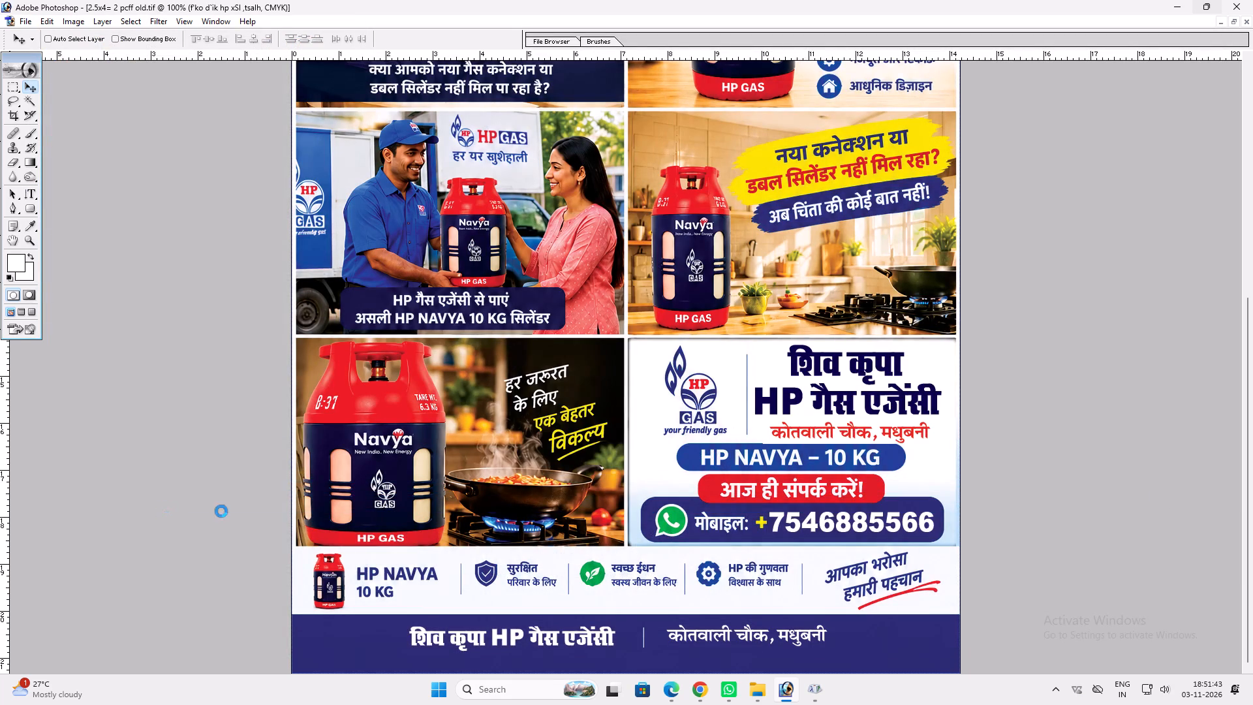
# Check the complete saved poster on screen and return to the windowed view of the open documents.
pyautogui.press('space')
pyautogui.press('space')
pyautogui.press('space')
pyautogui.press('space')
pyautogui.press('space')
pyautogui.press('space')
pyautogui.press('space')
pyautogui.rightClick(388, 443)
pyautogui.click(413, 451)
pyautogui.press('f')
pyautogui.press('f')
pyautogui.press('f')
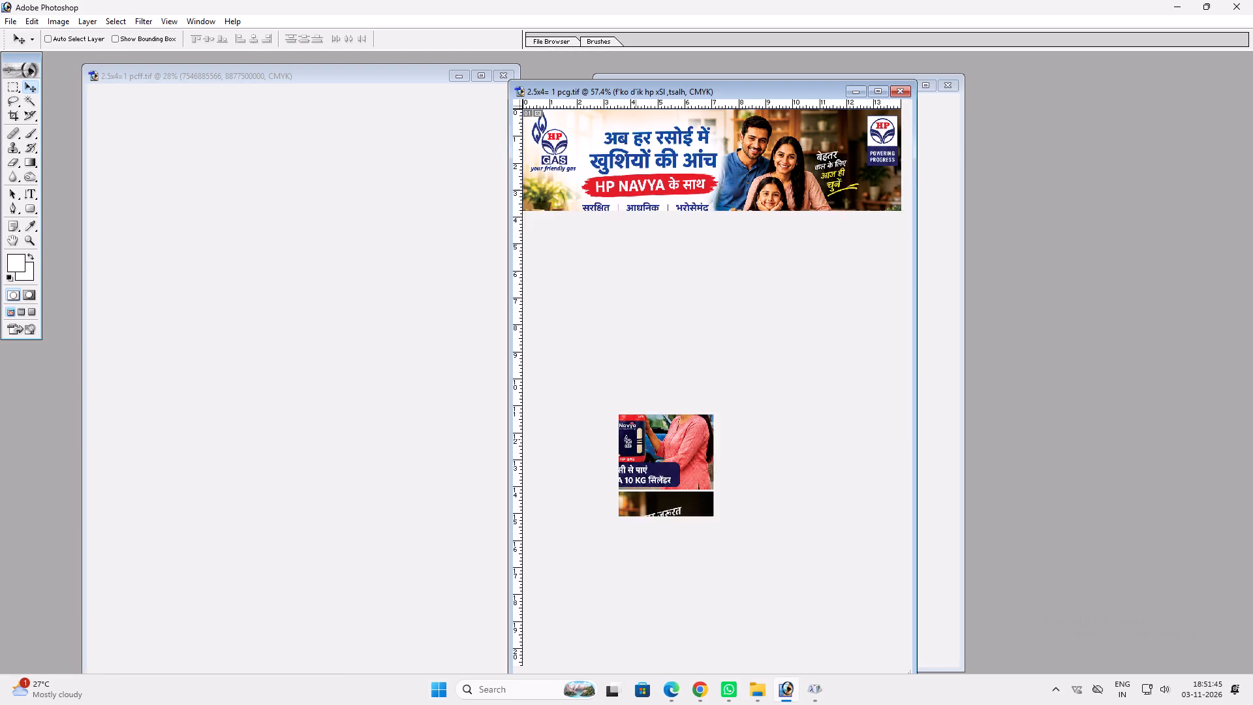
# Close the finished "2.5x4= 1 pcg" poster.
pyautogui.click(682, 360)
pyautogui.hotkey('ctrl', 'w')
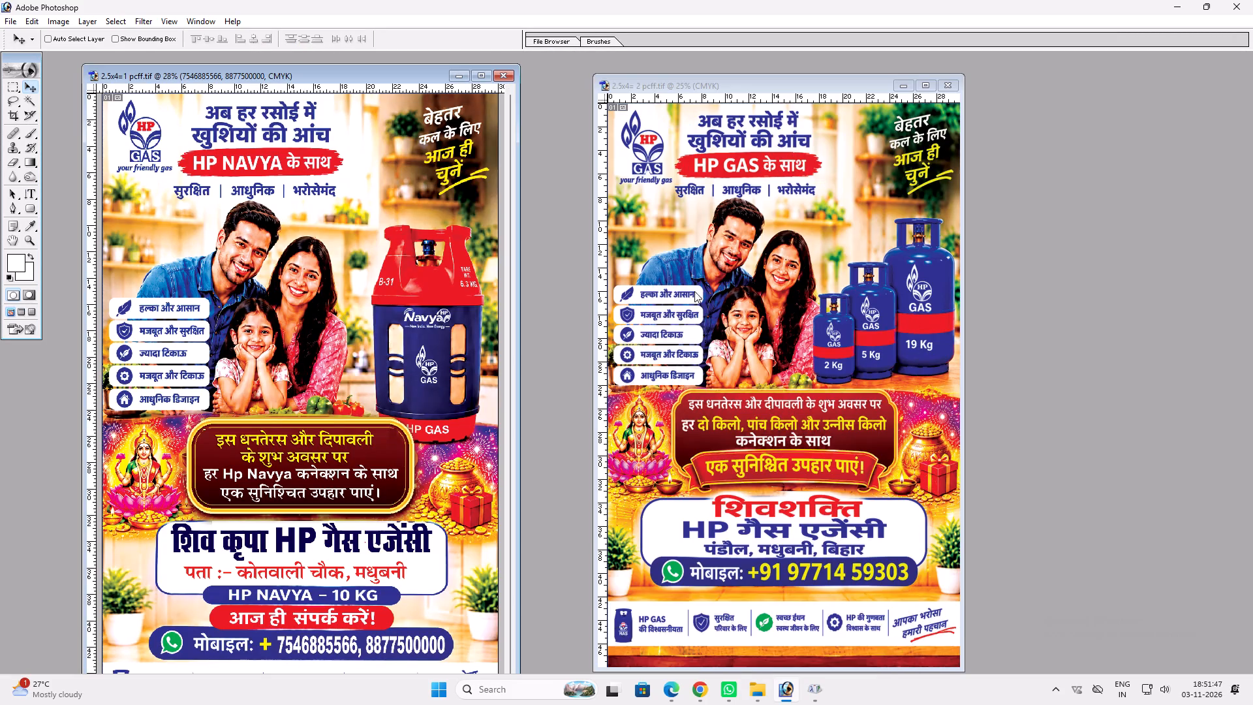
# Copy the agency name and address lines from the "2.5x4=1 pcff" poster onto the white name box of "2.5x4= 2 pcff".
pyautogui.tripleClick(748, 82)
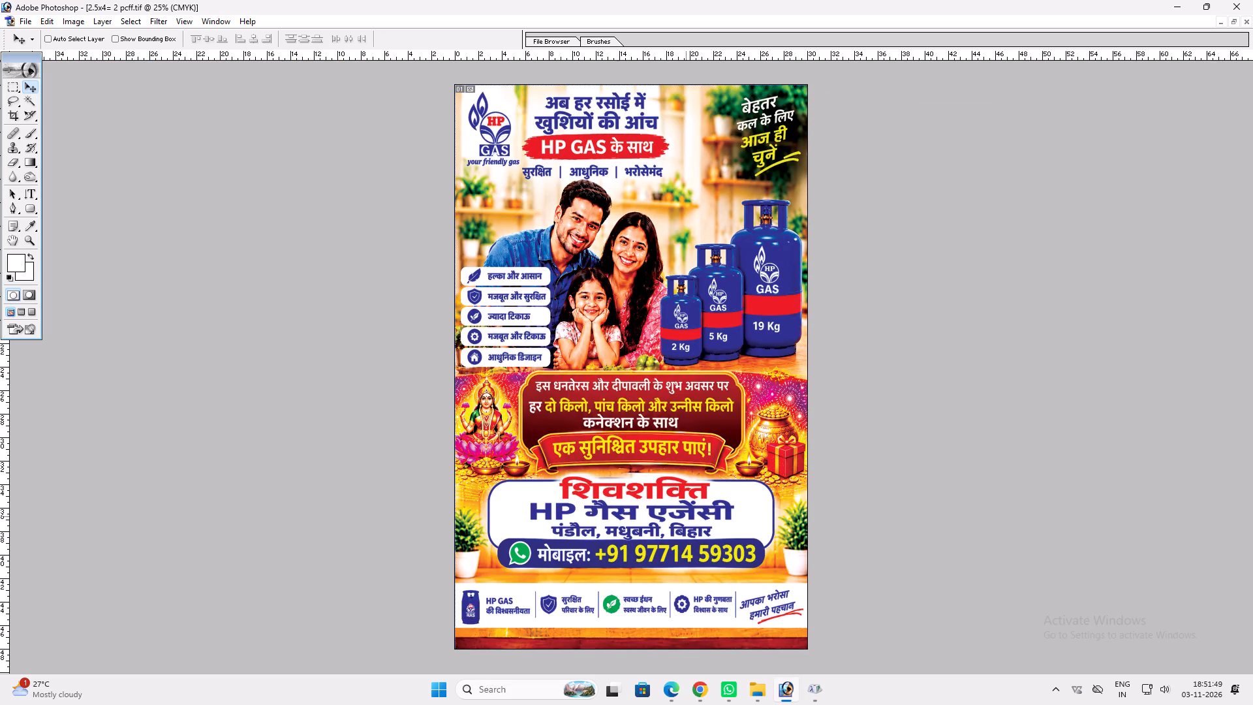
pyautogui.write('fff')
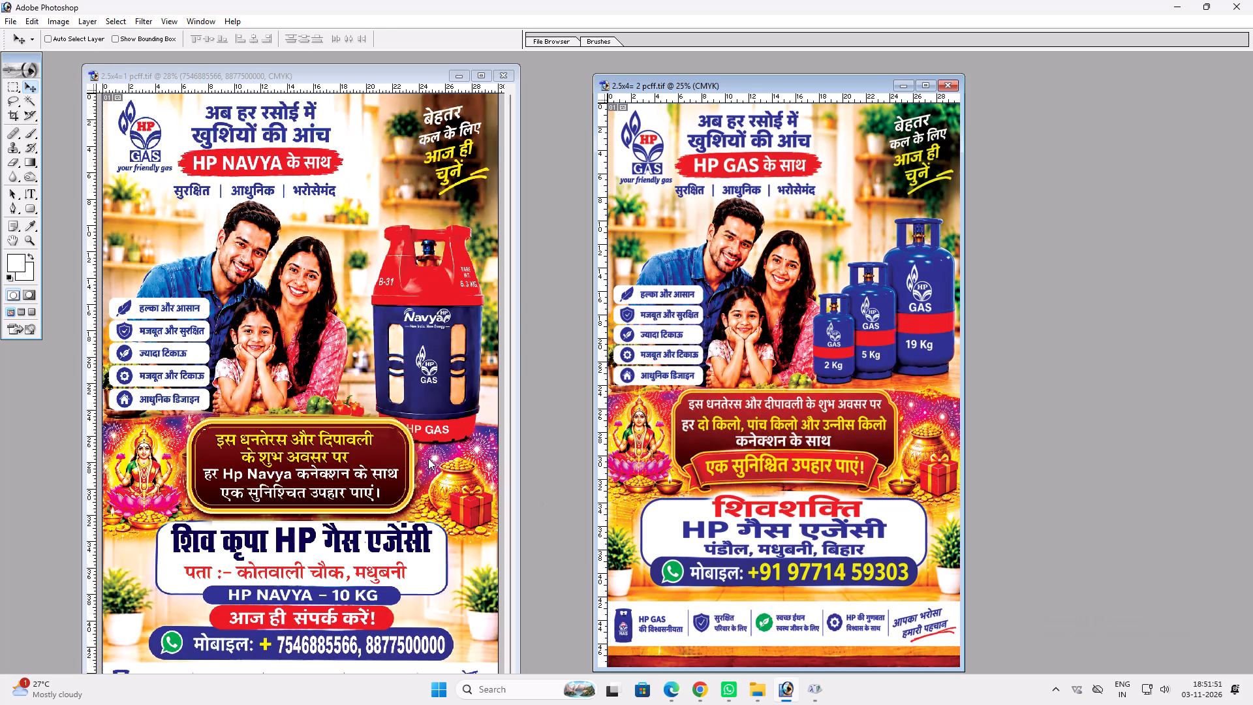
pyautogui.click(428, 458)
pyautogui.press('v')
pyautogui.keyDown('ctrl'); pyautogui.click(425, 531); pyautogui.keyUp('ctrl')
pyautogui.moveTo(424, 532); pyautogui.dragTo(774, 512)
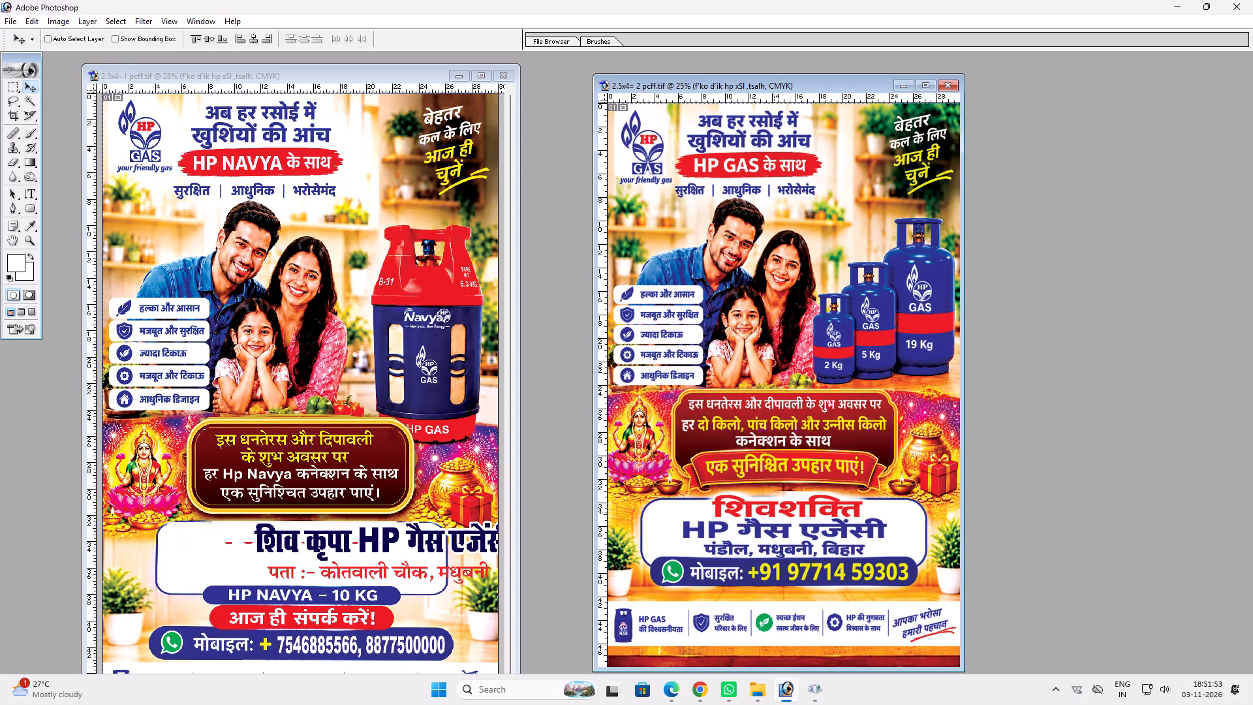
pyautogui.moveTo(771, 516); pyautogui.dragTo(884, 495)
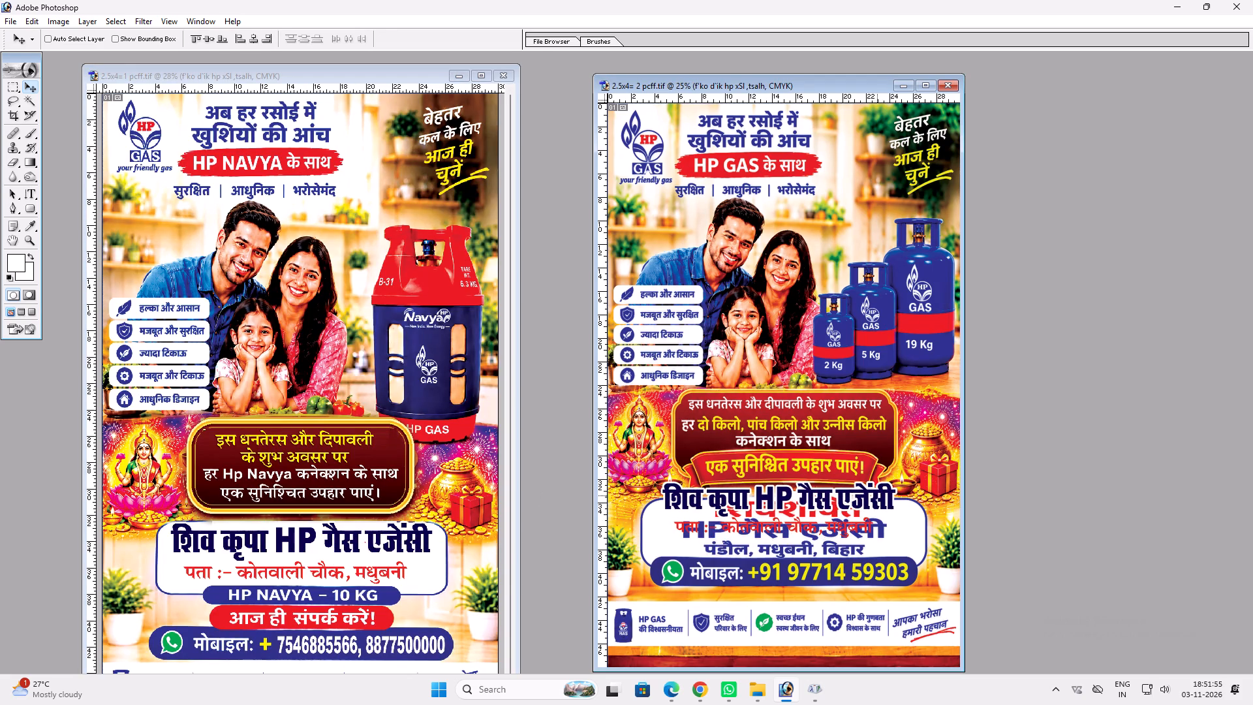
pyautogui.moveTo(850, 499); pyautogui.dragTo(801, 422)
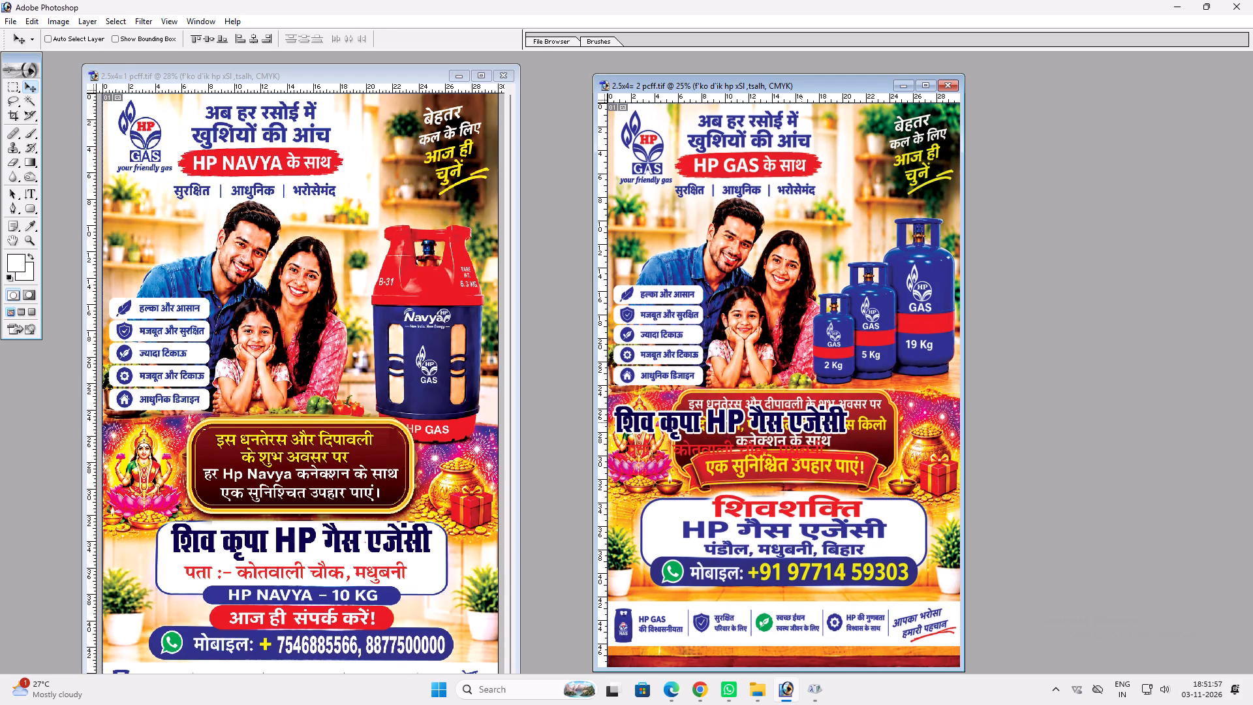
pyautogui.moveTo(801, 422); pyautogui.dragTo(848, 513)
pyautogui.click(925, 91)
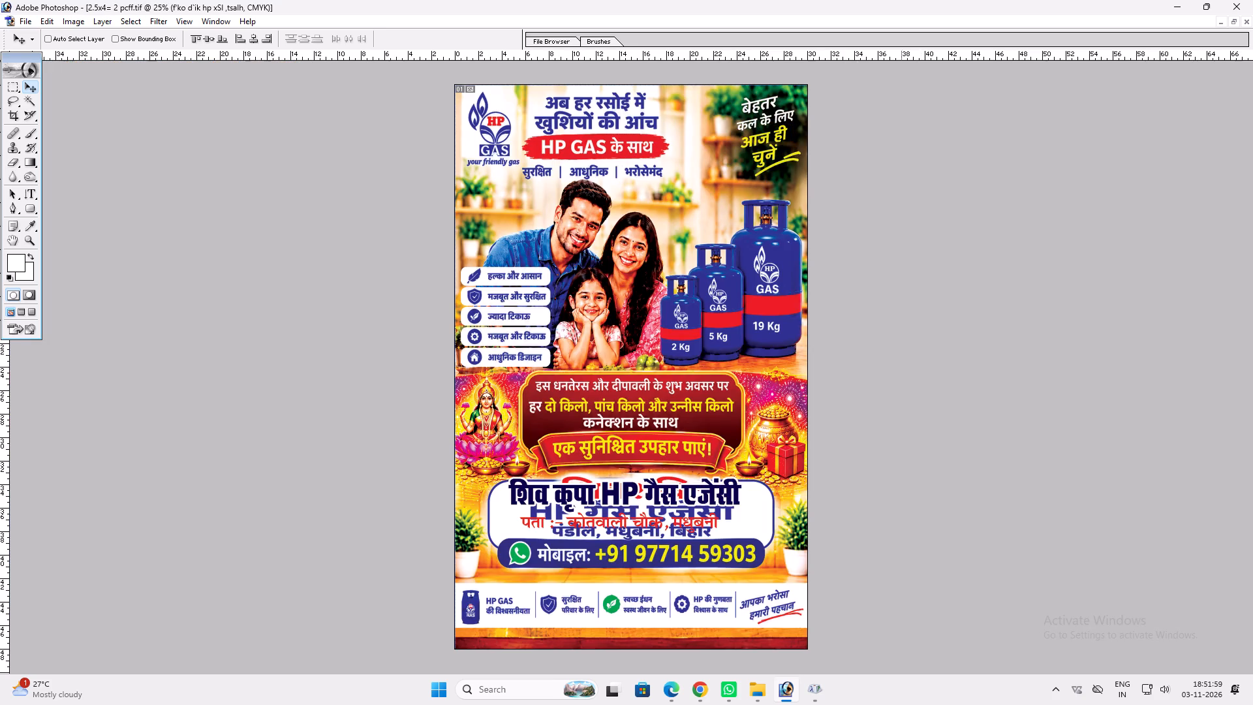
pyautogui.moveTo(696, 432); pyautogui.dragTo(712, 411)
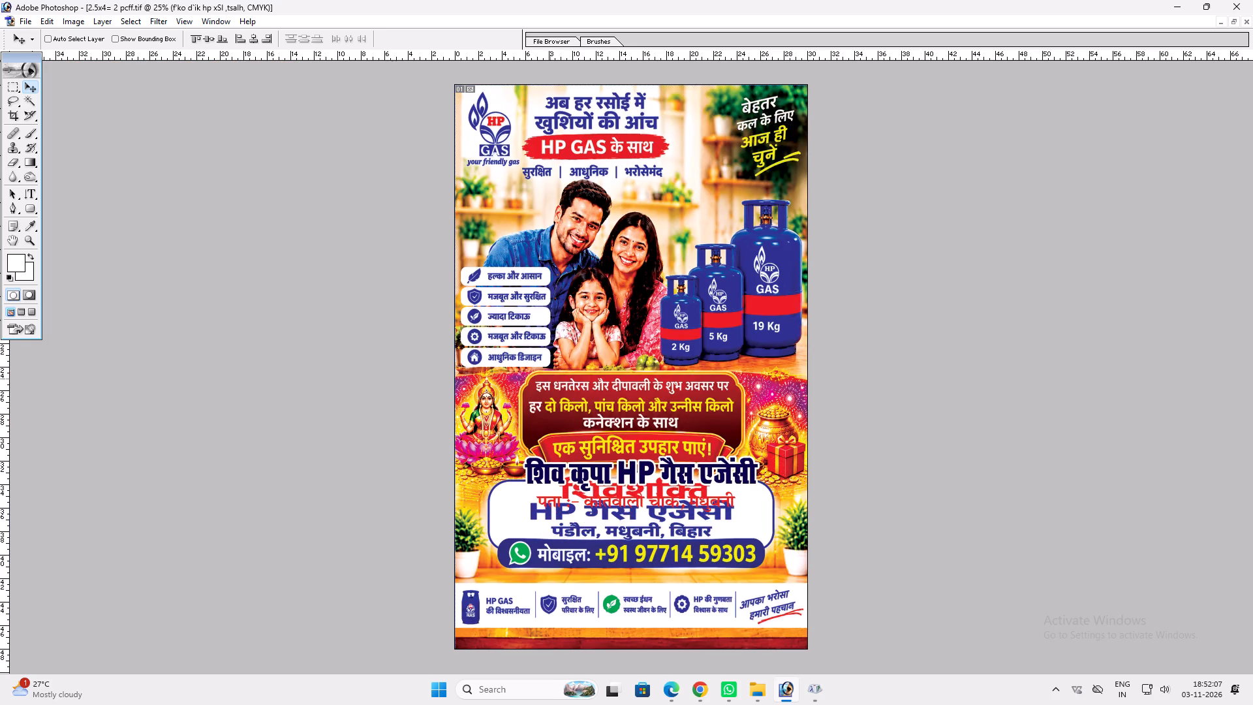
pyautogui.moveTo(556, 468); pyautogui.dragTo(551, 491)
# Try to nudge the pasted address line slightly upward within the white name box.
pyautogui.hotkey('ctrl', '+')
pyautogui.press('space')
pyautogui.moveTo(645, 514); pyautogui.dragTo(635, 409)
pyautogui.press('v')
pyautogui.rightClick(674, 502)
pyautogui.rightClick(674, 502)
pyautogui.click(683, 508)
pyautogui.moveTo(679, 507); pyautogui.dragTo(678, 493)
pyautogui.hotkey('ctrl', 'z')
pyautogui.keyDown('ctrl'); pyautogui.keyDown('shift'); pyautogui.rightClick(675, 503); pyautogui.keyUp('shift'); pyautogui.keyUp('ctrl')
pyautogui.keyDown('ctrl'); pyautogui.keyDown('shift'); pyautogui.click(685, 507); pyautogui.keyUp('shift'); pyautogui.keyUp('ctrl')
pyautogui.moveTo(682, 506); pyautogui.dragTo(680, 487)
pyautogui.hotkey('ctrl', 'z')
# Shrink the pasted address line slightly and lower it beneath the agency name.
pyautogui.hotkey('ctrl', 't')
pyautogui.keyDown('shift'); pyautogui.moveTo(757, 492); pyautogui.dragTo(743, 495); pyautogui.keyUp('shift')
pyautogui.hotkey('shift', 'Return')
pyautogui.press('v')
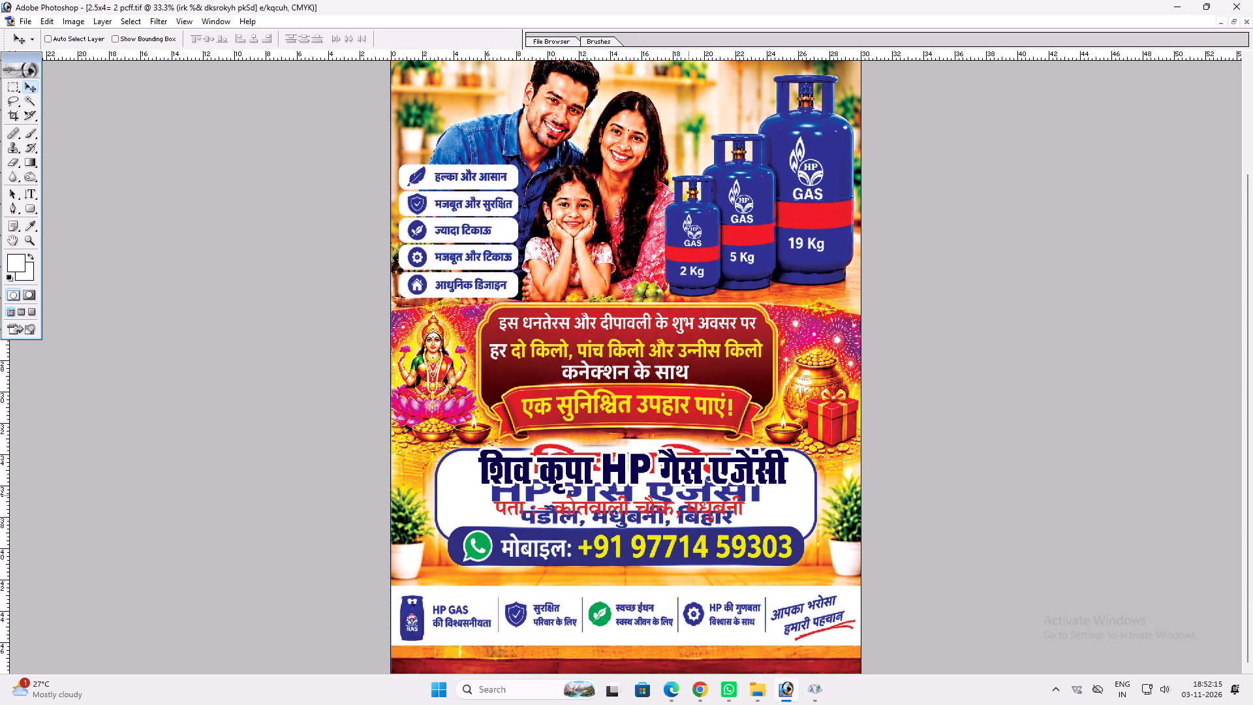
pyautogui.moveTo(677, 494); pyautogui.dragTo(687, 502)
# Scale down the pasted agency name "शिव कृपा HP गैस एजेंसी" so it fits comfortably inside the white box.
pyautogui.keyDown('ctrl'); pyautogui.doubleClick(687, 476); pyautogui.keyUp('ctrl')
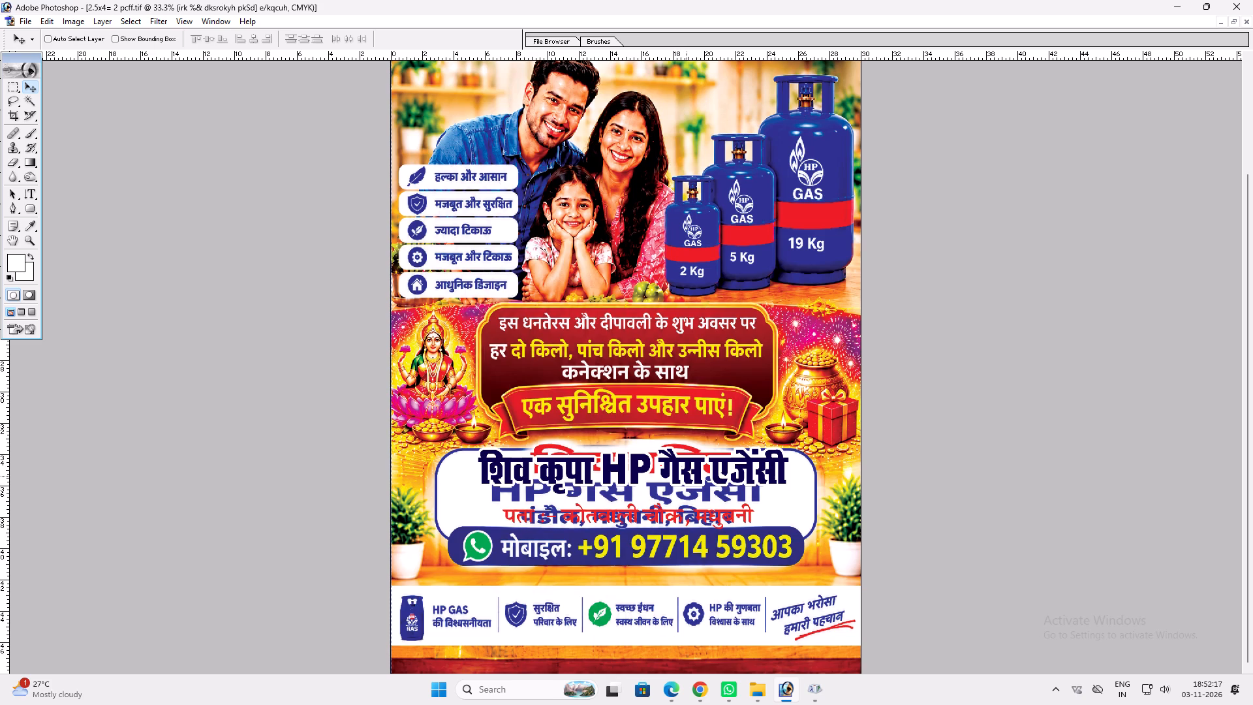
pyautogui.hotkey('ctrl', 't')
pyautogui.keyDown('alt'); pyautogui.keyDown('shift'); pyautogui.moveTo(790, 456); pyautogui.dragTo(788, 457); pyautogui.keyUp('shift'); pyautogui.keyUp('alt')
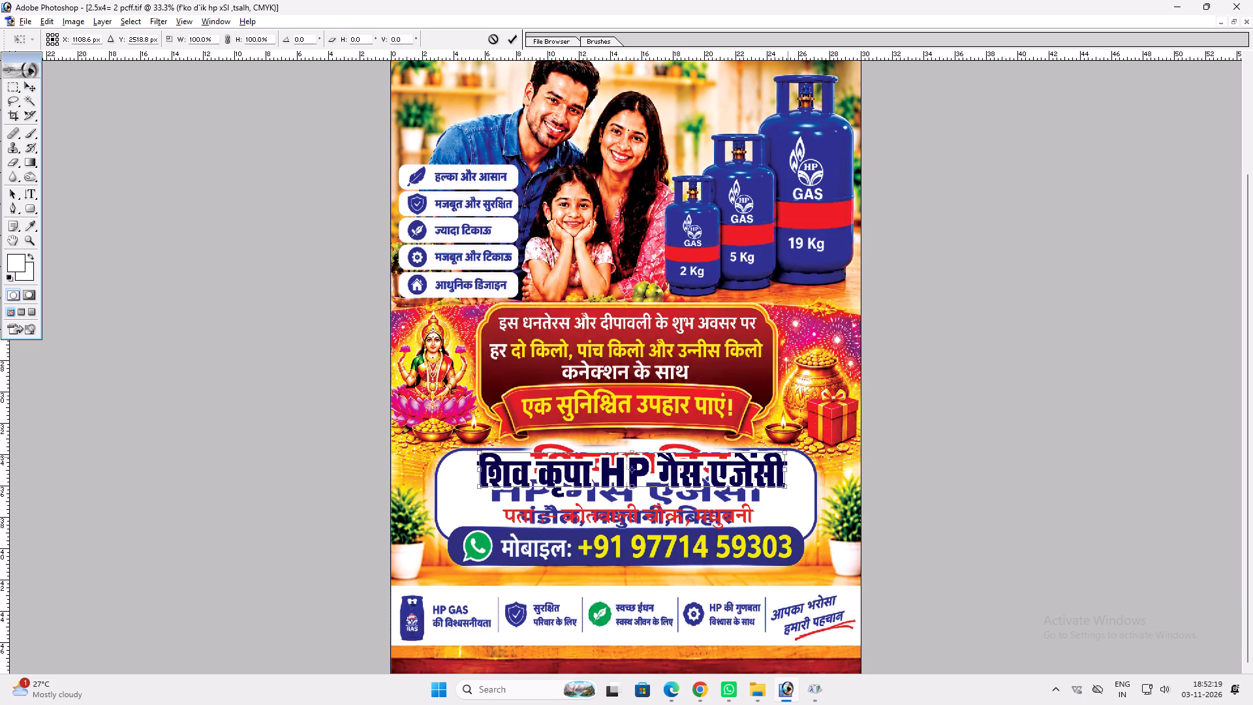
pyautogui.keyDown('alt'); pyautogui.keyDown('shift'); pyautogui.moveTo(788, 457); pyautogui.dragTo(772, 461); pyautogui.keyUp('shift'); pyautogui.keyUp('alt')
pyautogui.press('Return')
pyautogui.press('v')
pyautogui.click(665, 457)
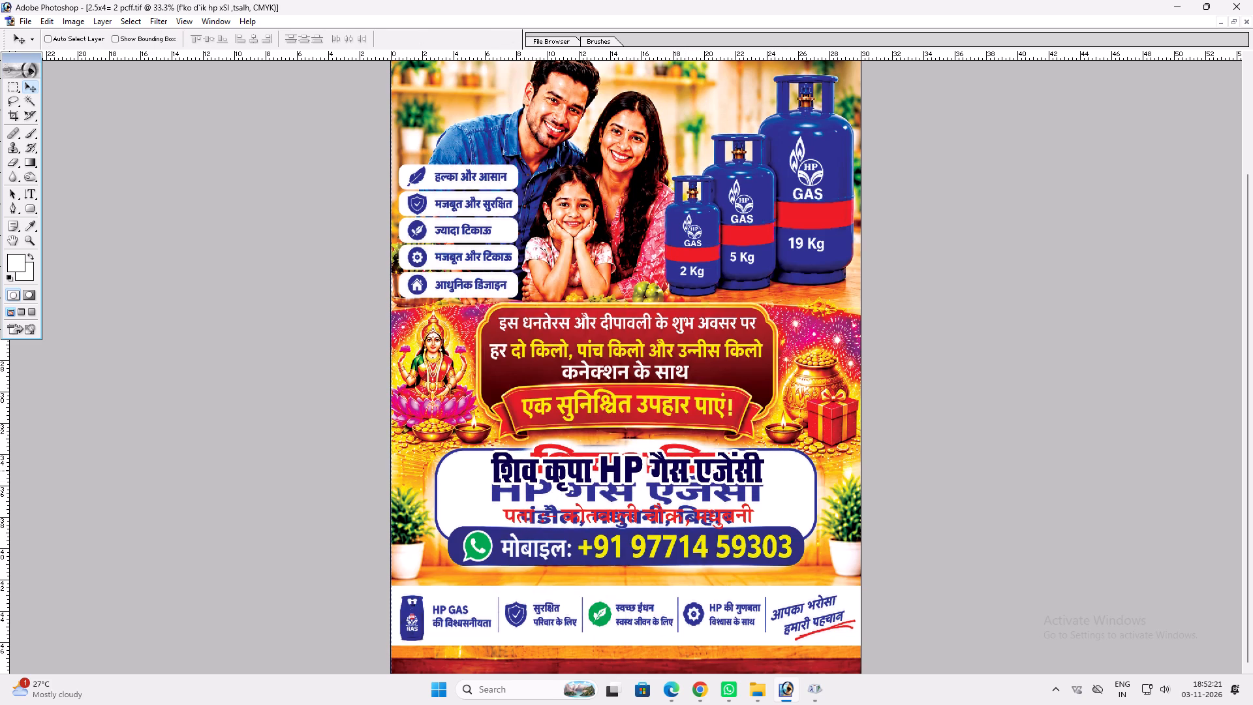
pyautogui.hotkey('ctrl', 't')
pyautogui.keyDown('shift'); pyautogui.moveTo(766, 446); pyautogui.dragTo(749, 452); pyautogui.keyUp('shift')
pyautogui.press('Return')
pyautogui.press('v')
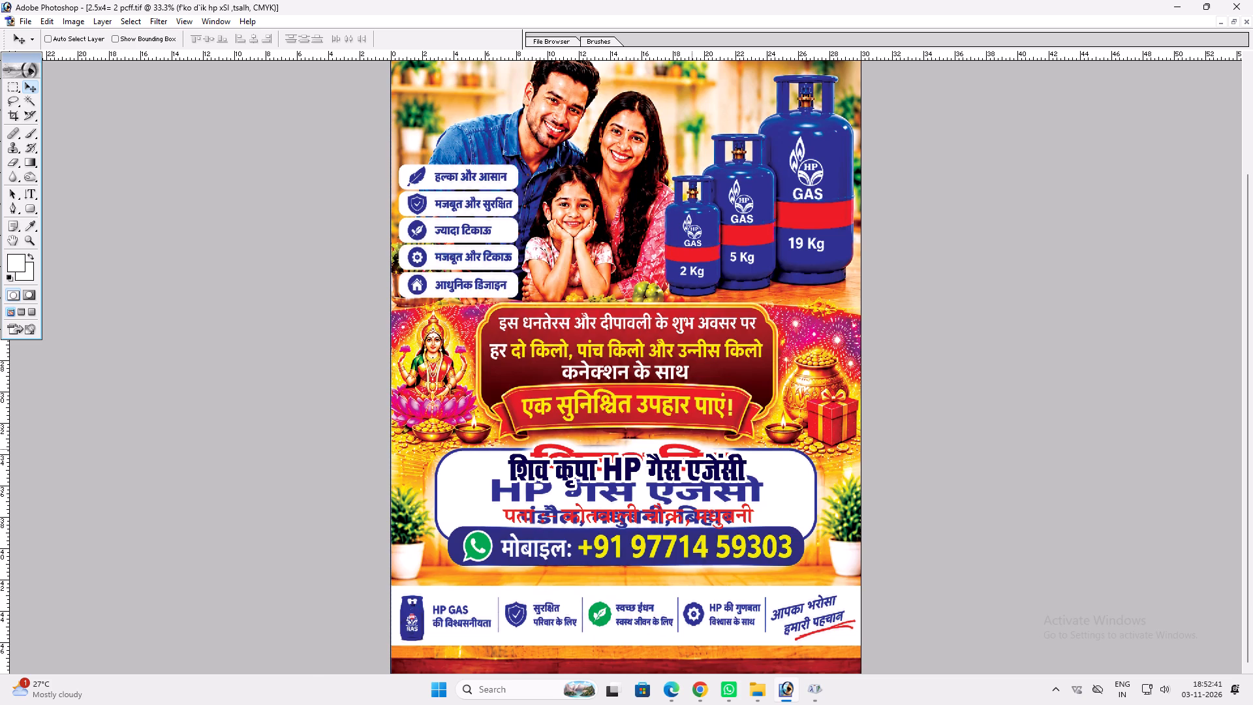
# Shift the agency name toward the start of the white box and widen it across the box.
pyautogui.hotkey('ctrl', '+')
pyautogui.hotkey('ctrl', '+')
pyautogui.press('space')
pyautogui.moveTo(692, 449); pyautogui.dragTo(715, 268)
pyautogui.keyDown('ctrl'); pyautogui.click(711, 384); pyautogui.keyUp('ctrl')
pyautogui.moveTo(711, 383); pyautogui.dragTo(677, 382)
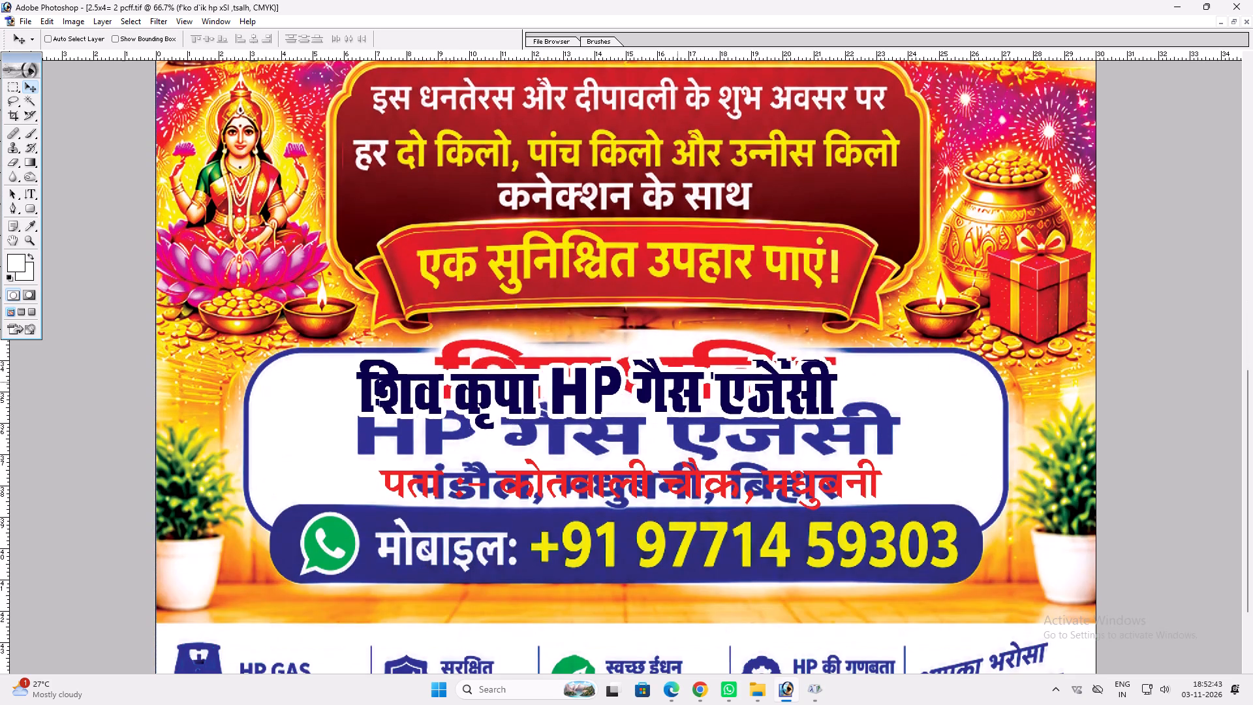
pyautogui.moveTo(677, 382); pyautogui.dragTo(678, 378)
pyautogui.hotkey('ctrl', 't')
pyautogui.keyDown('shift'); pyautogui.moveTo(831, 374); pyautogui.dragTo(910, 373); pyautogui.keyUp('shift')
pyautogui.hotkey('shift', 'Return')
pyautogui.press('v')
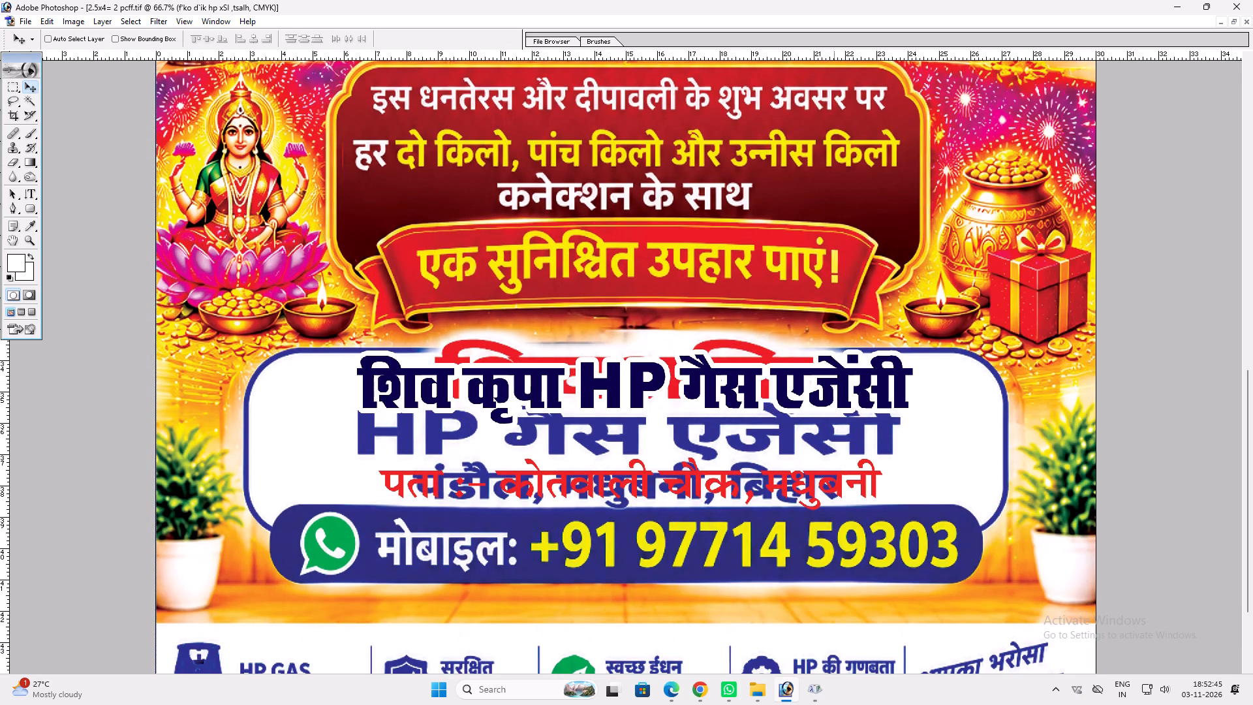
# Raise the address line and delete its "पता :–" prefix, leaving "कोतवाली चौक, मधुबनी".
pyautogui.press('v')
pyautogui.keyDown('ctrl'); pyautogui.click(771, 473); pyautogui.keyUp('ctrl')
pyautogui.moveTo(769, 471); pyautogui.dragTo(771, 440)
pyautogui.press('t')
pyautogui.moveTo(483, 452); pyautogui.dragTo(325, 435)
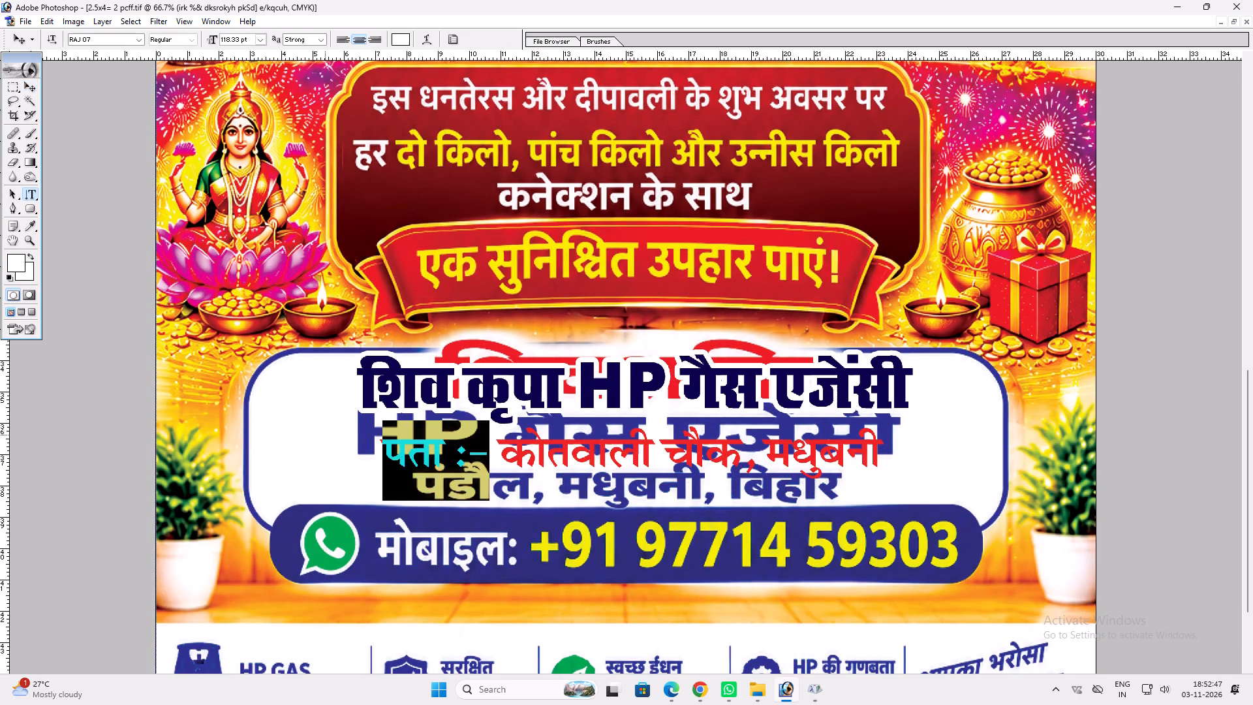
pyautogui.moveTo(325, 435); pyautogui.dragTo(266, 431)
pyautogui.press('BackSpace')
pyautogui.press('Return')
pyautogui.press('v')
# Lower the shortened address line and the agency name to balance their spacing above the mobile number bar.
pyautogui.press('v')
pyautogui.moveTo(588, 465); pyautogui.dragTo(570, 477)
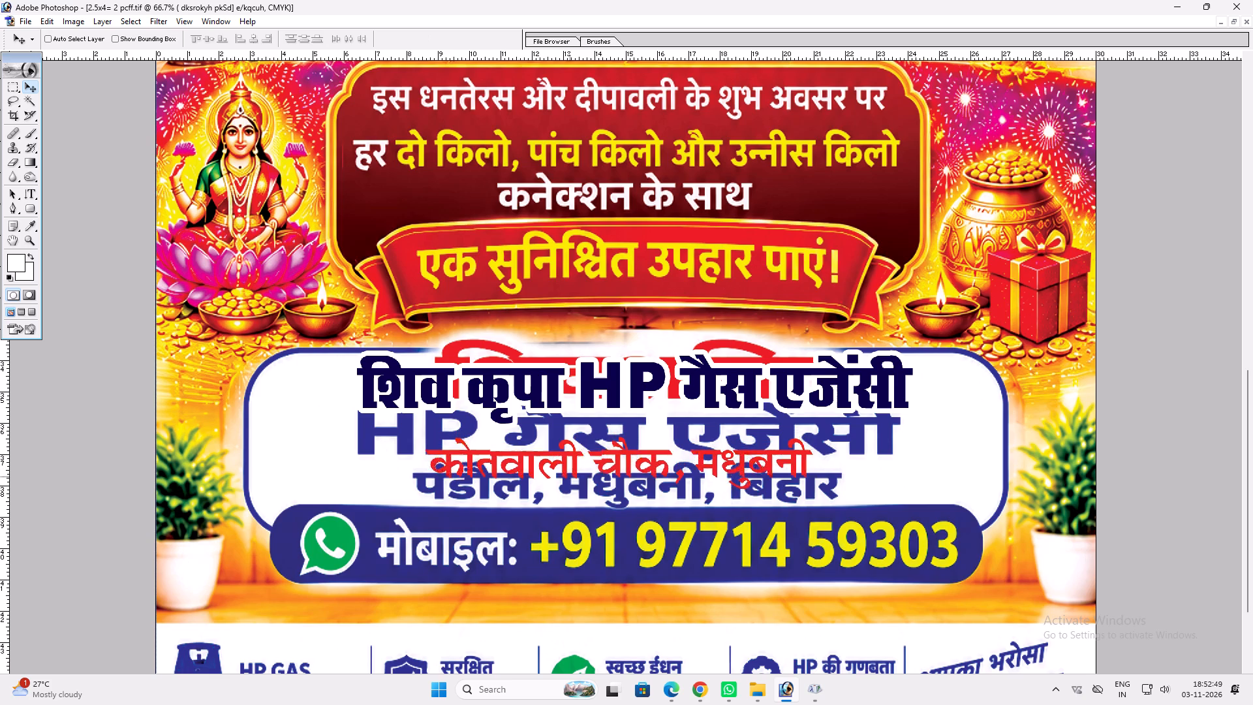
pyautogui.moveTo(570, 477); pyautogui.dragTo(570, 488)
pyautogui.keyDown('ctrl'); pyautogui.click(615, 396); pyautogui.keyUp('ctrl')
pyautogui.moveTo(615, 396); pyautogui.dragTo(615, 415)
# Stretch a clean white strip of the background over the old "HP गैस एजेंसी" and "पंडौल, मधुबनी, बिहार" lines.
pyautogui.keyDown('ctrl'); pyautogui.click(348, 453); pyautogui.keyUp('ctrl')
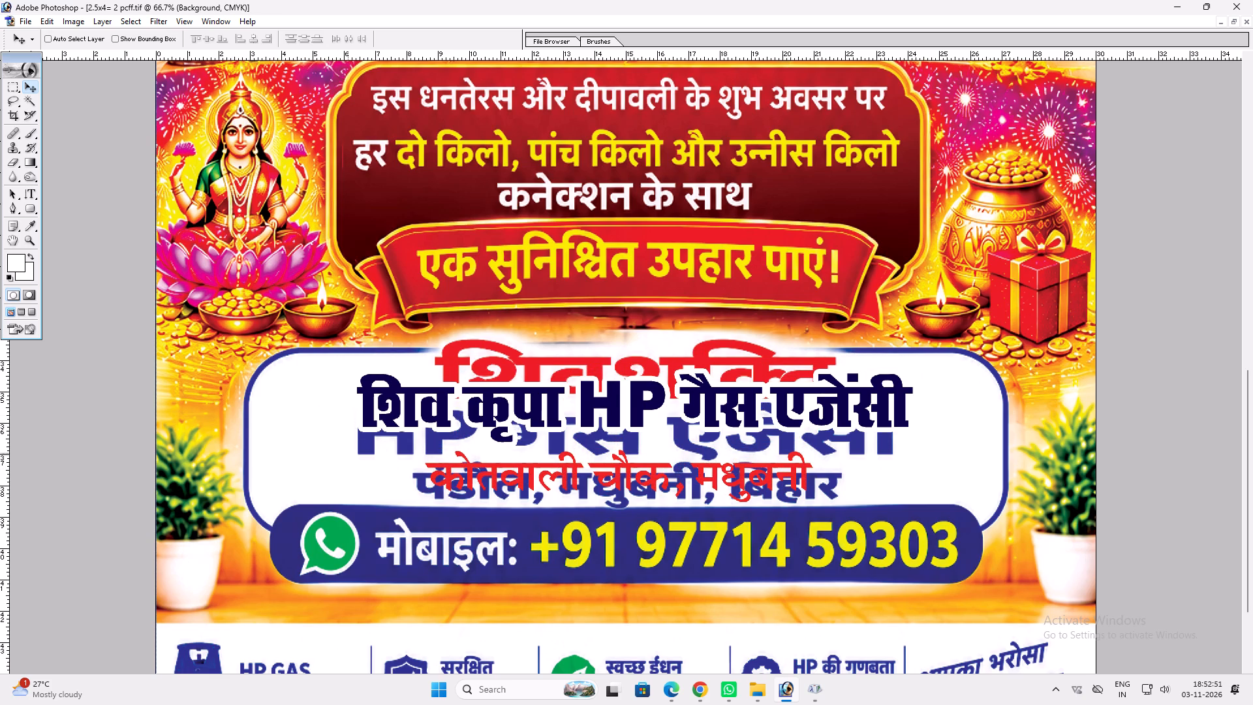
pyautogui.press('m')
pyautogui.moveTo(328, 381); pyautogui.dragTo(335, 477)
pyautogui.hotkey('ctrl', 't')
pyautogui.moveTo(335, 426); pyautogui.dragTo(589, 447)
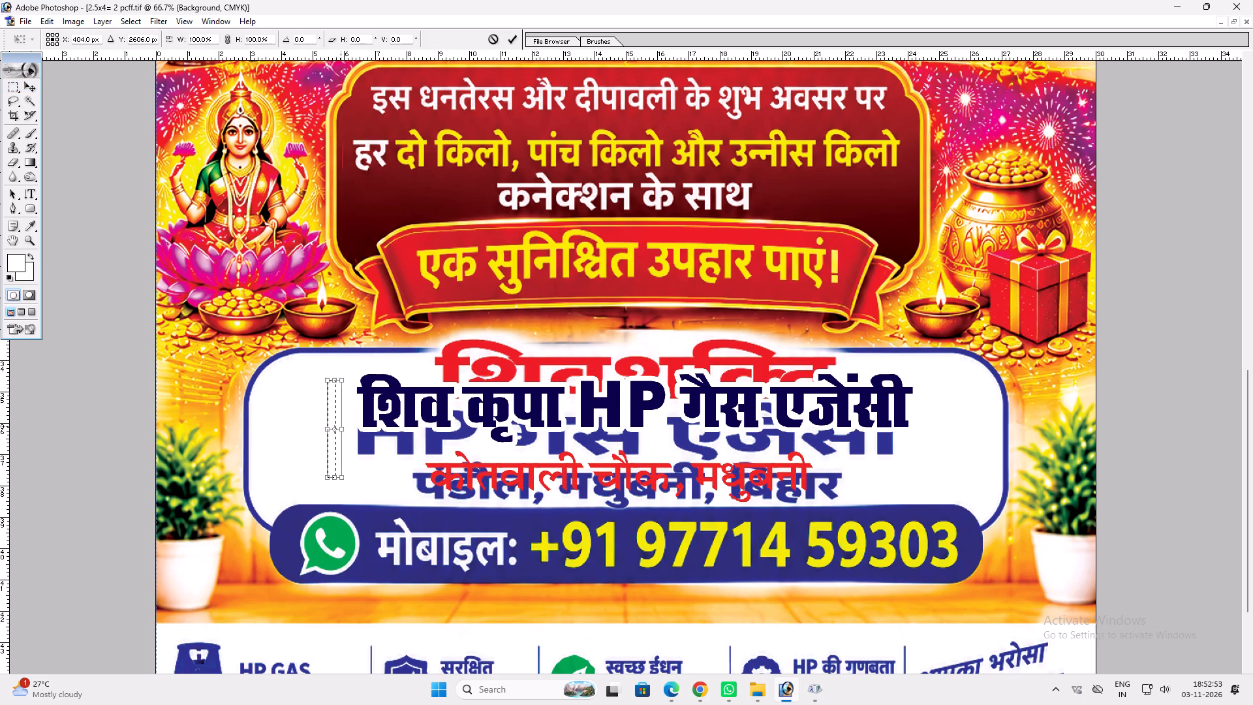
pyautogui.moveTo(589, 447); pyautogui.dragTo(981, 436)
pyautogui.moveTo(874, 471); pyautogui.dragTo(867, 498)
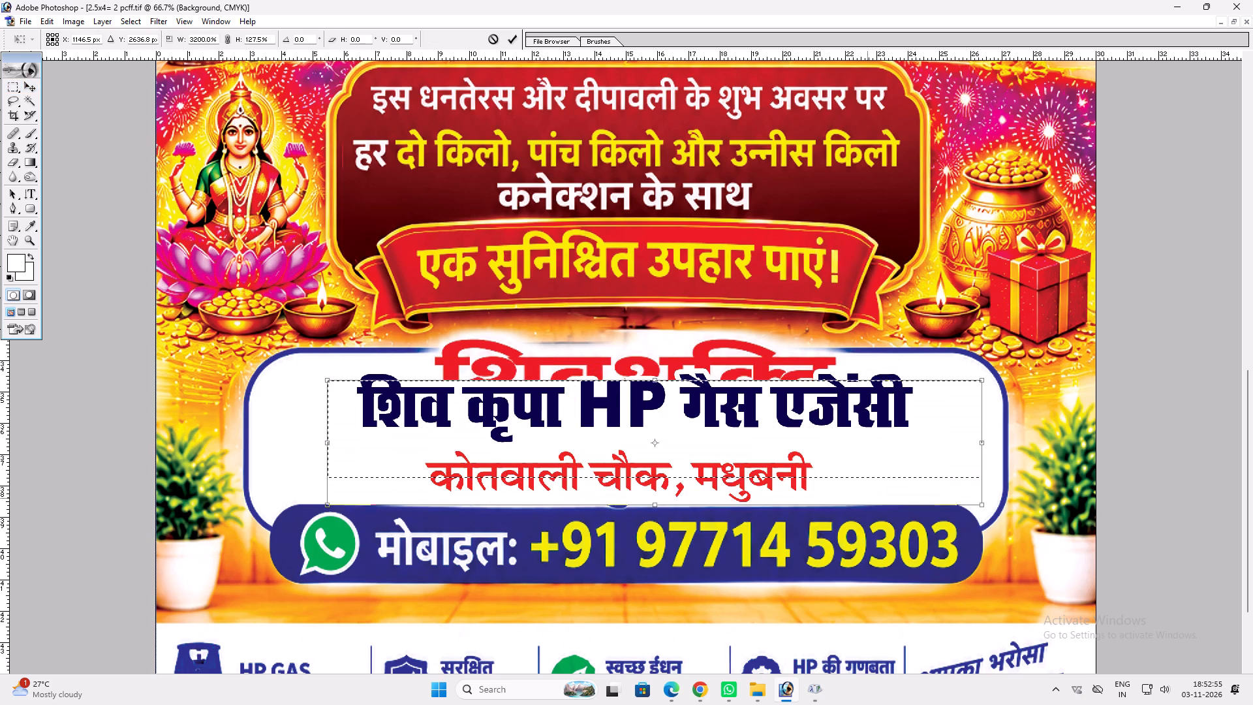
pyautogui.moveTo(867, 498); pyautogui.dragTo(867, 502)
pyautogui.press('Return')
pyautogui.hotkey('ctrl', 'd')
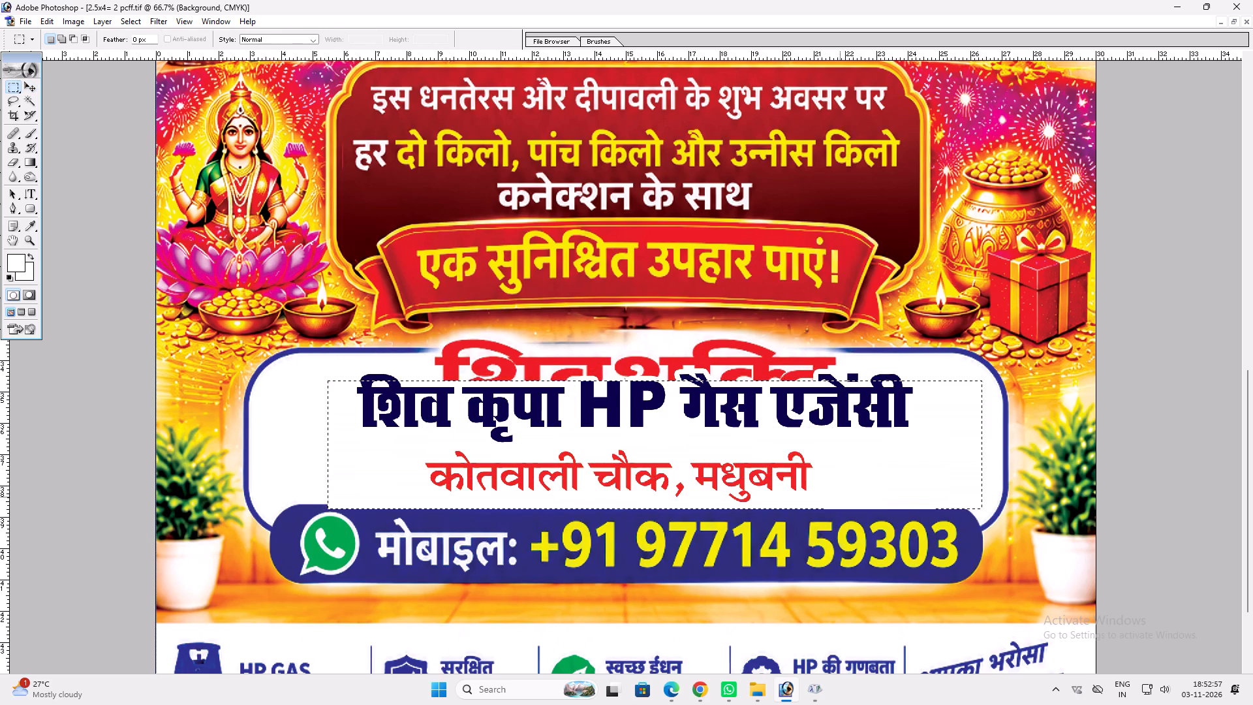
pyautogui.hotkey('ctrl', 'd')
# Stretch a white patch of the background upward to cover the old red "शिवशक्ति" name.
pyautogui.moveTo(414, 386); pyautogui.dragTo(883, 415)
pyautogui.keyDown('ctrl'); pyautogui.moveTo(766, 379); pyautogui.dragTo(767, 371); pyautogui.keyUp('ctrl')
pyautogui.press('Return')
pyautogui.press('v')
pyautogui.keyDown('ctrl'); pyautogui.click(754, 428); pyautogui.keyUp('ctrl')
pyautogui.hotkey('ctrl', 't')
pyautogui.moveTo(735, 388); pyautogui.dragTo(735, 385)
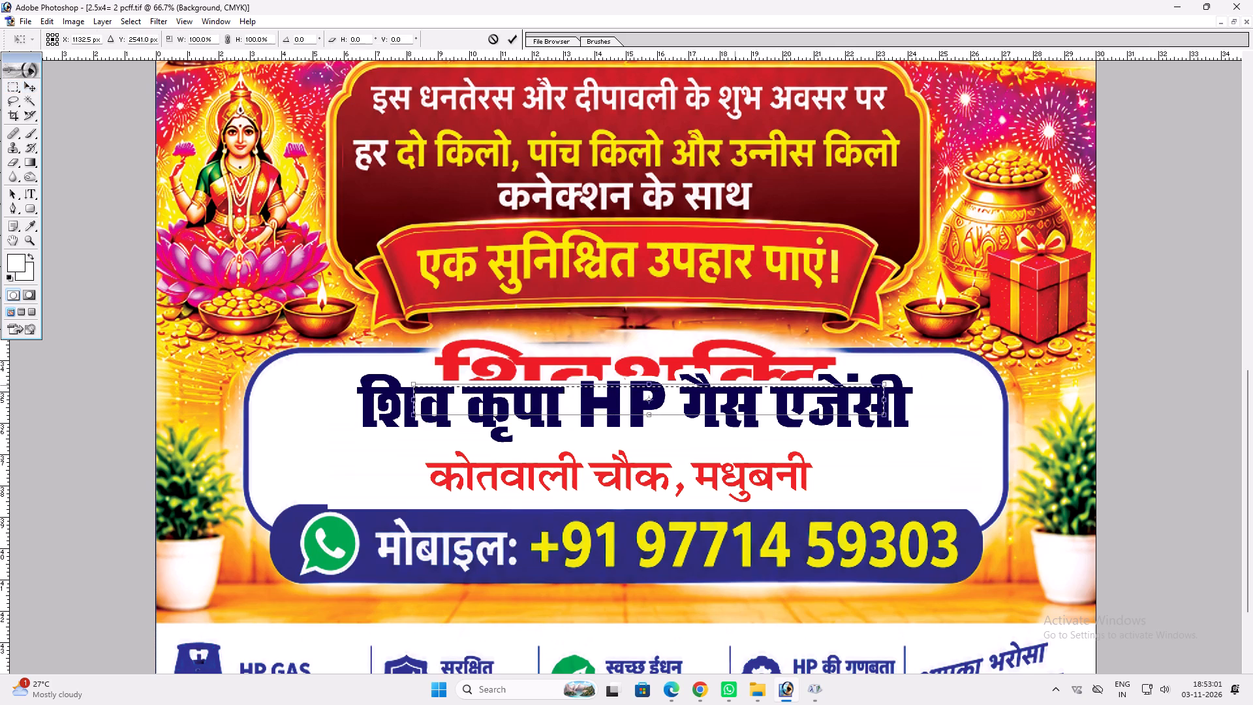
pyautogui.moveTo(735, 385); pyautogui.dragTo(728, 352)
pyautogui.press('Return')
pyautogui.hotkey('ctrl', 'd')
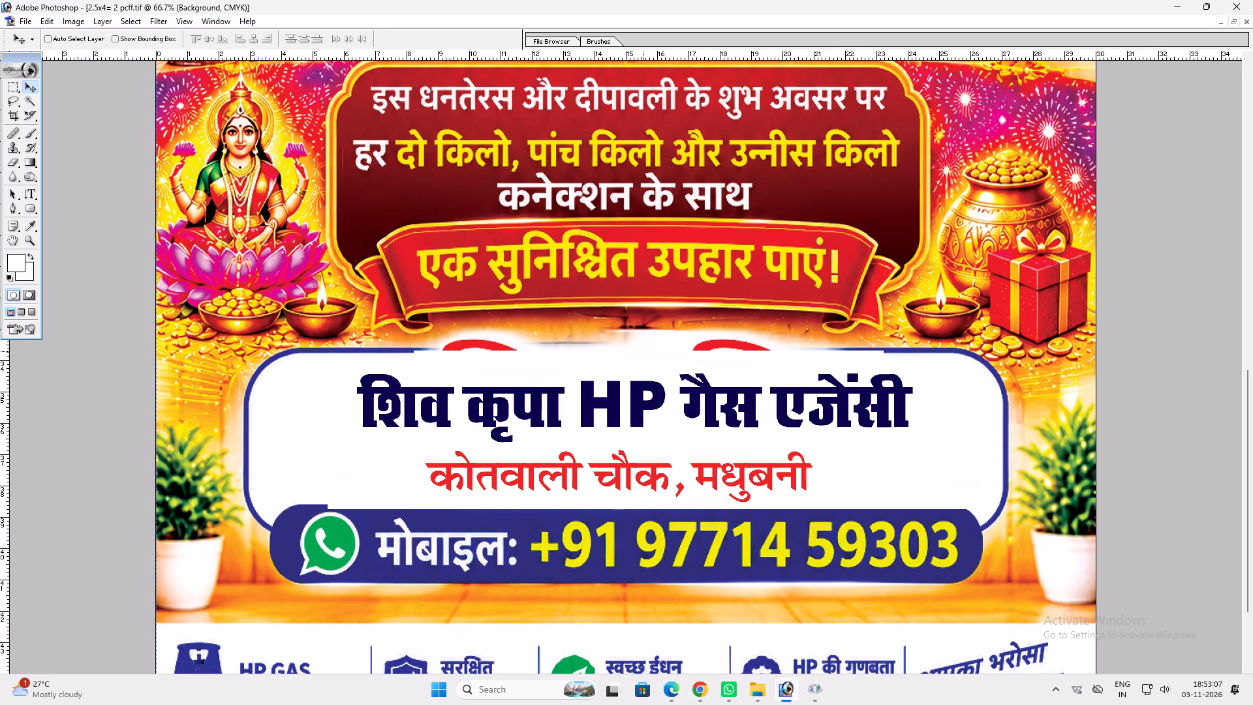
# Stretch a small clean strip from the name box's upper edge over the leftover red fragments of the old name.
pyautogui.press('m')
pyautogui.moveTo(636, 339); pyautogui.dragTo(651, 366)
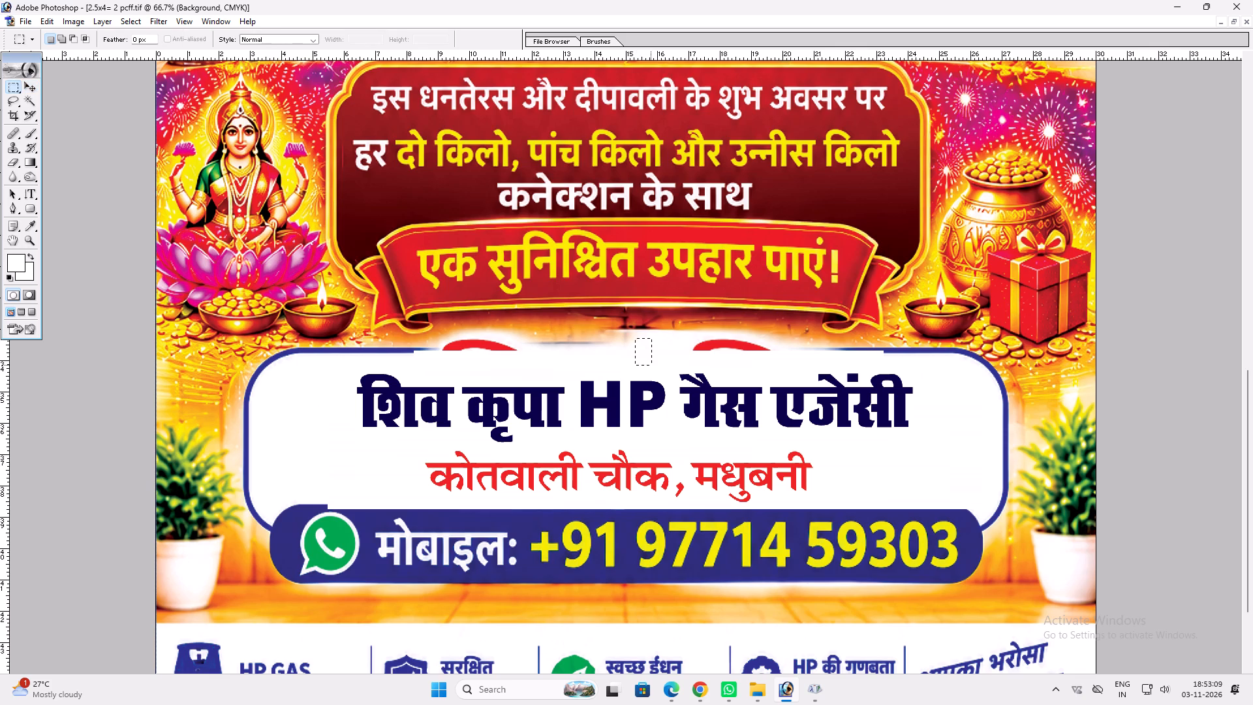
pyautogui.moveTo(651, 366); pyautogui.dragTo(652, 366)
pyautogui.hotkey('ctrl', 't')
pyautogui.keyDown('shift'); pyautogui.moveTo(652, 351); pyautogui.dragTo(780, 348); pyautogui.keyUp('shift')
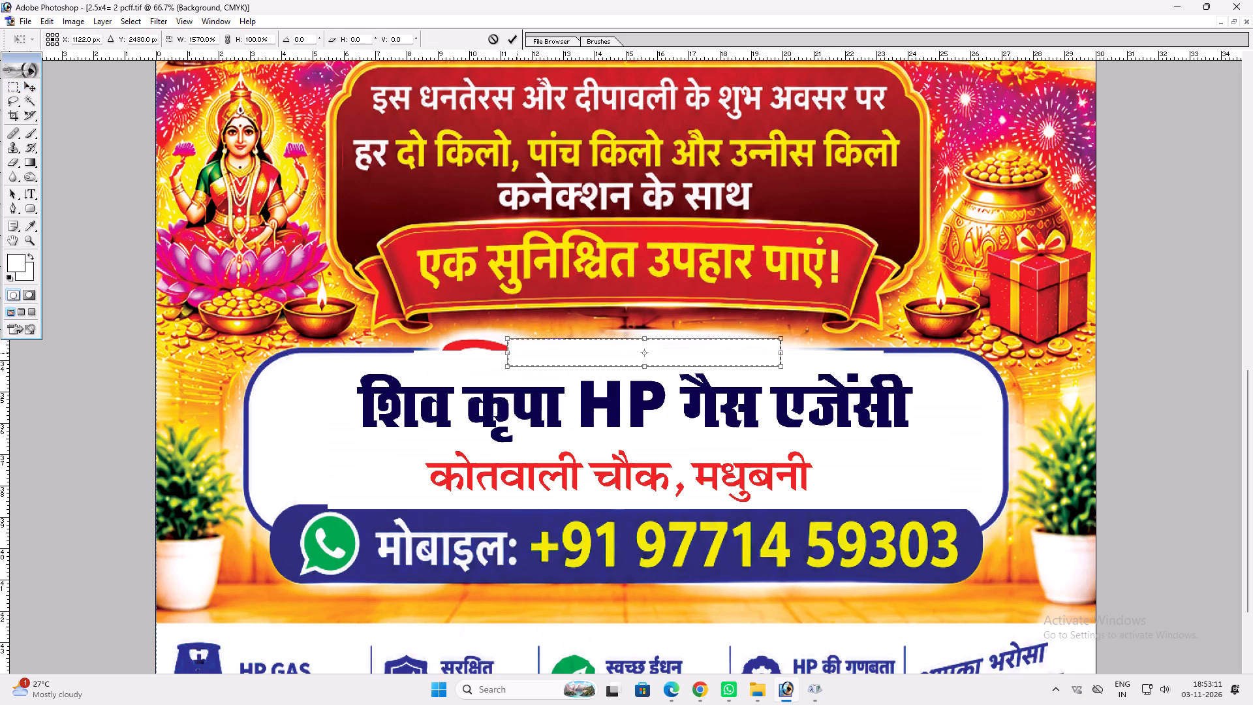
# Extend the white strip over the last red fragment above the name box and drop the selection.
pyautogui.keyDown('shift'); pyautogui.moveTo(507, 348); pyautogui.dragTo(442, 354); pyautogui.keyUp('shift')
pyautogui.press('Return')
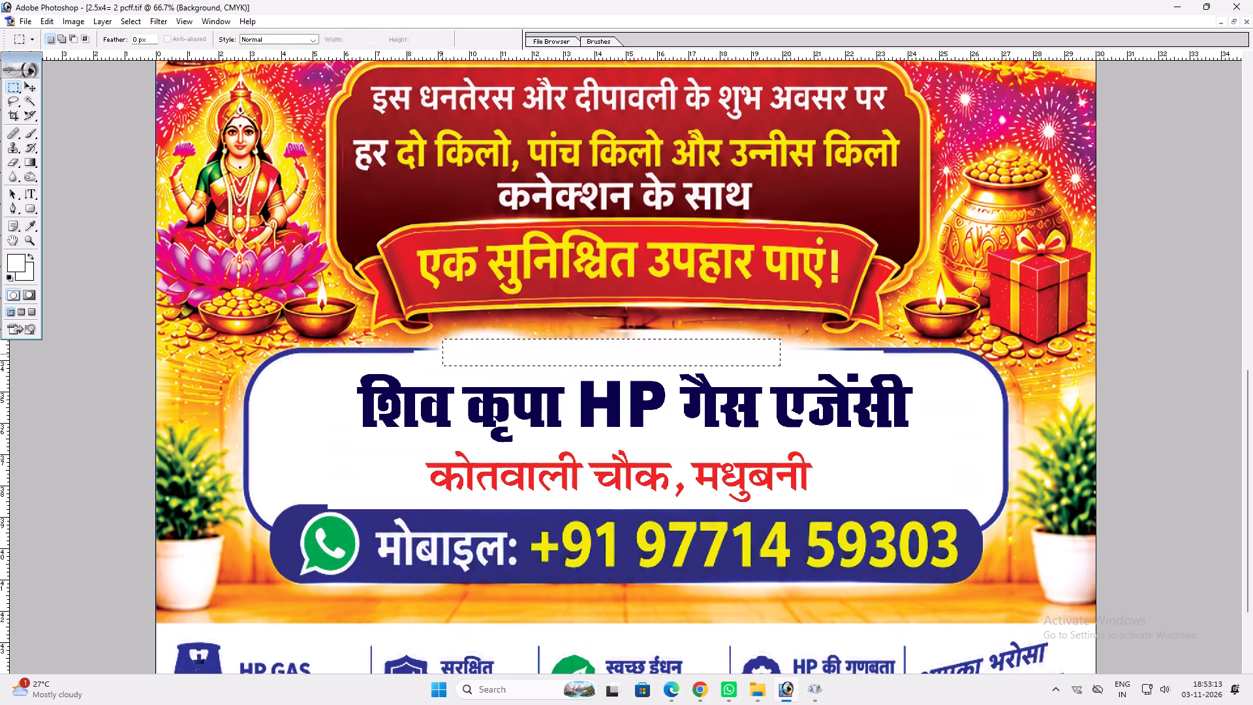
pyautogui.hotkey('ctrl', 'd')
# Raise the agency name slightly inside the white box and stretch it a little taller.
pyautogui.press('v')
pyautogui.keyDown('ctrl'); pyautogui.click(557, 409); pyautogui.keyUp('ctrl')
pyautogui.keyDown('shift'); pyautogui.moveTo(553, 409); pyautogui.dragTo(553, 397); pyautogui.keyUp('shift')
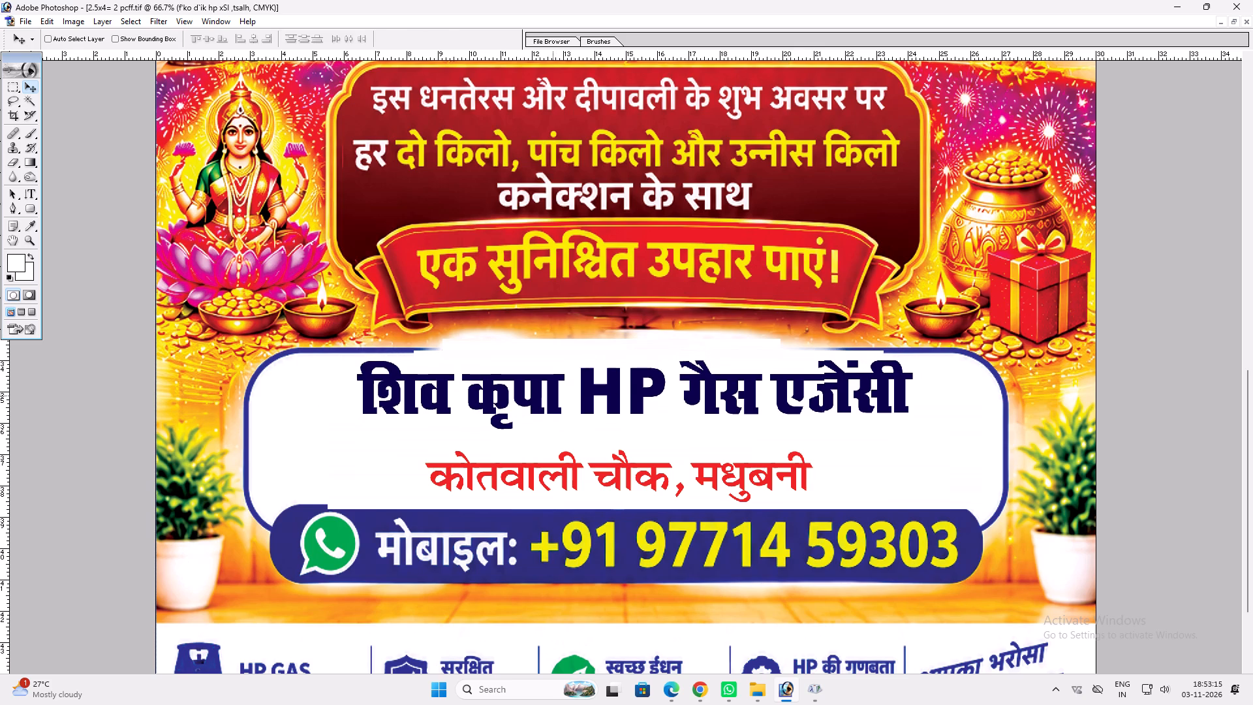
pyautogui.keyDown('shift'); pyautogui.moveTo(553, 397); pyautogui.dragTo(552, 398); pyautogui.keyUp('shift')
pyautogui.hotkey('ctrl', 't')
pyautogui.keyDown('shift'); pyautogui.moveTo(874, 421); pyautogui.dragTo(869, 427); pyautogui.keyUp('shift')
pyautogui.hotkey('shift', 'Return')
# Enlarge the red address line "कोतवाली चौक, मधुबनी" and fit it between the agency name and the mobile number bar.
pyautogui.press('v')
pyautogui.keyDown('ctrl'); pyautogui.click(805, 465); pyautogui.keyUp('ctrl')
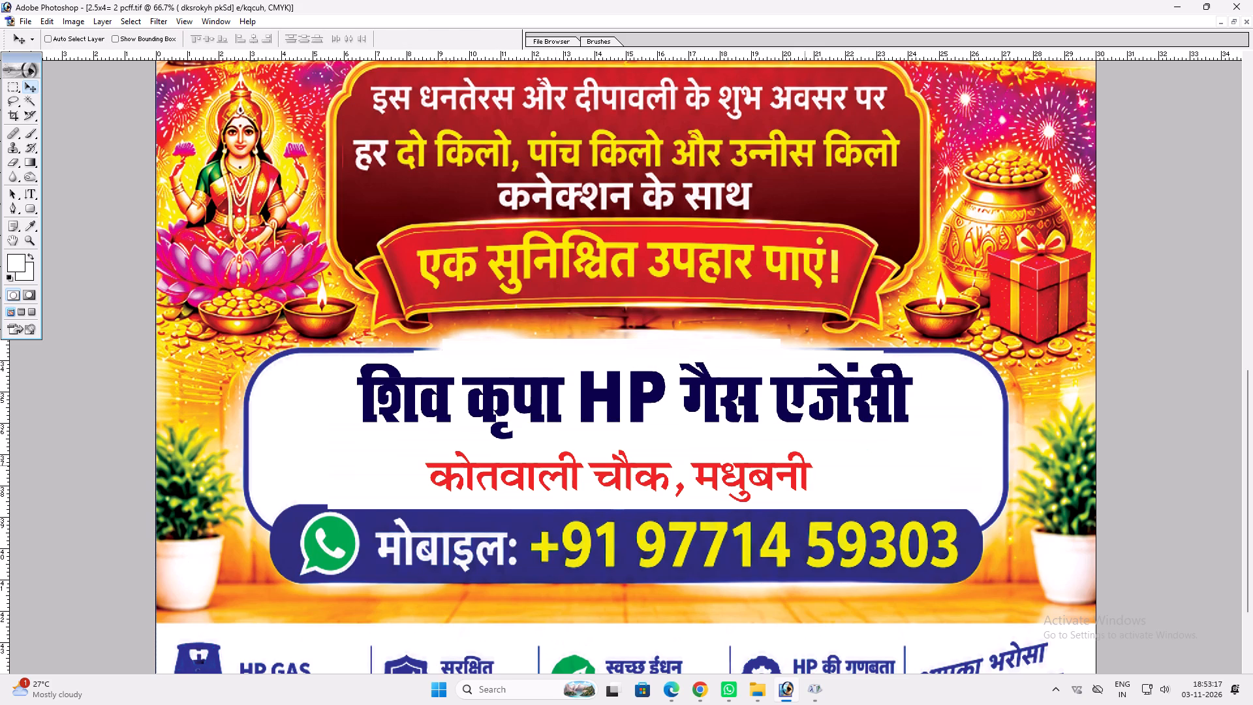
pyautogui.moveTo(805, 465); pyautogui.dragTo(797, 450)
pyautogui.hotkey('ctrl', 't')
pyautogui.keyDown('shift'); pyautogui.moveTo(808, 475); pyautogui.dragTo(889, 487); pyautogui.keyUp('shift')
pyautogui.hotkey('shift', 'Return')
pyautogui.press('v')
pyautogui.moveTo(855, 494); pyautogui.dragTo(852, 507)
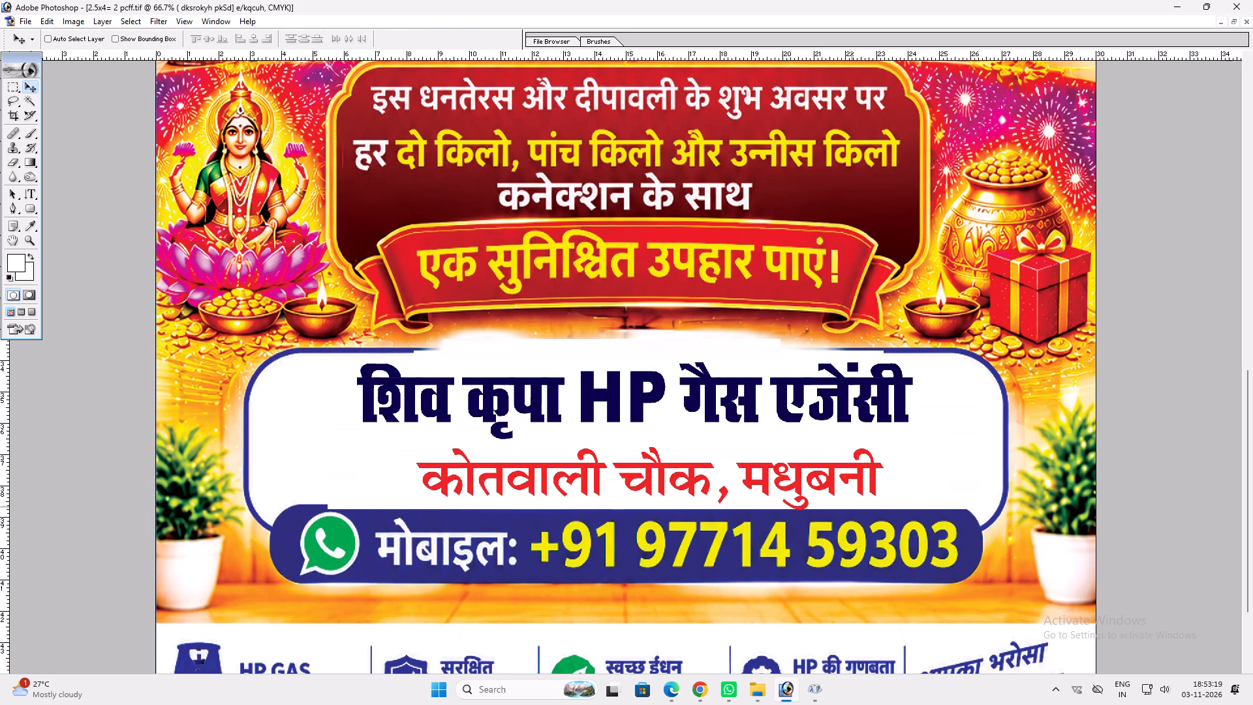
pyautogui.moveTo(852, 507); pyautogui.dragTo(852, 507)
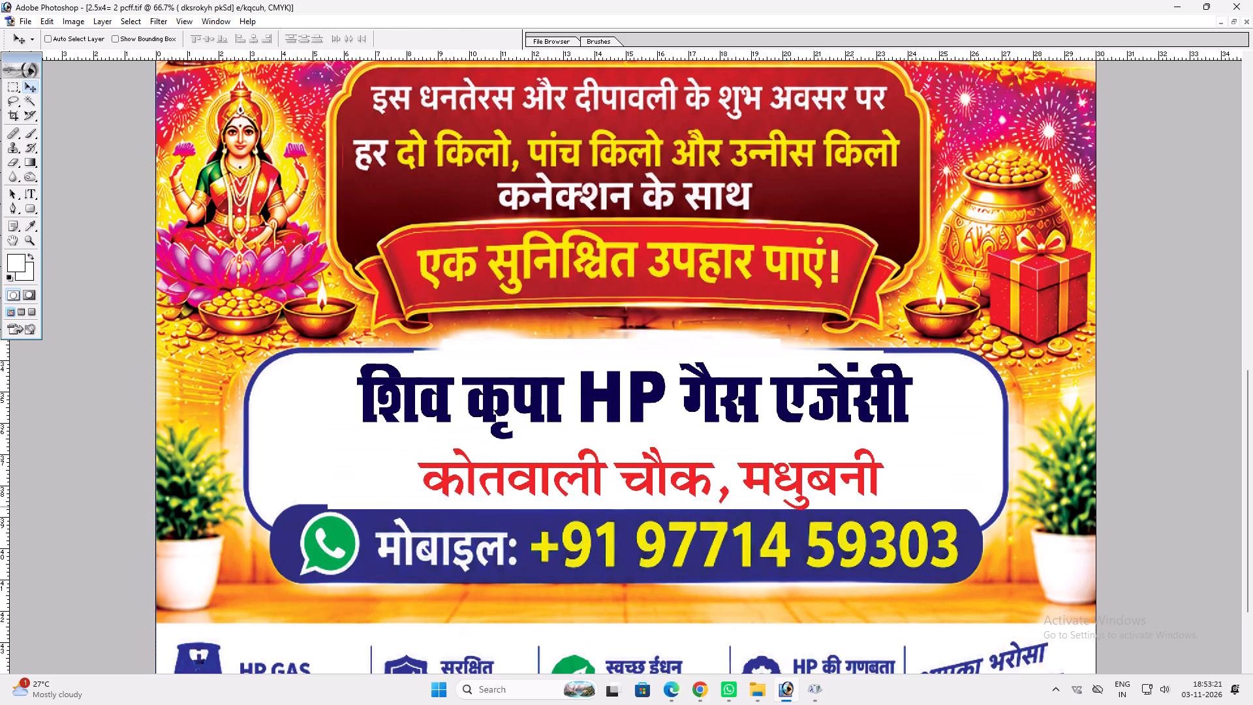
# Stretch a clean blue patch from the end of the mobile bar over the old number, keeping only the yellow plus sign.
pyautogui.keyDown('ctrl'); pyautogui.click(961, 532); pyautogui.keyUp('ctrl')
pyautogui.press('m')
pyautogui.moveTo(956, 522); pyautogui.dragTo(968, 565)
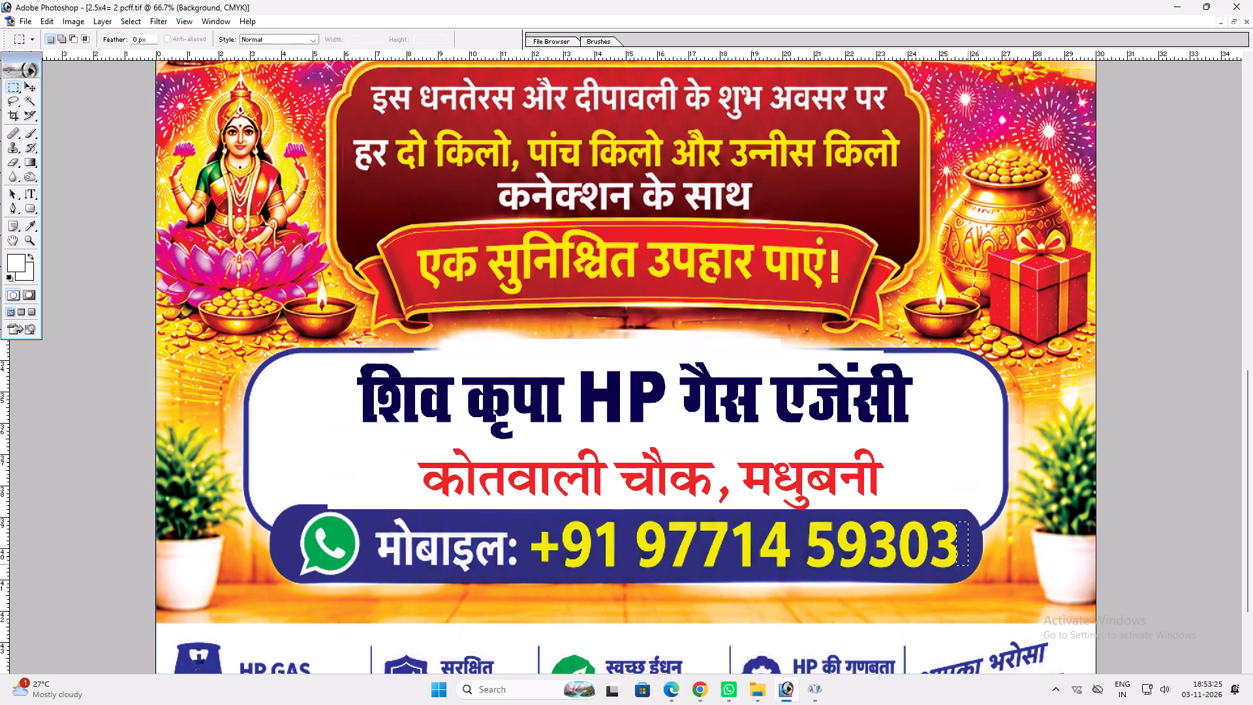
pyautogui.click(966, 551)
pyautogui.hotkey('ctrl', 't')
pyautogui.moveTo(959, 546); pyautogui.dragTo(591, 515)
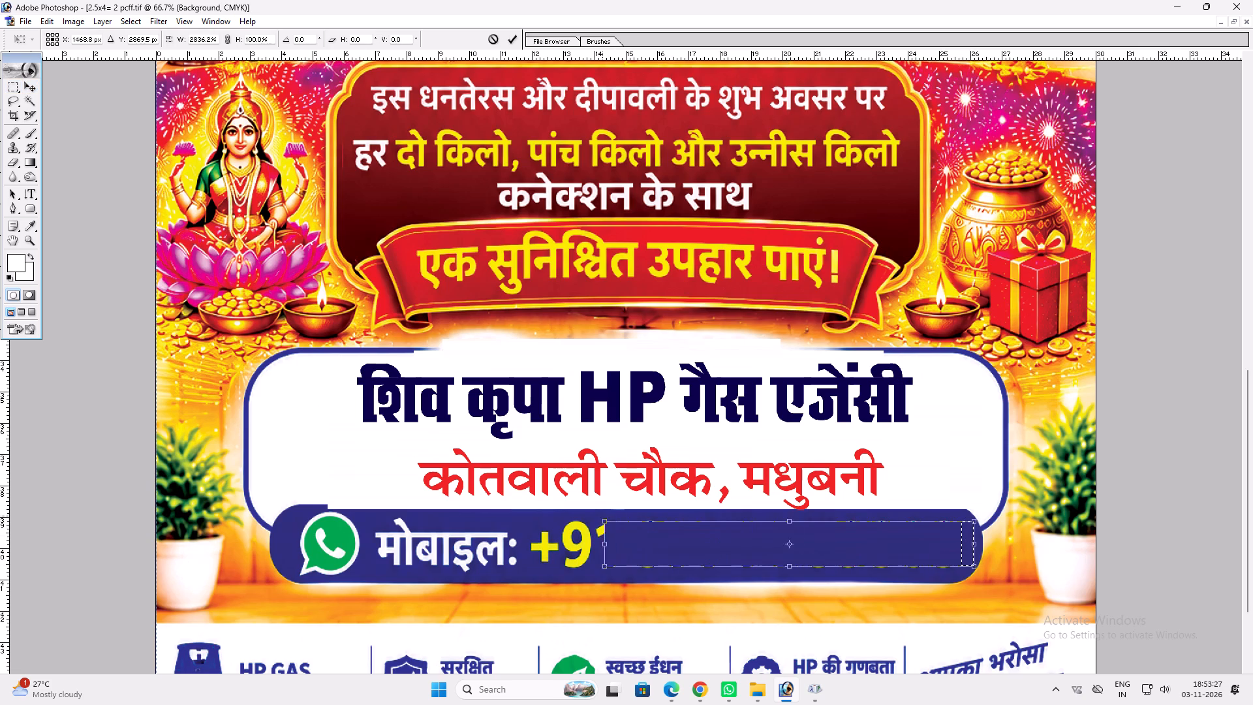
pyautogui.moveTo(591, 515); pyautogui.dragTo(559, 507)
pyautogui.moveTo(608, 564); pyautogui.dragTo(608, 571)
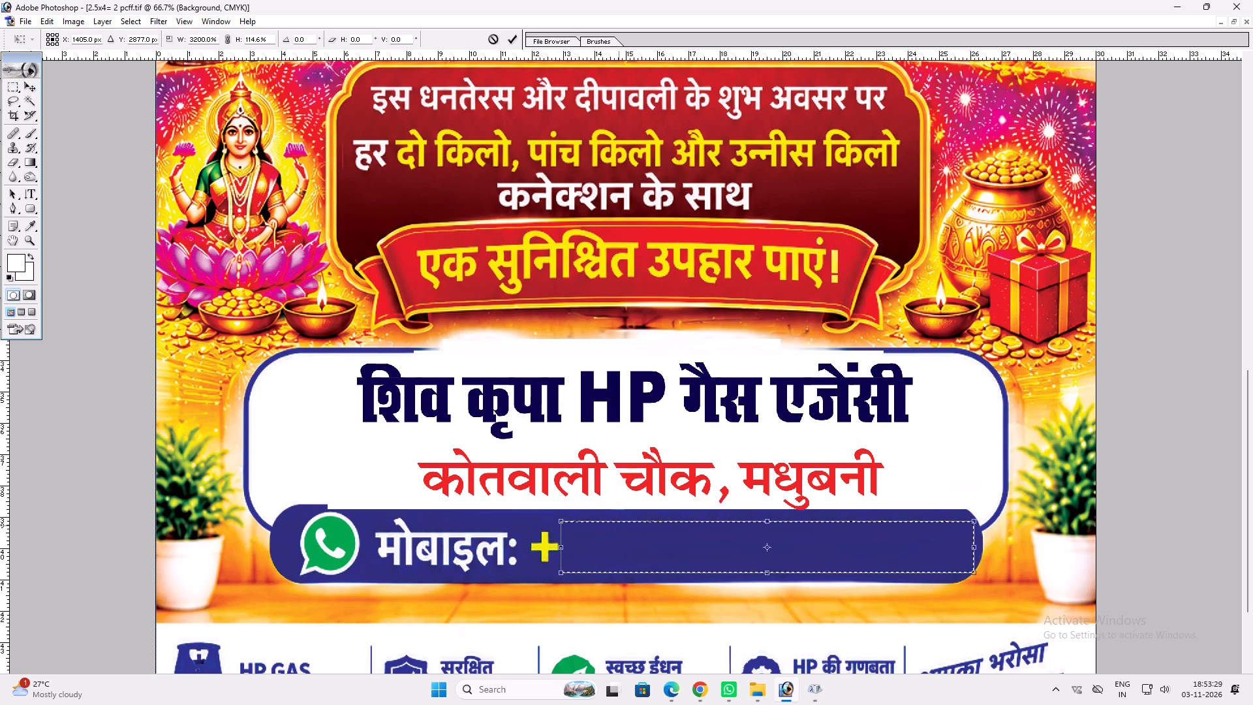
pyautogui.moveTo(621, 520); pyautogui.dragTo(632, 516)
pyautogui.press('Return')
pyautogui.hotkey('ctrl', 'd')
# Show both poster documents in separate windows side by side and widen the window of the second poster.
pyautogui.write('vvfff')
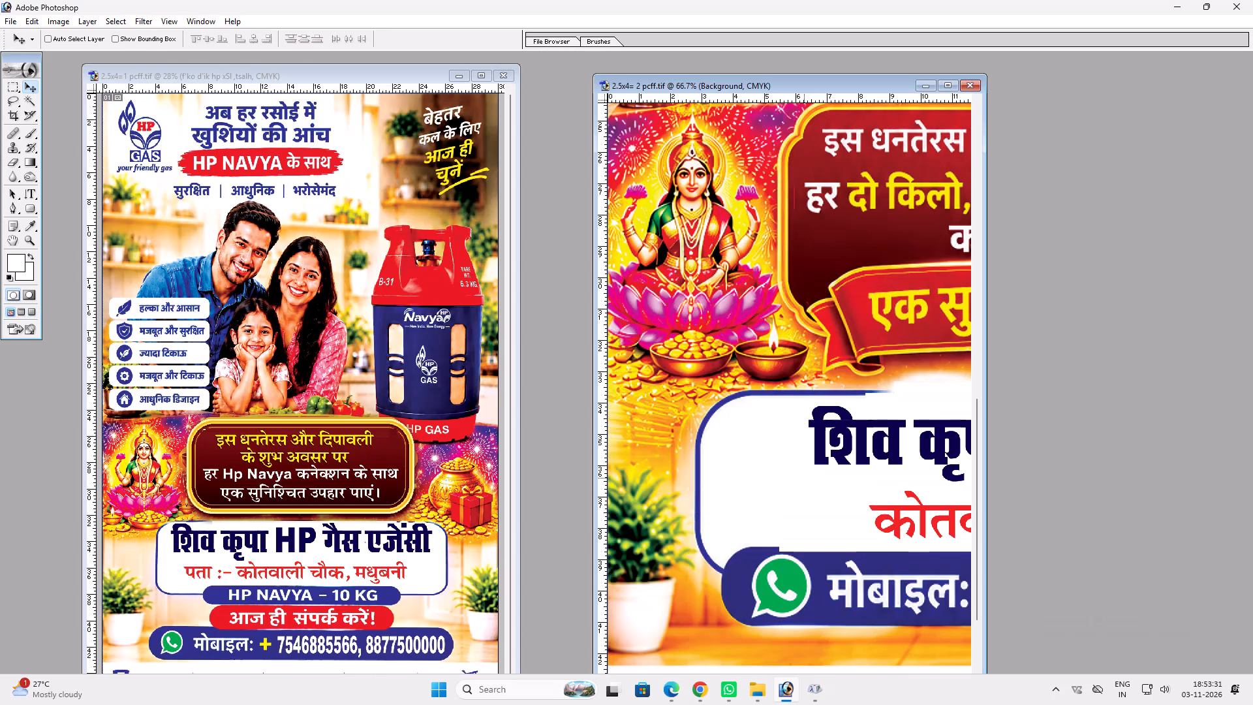
pyautogui.click(824, 472)
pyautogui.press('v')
pyautogui.moveTo(985, 356); pyautogui.dragTo(1252, 277)
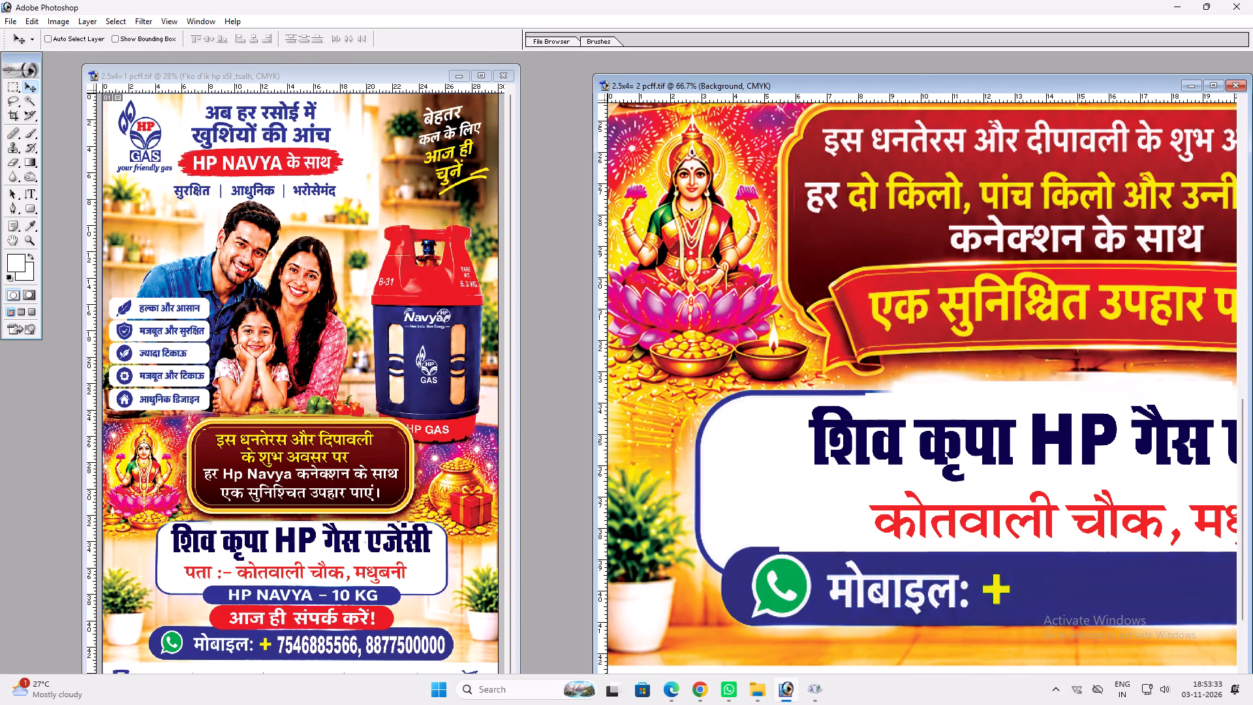
# Delete the comma and second mobile number from the contact line of the first poster.
pyautogui.click(273, 558)
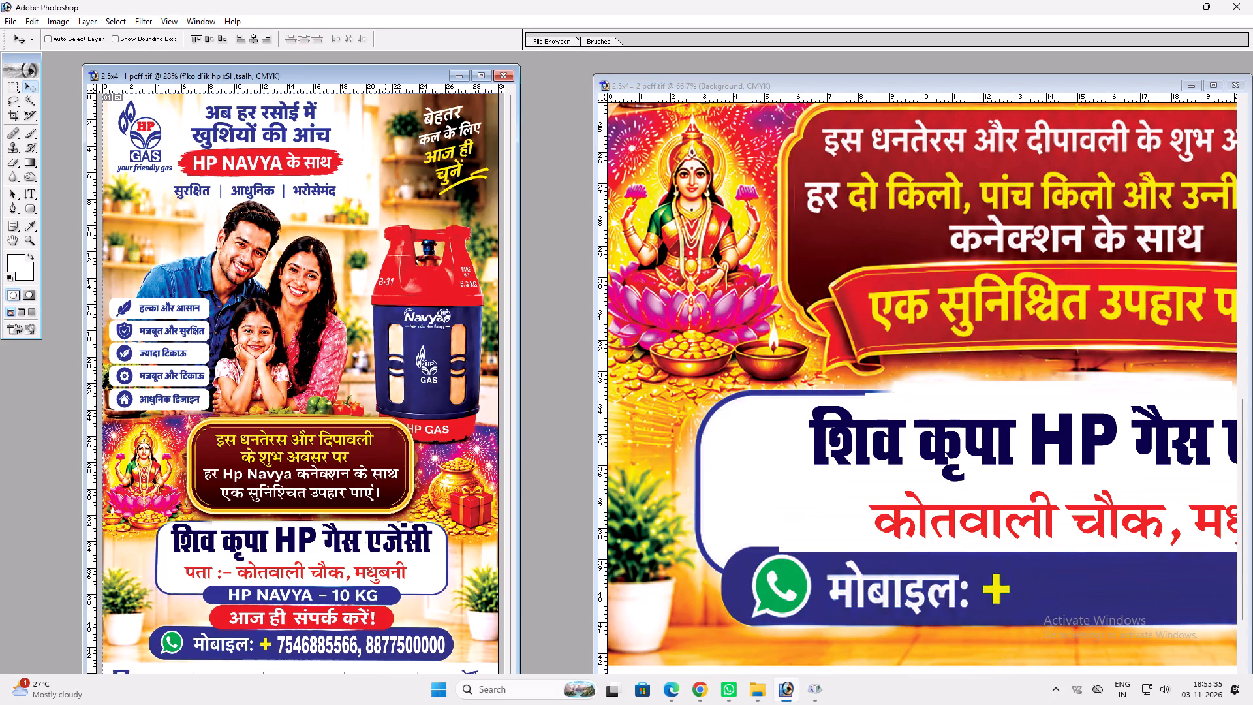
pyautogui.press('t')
pyautogui.moveTo(358, 650); pyautogui.dragTo(462, 650)
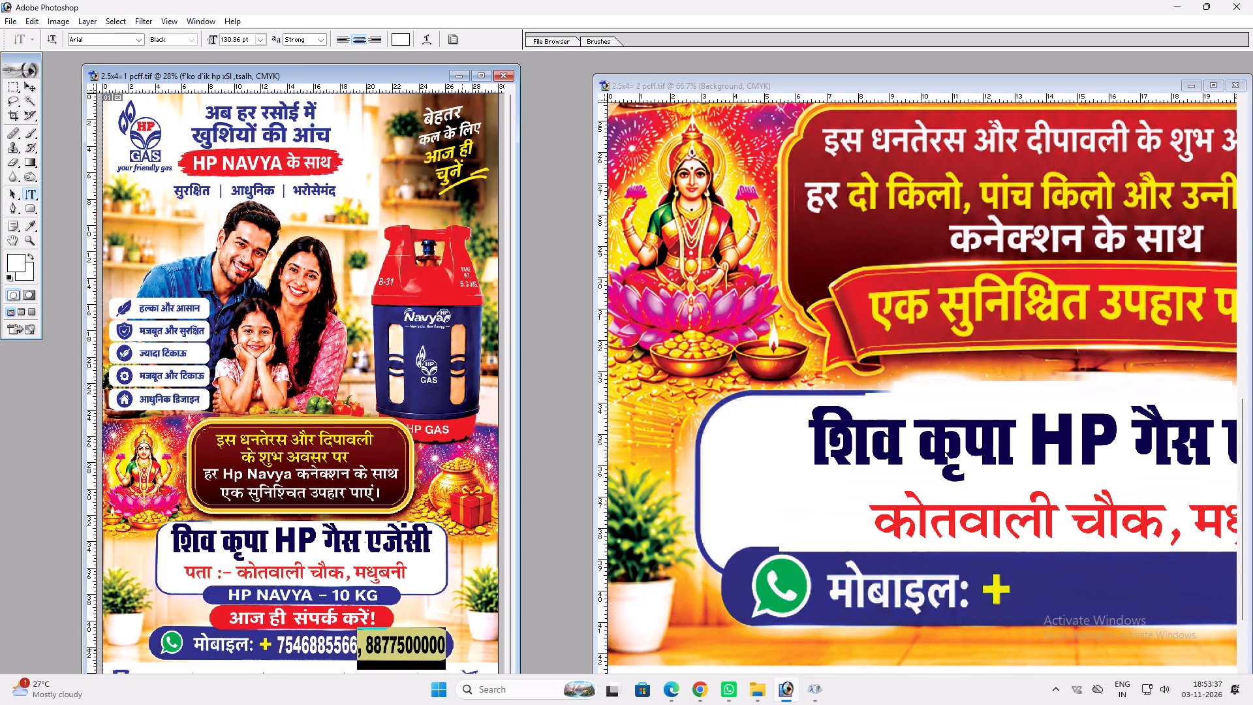
pyautogui.press('BackSpace')
pyautogui.press('Return')
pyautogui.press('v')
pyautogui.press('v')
# Move the remaining mobile number close to the plus sign and stretch it wider across the first poster's blue bar.
pyautogui.keyDown('shift'); pyautogui.moveTo(335, 646); pyautogui.dragTo(297, 646); pyautogui.keyUp('shift')
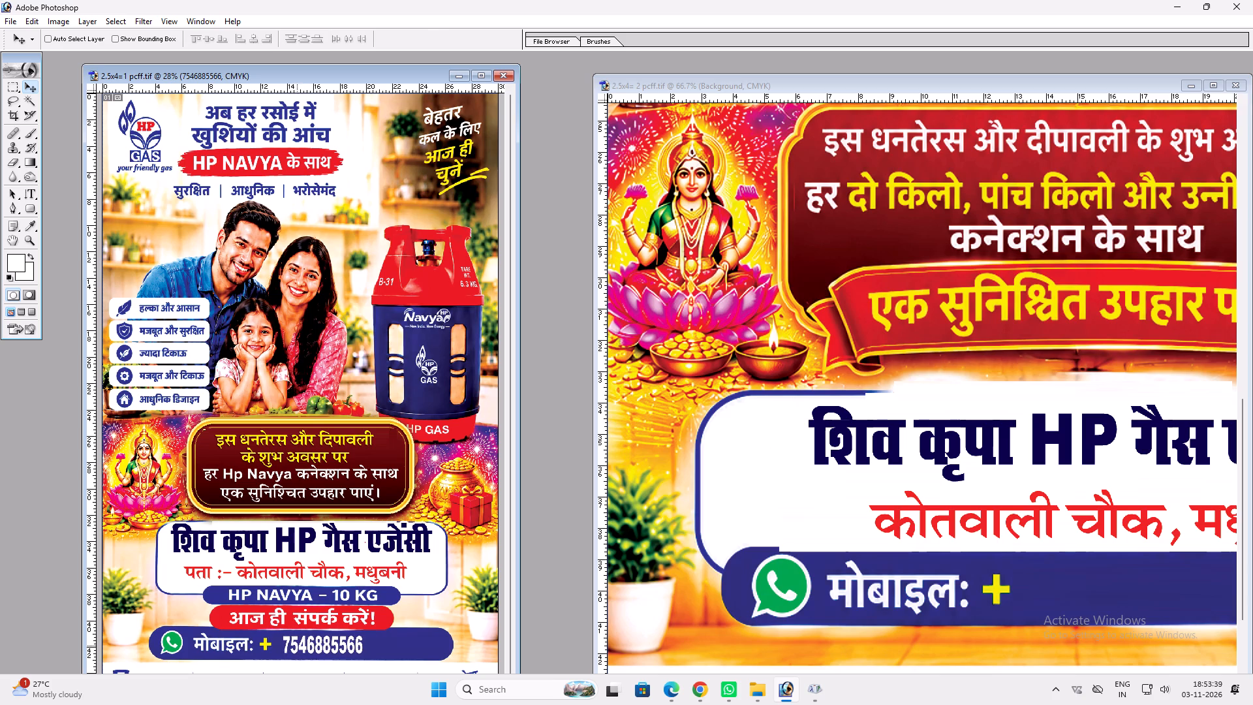
pyautogui.keyDown('shift'); pyautogui.moveTo(297, 646); pyautogui.dragTo(292, 646); pyautogui.keyUp('shift')
pyautogui.hotkey('ctrl', 't')
pyautogui.keyDown('shift'); pyautogui.moveTo(355, 643); pyautogui.dragTo(427, 644); pyautogui.keyUp('shift')
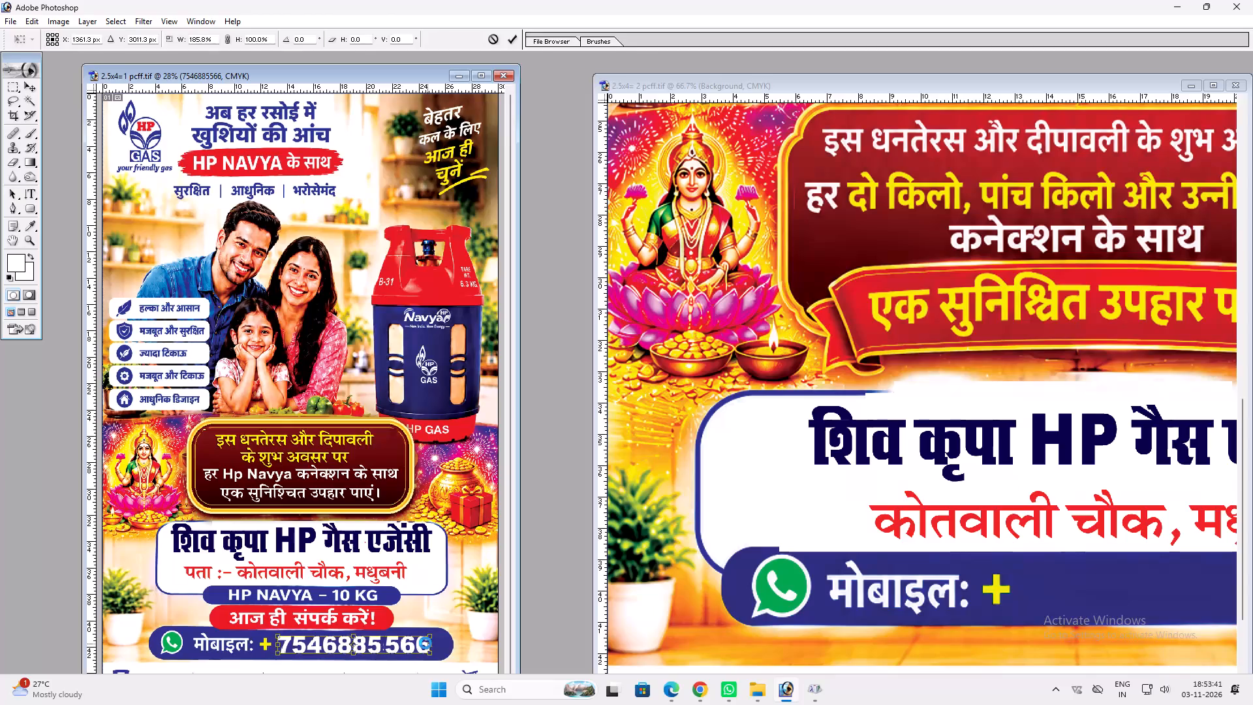
# Apply the 185.8% widening to the mobile number on the "2.5x4=1 pcff" poster and save the file.
pyautogui.hotkey('shift', 'Return')
pyautogui.hotkey('ctrl', 's')
# Copy the mobile number from "2.5x4=1 pcff" into "2.5x4= 2 pcff" and place it after the yellow plus sign.
pyautogui.press('v')
pyautogui.press('v')
pyautogui.keyDown('alt'); pyautogui.moveTo(402, 645); pyautogui.dragTo(1028, 574); pyautogui.keyUp('alt')
pyautogui.moveTo(1003, 577); pyautogui.dragTo(1140, 588)
pyautogui.press('f')
pyautogui.press('f')
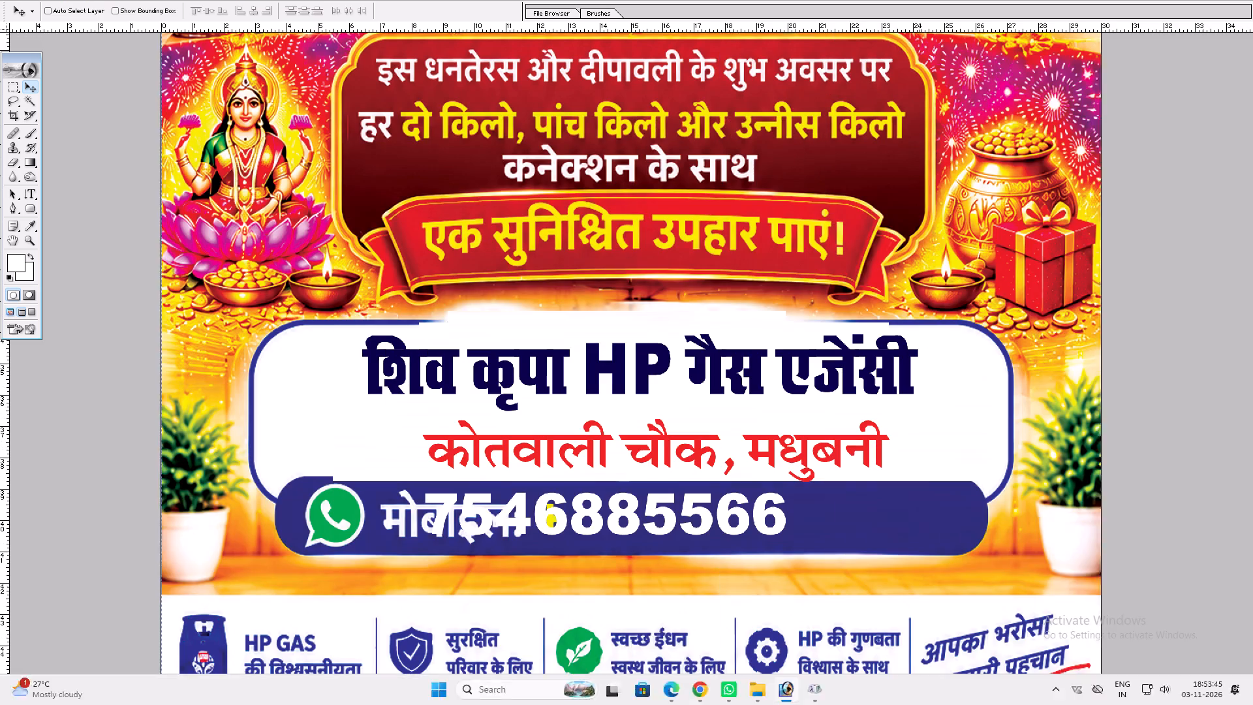
pyautogui.moveTo(729, 505); pyautogui.dragTo(880, 508)
# Fit the whole poster on a full-screen view to check the updated layout.
pyautogui.press('space')
pyautogui.press('space')
pyautogui.press('space')
pyautogui.press('space')
pyautogui.press('space')
pyautogui.press('space')
pyautogui.rightClick(766, 486)
pyautogui.click(784, 490)
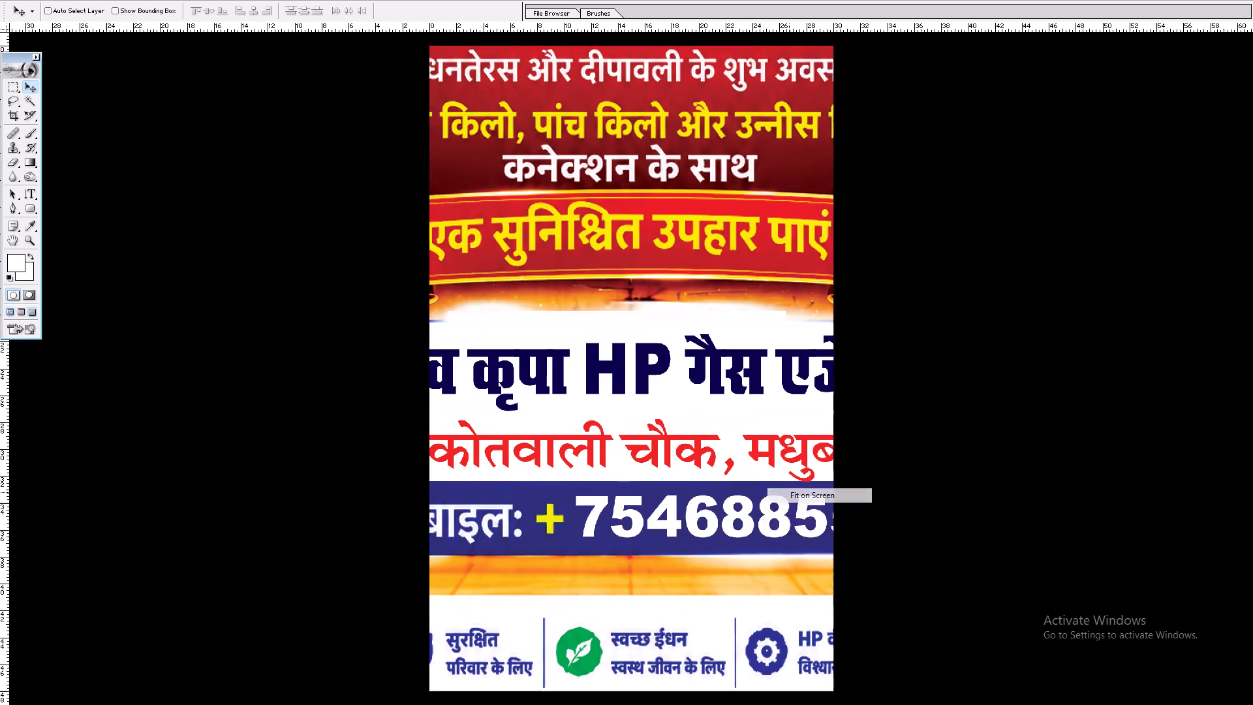
# Save the poster as the TIFF "2.5x4= 1pcffgh" in the Shiv Kripa Gas folder inside 03.11.2026, and close it.
pyautogui.hotkey('ctrl', 's')
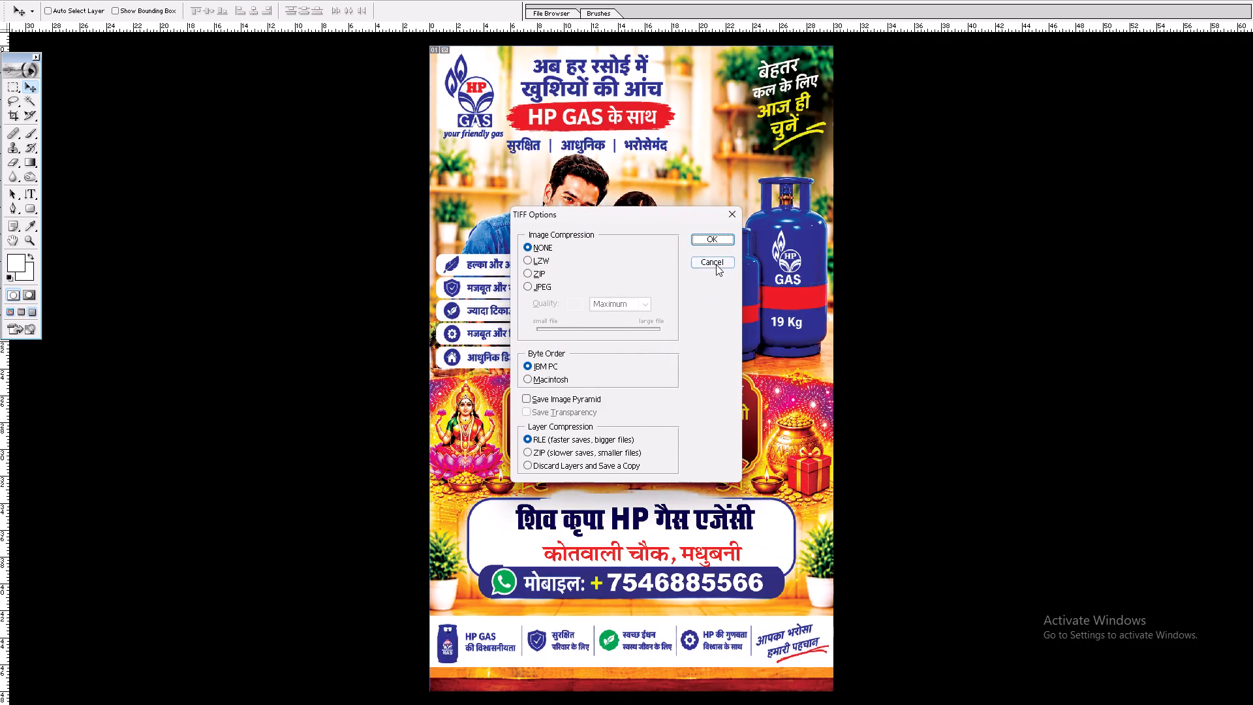
pyautogui.click(716, 264)
pyautogui.hotkey('ctrl', 'shift', 's')
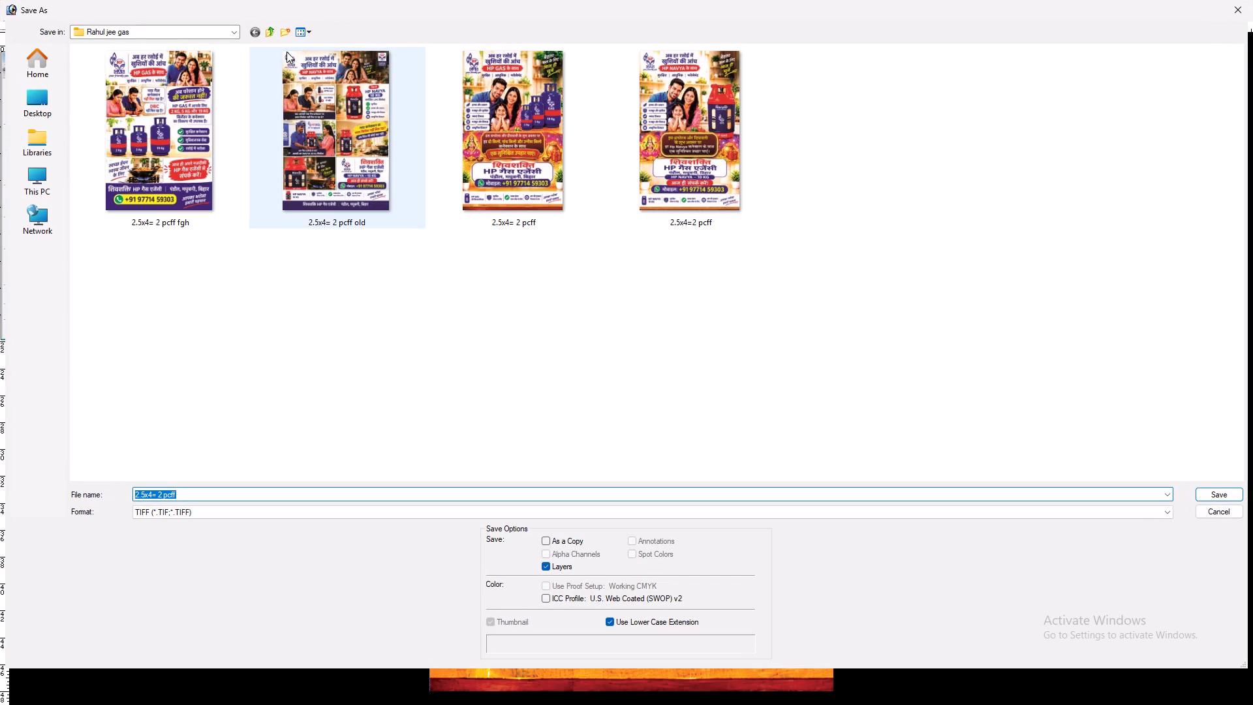
pyautogui.doubleClick(271, 29)
pyautogui.doubleClick(254, 89)
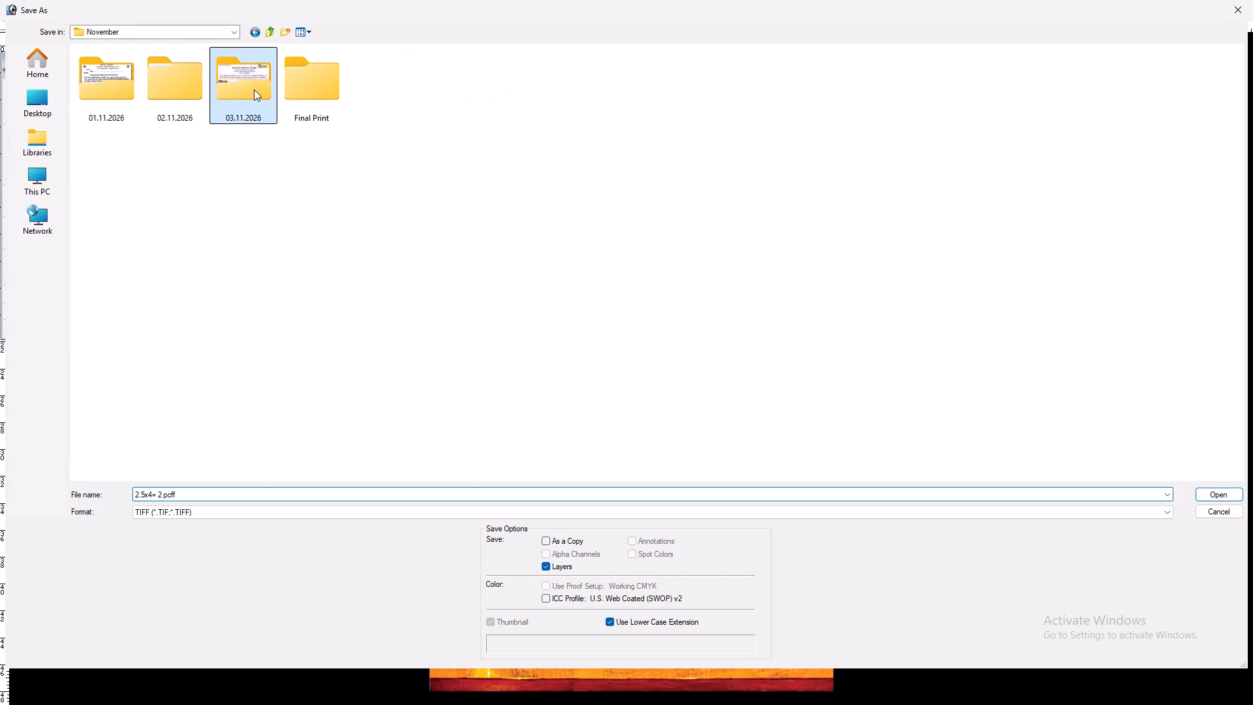
pyautogui.doubleClick(371, 98)
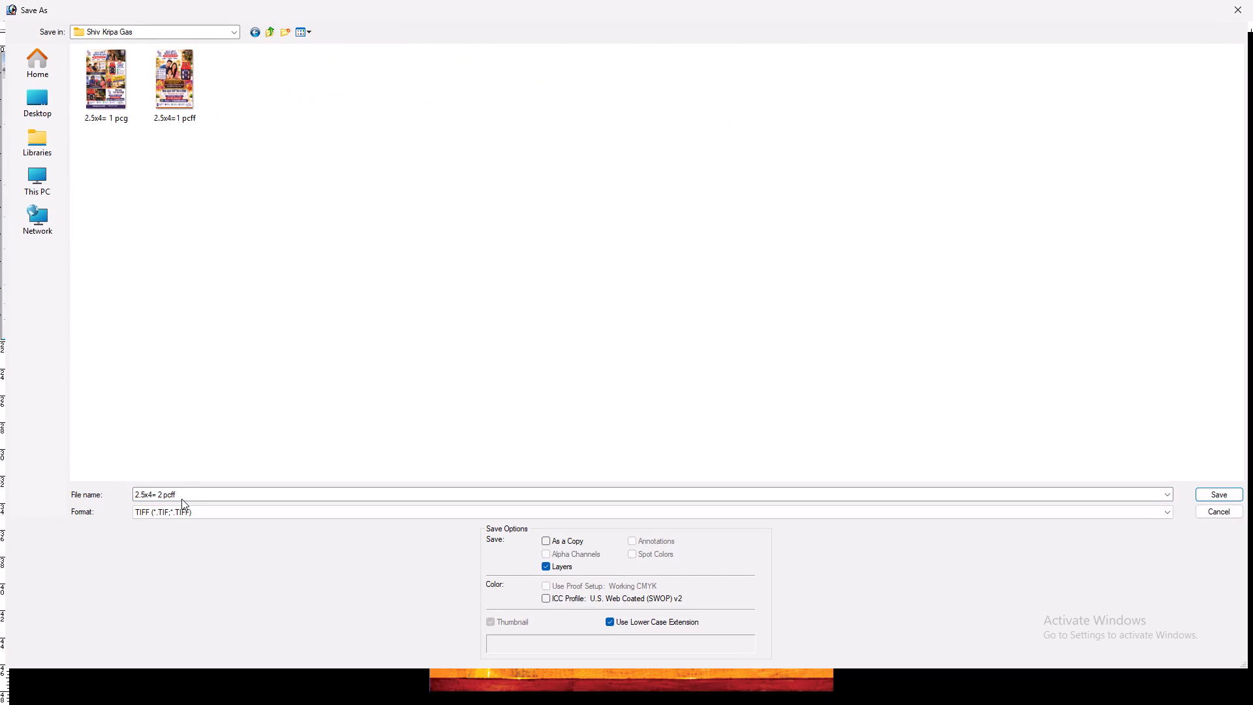
pyautogui.click(181, 499)
pyautogui.moveTo(181, 499); pyautogui.dragTo(176, 500)
pyautogui.click(170, 497)
pyautogui.click(164, 495)
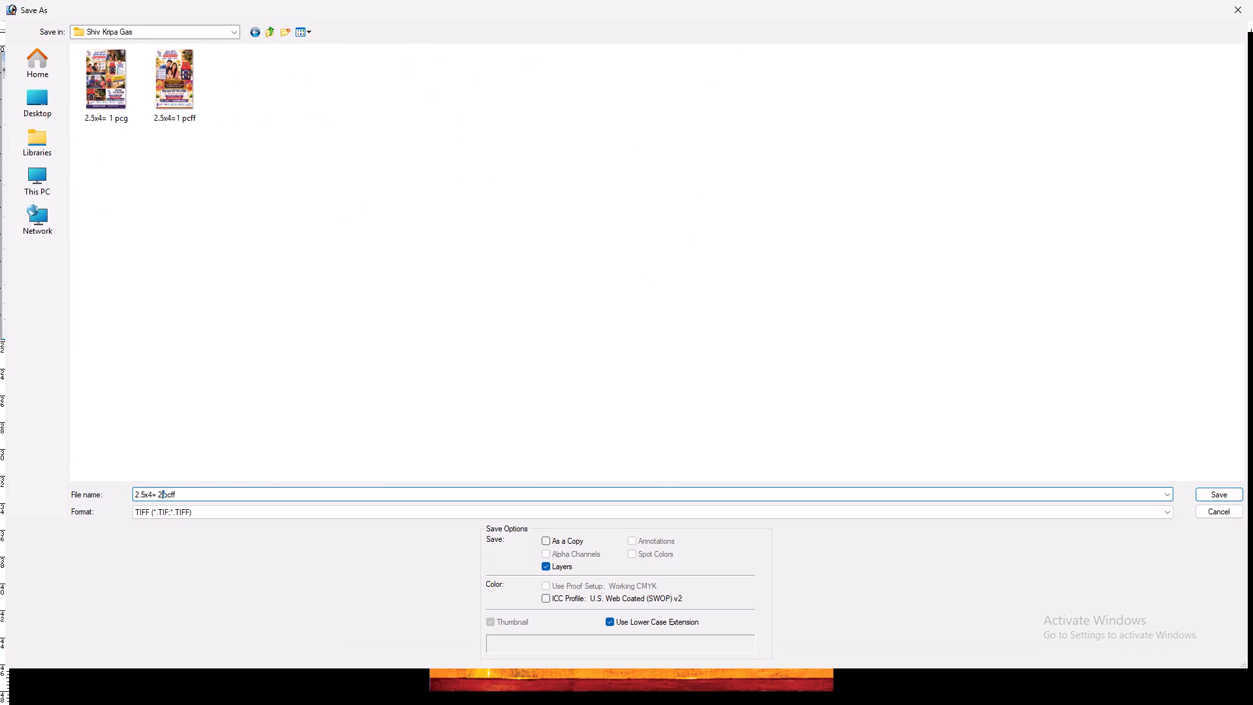
pyautogui.press('1')
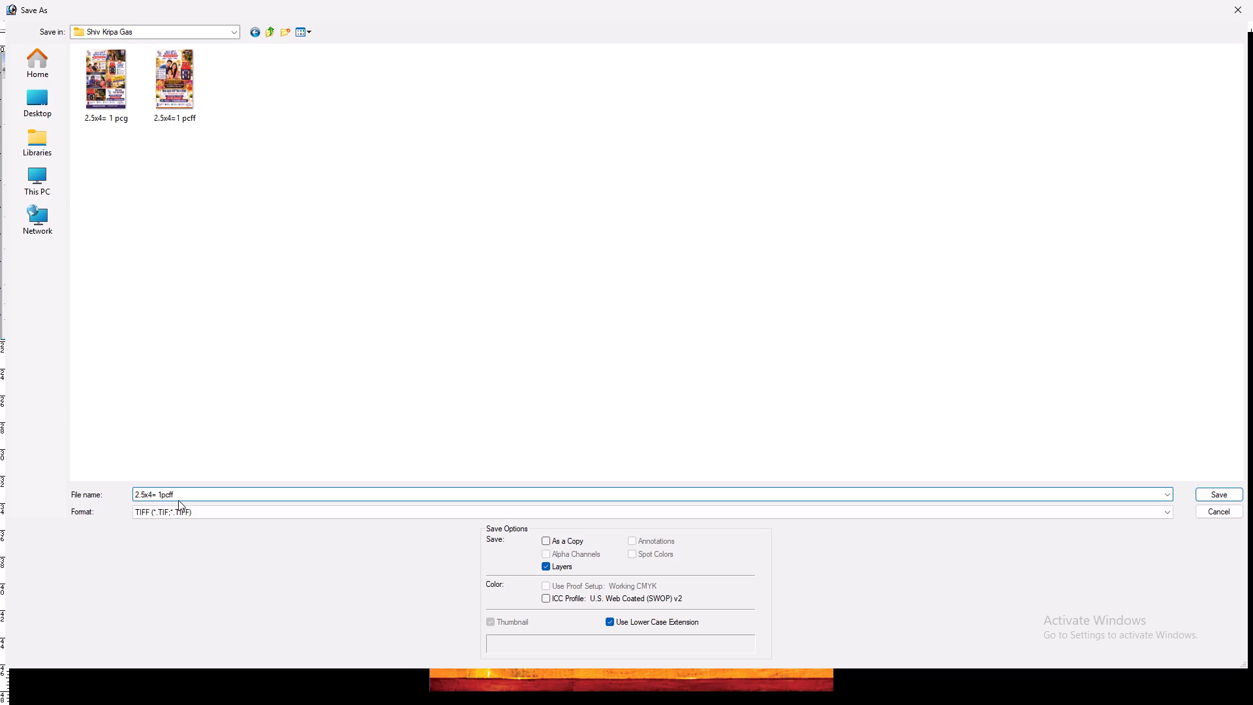
pyautogui.click(181, 495)
pyautogui.write('gh')
pyautogui.press('Return')
pyautogui.press('Return')
pyautogui.press('Return')
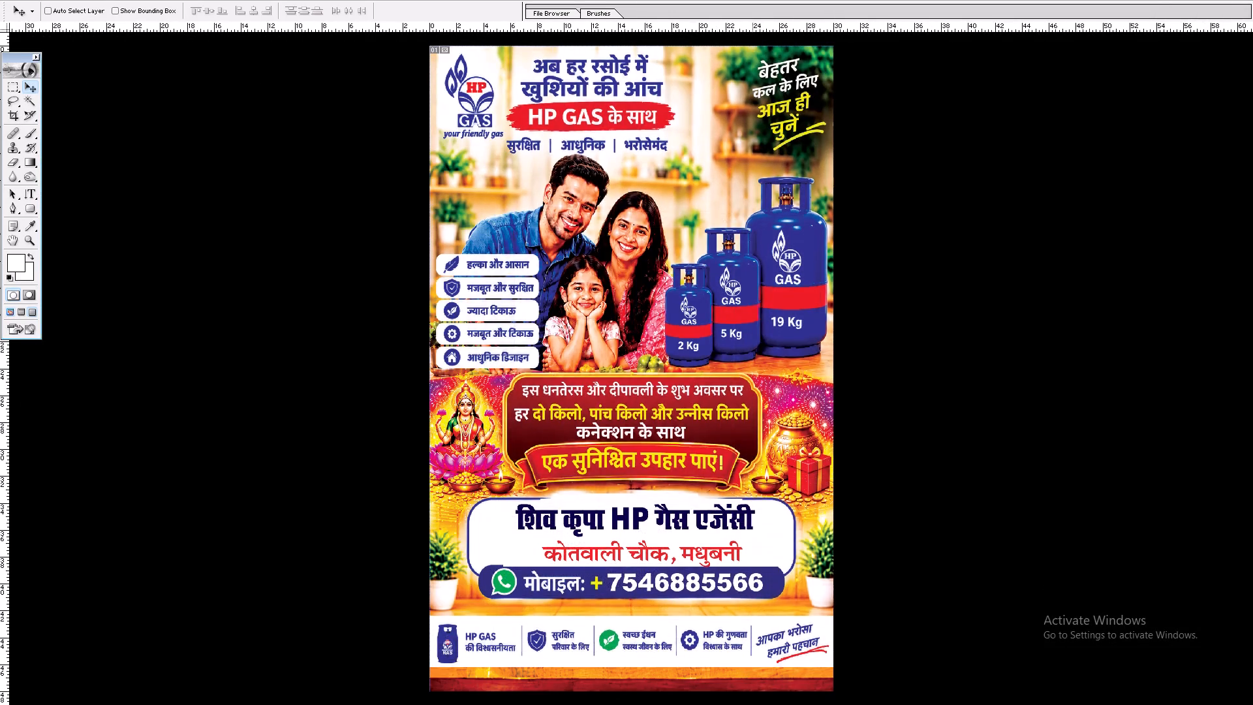
pyautogui.hotkey('ctrl', 'w')
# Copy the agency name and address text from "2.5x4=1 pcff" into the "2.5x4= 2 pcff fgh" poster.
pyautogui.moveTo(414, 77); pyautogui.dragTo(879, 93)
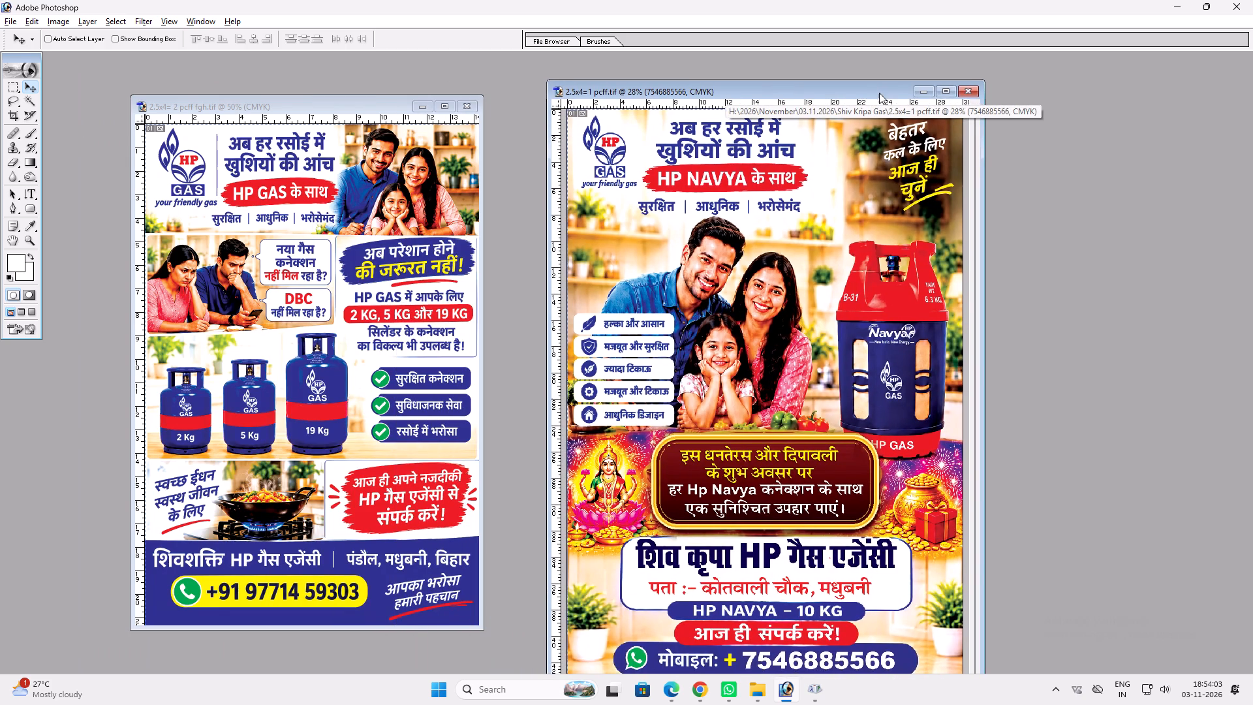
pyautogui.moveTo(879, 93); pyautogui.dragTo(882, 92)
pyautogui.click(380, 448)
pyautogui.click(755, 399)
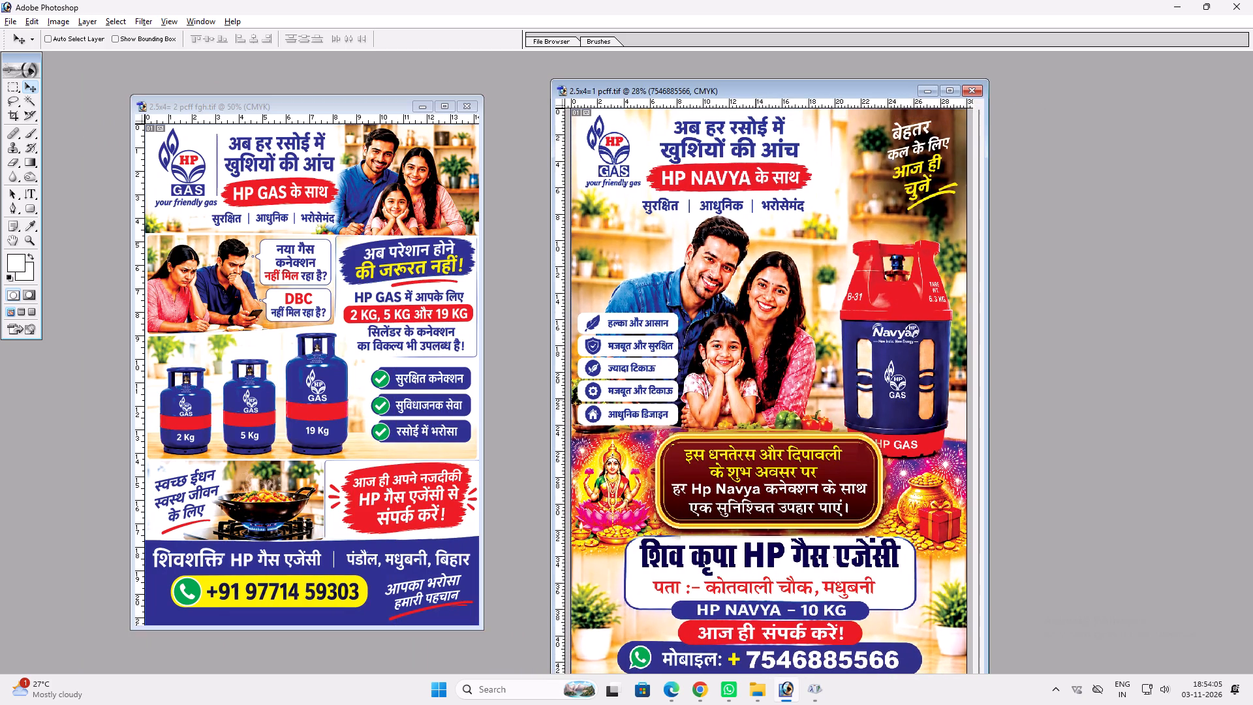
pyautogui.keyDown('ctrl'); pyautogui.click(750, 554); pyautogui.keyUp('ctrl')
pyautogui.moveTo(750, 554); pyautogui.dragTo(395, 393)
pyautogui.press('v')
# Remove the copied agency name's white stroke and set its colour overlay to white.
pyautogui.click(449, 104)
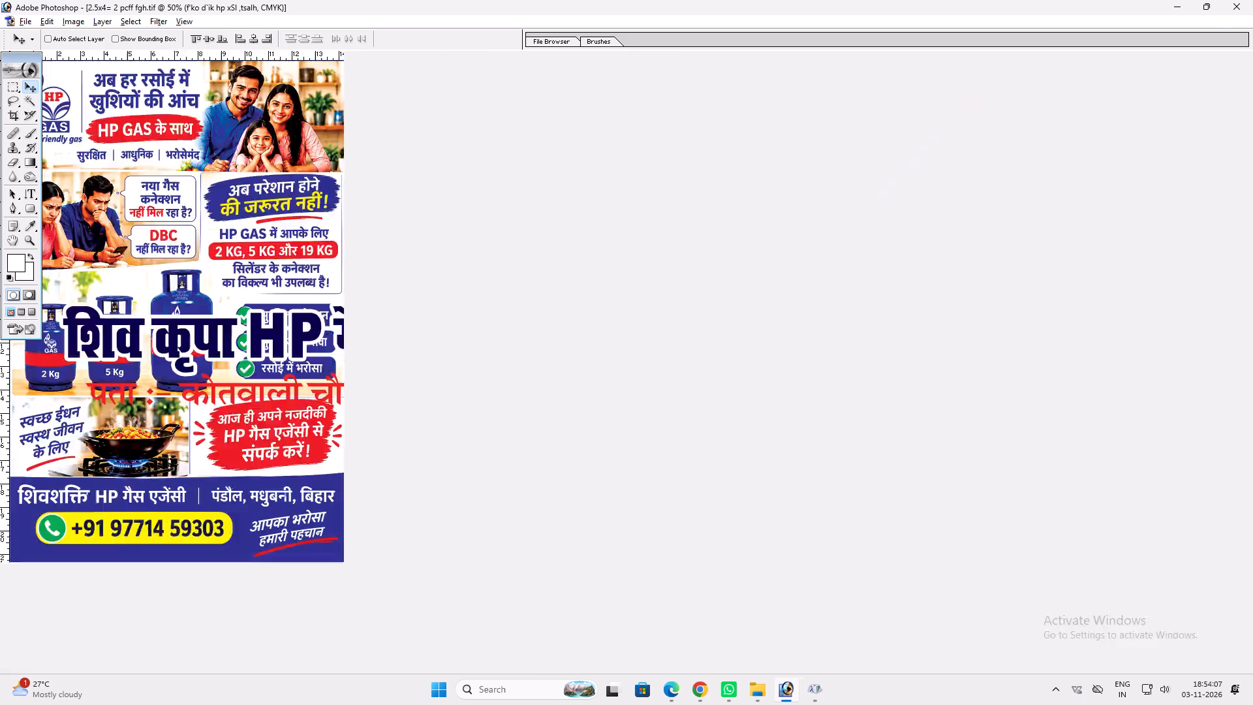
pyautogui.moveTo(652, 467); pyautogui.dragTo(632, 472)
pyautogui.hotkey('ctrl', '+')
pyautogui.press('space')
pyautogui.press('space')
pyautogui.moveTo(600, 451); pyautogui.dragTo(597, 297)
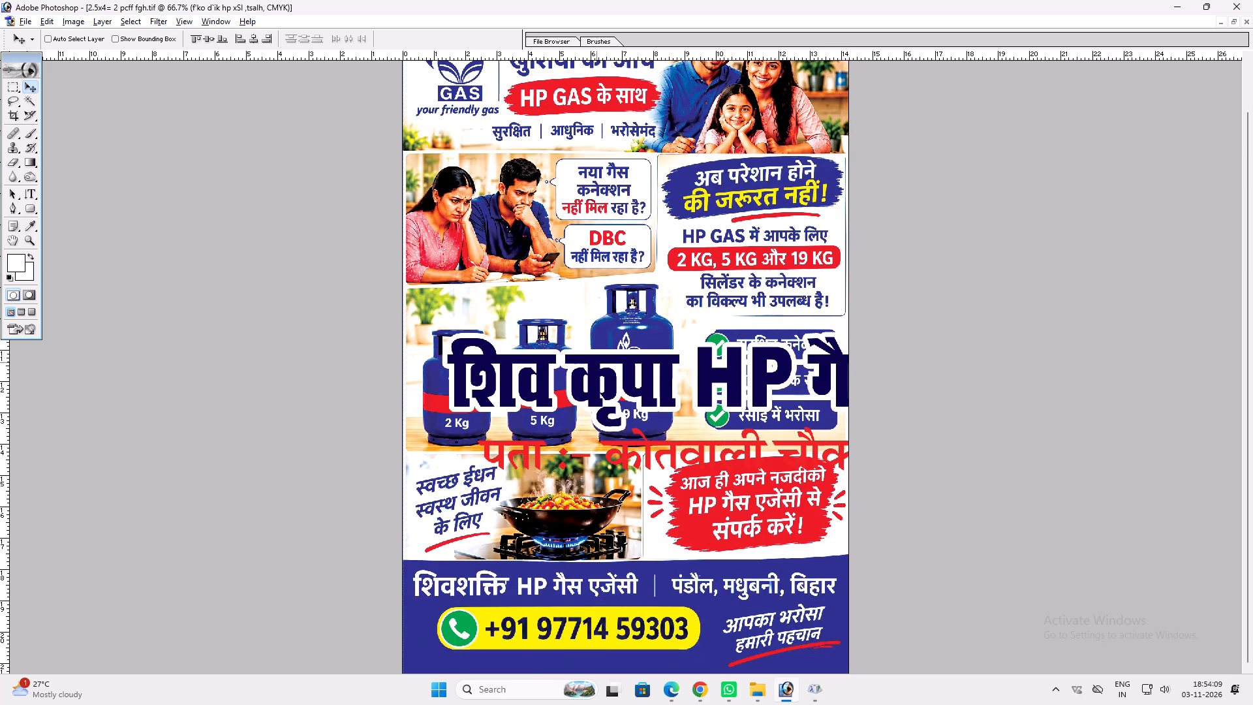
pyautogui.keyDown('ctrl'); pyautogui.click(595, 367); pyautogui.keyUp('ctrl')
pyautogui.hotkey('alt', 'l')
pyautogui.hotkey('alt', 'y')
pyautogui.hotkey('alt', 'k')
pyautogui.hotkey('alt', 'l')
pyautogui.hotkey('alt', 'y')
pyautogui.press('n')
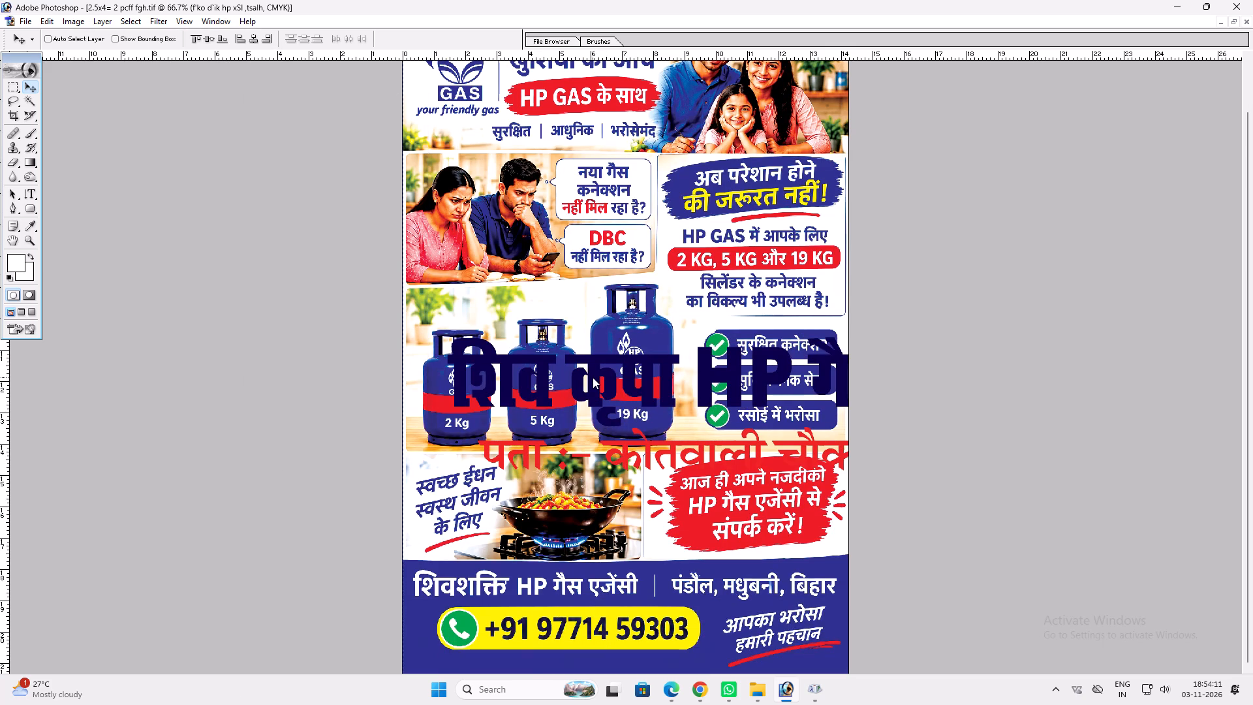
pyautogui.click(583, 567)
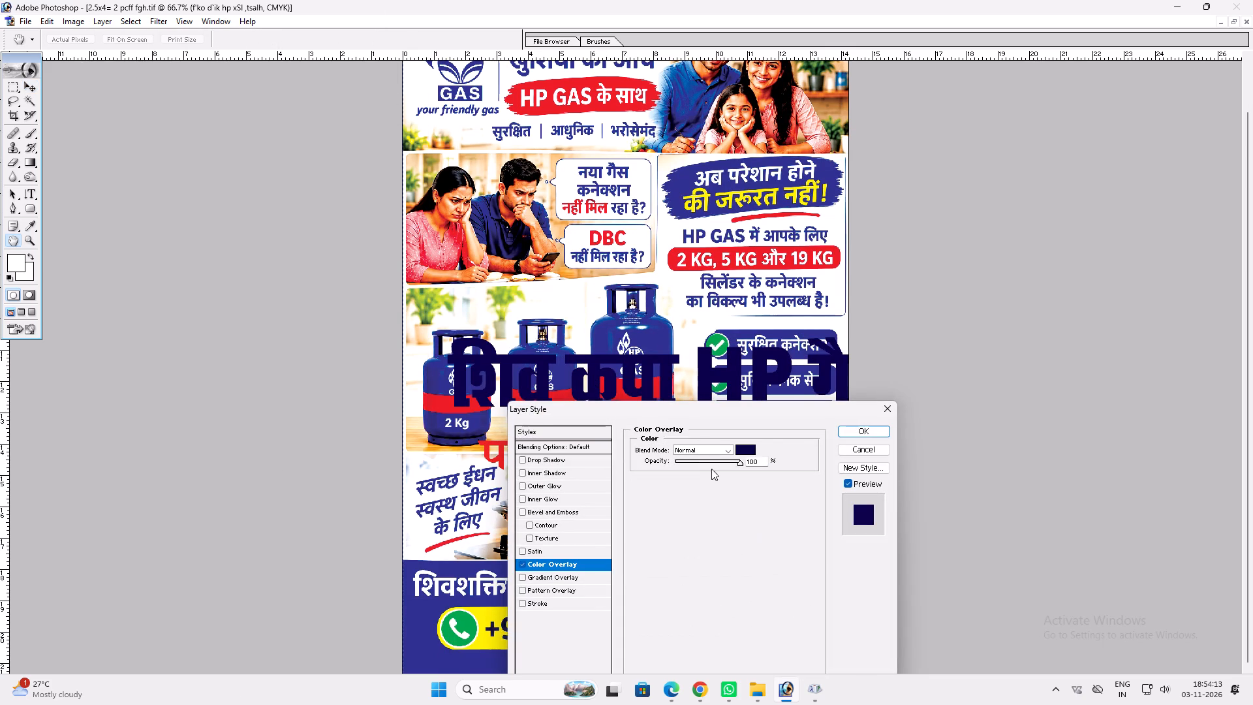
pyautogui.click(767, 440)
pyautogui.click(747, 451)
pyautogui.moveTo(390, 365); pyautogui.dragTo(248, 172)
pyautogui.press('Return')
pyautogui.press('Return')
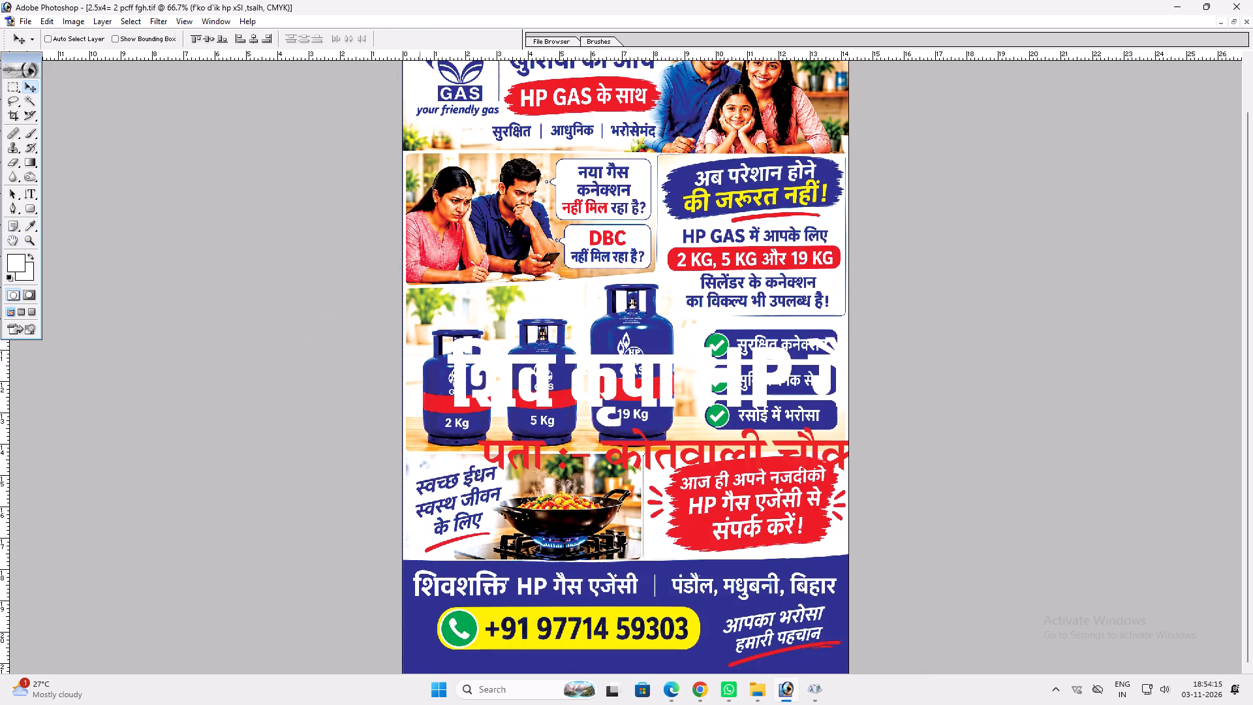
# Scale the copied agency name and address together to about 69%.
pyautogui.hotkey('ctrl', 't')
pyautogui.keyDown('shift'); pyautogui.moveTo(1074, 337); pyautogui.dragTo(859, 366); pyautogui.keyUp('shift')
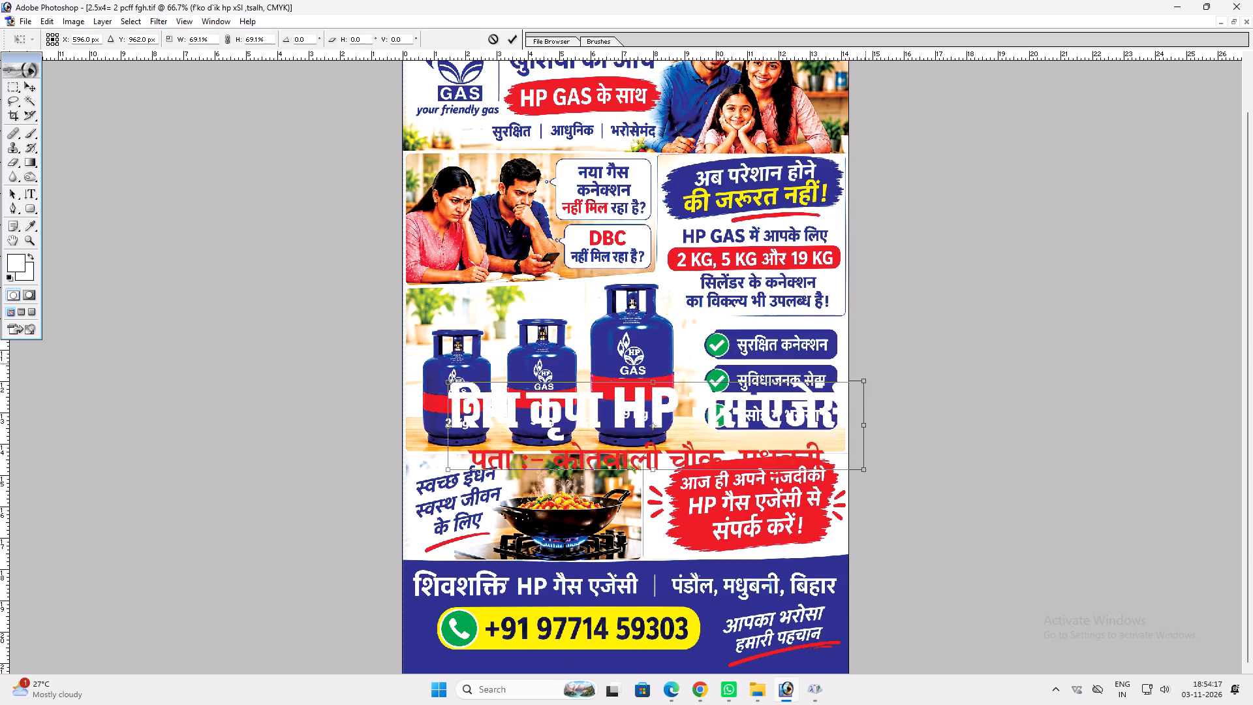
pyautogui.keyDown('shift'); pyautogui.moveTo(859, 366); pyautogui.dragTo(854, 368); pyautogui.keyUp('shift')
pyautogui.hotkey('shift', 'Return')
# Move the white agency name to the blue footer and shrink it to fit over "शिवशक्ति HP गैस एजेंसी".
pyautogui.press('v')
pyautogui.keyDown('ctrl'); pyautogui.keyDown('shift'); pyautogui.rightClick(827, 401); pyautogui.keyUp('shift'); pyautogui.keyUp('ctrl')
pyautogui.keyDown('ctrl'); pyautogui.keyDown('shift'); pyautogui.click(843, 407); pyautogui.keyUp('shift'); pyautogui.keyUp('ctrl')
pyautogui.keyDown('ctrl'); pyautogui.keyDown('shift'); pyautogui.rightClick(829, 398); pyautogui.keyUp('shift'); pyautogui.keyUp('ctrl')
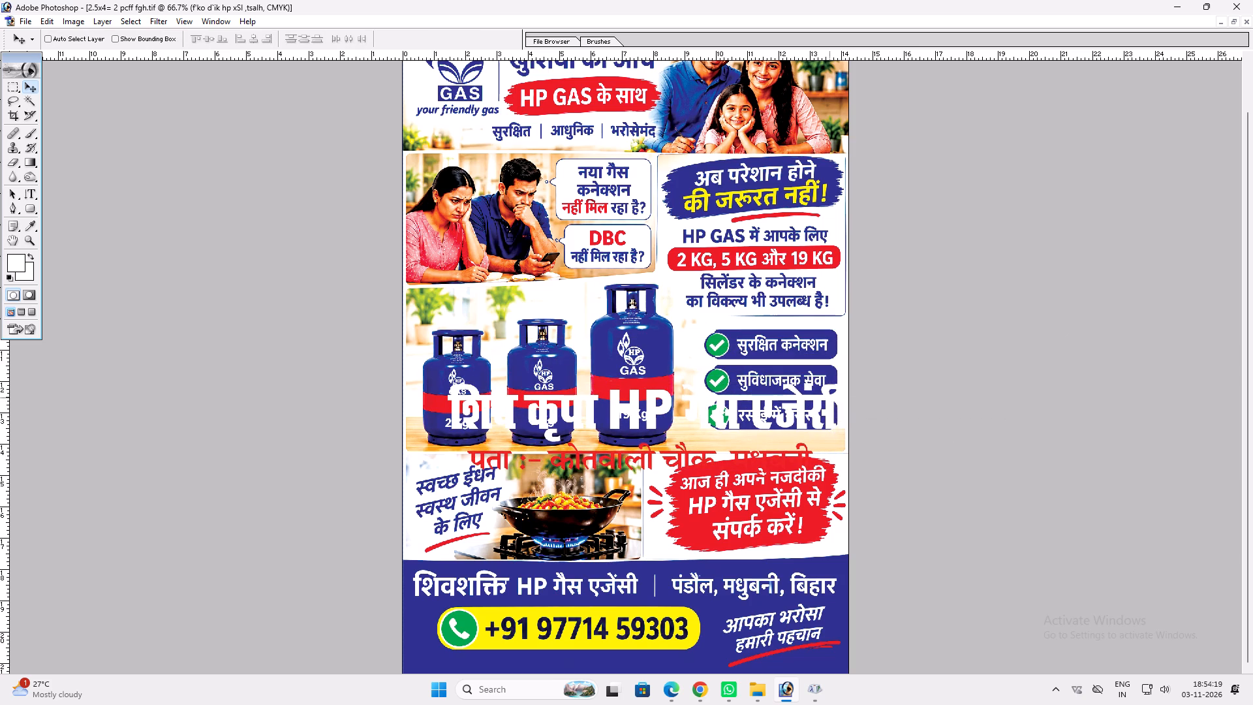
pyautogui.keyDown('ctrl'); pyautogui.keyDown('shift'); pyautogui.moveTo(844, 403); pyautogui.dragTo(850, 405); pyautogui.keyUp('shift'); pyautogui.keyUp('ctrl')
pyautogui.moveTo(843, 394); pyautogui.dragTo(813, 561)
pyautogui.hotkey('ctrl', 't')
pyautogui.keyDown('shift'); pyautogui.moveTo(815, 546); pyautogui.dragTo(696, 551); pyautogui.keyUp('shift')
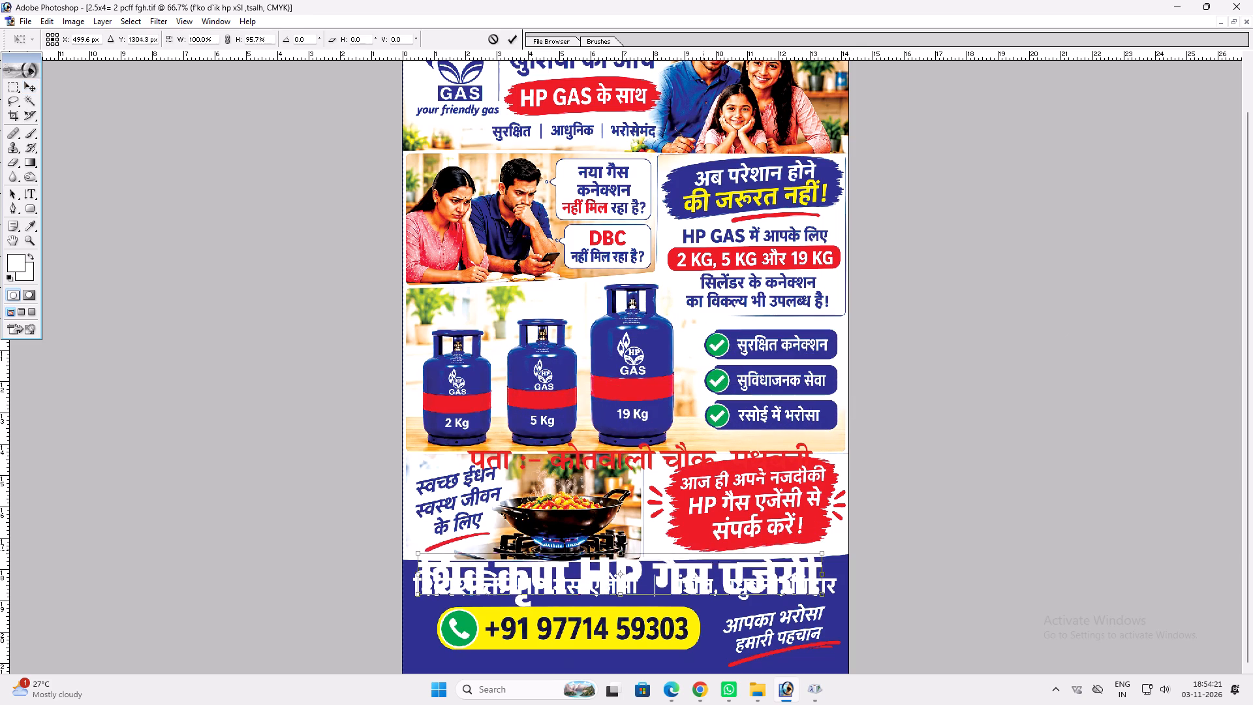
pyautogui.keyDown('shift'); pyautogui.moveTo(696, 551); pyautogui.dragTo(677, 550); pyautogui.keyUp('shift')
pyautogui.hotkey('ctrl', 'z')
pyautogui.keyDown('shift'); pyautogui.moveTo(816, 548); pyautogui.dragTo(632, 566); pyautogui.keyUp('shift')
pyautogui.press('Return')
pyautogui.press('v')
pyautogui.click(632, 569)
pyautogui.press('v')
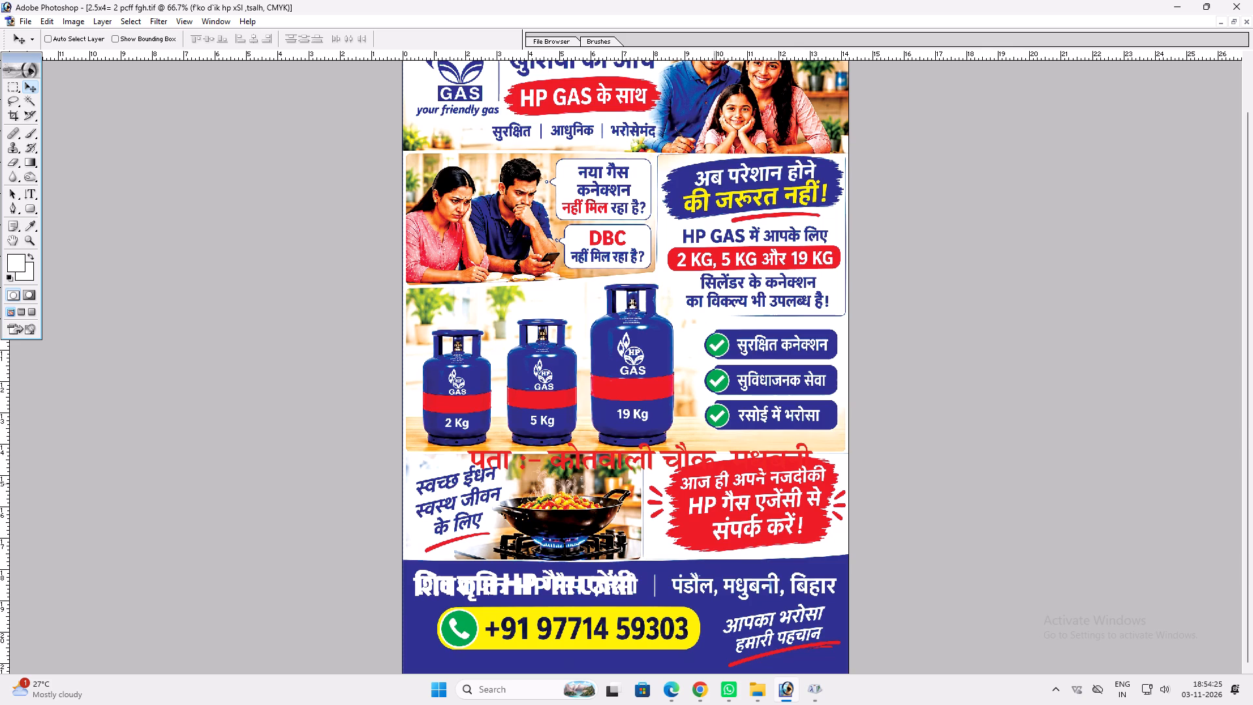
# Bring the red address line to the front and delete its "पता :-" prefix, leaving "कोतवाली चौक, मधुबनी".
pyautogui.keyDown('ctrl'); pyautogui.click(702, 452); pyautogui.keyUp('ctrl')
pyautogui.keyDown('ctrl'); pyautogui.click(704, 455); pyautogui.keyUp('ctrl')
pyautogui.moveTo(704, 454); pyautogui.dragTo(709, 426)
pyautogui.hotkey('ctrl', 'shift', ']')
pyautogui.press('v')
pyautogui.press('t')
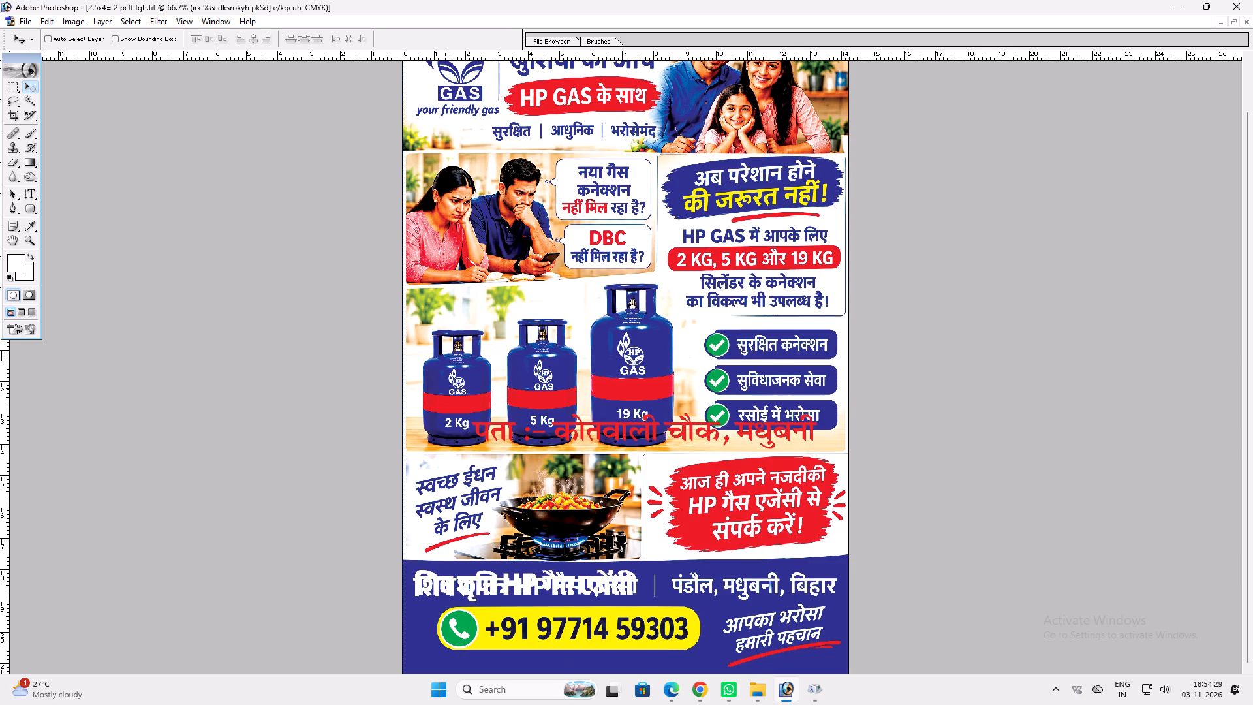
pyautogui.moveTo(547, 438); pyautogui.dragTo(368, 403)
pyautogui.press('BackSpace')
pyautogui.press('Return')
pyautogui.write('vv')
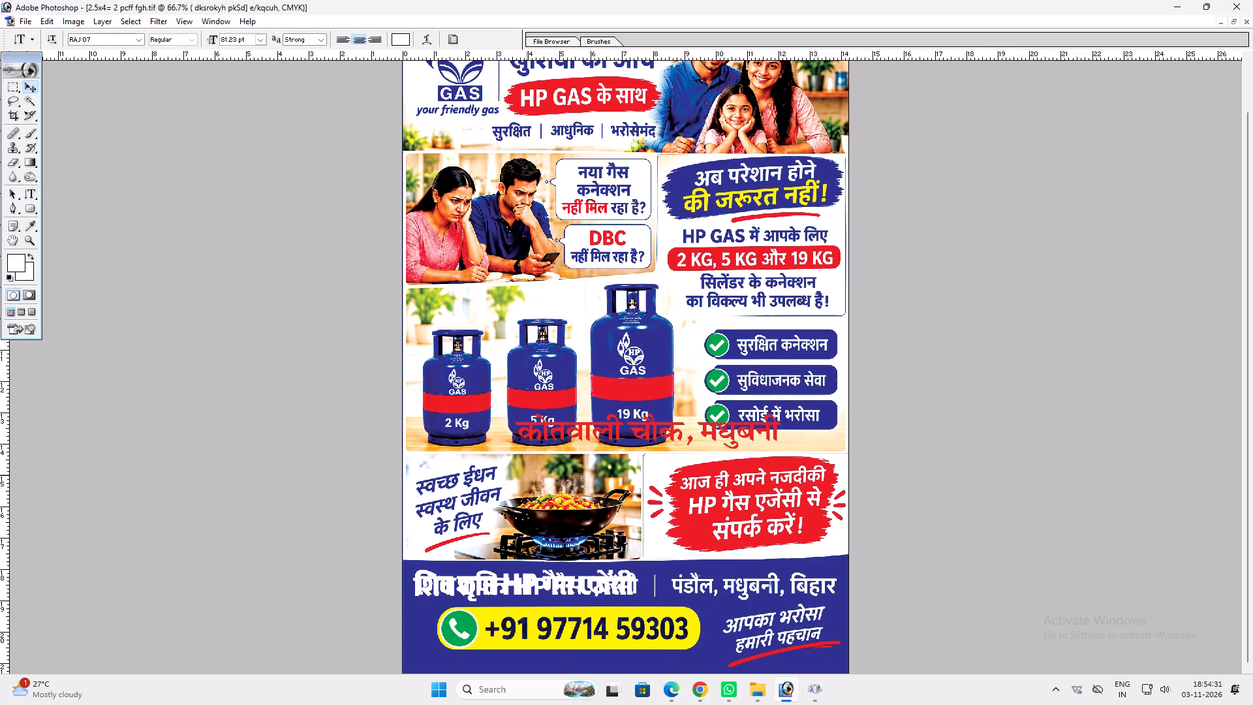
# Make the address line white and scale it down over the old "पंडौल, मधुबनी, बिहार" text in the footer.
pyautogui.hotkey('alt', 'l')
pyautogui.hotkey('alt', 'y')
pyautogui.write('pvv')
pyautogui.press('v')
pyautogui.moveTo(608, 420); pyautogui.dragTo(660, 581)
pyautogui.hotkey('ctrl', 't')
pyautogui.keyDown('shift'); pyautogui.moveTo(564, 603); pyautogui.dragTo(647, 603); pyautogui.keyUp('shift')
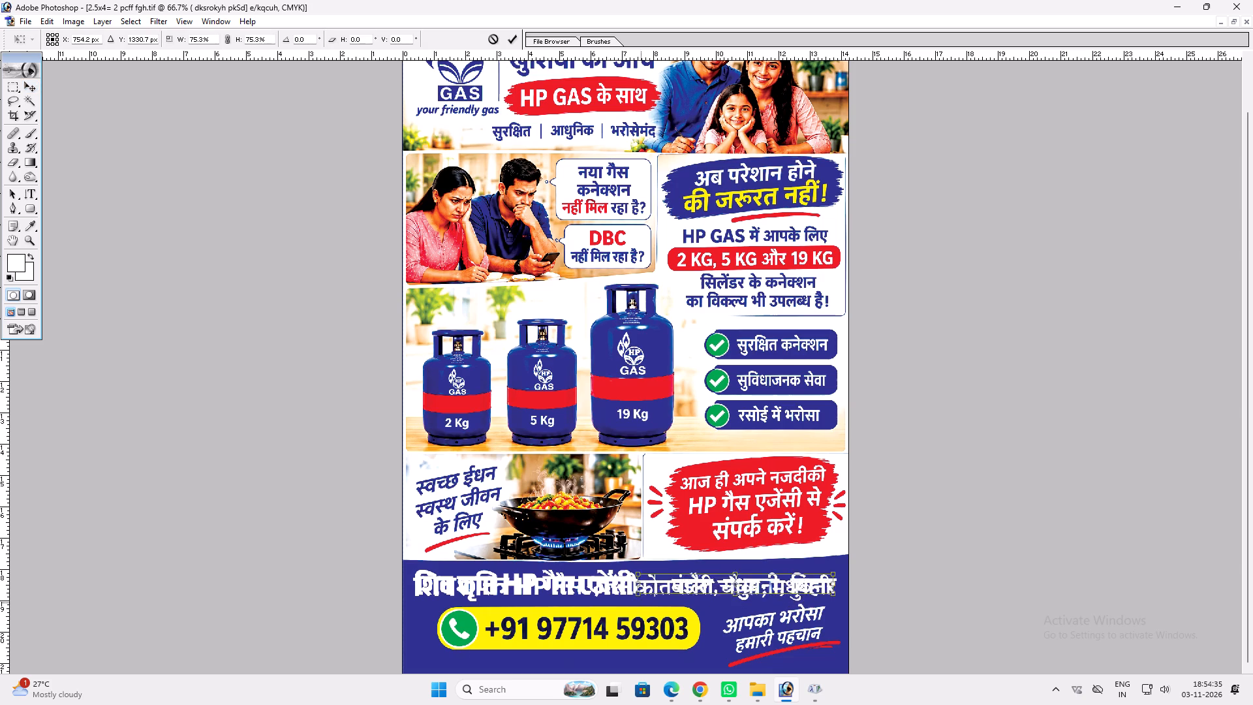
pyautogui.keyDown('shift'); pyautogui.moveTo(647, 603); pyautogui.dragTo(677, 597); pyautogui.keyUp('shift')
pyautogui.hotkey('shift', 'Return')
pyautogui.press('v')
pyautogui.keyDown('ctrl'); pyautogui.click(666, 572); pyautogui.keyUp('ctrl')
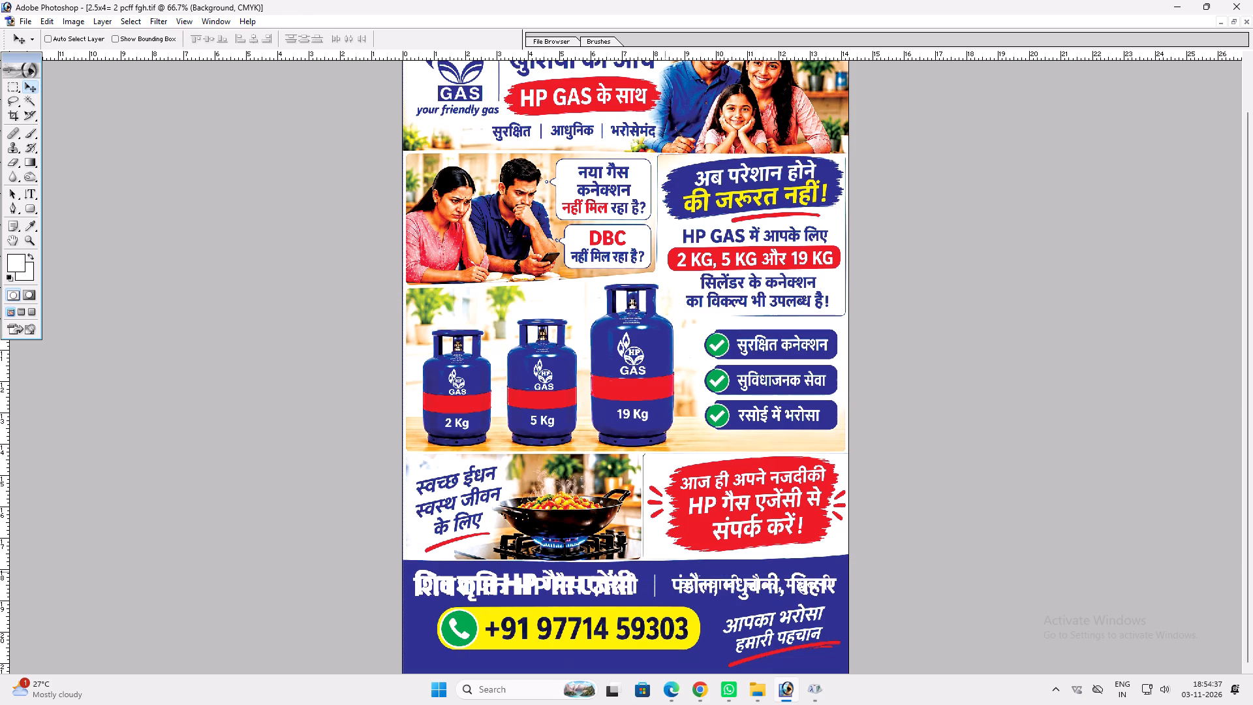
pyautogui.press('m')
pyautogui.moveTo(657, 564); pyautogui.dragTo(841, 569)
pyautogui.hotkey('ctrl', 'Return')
# Close "2.5x4= 2 pcff fgh" without saving its changes, and close "2.5x4=1 pcff" as well.
pyautogui.hotkey('ctrl', 'w')
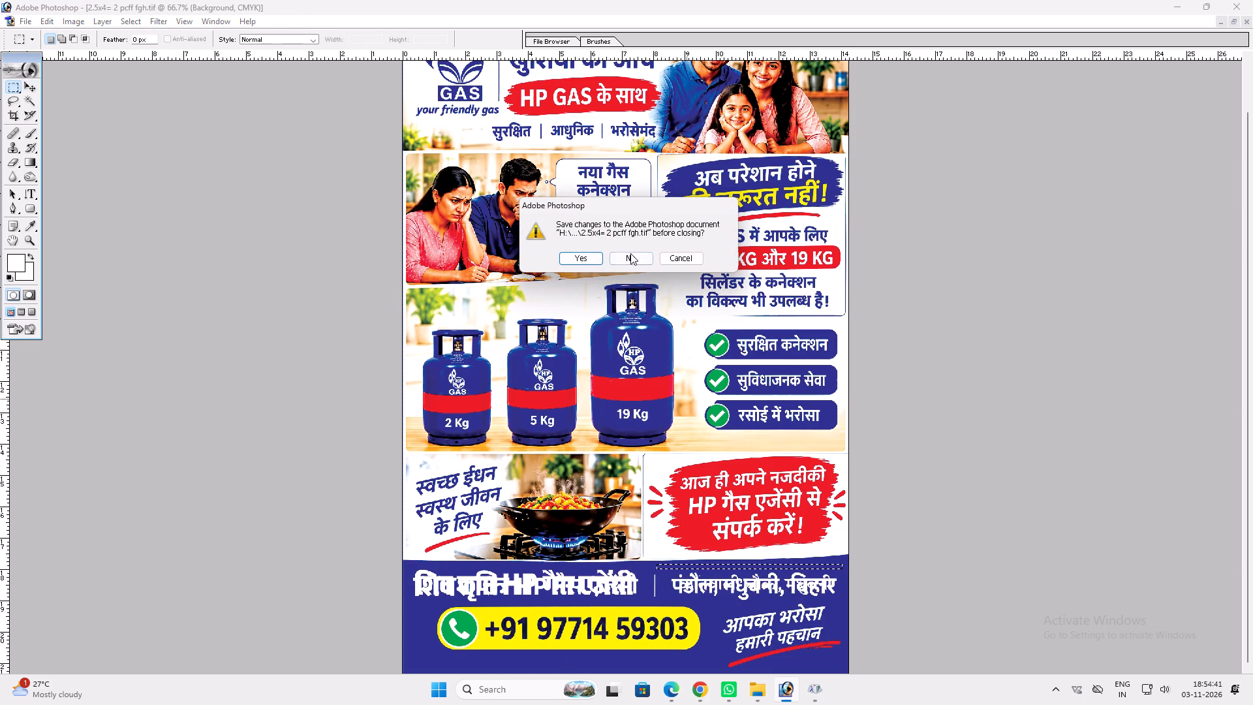
pyautogui.click(630, 253)
pyautogui.hotkey('ctrl', 'w')
# Open the "2.5x4=1 pcff" and "2.5x4= 1pcffgh" TIFFs from the Shiv Kripa Gas folder.
pyautogui.doubleClick(634, 262)
pyautogui.moveTo(634, 262); pyautogui.dragTo(636, 272)
pyautogui.press('v')
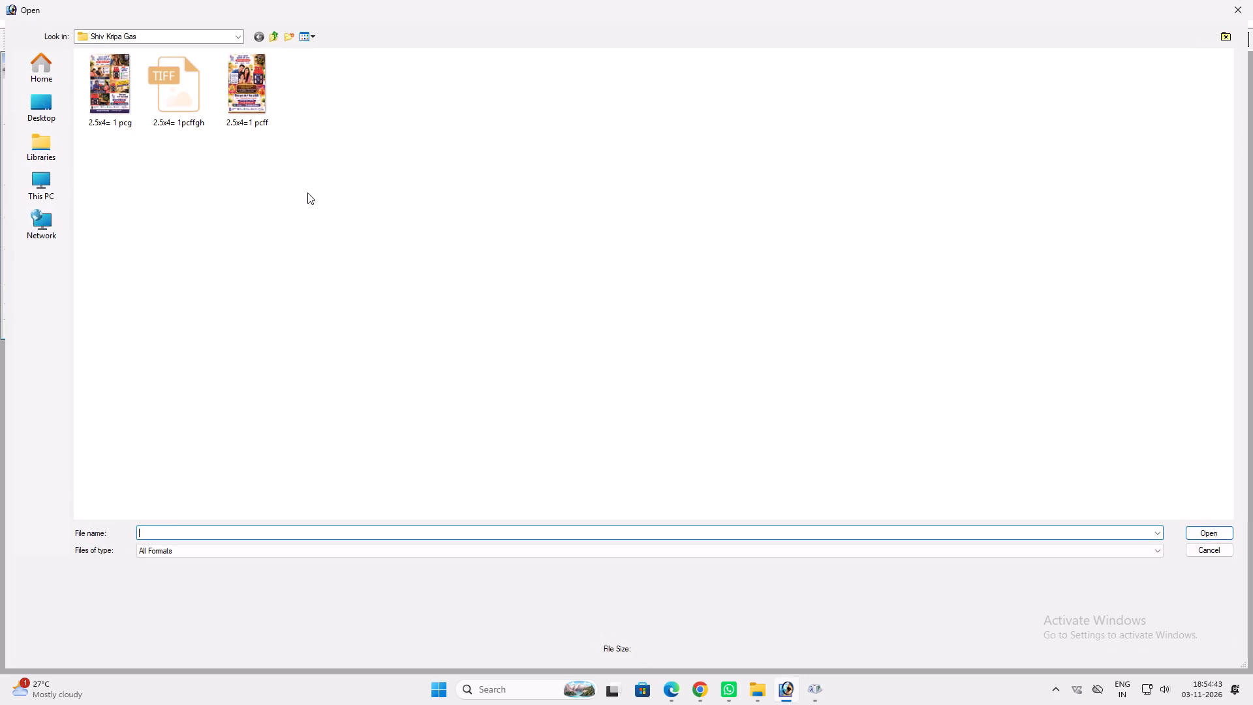
pyautogui.click(267, 97)
pyautogui.hotkey('ctrl', 'a')
pyautogui.press('Return')
pyautogui.press('space')
pyautogui.press('Return')
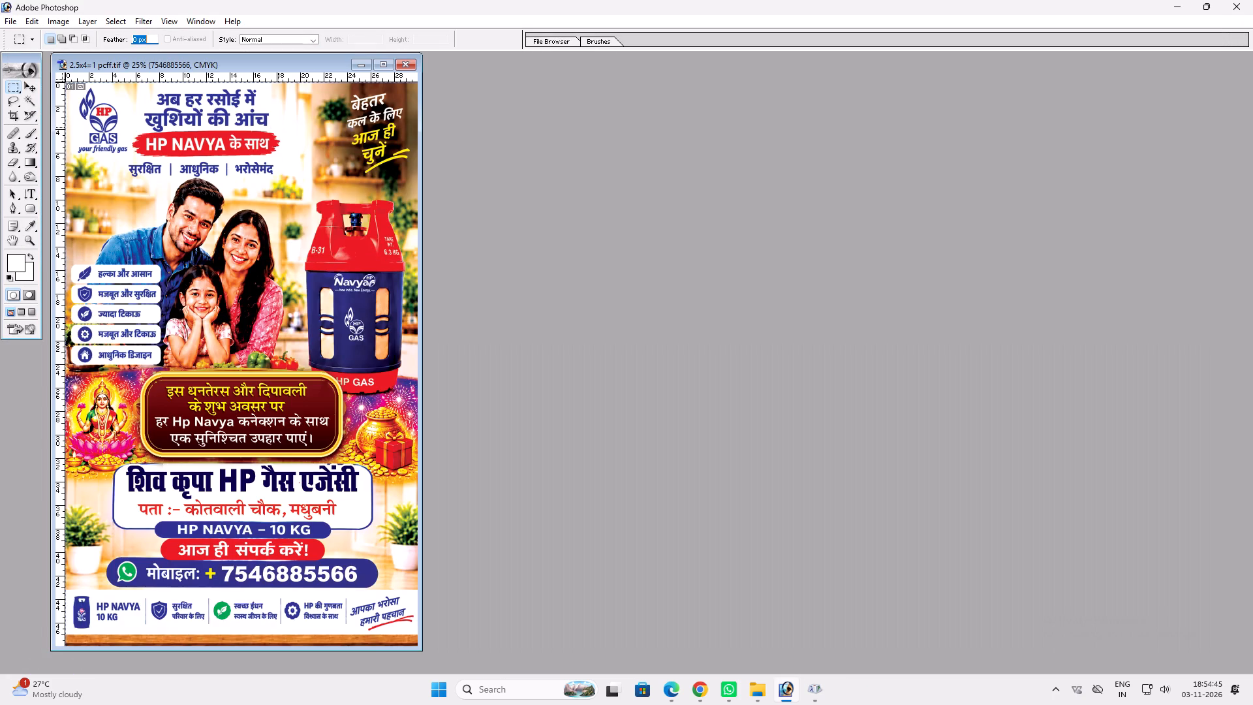
pyautogui.hotkey('ctrl', 'w')
pyautogui.keyDown('ctrl'); pyautogui.doubleClick(440, 205); pyautogui.keyUp('ctrl')
pyautogui.click(249, 77)
pyautogui.hotkey('ctrl', 'a')
pyautogui.press('Return')
pyautogui.press('space')
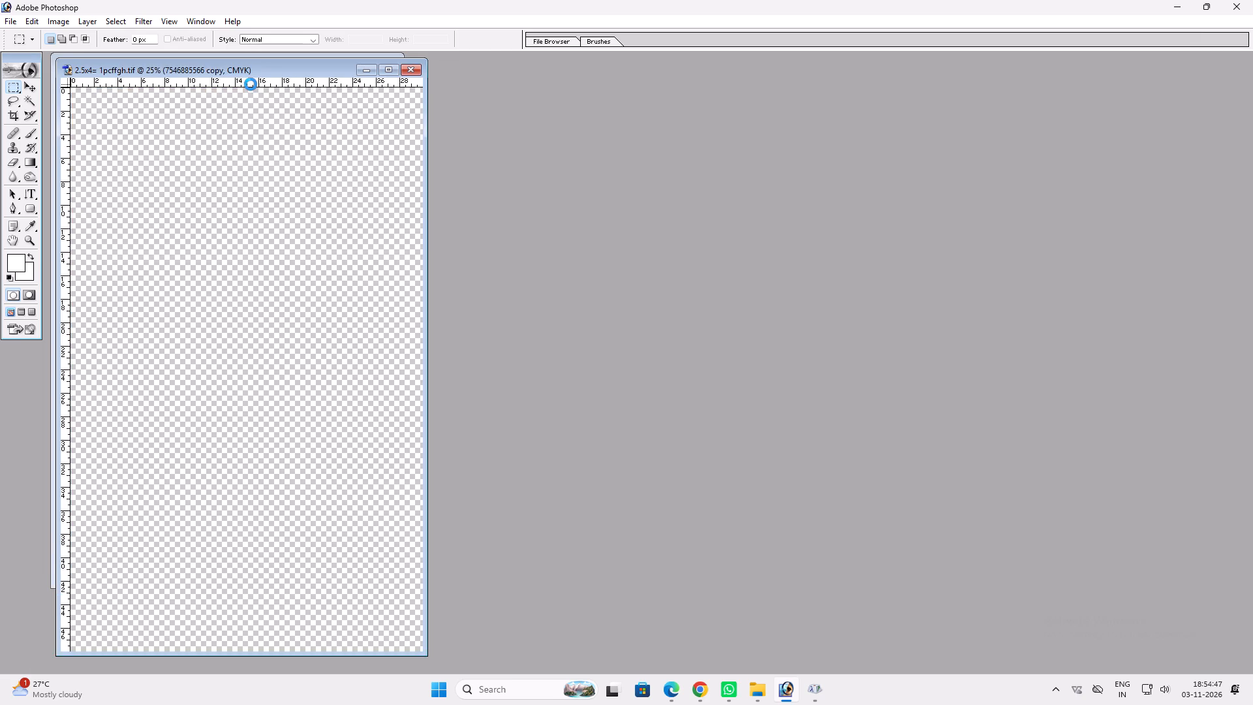
pyautogui.press('v')
pyautogui.click(261, 73)
pyautogui.moveTo(261, 73); pyautogui.dragTo(302, 104)
# Duplicate the red address line "पता :- कोतवाली चौक, मधुबनी" on "2.5x4=1 pcff", placing the copy slightly above the original.
pyautogui.hotkey('ctrl', '+')
pyautogui.hotkey('ctrl', '+')
pyautogui.press('space')
pyautogui.press('space')
pyautogui.press('space')
pyautogui.press('space')
pyautogui.press('space')
pyautogui.press('space')
pyautogui.press('space')
pyautogui.press('space')
pyautogui.press('space')
pyautogui.press('space')
pyautogui.press('space')
pyautogui.press('space')
pyautogui.press('space')
pyautogui.press('space')
pyautogui.press('space')
pyautogui.press('space')
pyautogui.press('space')
pyautogui.press('space')
pyautogui.moveTo(692, 319); pyautogui.dragTo(690, 320)
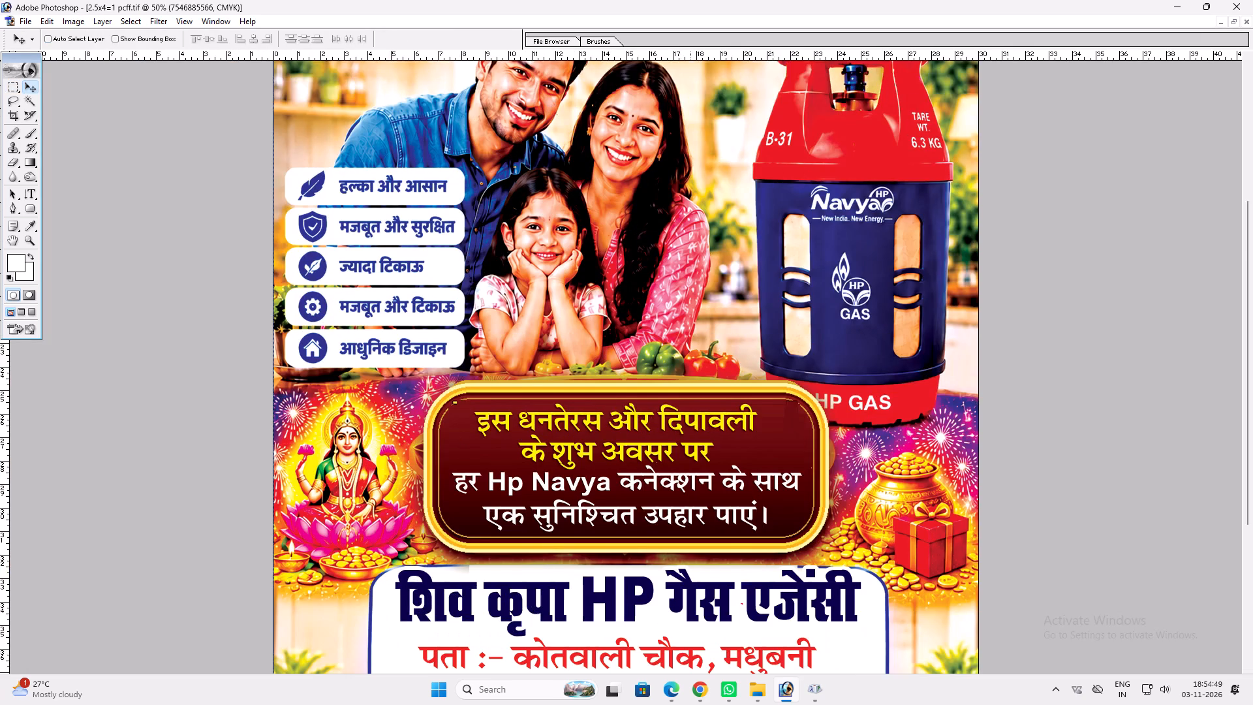
pyautogui.moveTo(690, 320); pyautogui.dragTo(688, 221)
pyautogui.press('v')
pyautogui.press('v')
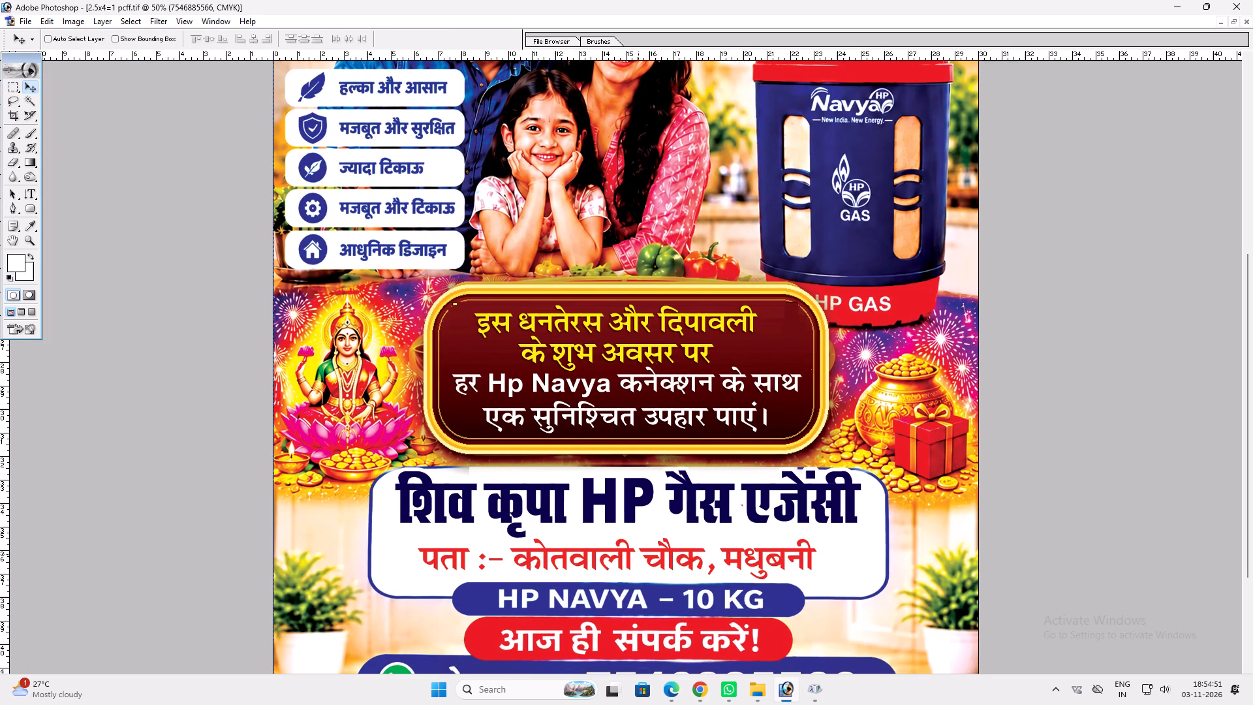
pyautogui.keyDown('ctrl'); pyautogui.click(628, 553); pyautogui.keyUp('ctrl')
pyautogui.keyDown('alt'); pyautogui.moveTo(628, 552); pyautogui.dragTo(630, 499); pyautogui.keyUp('alt')
pyautogui.hotkey('ctrl', 'z')
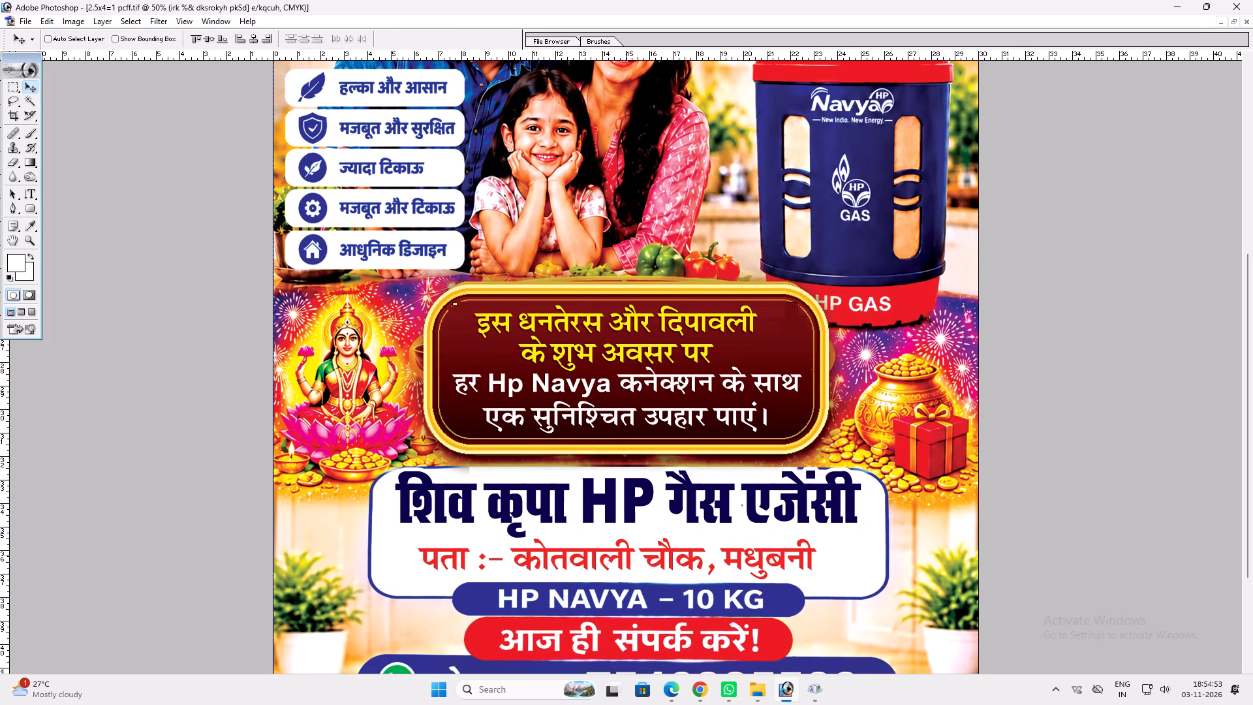
pyautogui.keyDown('ctrl'); pyautogui.keyDown('shift'); pyautogui.rightClick(626, 556); pyautogui.keyUp('shift'); pyautogui.keyUp('ctrl')
pyautogui.keyDown('ctrl'); pyautogui.keyDown('shift'); pyautogui.click(645, 563); pyautogui.keyUp('shift'); pyautogui.keyUp('ctrl')
pyautogui.keyDown('alt'); pyautogui.moveTo(643, 554); pyautogui.dragTo(645, 525); pyautogui.keyUp('alt')
# Change the duplicated address line's font to Kruti Dev 010.
pyautogui.press('t')
pyautogui.click(635, 529)
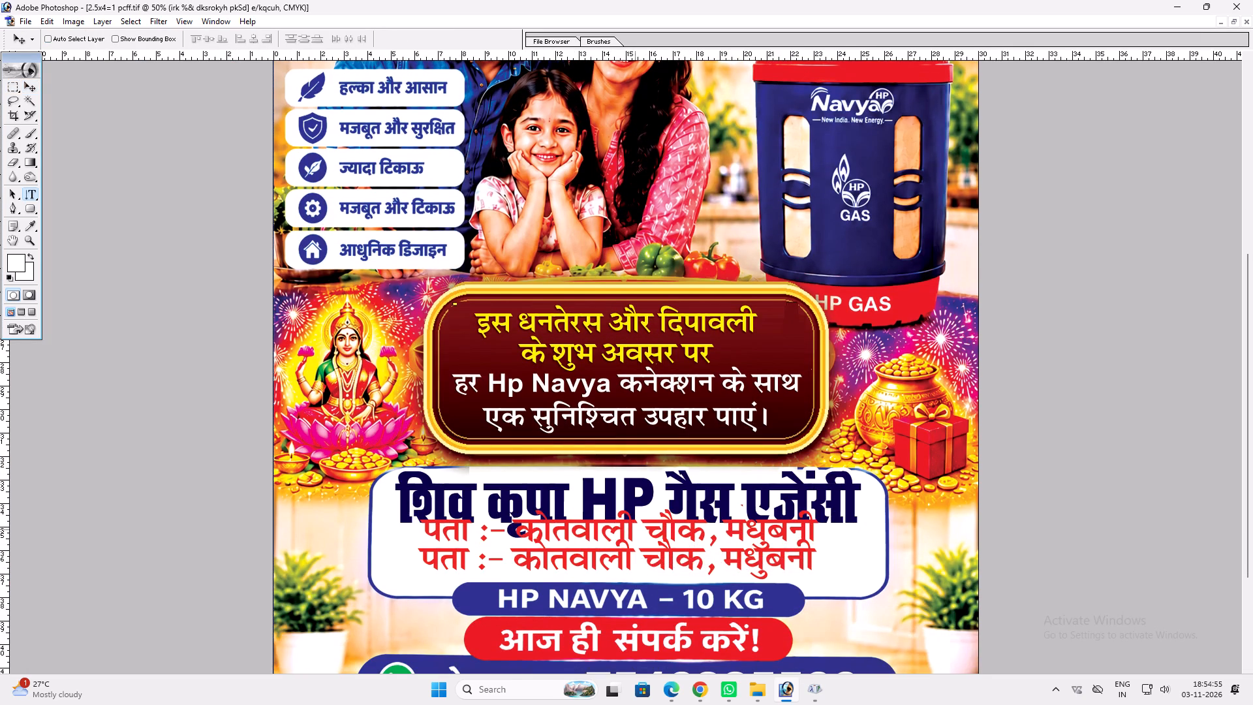
pyautogui.hotkey('ctrl', 'a')
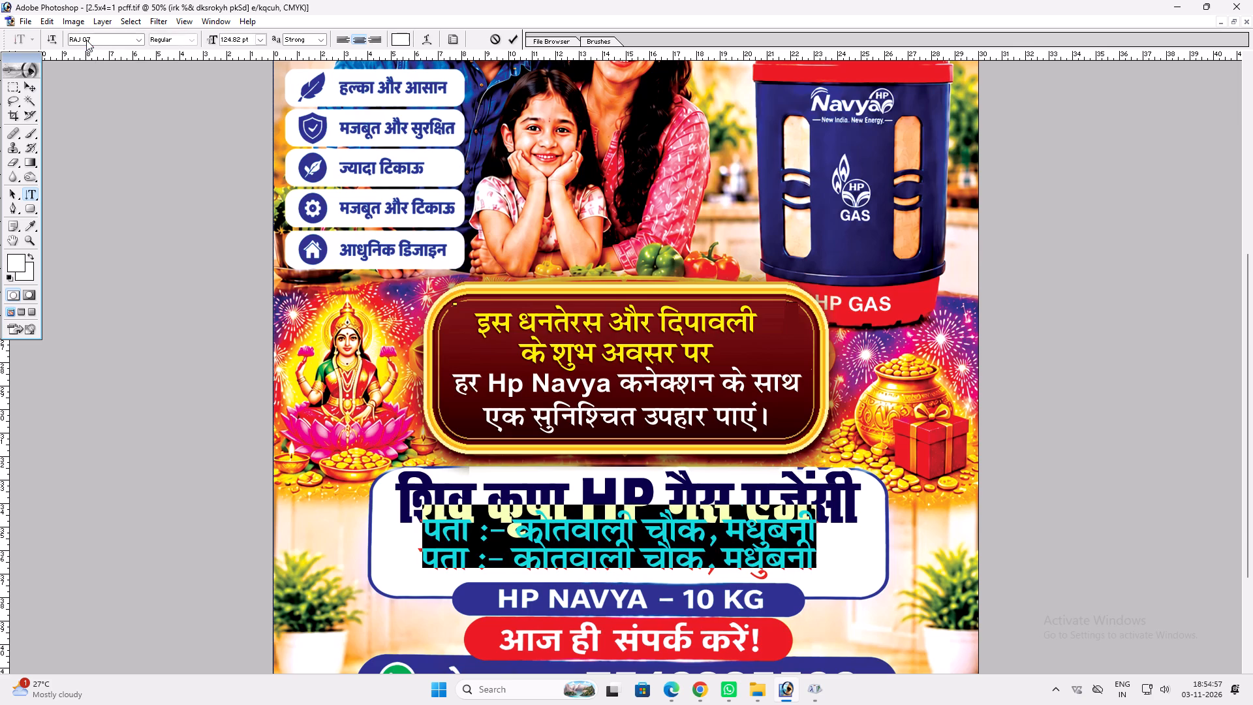
pyautogui.click(86, 40)
pyautogui.write('kru')
pyautogui.press('Down')
pyautogui.press('Down')
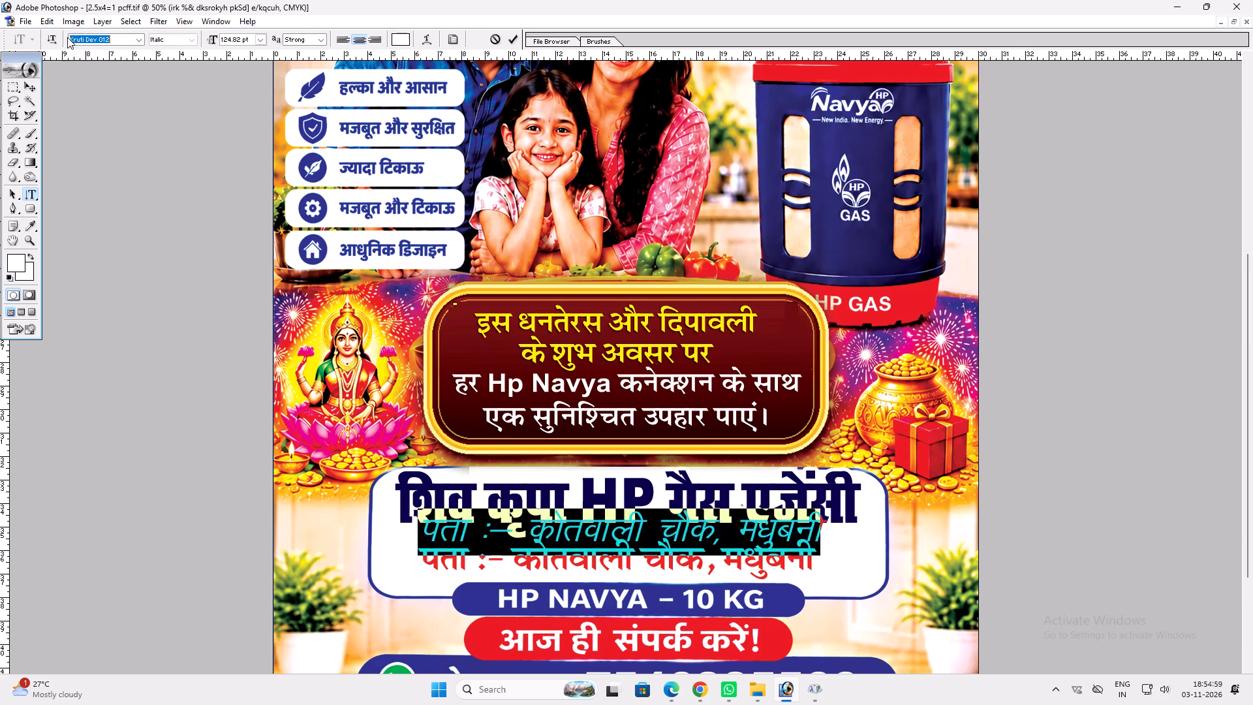
pyautogui.press('Down')
pyautogui.press('Down')
pyautogui.press('Down')
pyautogui.press('Down')
pyautogui.press('Down')
pyautogui.press('Down')
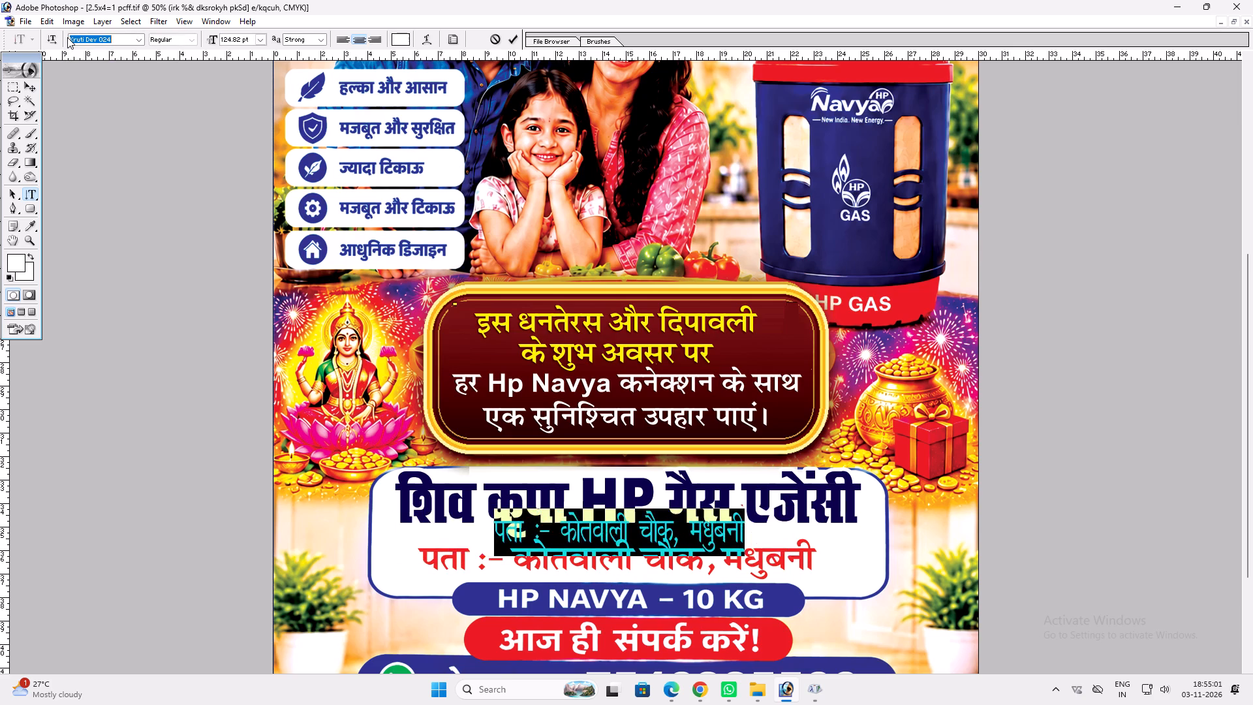
pyautogui.press('Up')
pyautogui.press('Up')
pyautogui.press('Up')
pyautogui.press('Up')
pyautogui.press('Up')
pyautogui.press('Up')
pyautogui.press('Up')
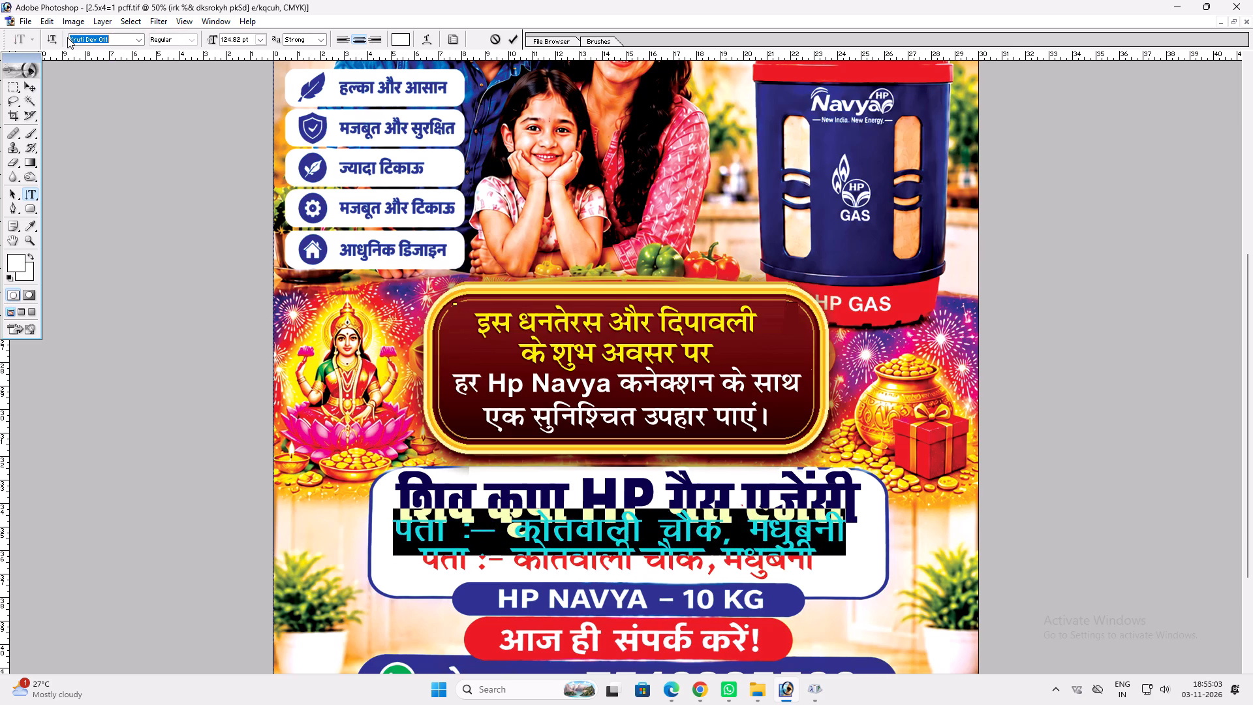
pyautogui.press('Up')
# Replace the duplicated line's text with "सुनिश्चित" and move it just below the maroon offer panel.
pyautogui.click(597, 524)
pyautogui.hotkey('ctrl', 'a')
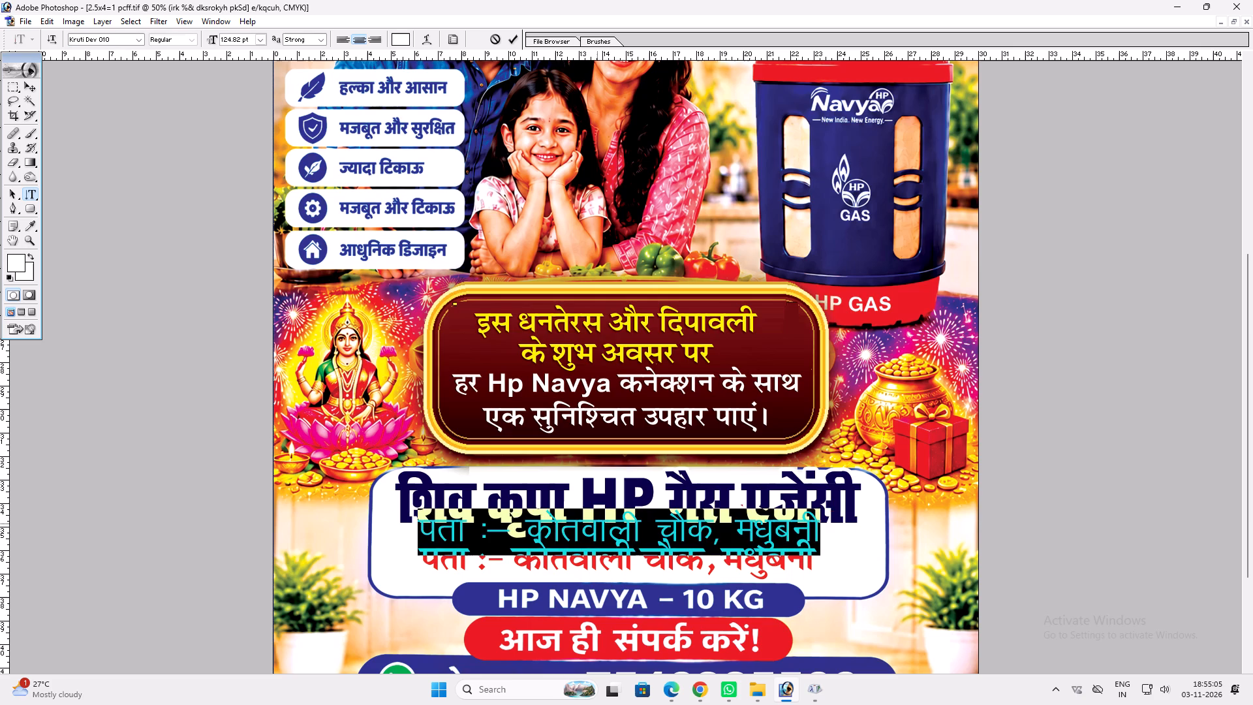
pyautogui.write("lqfuf'")
pyautogui.write('pr')
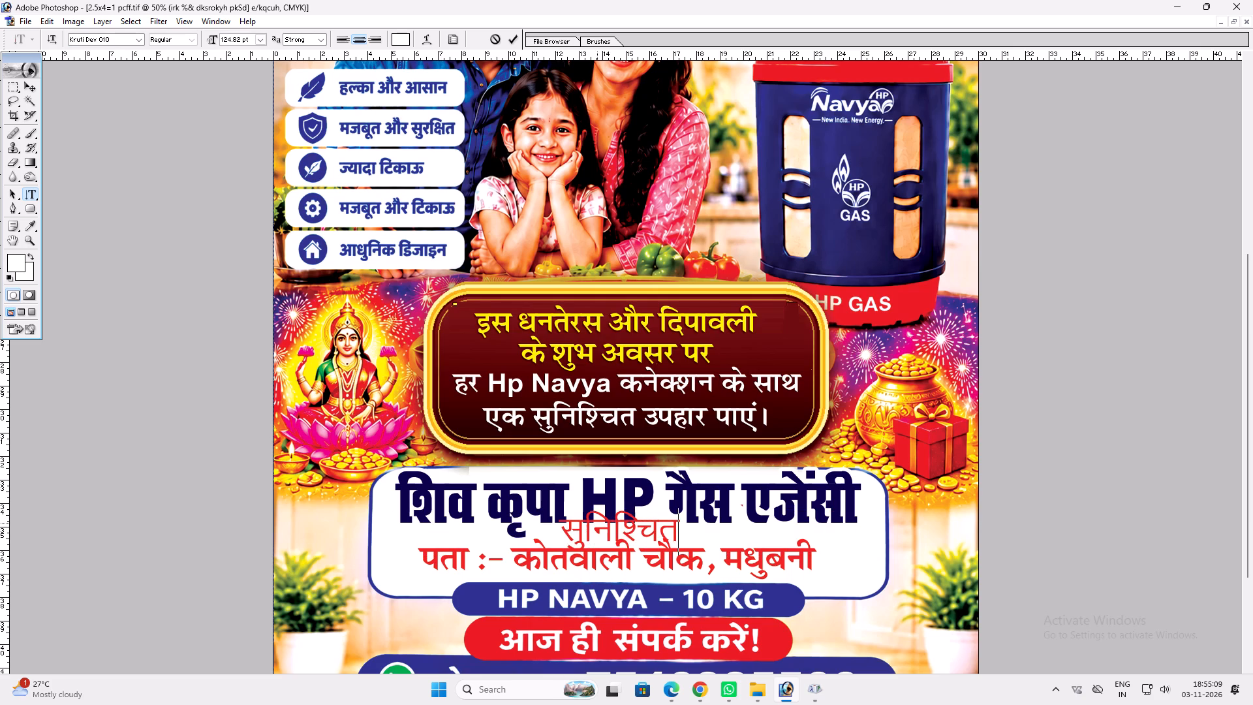
pyautogui.moveTo(715, 568); pyautogui.dragTo(711, 497)
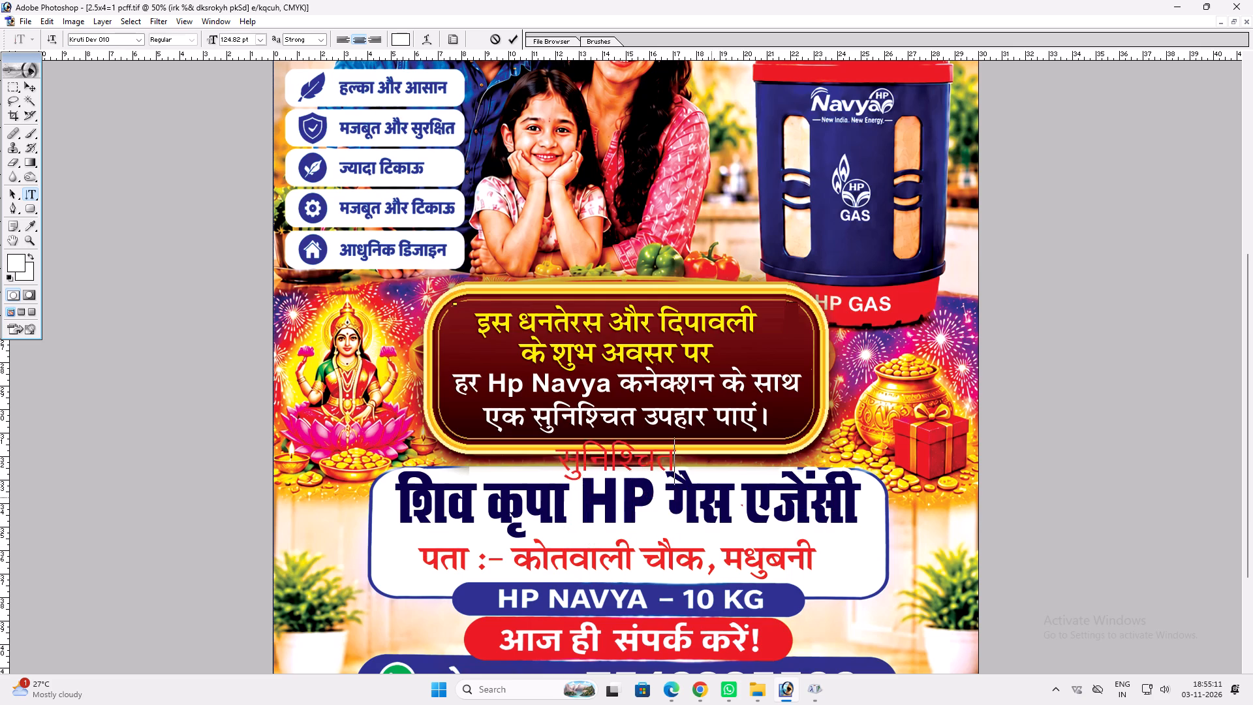
pyautogui.moveTo(711, 497); pyautogui.dragTo(650, 494)
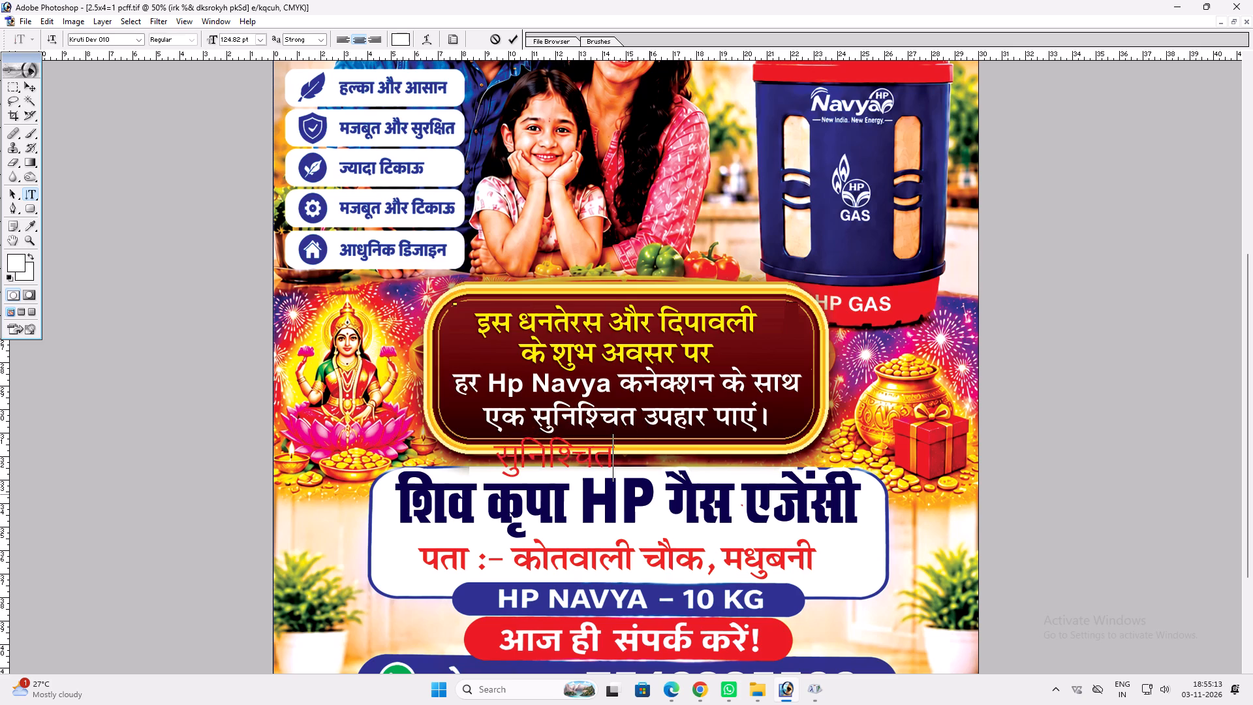
pyautogui.moveTo(650, 494); pyautogui.dragTo(651, 497)
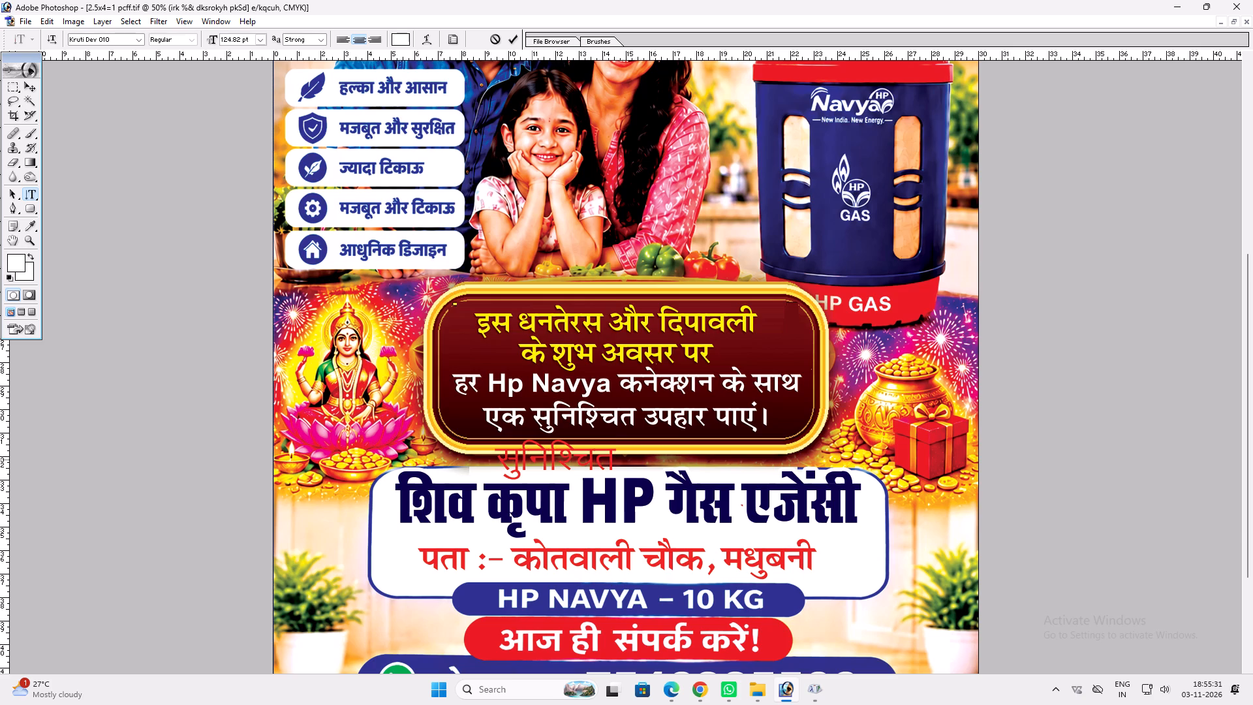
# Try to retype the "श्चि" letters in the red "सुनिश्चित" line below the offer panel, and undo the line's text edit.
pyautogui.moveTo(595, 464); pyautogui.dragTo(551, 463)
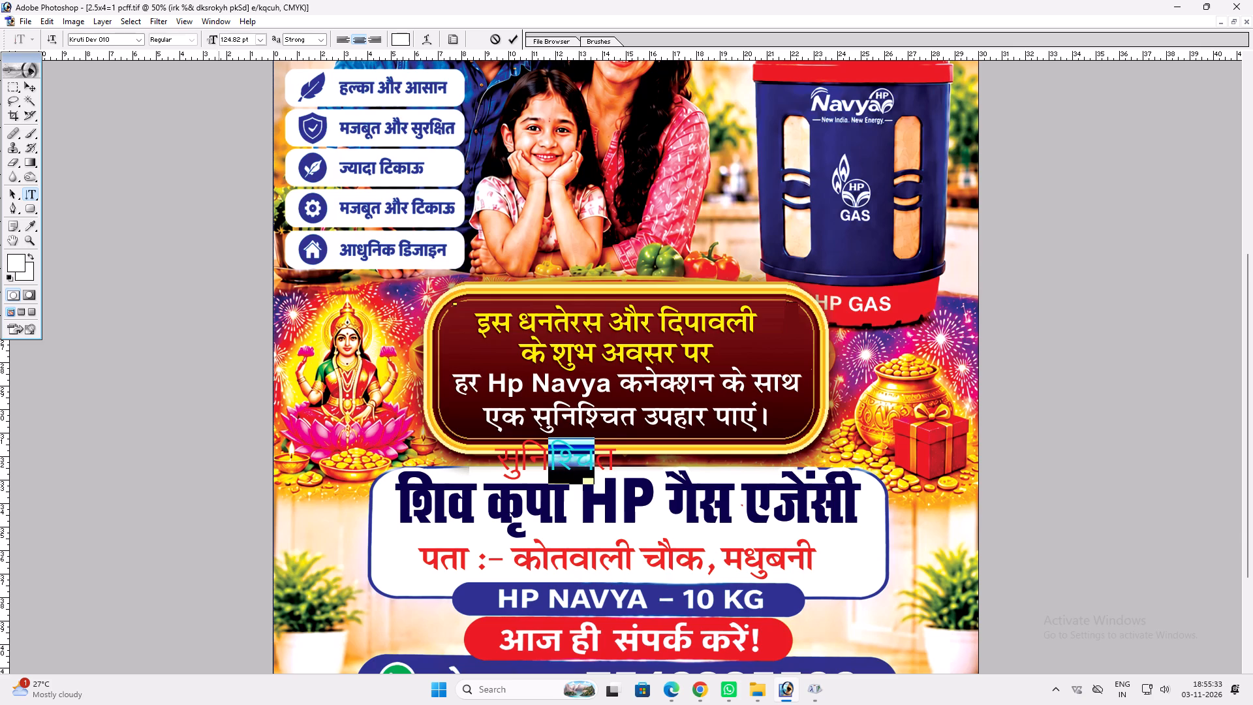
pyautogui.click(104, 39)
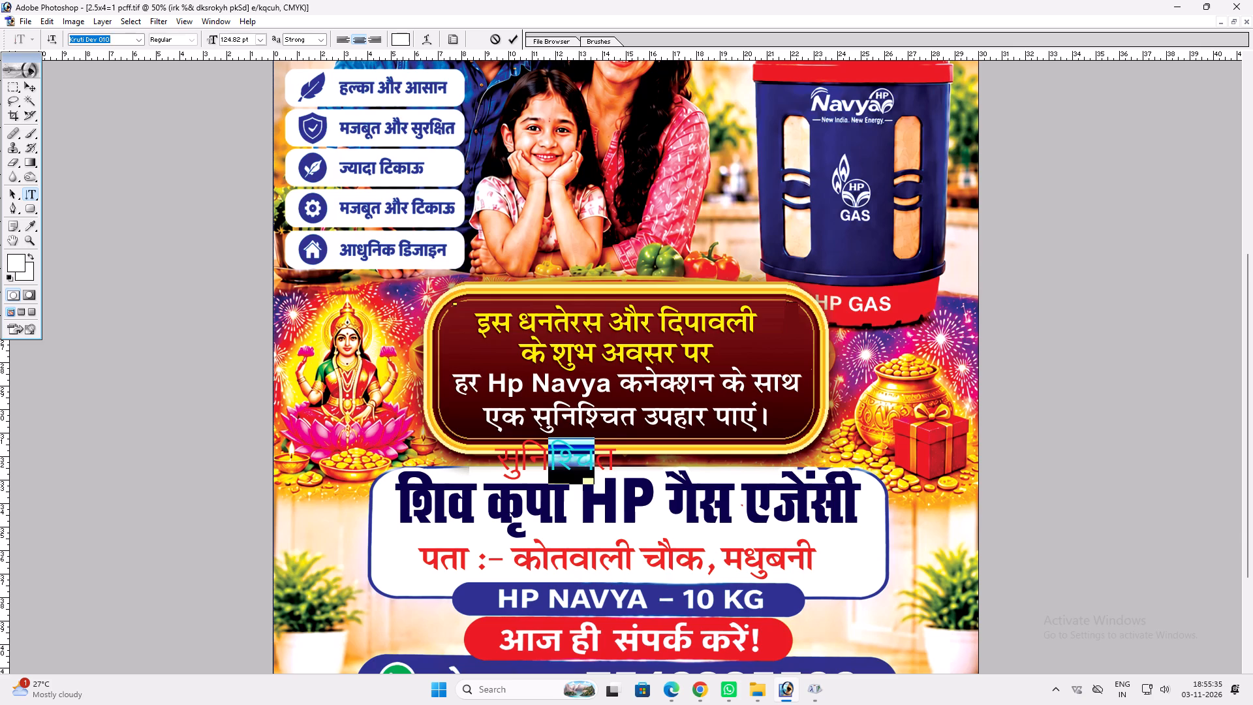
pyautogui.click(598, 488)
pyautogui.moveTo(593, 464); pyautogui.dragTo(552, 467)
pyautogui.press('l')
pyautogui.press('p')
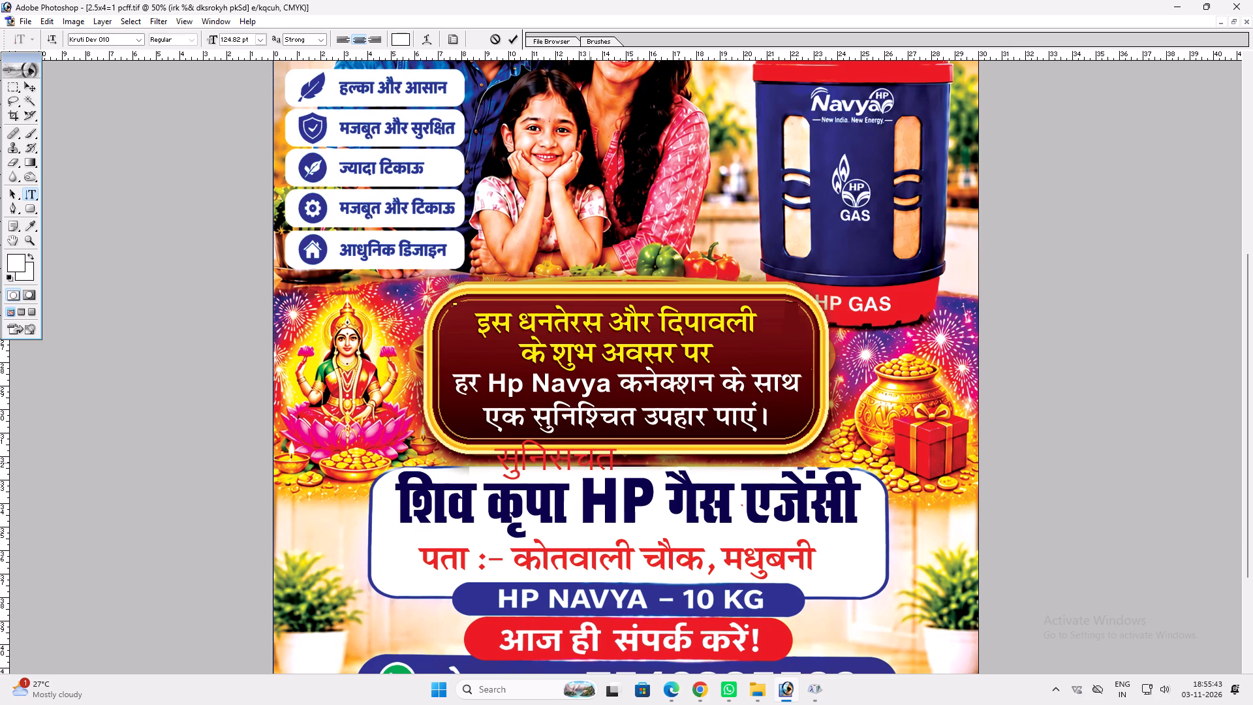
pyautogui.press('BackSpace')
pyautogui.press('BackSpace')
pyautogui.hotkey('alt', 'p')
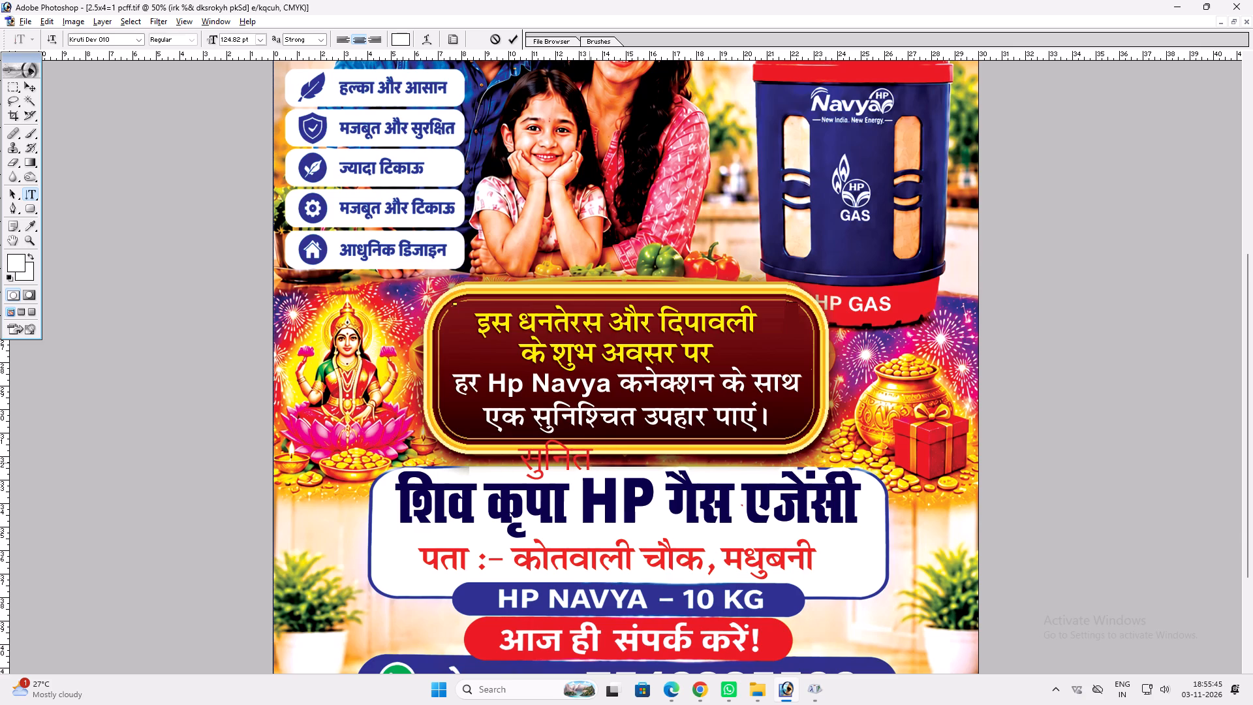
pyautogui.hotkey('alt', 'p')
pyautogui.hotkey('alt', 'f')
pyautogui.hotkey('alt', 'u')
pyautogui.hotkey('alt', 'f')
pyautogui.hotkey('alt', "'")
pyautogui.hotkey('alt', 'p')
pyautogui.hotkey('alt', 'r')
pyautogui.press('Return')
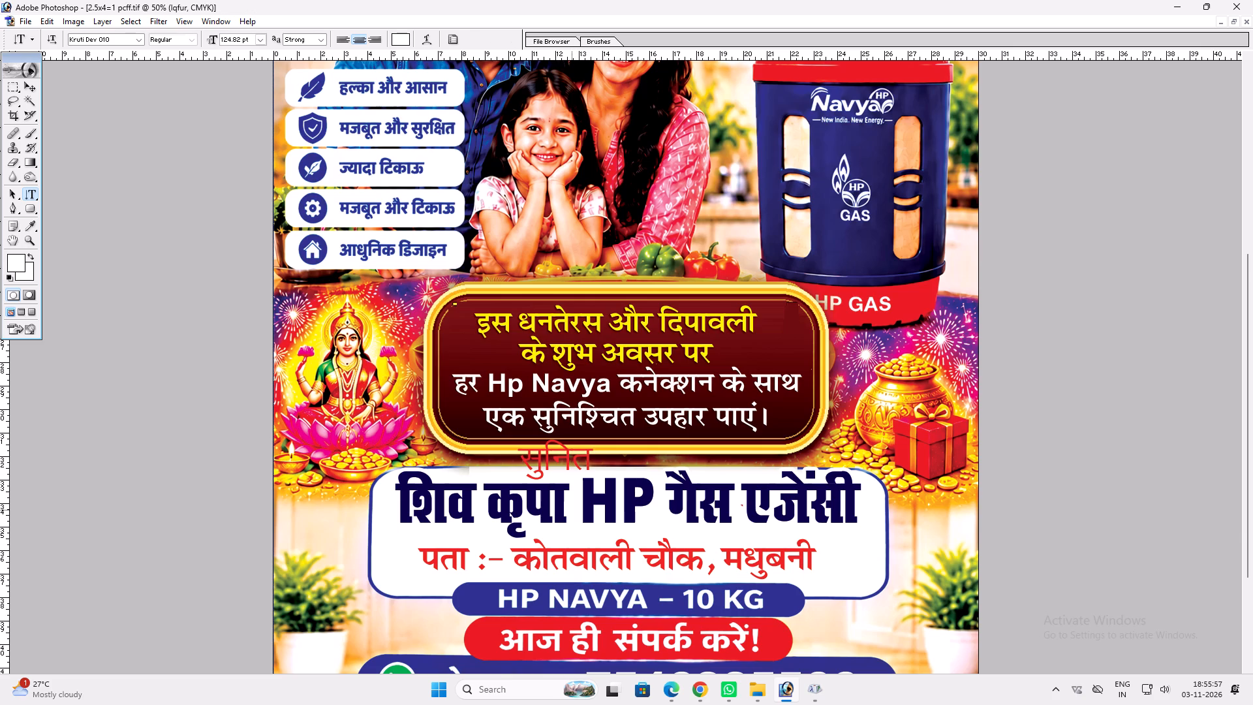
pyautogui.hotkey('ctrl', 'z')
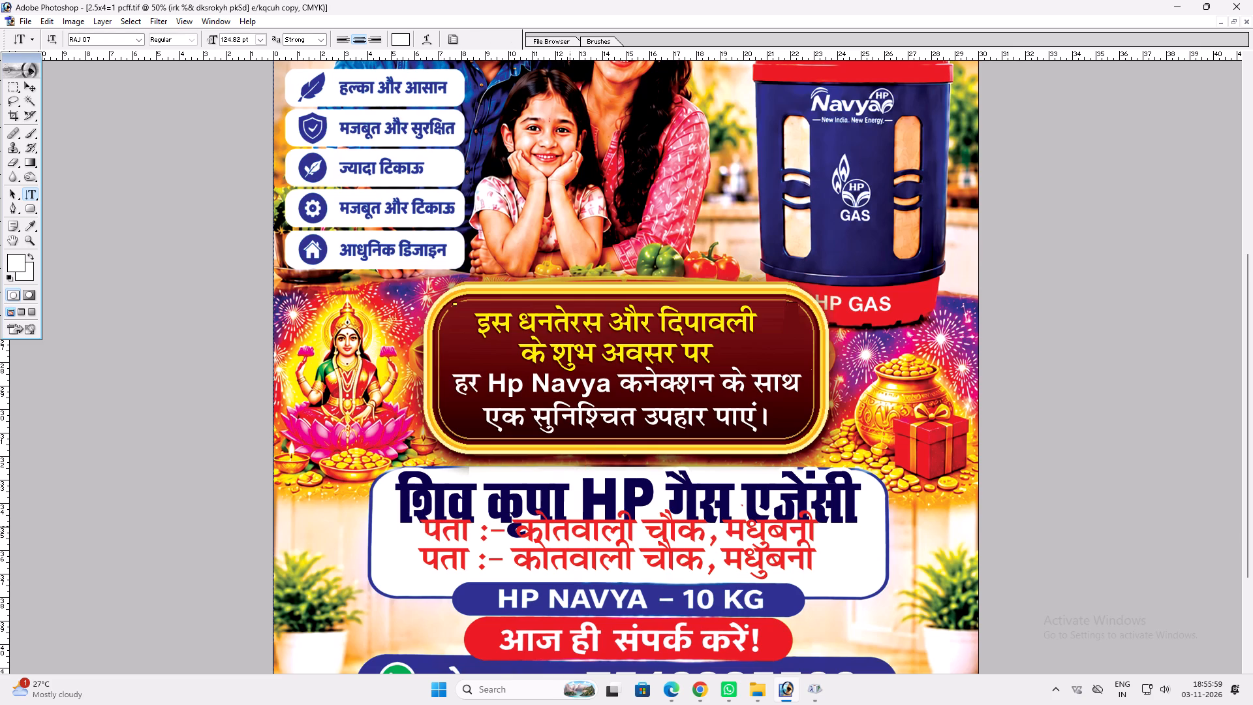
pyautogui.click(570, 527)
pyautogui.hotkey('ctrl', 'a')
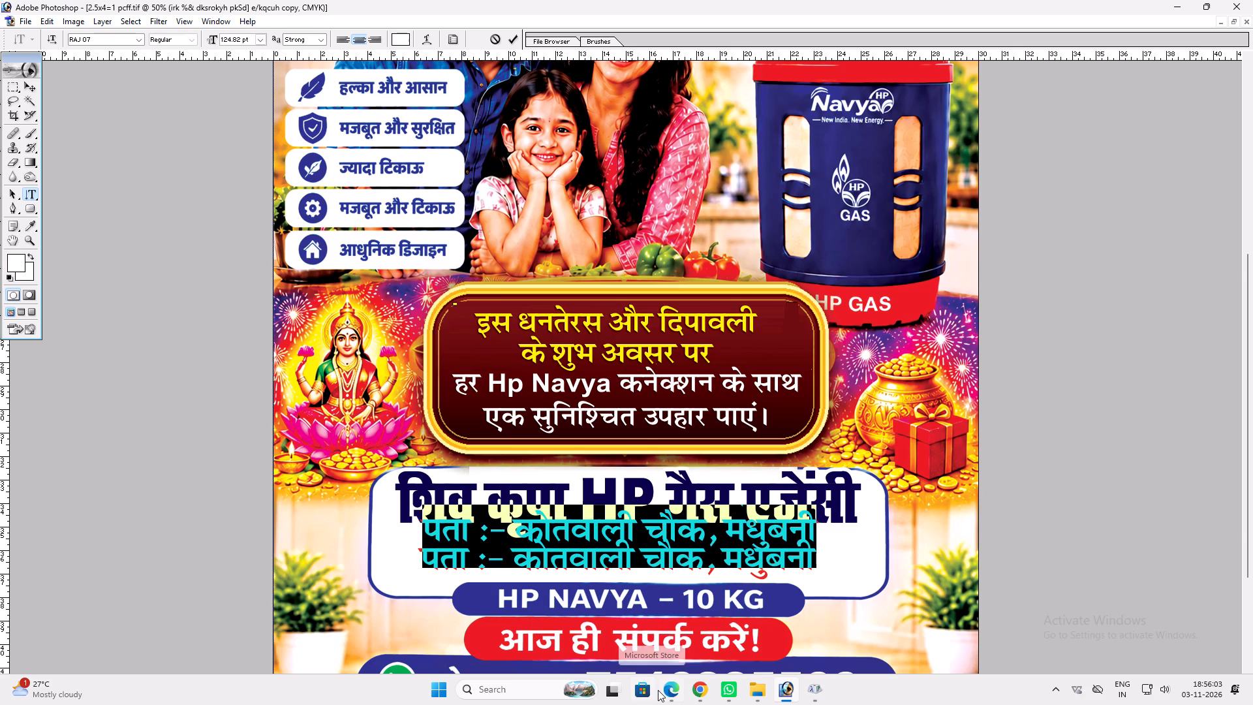
# Open the "universal public school 18x23= 1000 pc (130 gsm ) cleander compose new" TIFF from the "uni" search results.
pyautogui.click(757, 684)
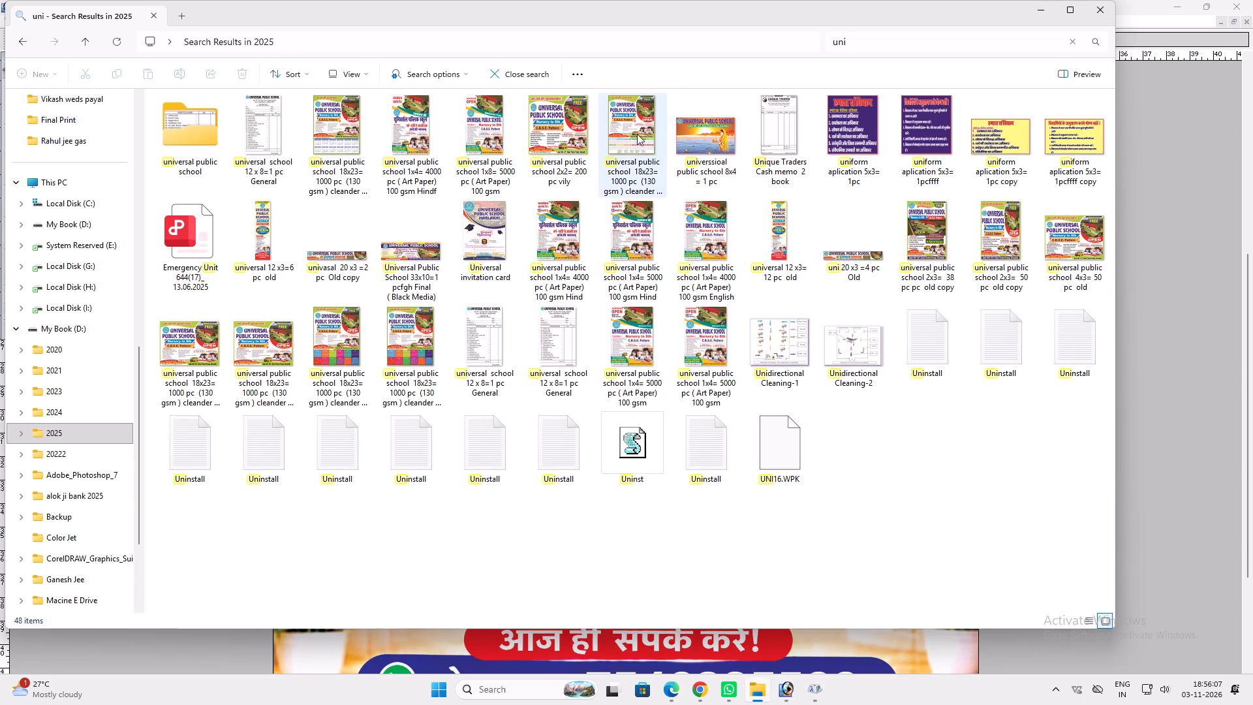
pyautogui.moveTo(636, 123); pyautogui.dragTo(789, 696)
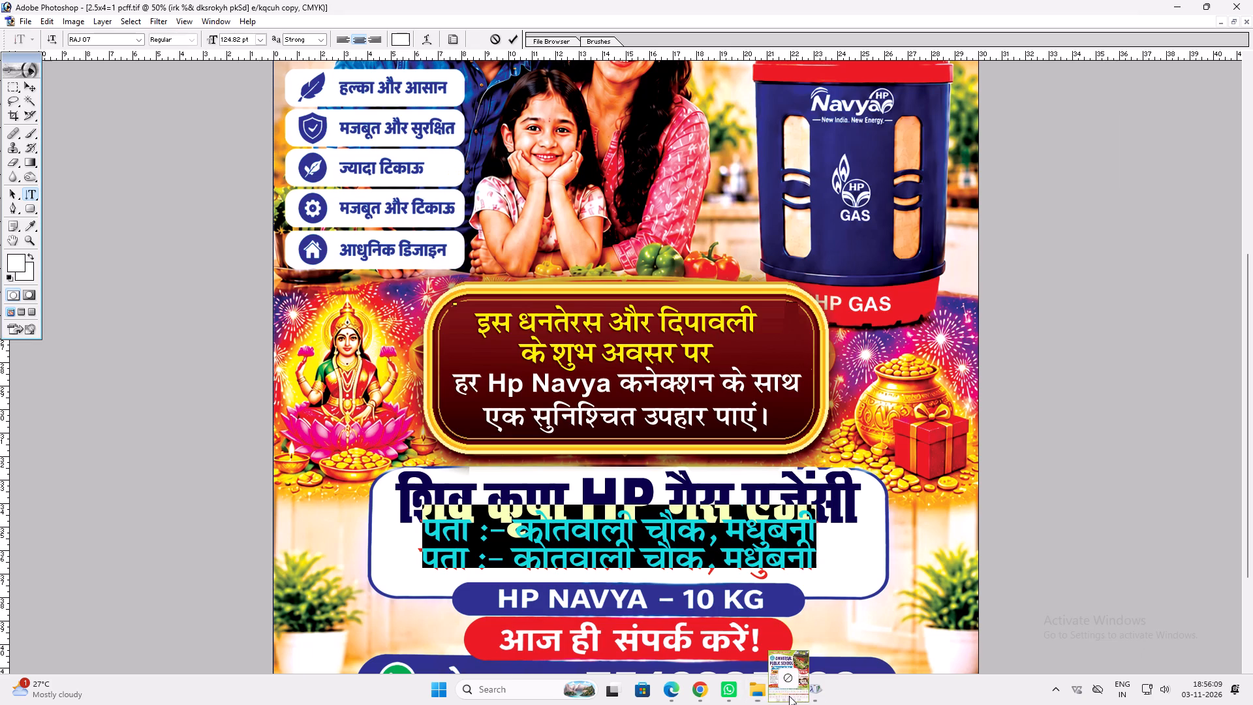
pyautogui.moveTo(789, 696); pyautogui.dragTo(695, 399)
pyautogui.press('Return')
pyautogui.click(760, 670)
pyautogui.click(760, 680)
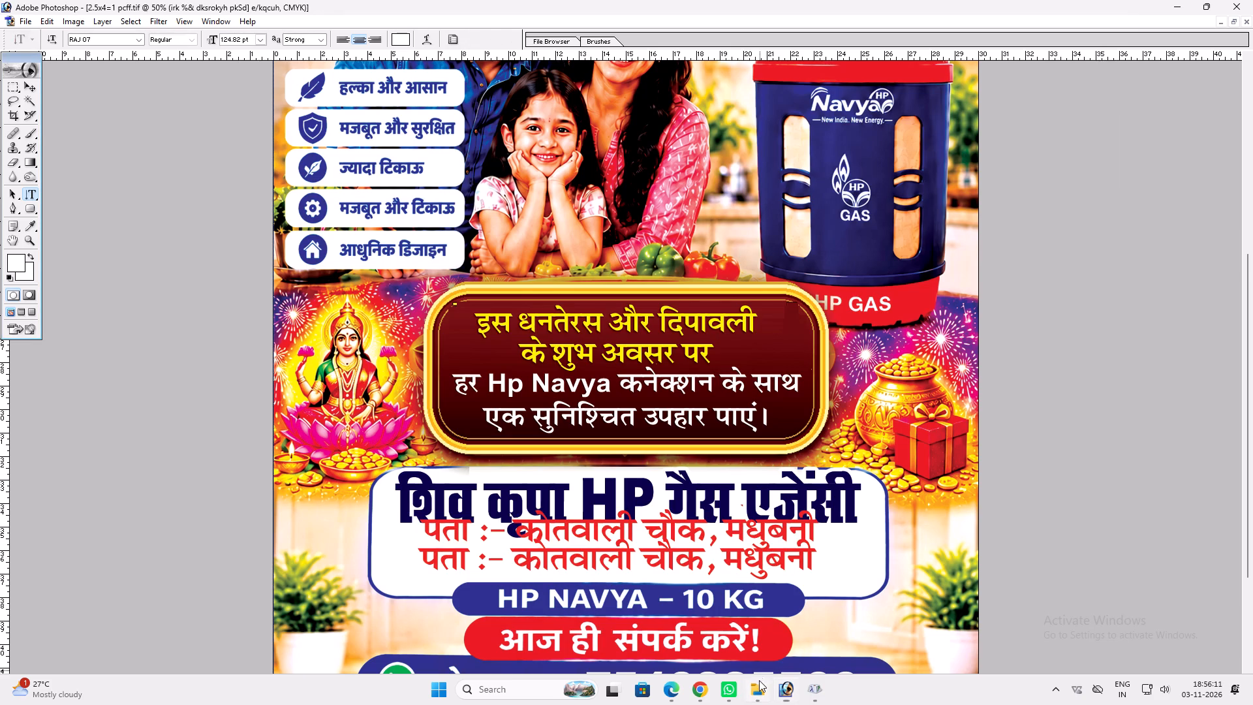
pyautogui.press('Return')
pyautogui.moveTo(636, 133); pyautogui.dragTo(784, 461)
pyautogui.press('Return')
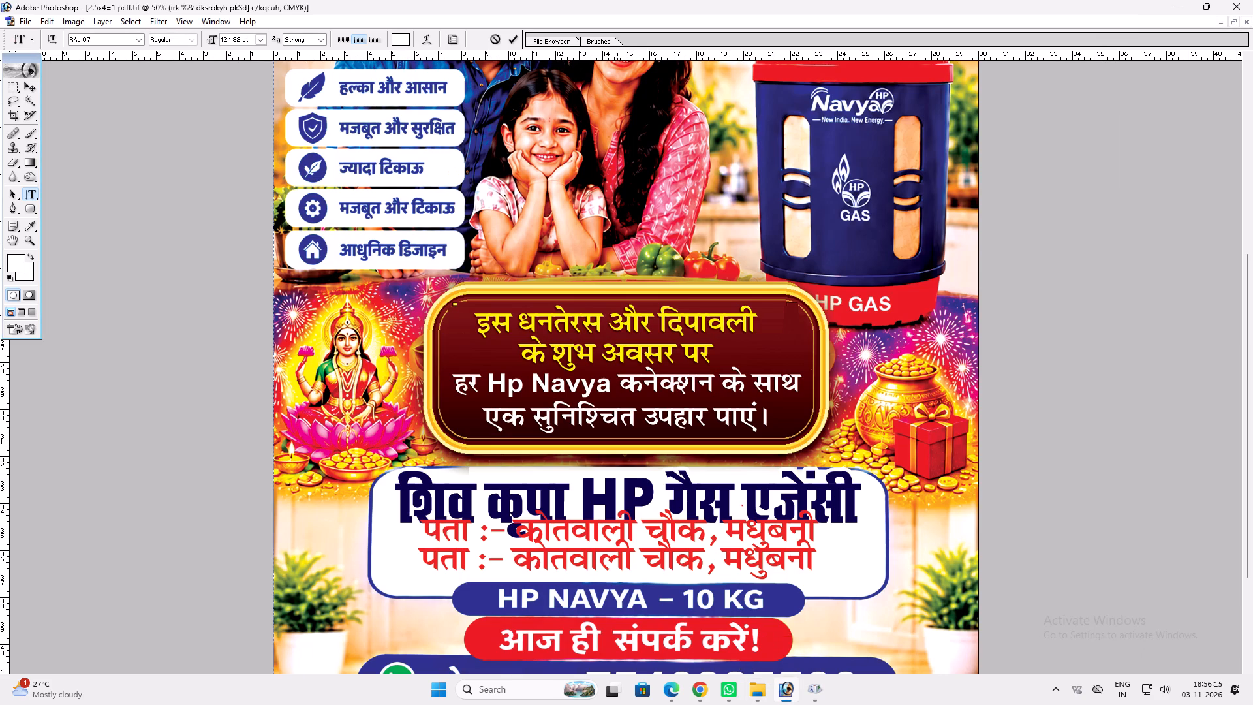
pyautogui.click(752, 557)
pyautogui.press('Return')
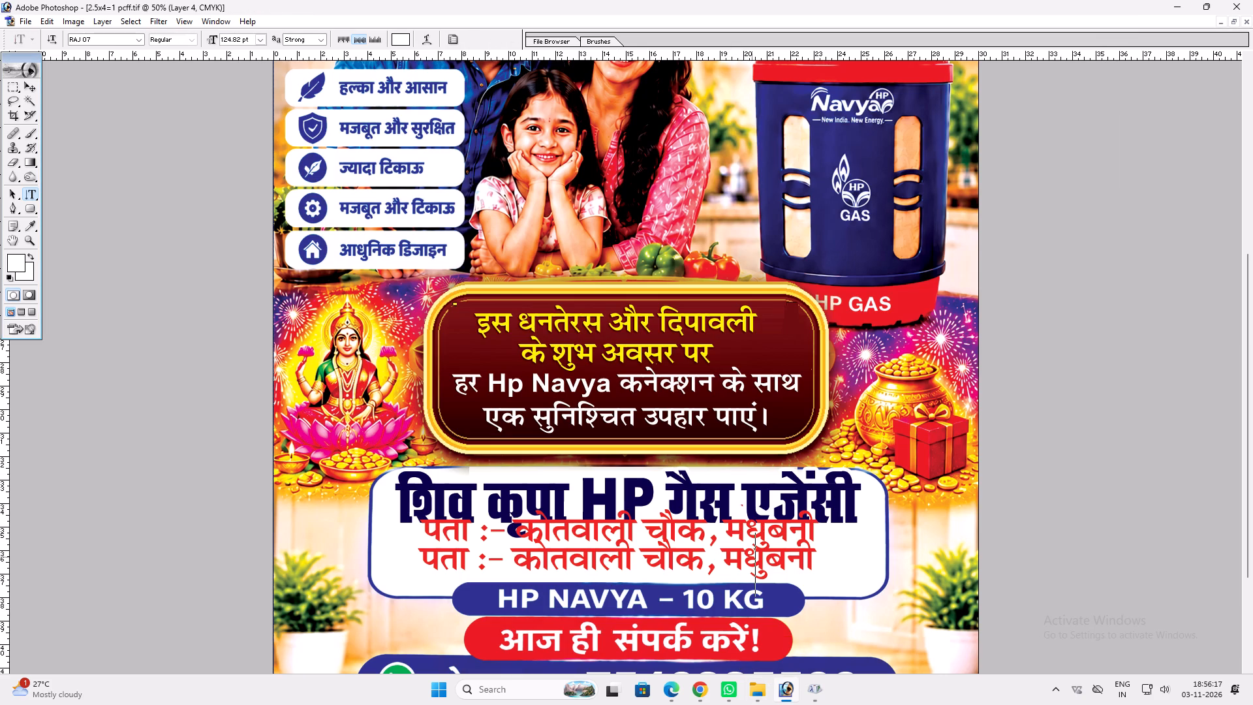
pyautogui.click(756, 690)
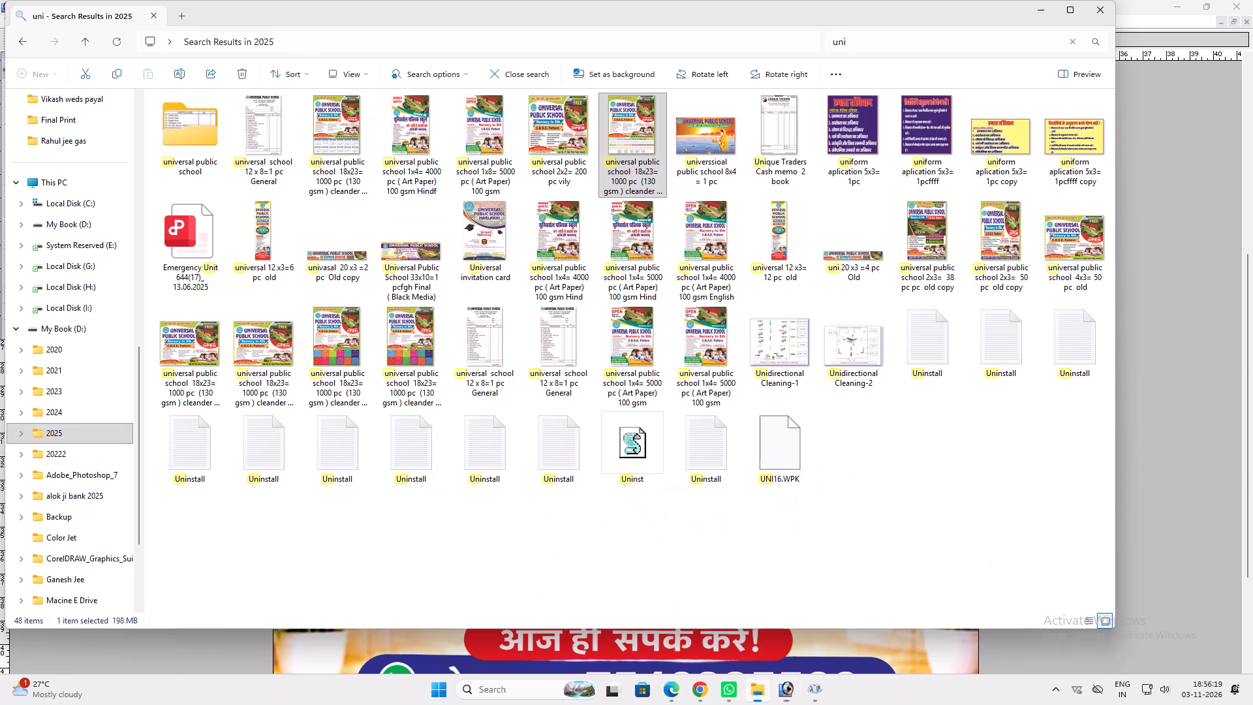
pyautogui.moveTo(645, 144); pyautogui.dragTo(786, 685)
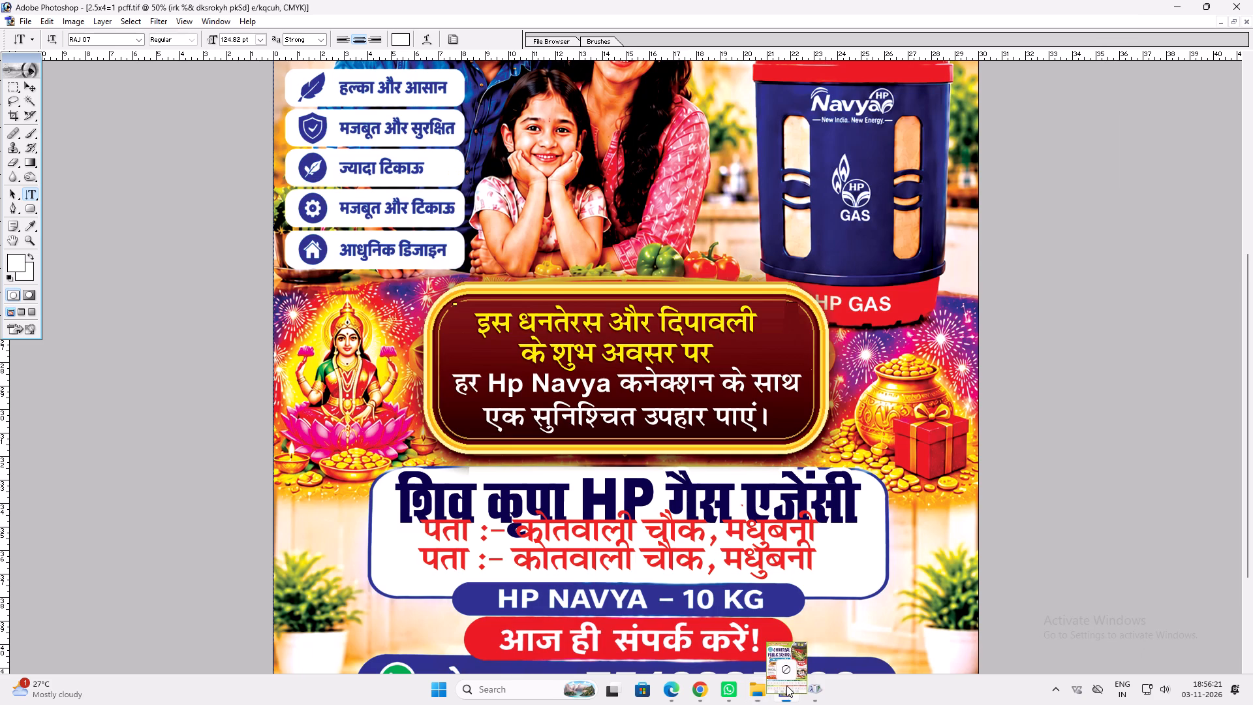
pyautogui.moveTo(786, 685); pyautogui.dragTo(743, 329)
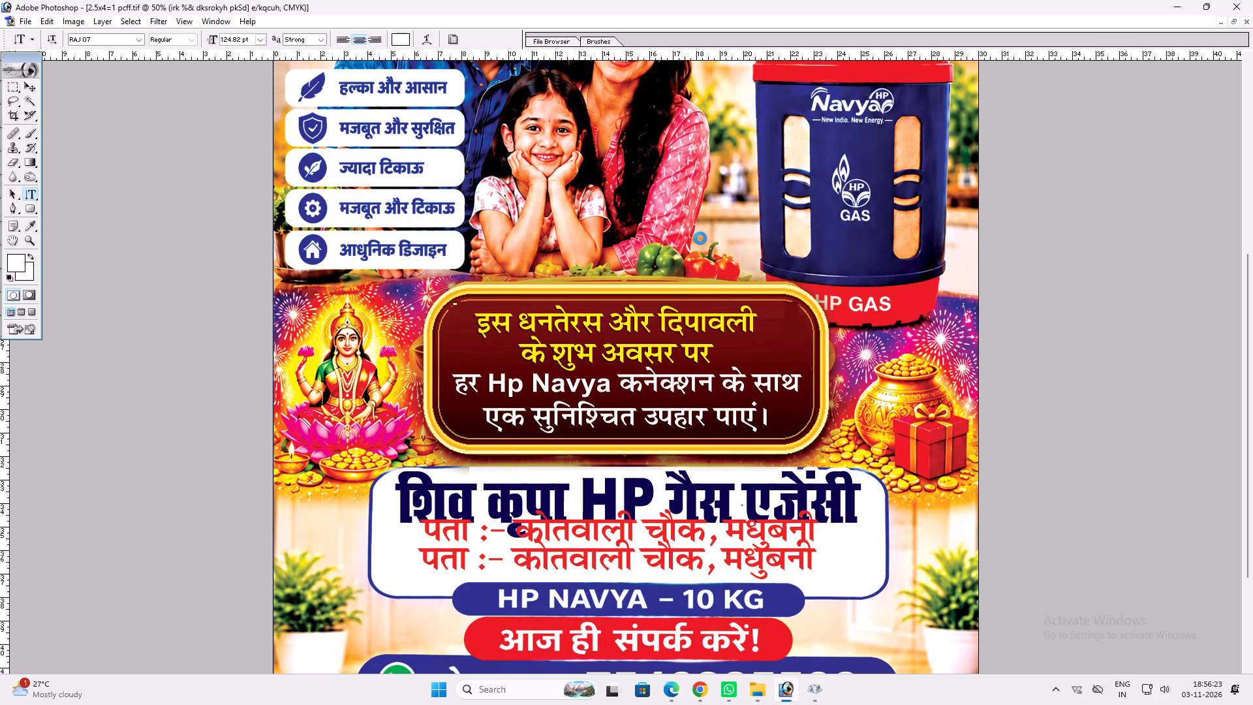
pyautogui.press('Return')
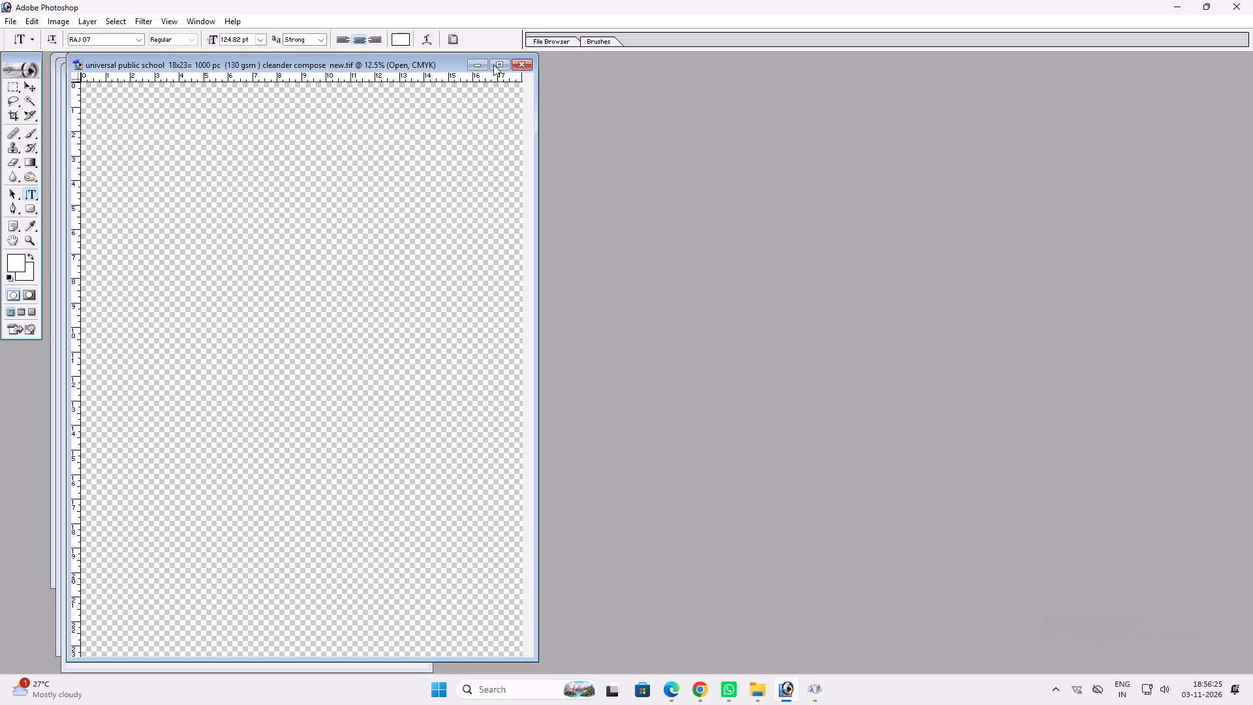
pyautogui.click(494, 65)
# Examine the Universal Public School calendar layout, including the facilities text, contact strip and 2026 month grids.
pyautogui.hotkey('ctrl', '0')
pyautogui.press('v')
pyautogui.press('v')
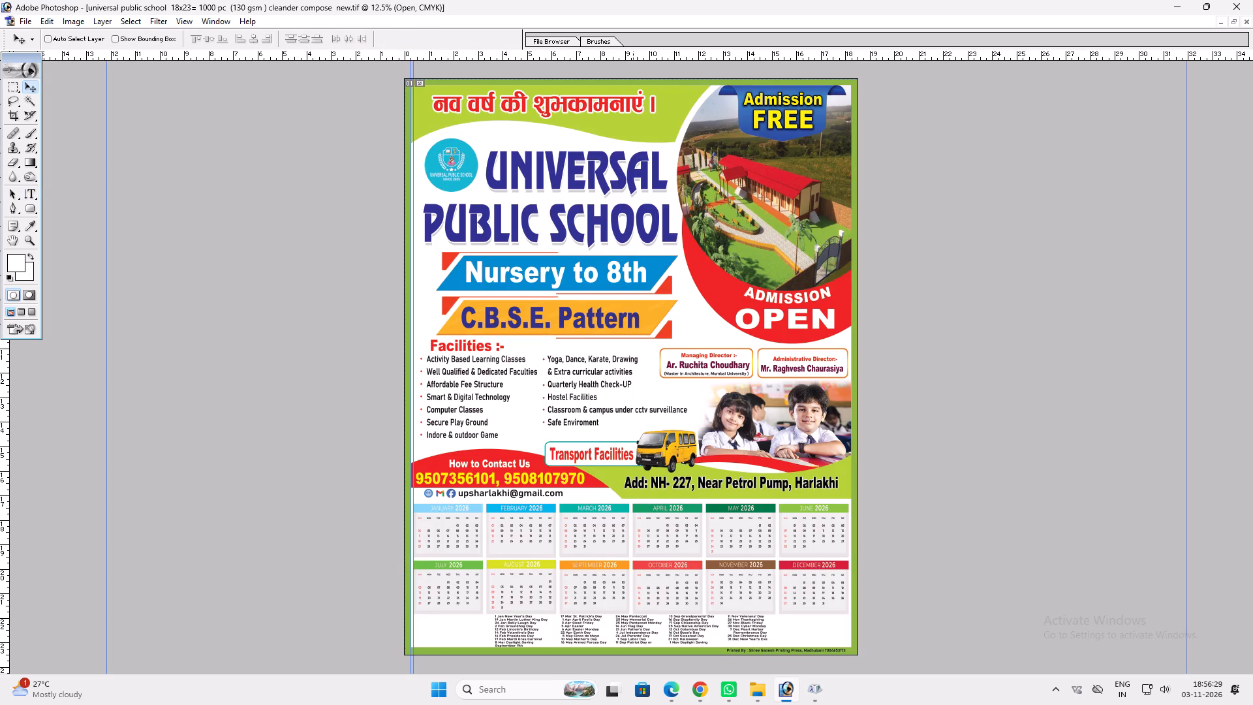
pyautogui.press('z')
pyautogui.moveTo(442, 384); pyautogui.dragTo(807, 587)
pyautogui.press('space')
pyautogui.press('space')
pyautogui.press('space')
pyautogui.press('space')
pyautogui.press('space')
pyautogui.press('space')
pyautogui.press('space')
pyautogui.press('space')
pyautogui.press('space')
pyautogui.press('space')
pyautogui.press('space')
pyautogui.press('space')
pyautogui.press('space')
pyautogui.press('space')
pyautogui.press('space')
pyautogui.press('space')
pyautogui.press('space')
pyautogui.moveTo(606, 466); pyautogui.dragTo(614, 466, button='right')
pyautogui.moveTo(635, 476); pyautogui.dragTo(642, 479)
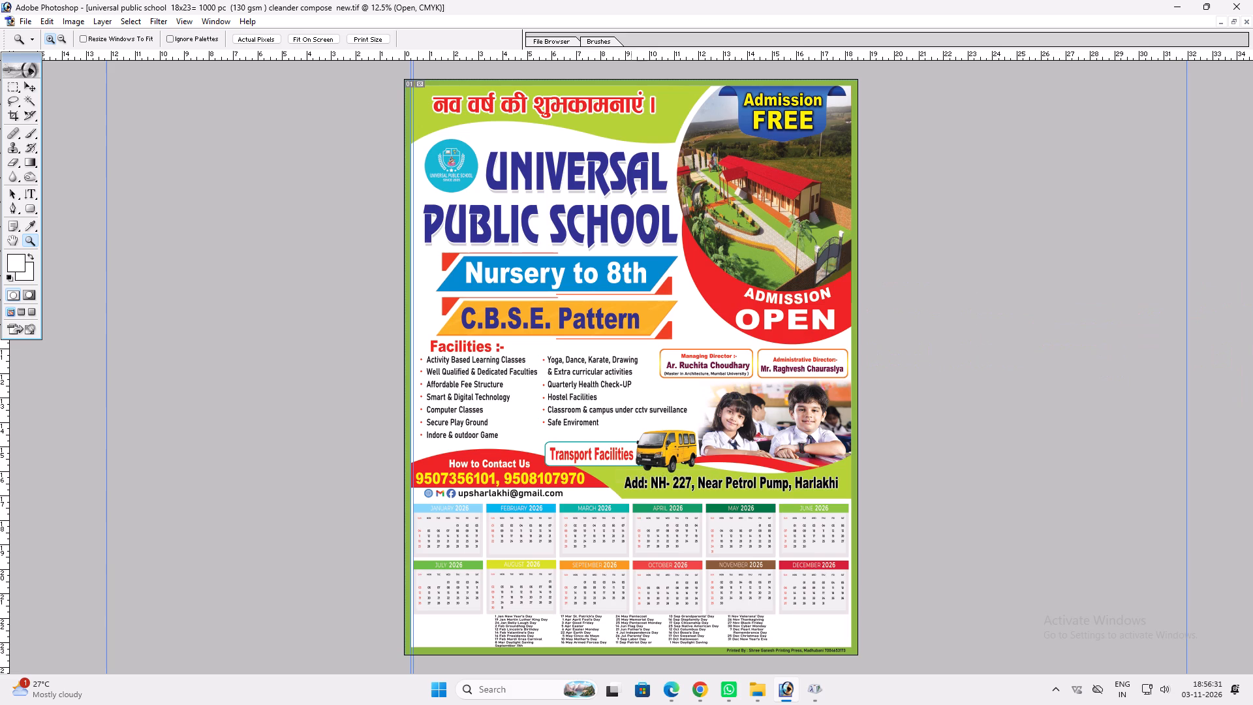
pyautogui.write('vv')
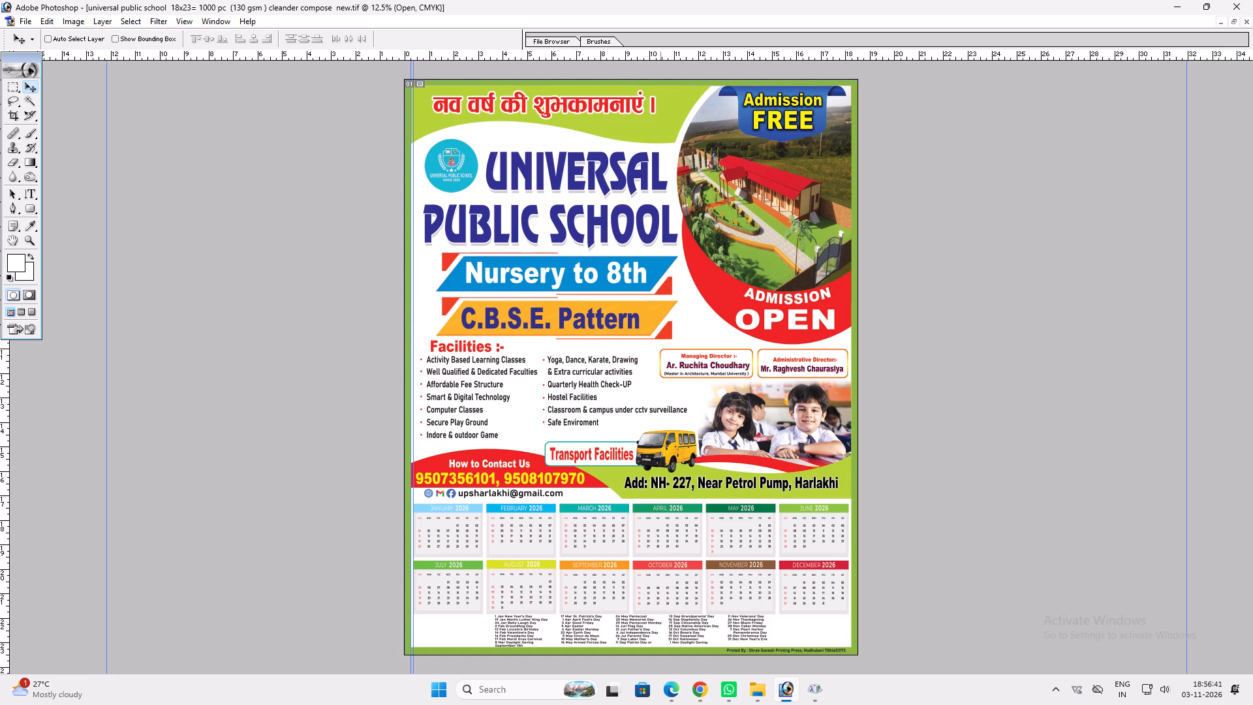
# Browse the My Book (D:) drive in File Explorer with its contents shown as large icons.
pyautogui.click(753, 680)
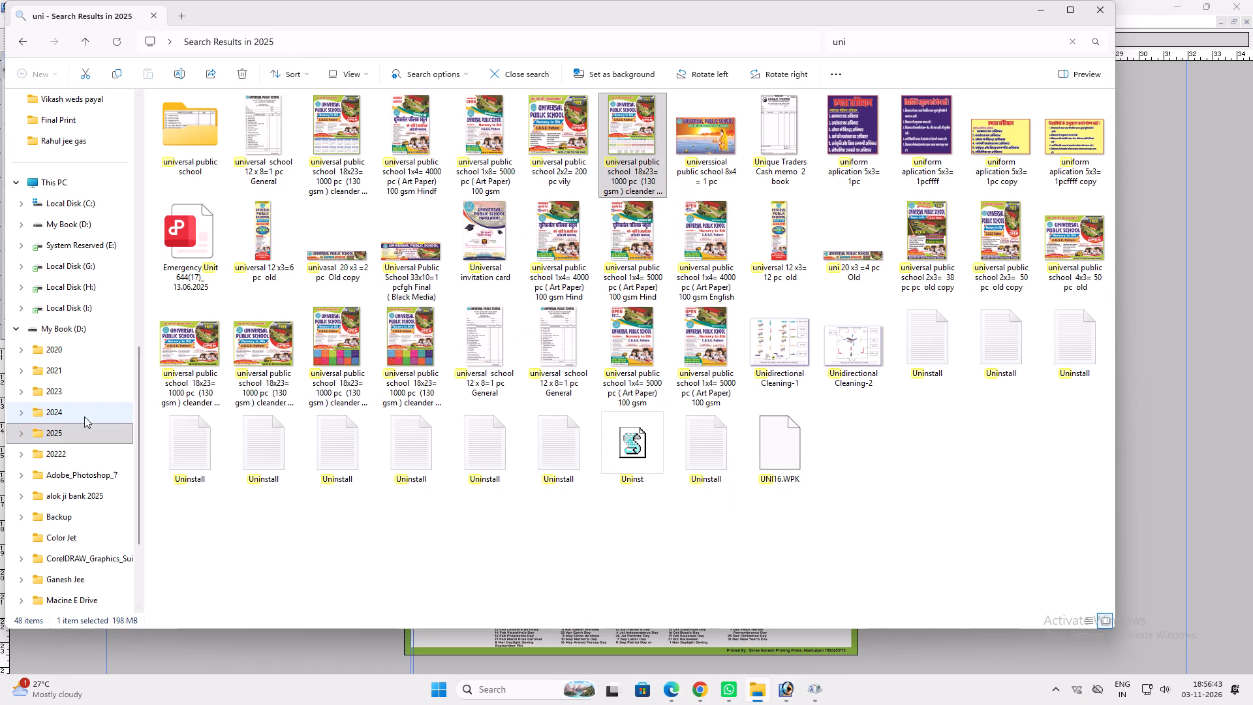
pyautogui.click(82, 299)
pyautogui.click(82, 291)
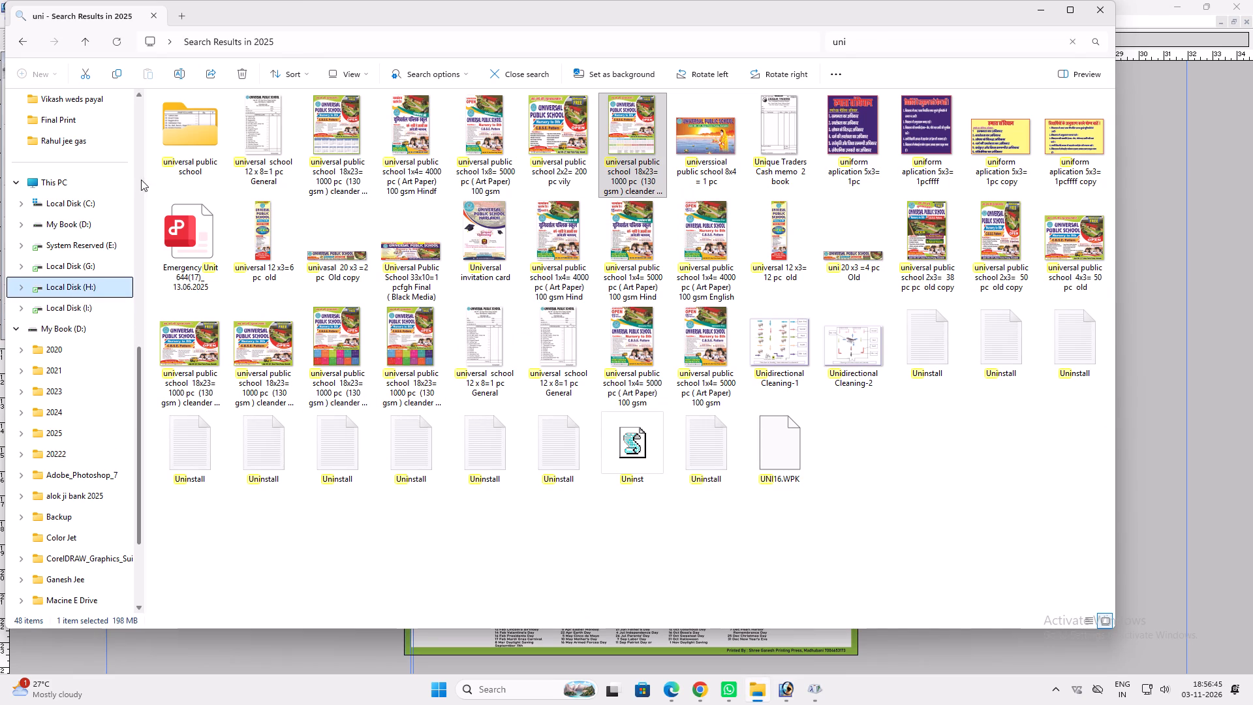
pyautogui.click(85, 327)
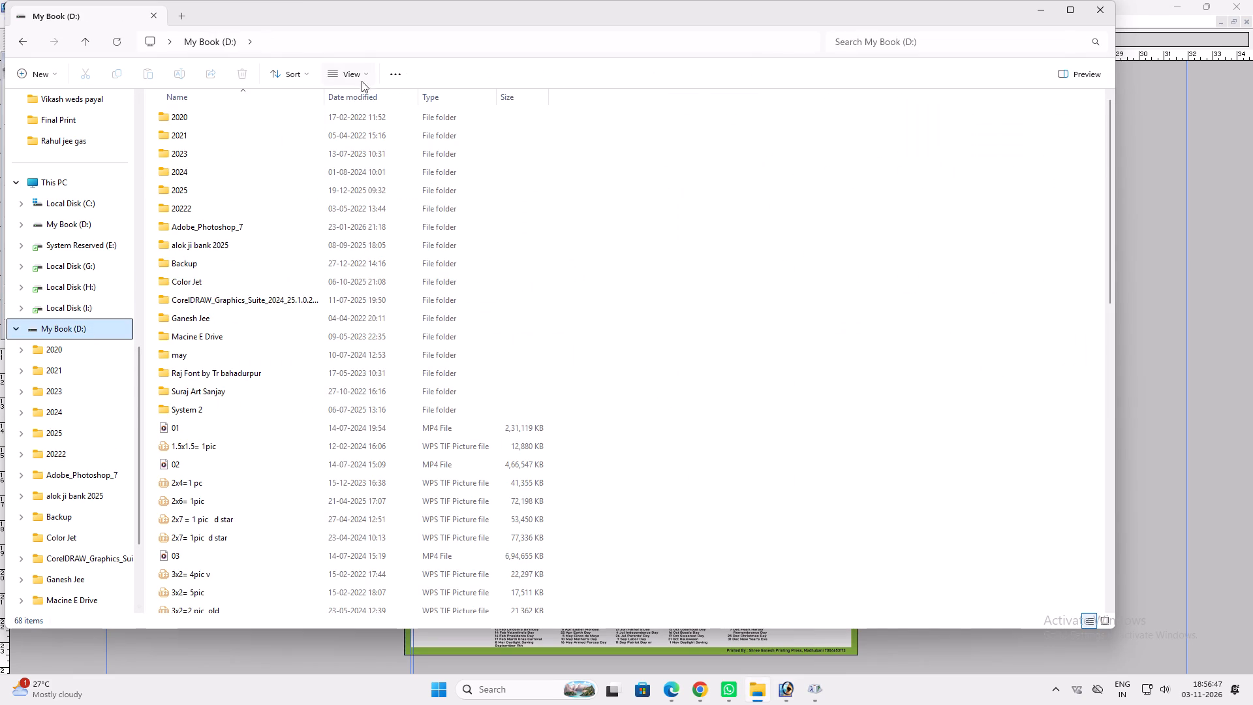
pyautogui.click(365, 78)
pyautogui.click(361, 124)
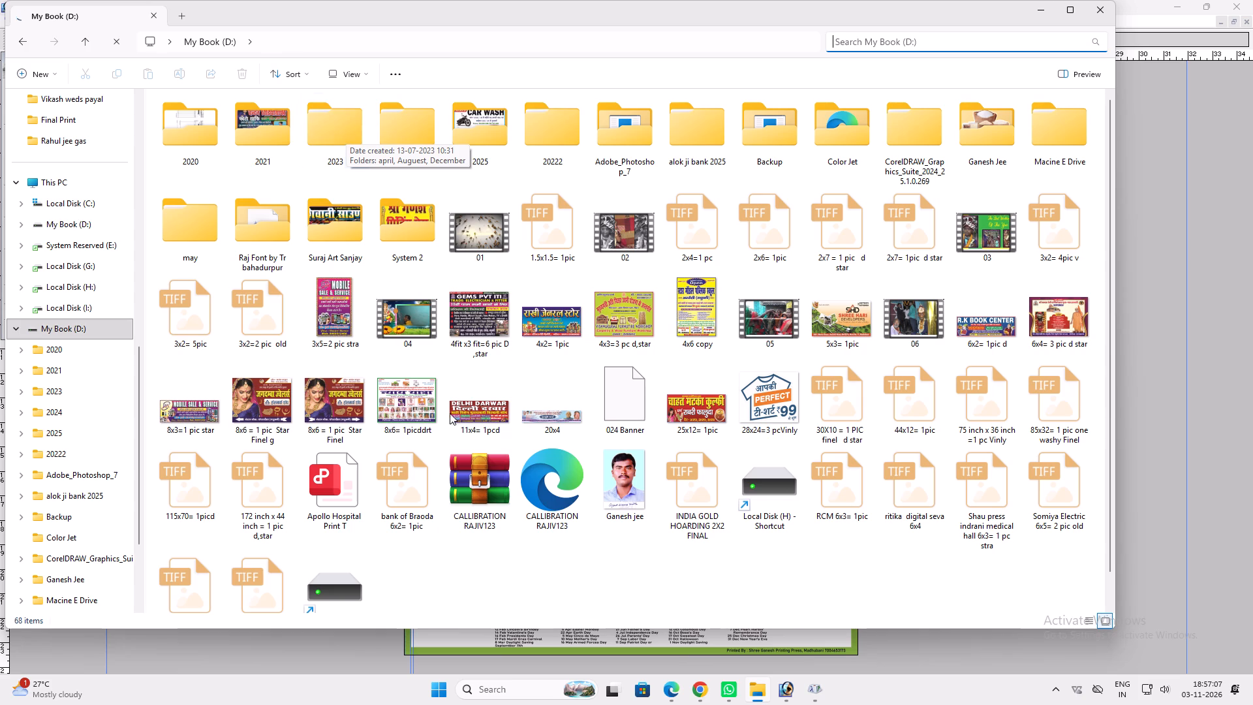
# Return to Photoshop and close the Universal Public School calendar file.
pyautogui.click(788, 686)
pyautogui.hotkey('ctrl', 'w')
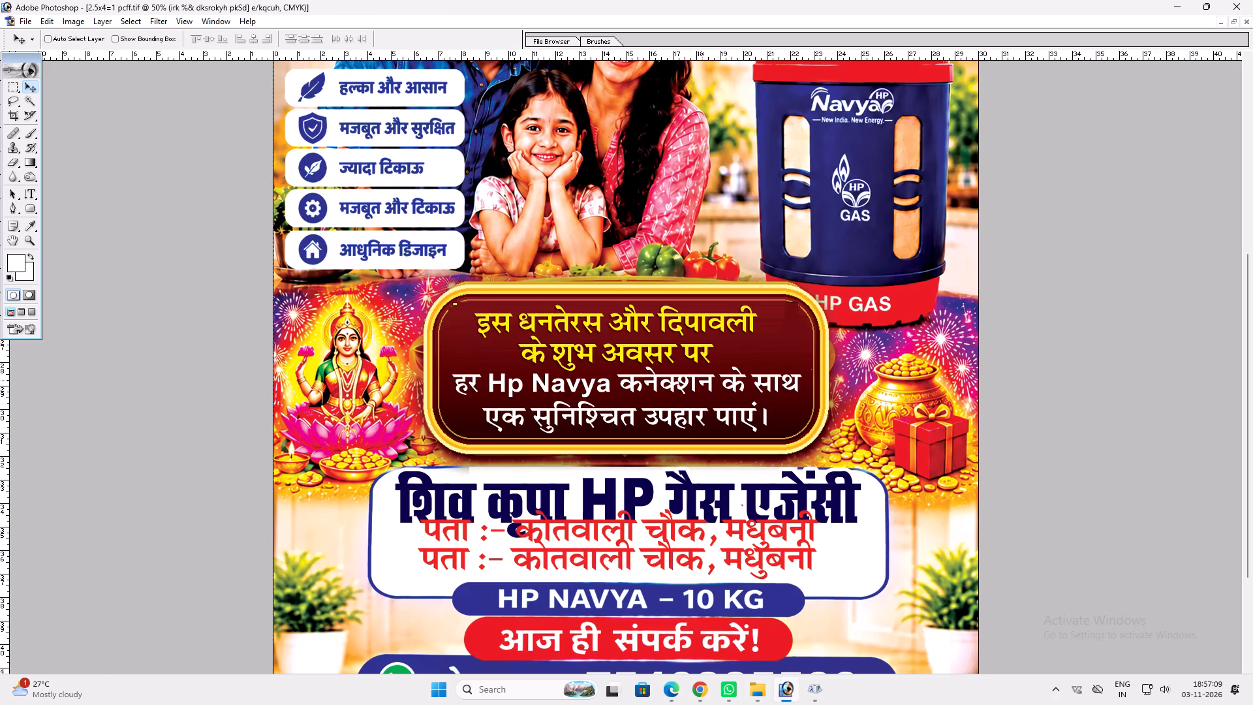
# Delete the duplicated red address line overlapping the agency name on the "2.5x4=1 pcff" poster.
pyautogui.press('space')
pyautogui.press('space')
pyautogui.press('space')
pyautogui.moveTo(660, 497); pyautogui.dragTo(657, 396)
pyautogui.hotkey('ctrl', 'alt', 'z')
pyautogui.hotkey('ctrl', 'alt', 'z')
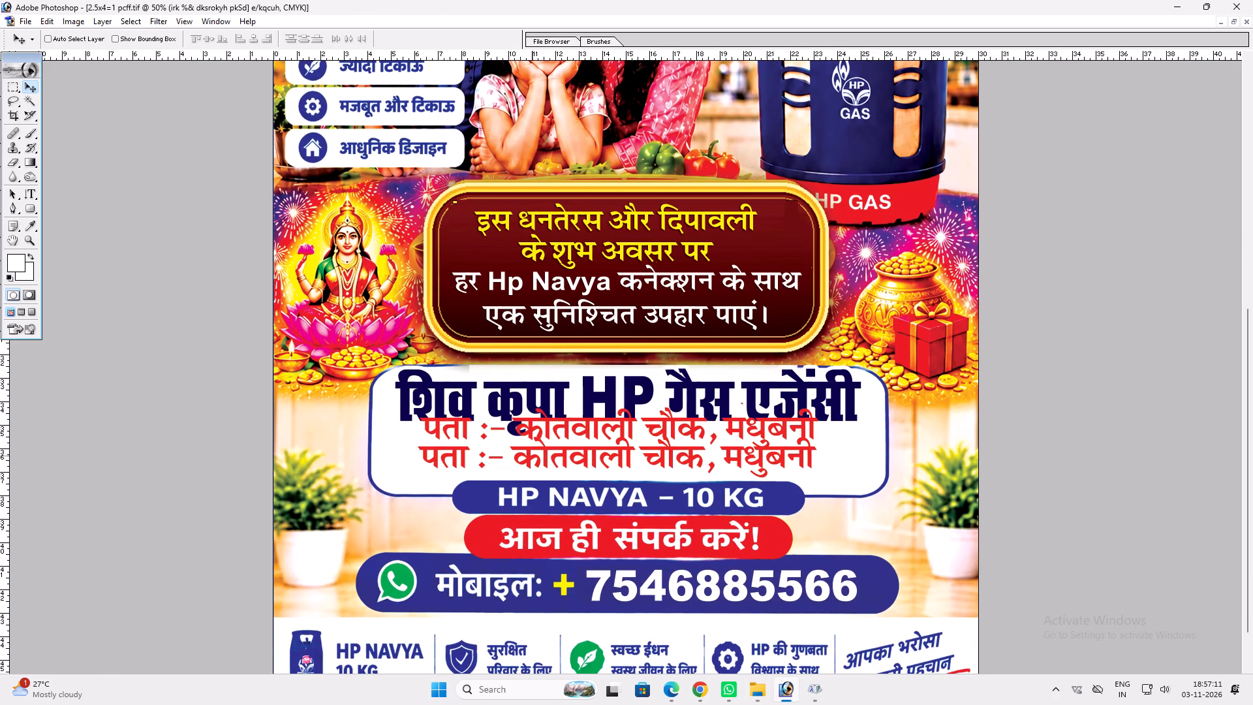
pyautogui.press('t')
pyautogui.click(516, 433)
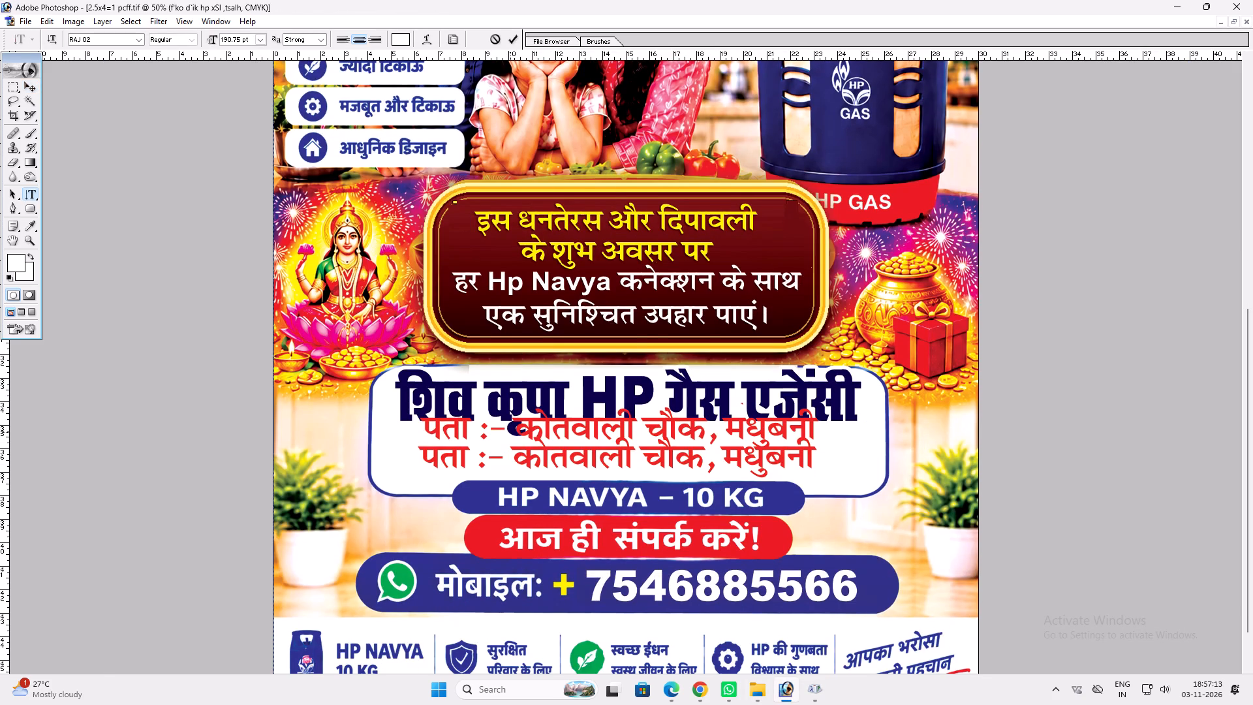
pyautogui.press('Return')
pyautogui.click(491, 433)
pyautogui.hotkey('ctrl', 'a')
pyautogui.press('Return')
pyautogui.write('vv')
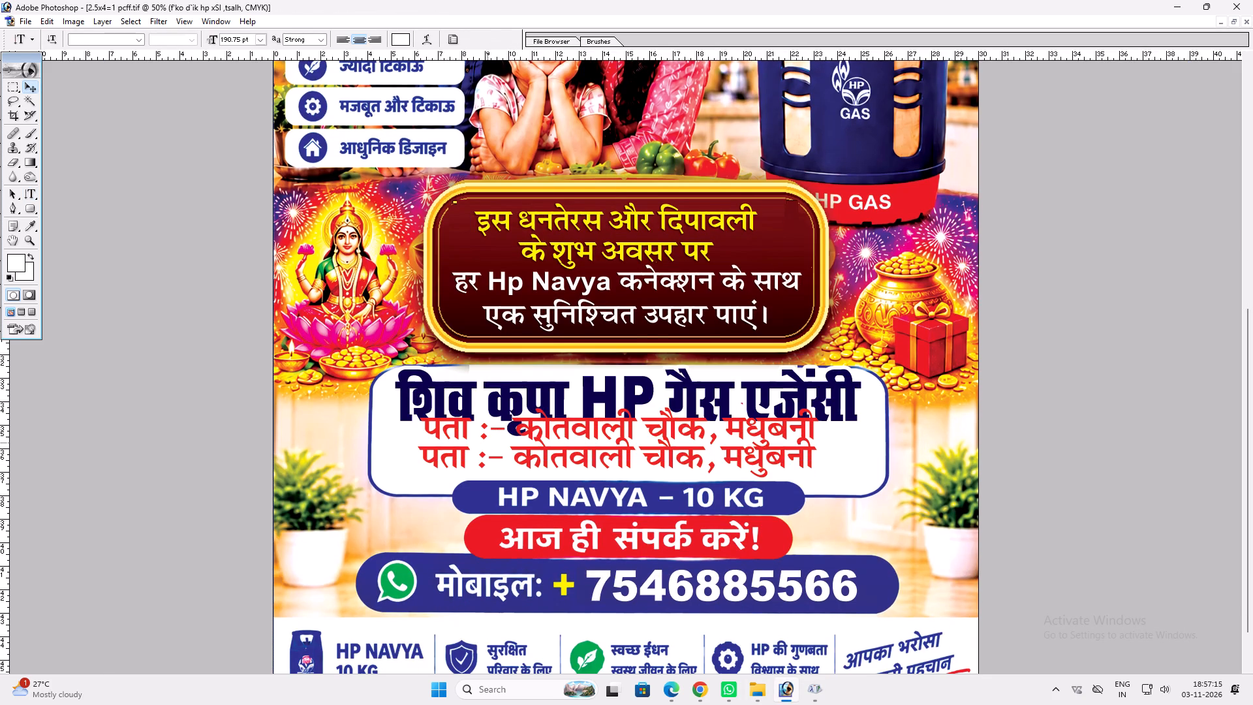
pyautogui.keyDown('ctrl'); pyautogui.click(484, 435); pyautogui.keyUp('ctrl')
pyautogui.hotkey('alt', 'l')
pyautogui.hotkey('alt', 'l')
pyautogui.hotkey('alt', 'l')
# Remove the "पता :-" prefix from the remaining red address line below the agency name.
pyautogui.press('t')
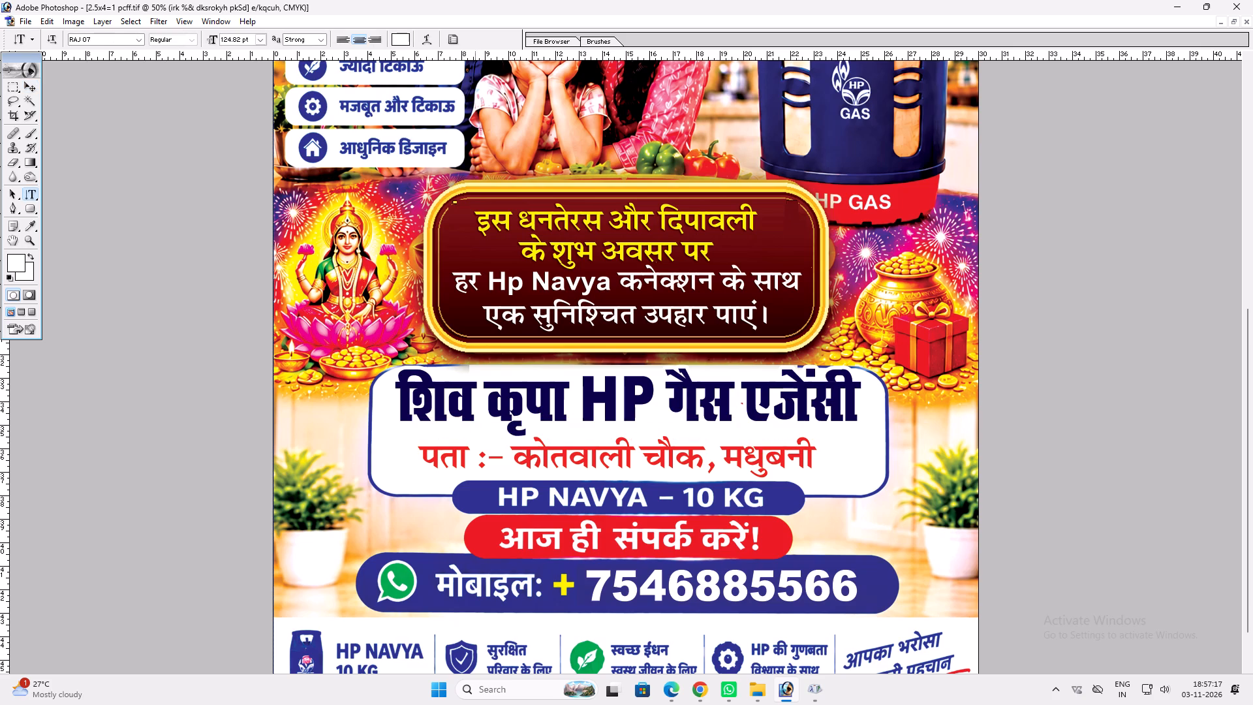
pyautogui.moveTo(503, 467); pyautogui.dragTo(114, 438)
pyautogui.press('BackSpace')
pyautogui.press('Return')
# Save the "2.5x4=1 pcff" poster TIFF.
pyautogui.hotkey('ctrl', 's')
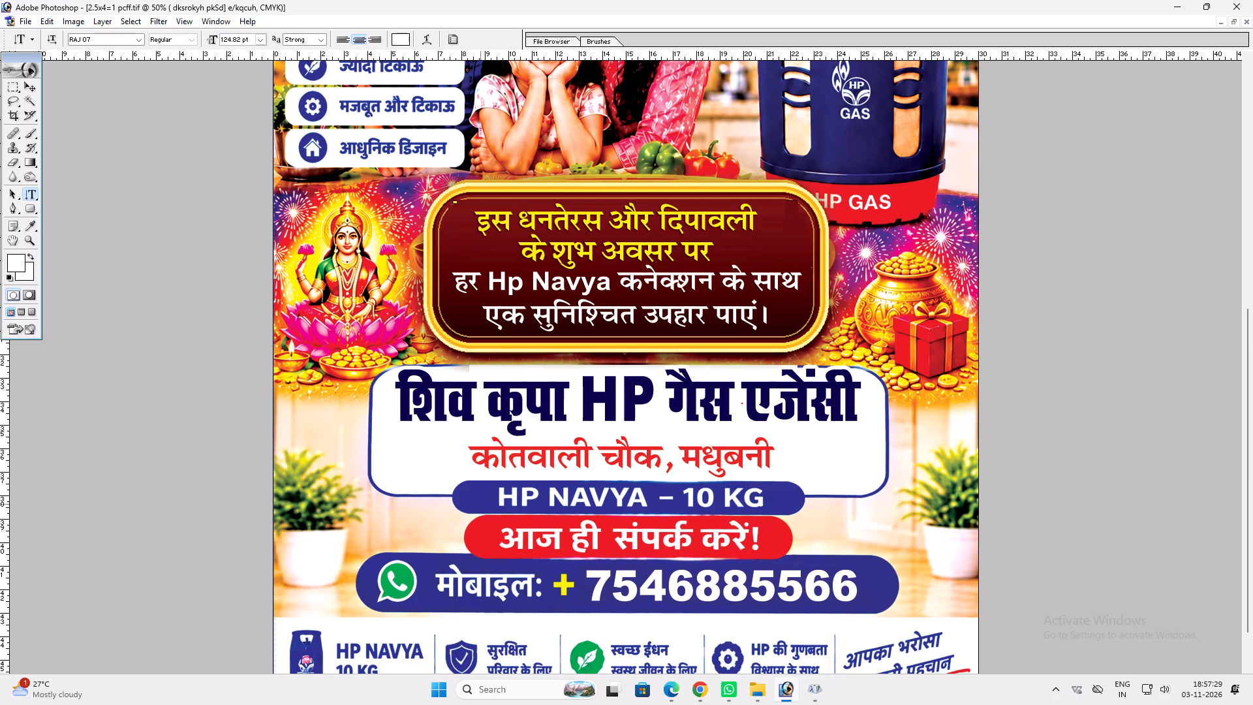
pyautogui.hotkey('ctrl', 's')
pyautogui.hotkey('ctrl', 's')
pyautogui.hotkey('ctrl', 's')
pyautogui.press('space')
pyautogui.press('space')
pyautogui.press('space')
pyautogui.press('space')
pyautogui.press('space')
pyautogui.press('space')
pyautogui.rightClick(431, 445)
pyautogui.moveTo(454, 450); pyautogui.dragTo(461, 453)
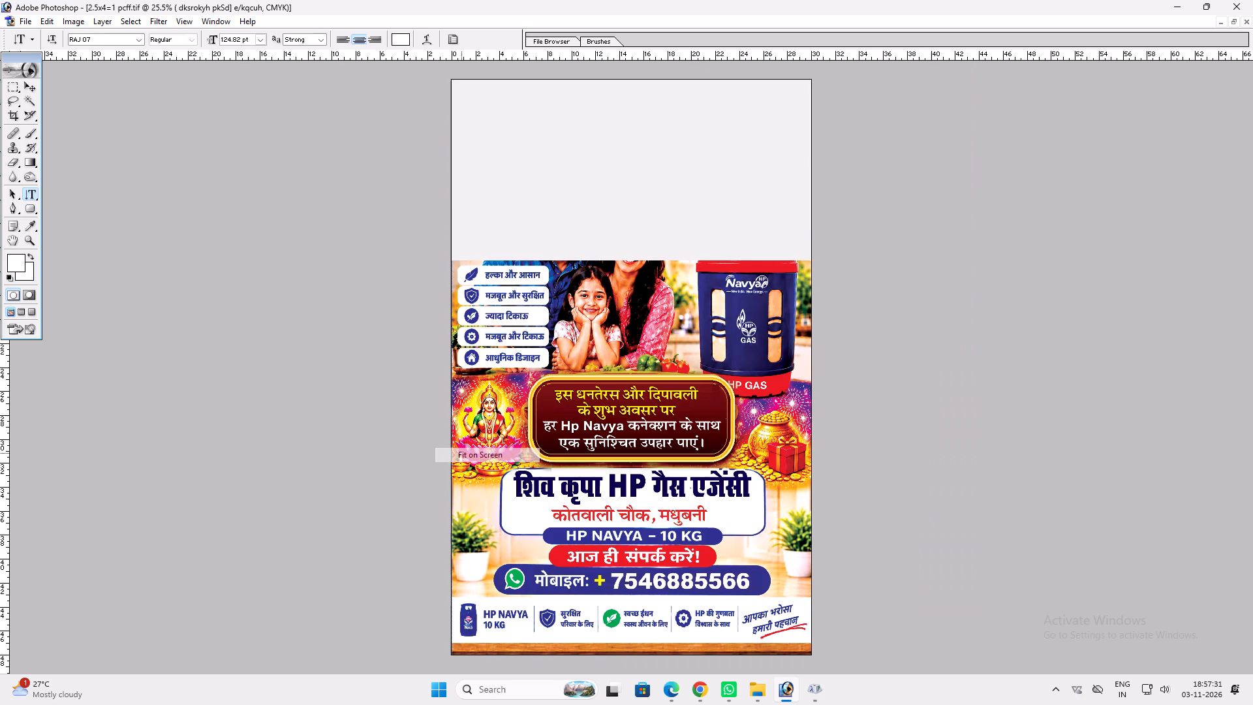
pyautogui.press('v')
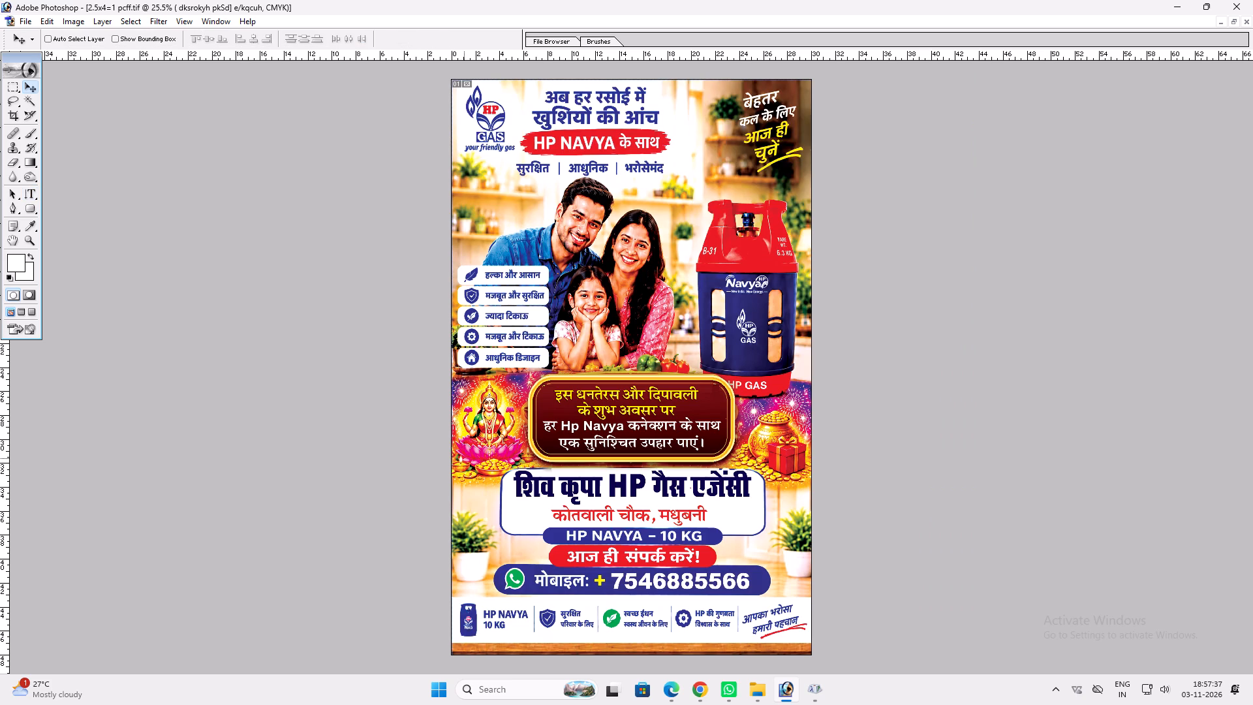
pyautogui.hotkey('ctrl', 's')
pyautogui.hotkey('ctrl', 's')
pyautogui.hotkey('ctrl', 's')
pyautogui.hotkey('ctrl', 's')
pyautogui.hotkey('ctrl', '0')
pyautogui.hotkey('ctrl', 's')
pyautogui.hotkey('ctrl', 's')
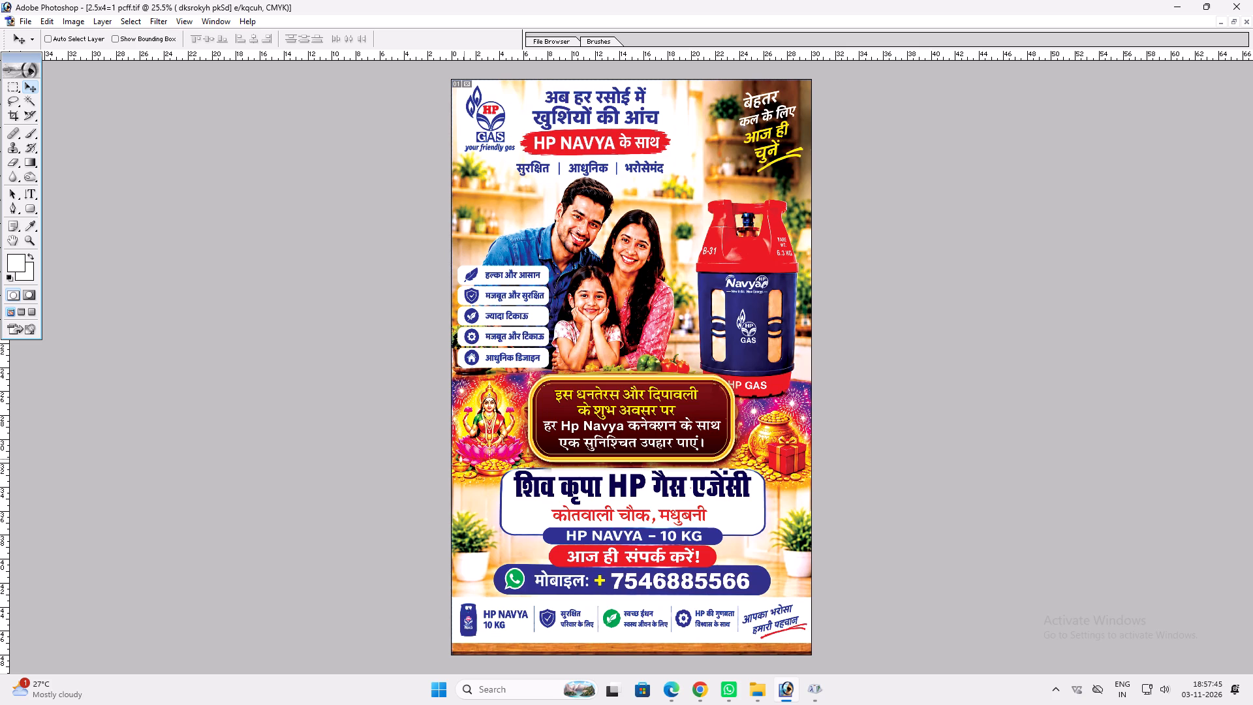
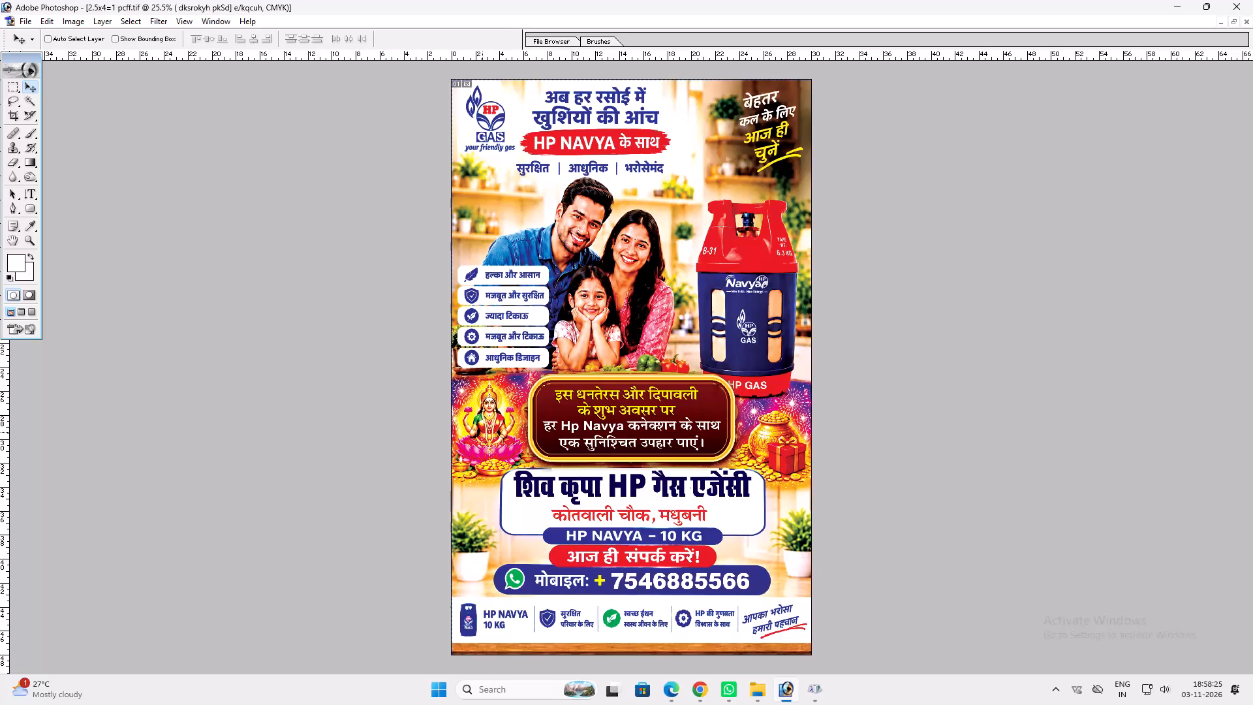
# Close the two open poster documents 2.5x4=1 pcff.tif and 2.5x4= 1pcffgh.tif.
pyautogui.hotkey('ctrl', 'w')
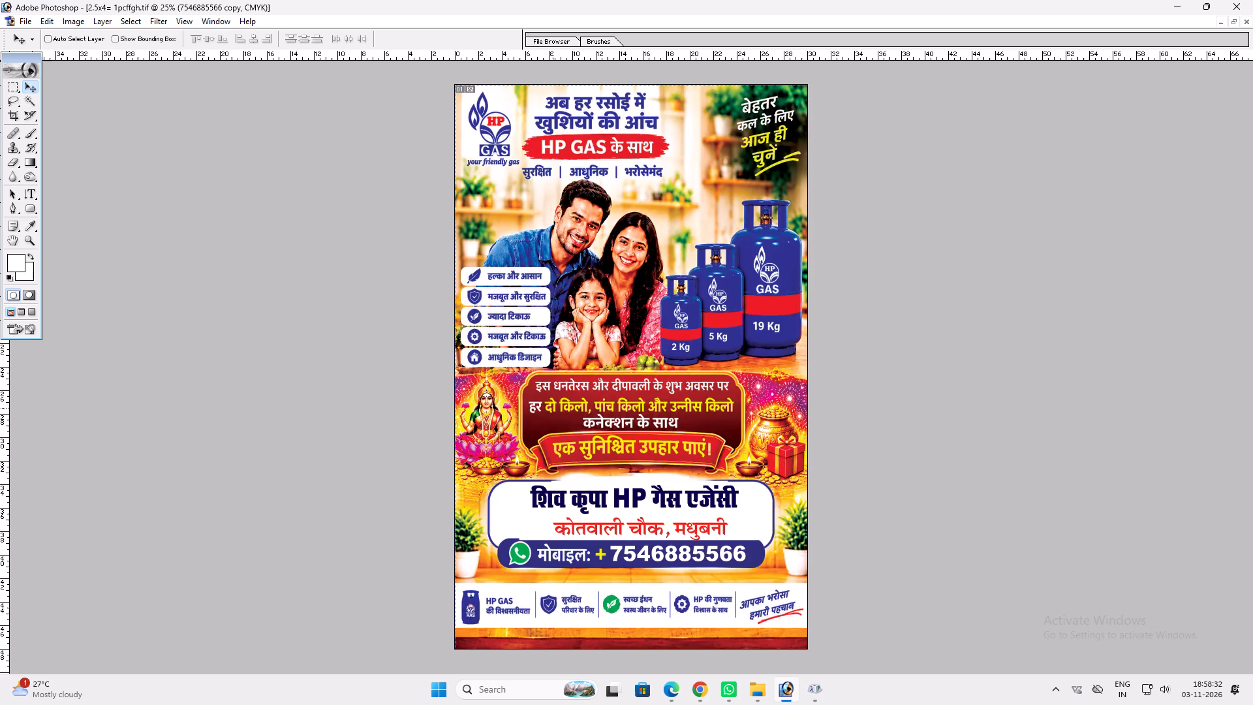
pyautogui.hotkey('ctrl', 'w')
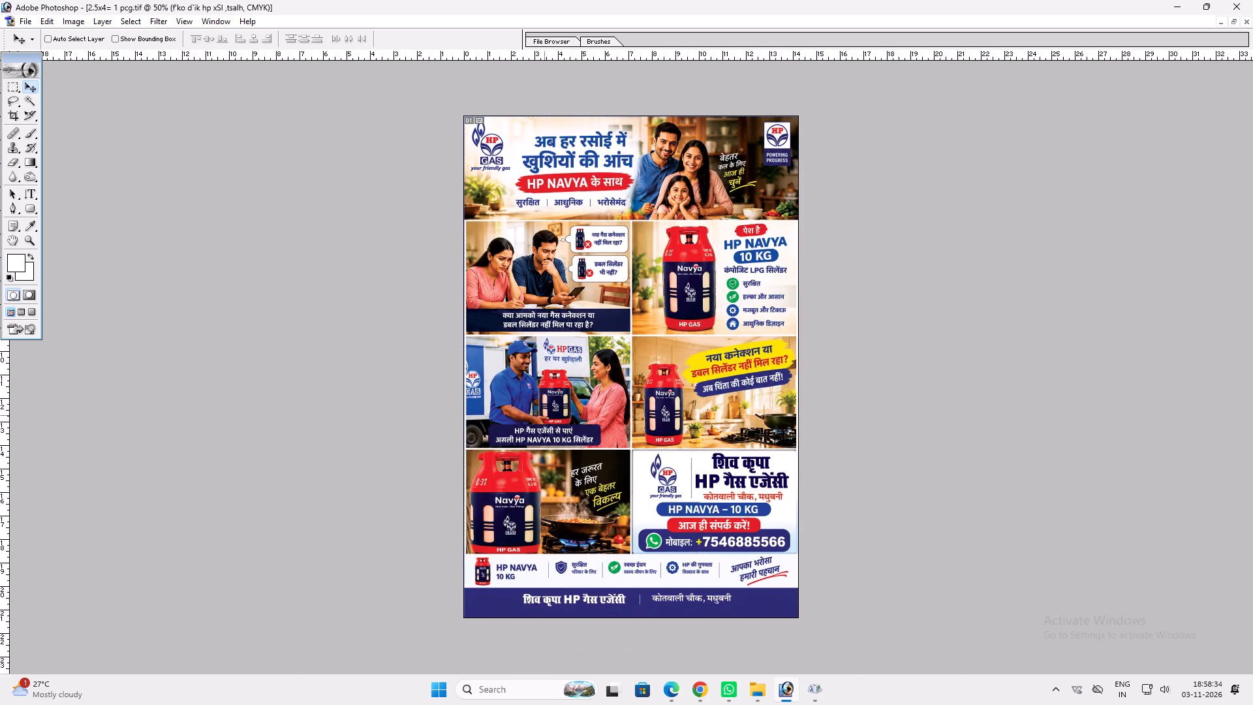
# Enlarge the white locality text in the blue footer strip by about 20 percent and shift it slightly closer to the divider line.
pyautogui.hotkey('ctrl', '+')
pyautogui.hotkey('ctrl', '+')
pyautogui.press('space')
pyautogui.moveTo(573, 490); pyautogui.dragTo(636, 204)
pyautogui.press('t')
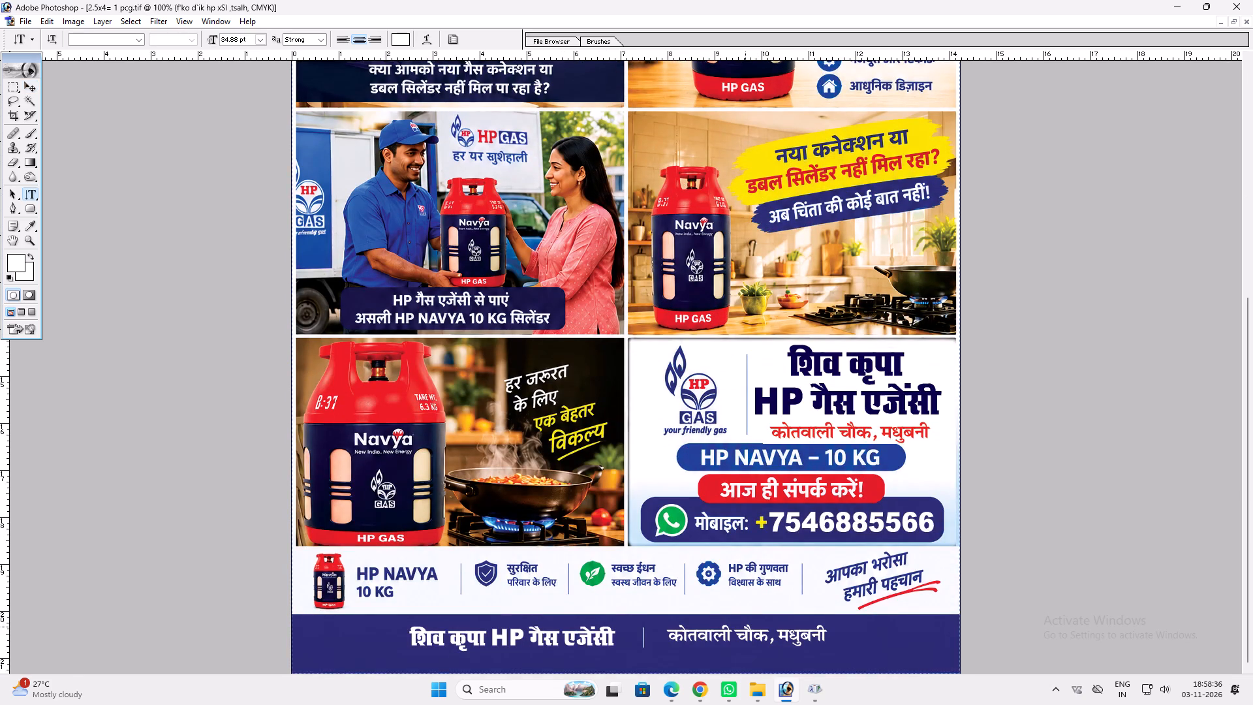
pyautogui.click(740, 643)
pyautogui.press('Return')
pyautogui.hotkey('ctrl', 't')
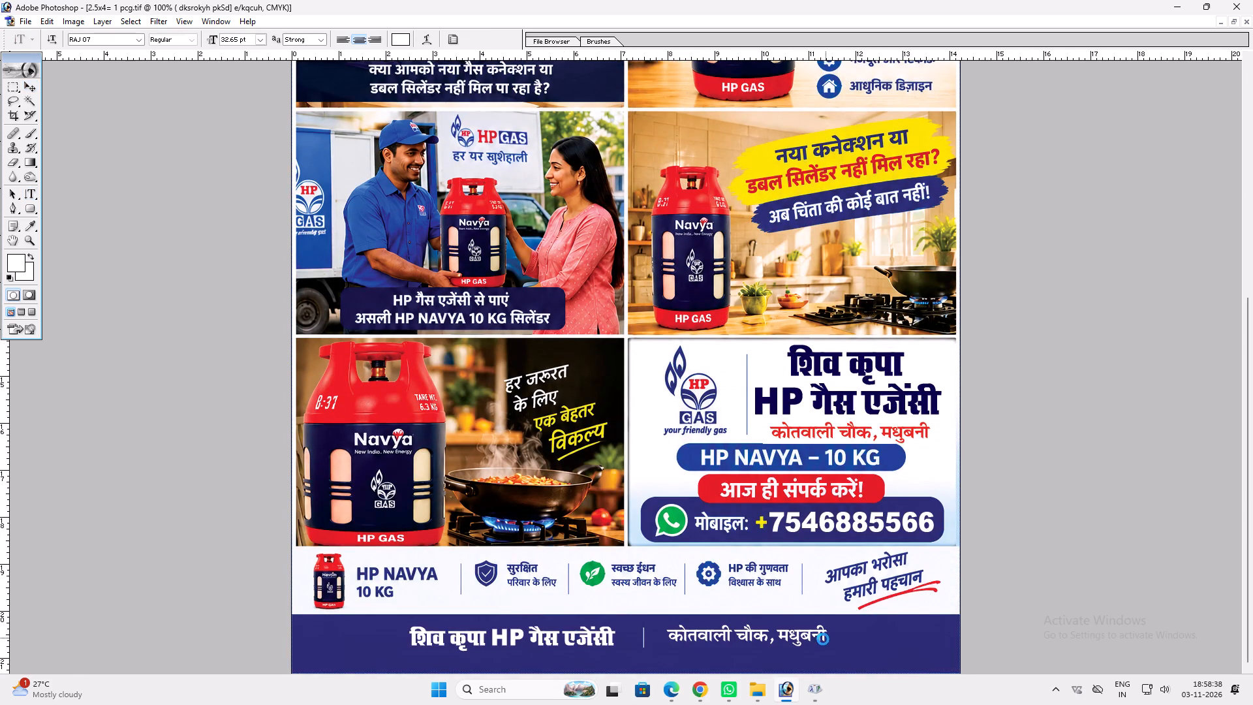
pyautogui.keyDown('shift'); pyautogui.moveTo(823, 639); pyautogui.dragTo(858, 644); pyautogui.keyUp('shift')
pyautogui.hotkey('shift', 'Return')
pyautogui.press('v')
pyautogui.moveTo(783, 650); pyautogui.dragTo(775, 651)
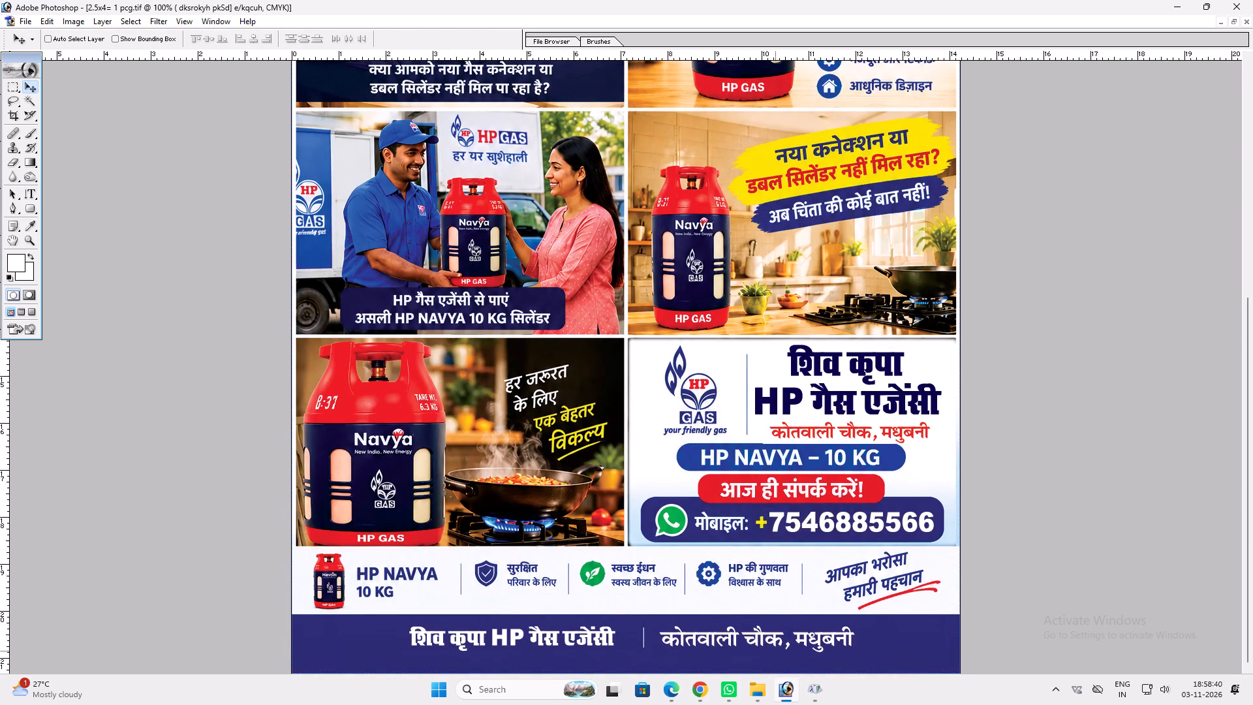
# Save the edited 2.5x4= 1 pcg.tif poster and close its document.
pyautogui.hotkey('ctrl', 's')
pyautogui.hotkey('ctrl', 'w')
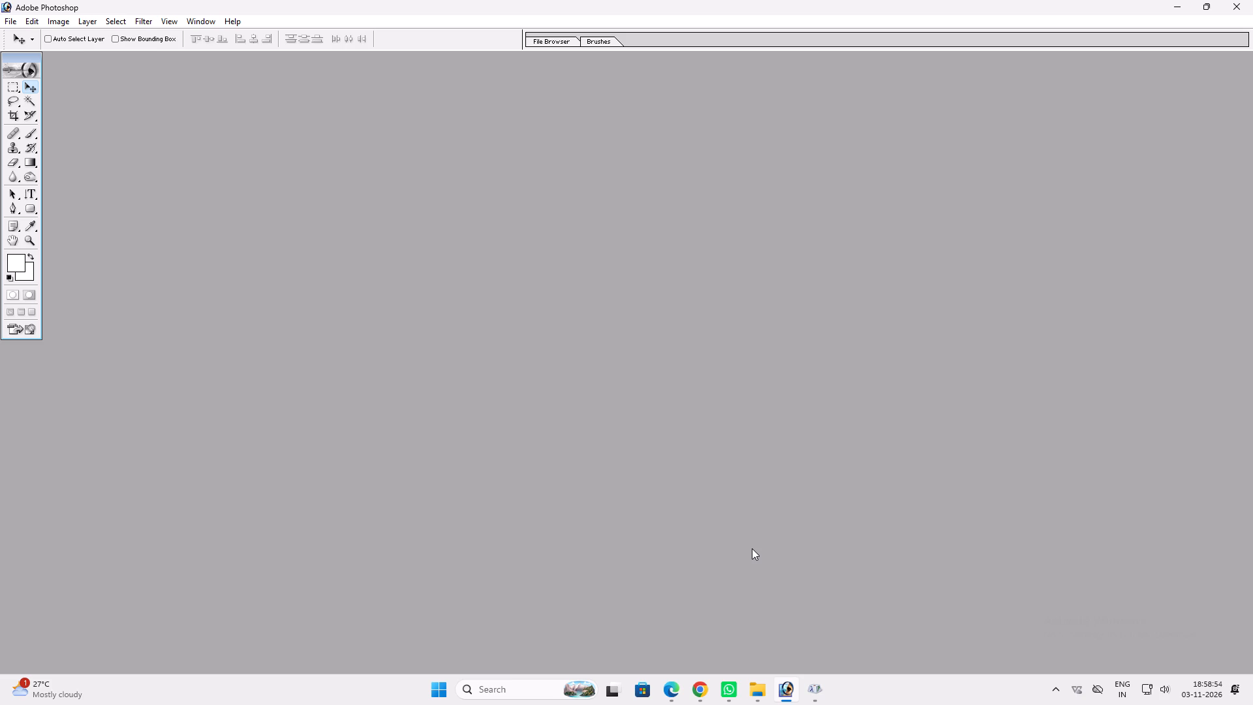
# Switch to the Character Map utility and close it.
pyautogui.click(807, 695)
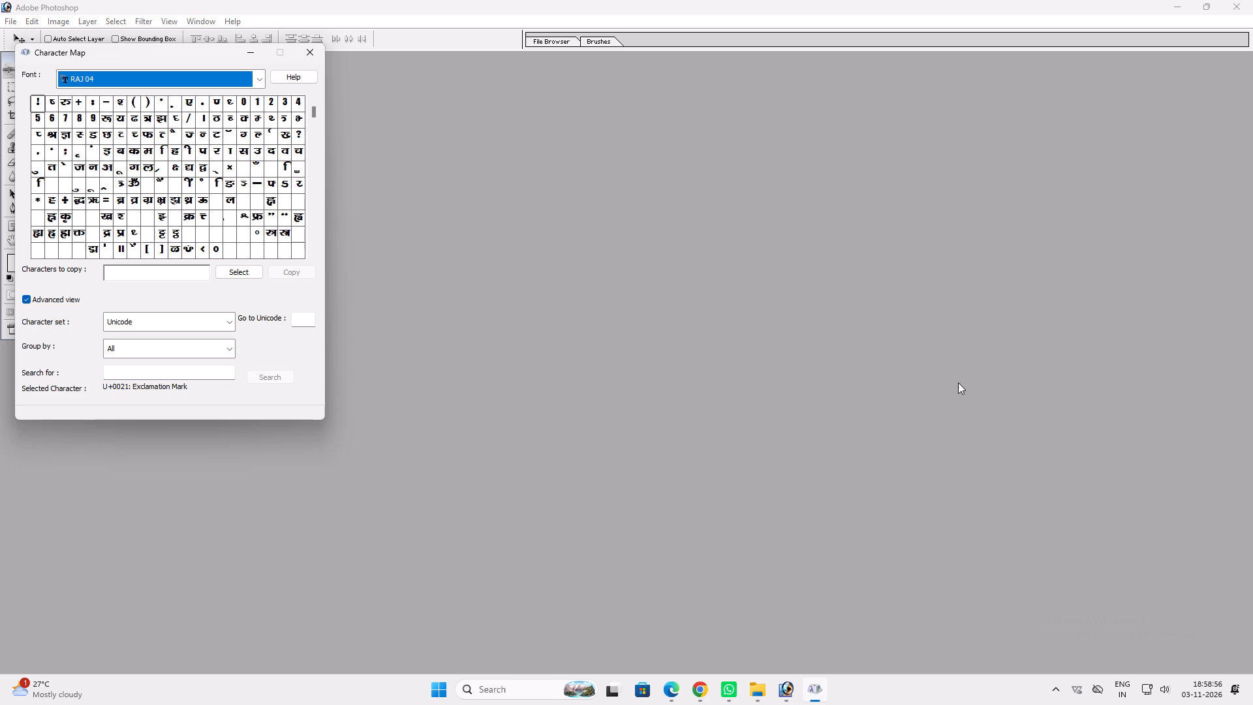
pyautogui.click(311, 58)
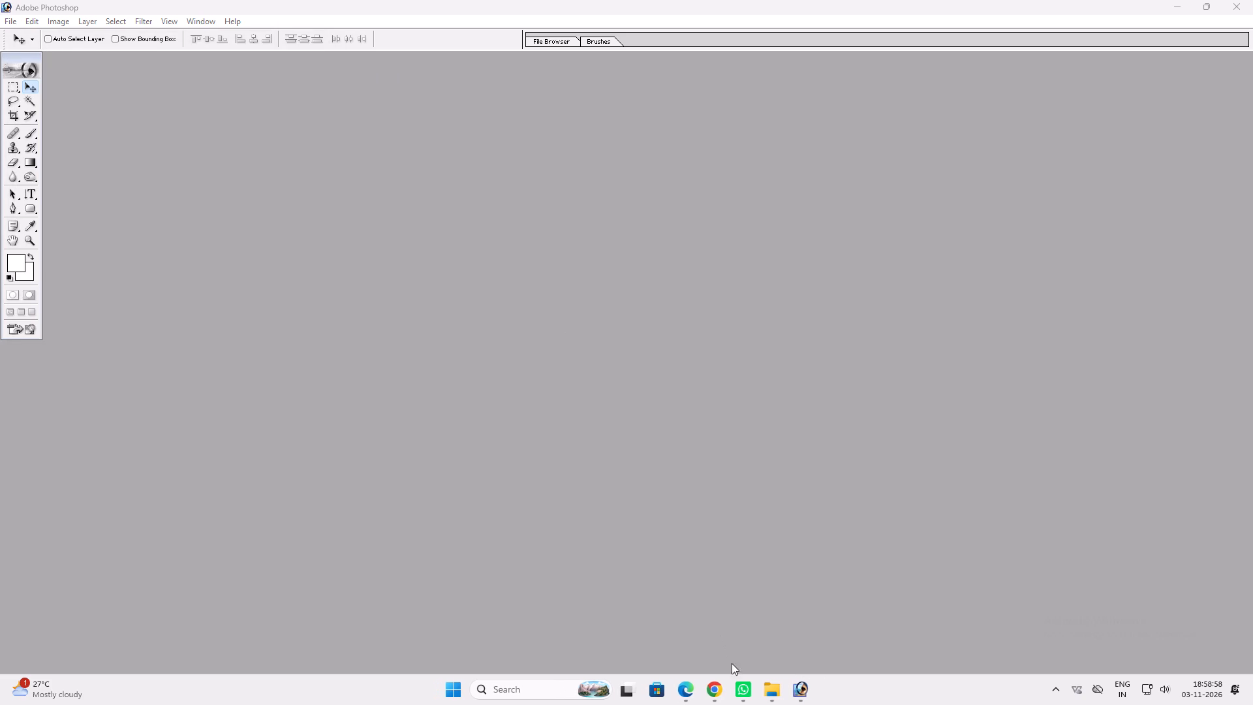
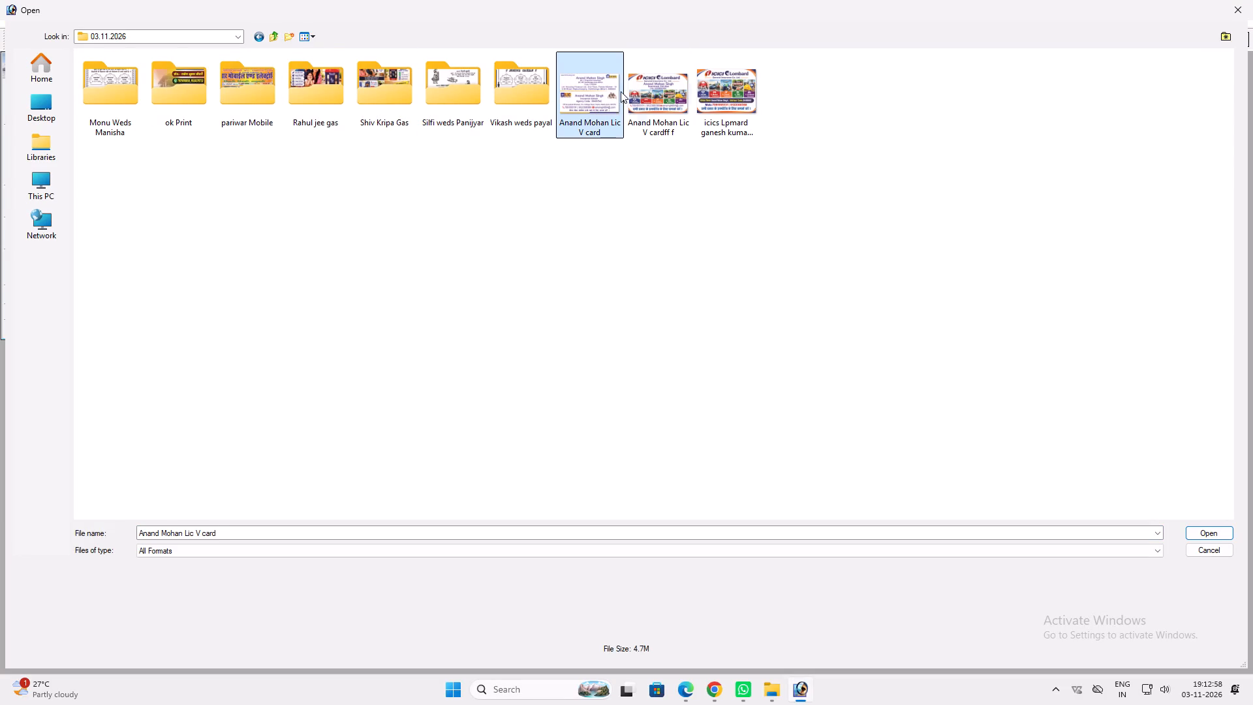
# Browse from the 03.11.2026 folder into its ok Print subfolder to locate a design file to open.
pyautogui.click(681, 70)
pyautogui.click(316, 110)
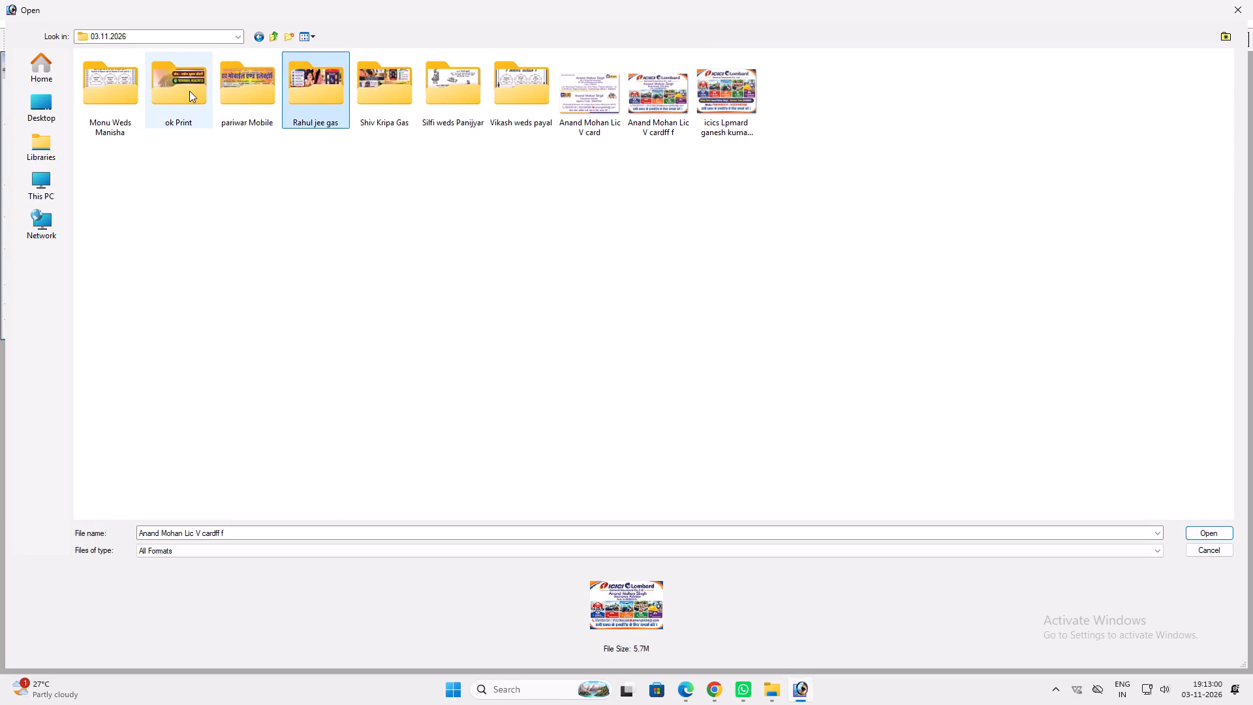
pyautogui.doubleClick(189, 91)
pyautogui.click(125, 86)
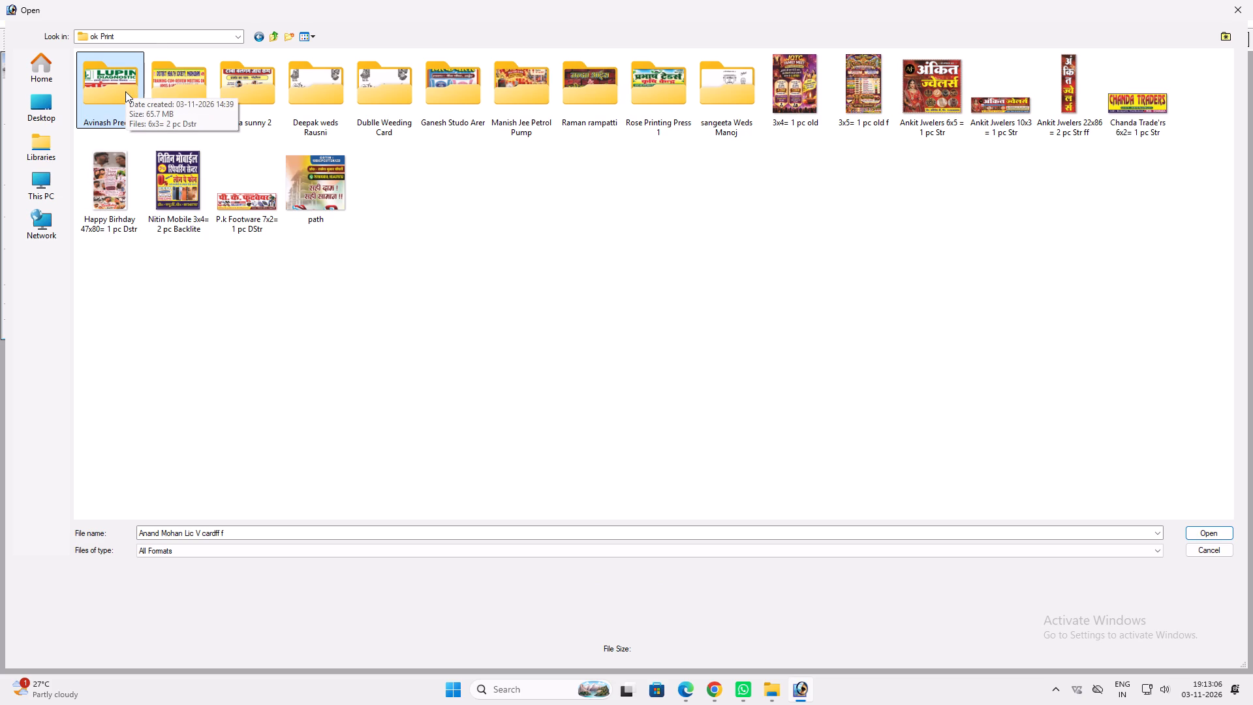
pyautogui.click(125, 91)
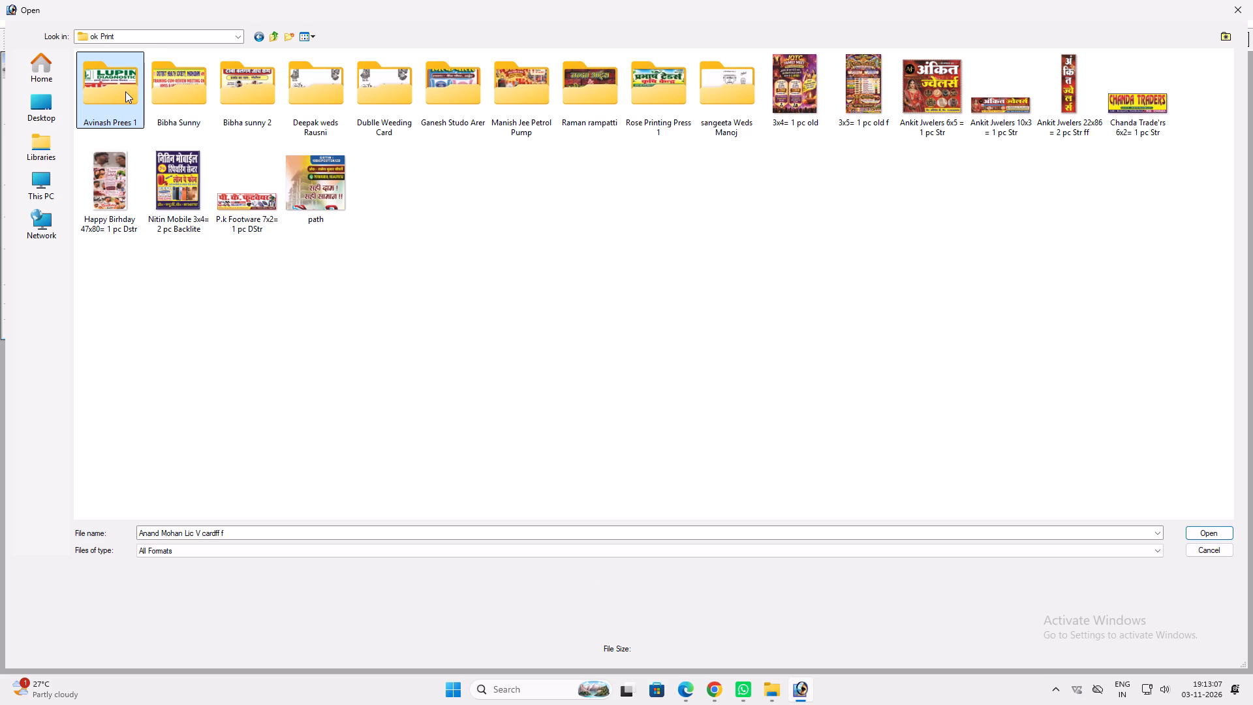
pyautogui.tripleClick(125, 91)
pyautogui.click(125, 89)
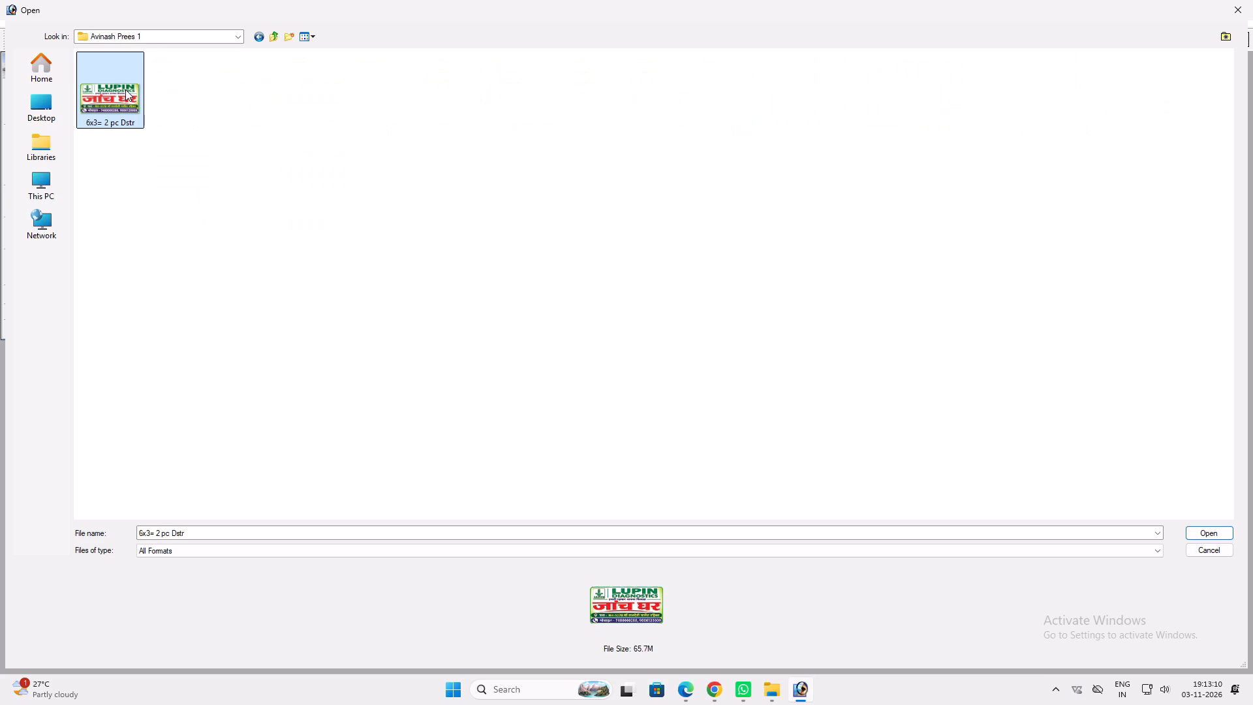
pyautogui.click(125, 89)
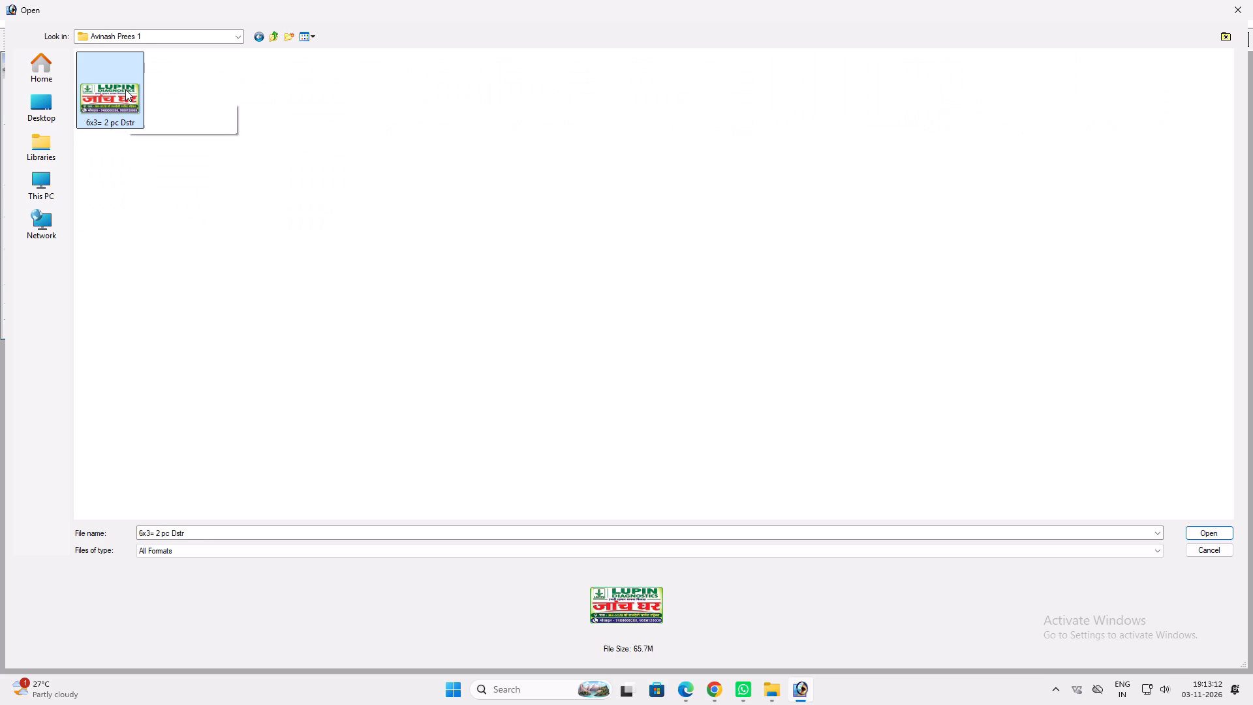
pyautogui.click(135, 81)
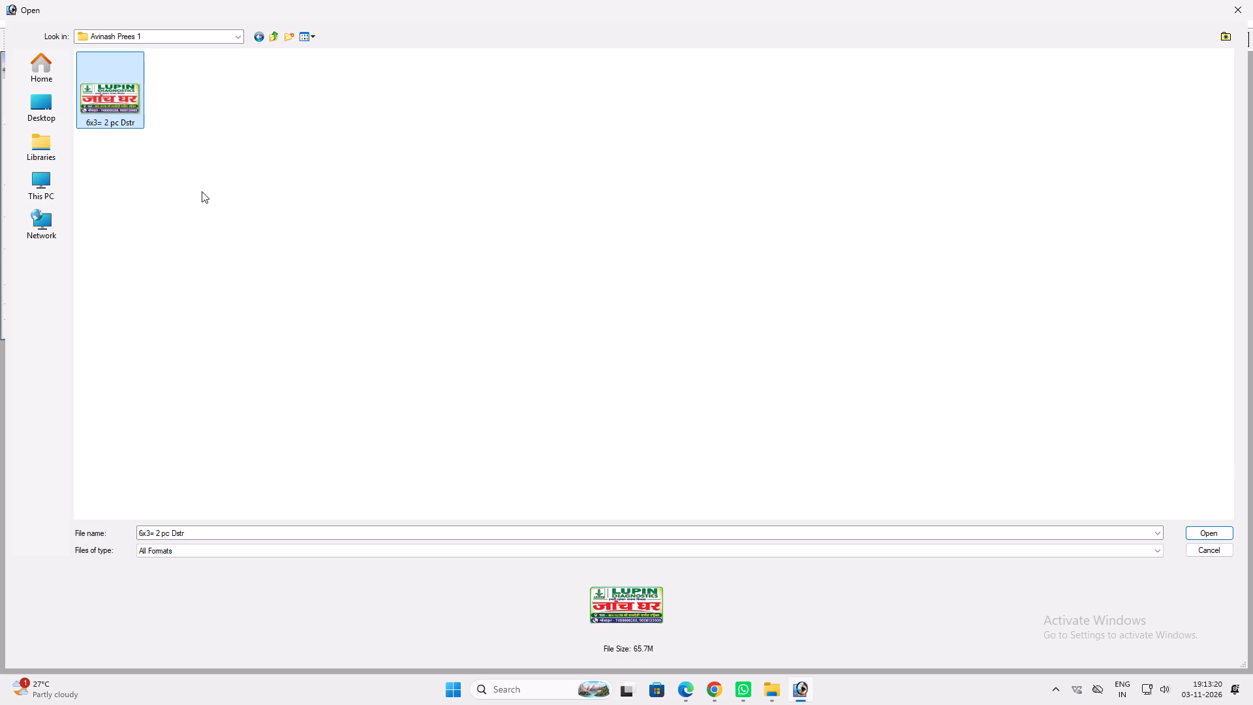
pyautogui.click(125, 95)
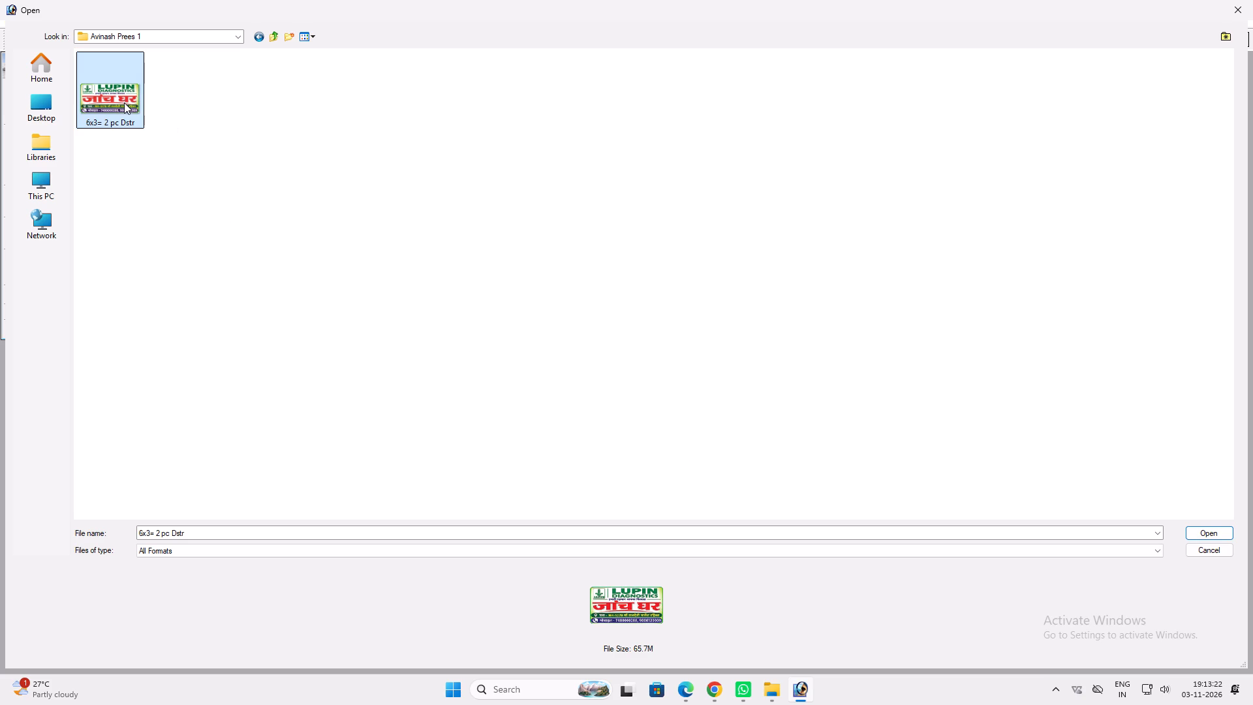
pyautogui.click(127, 104)
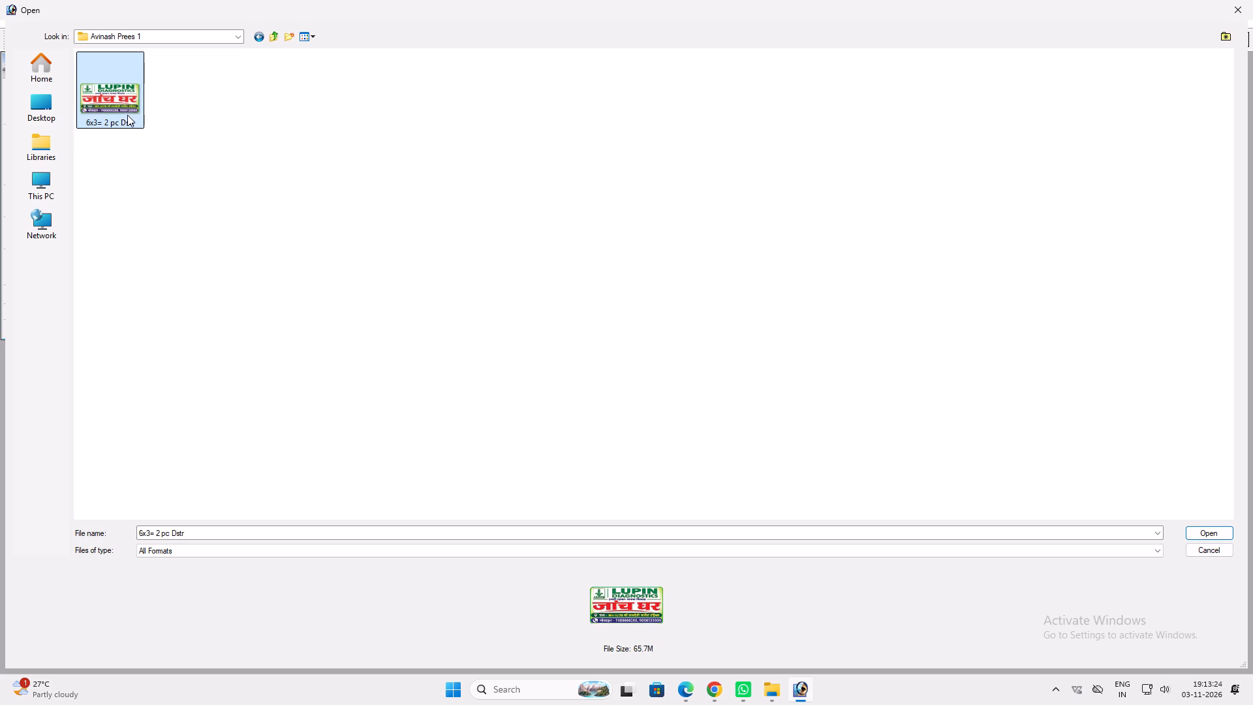
pyautogui.click(127, 123)
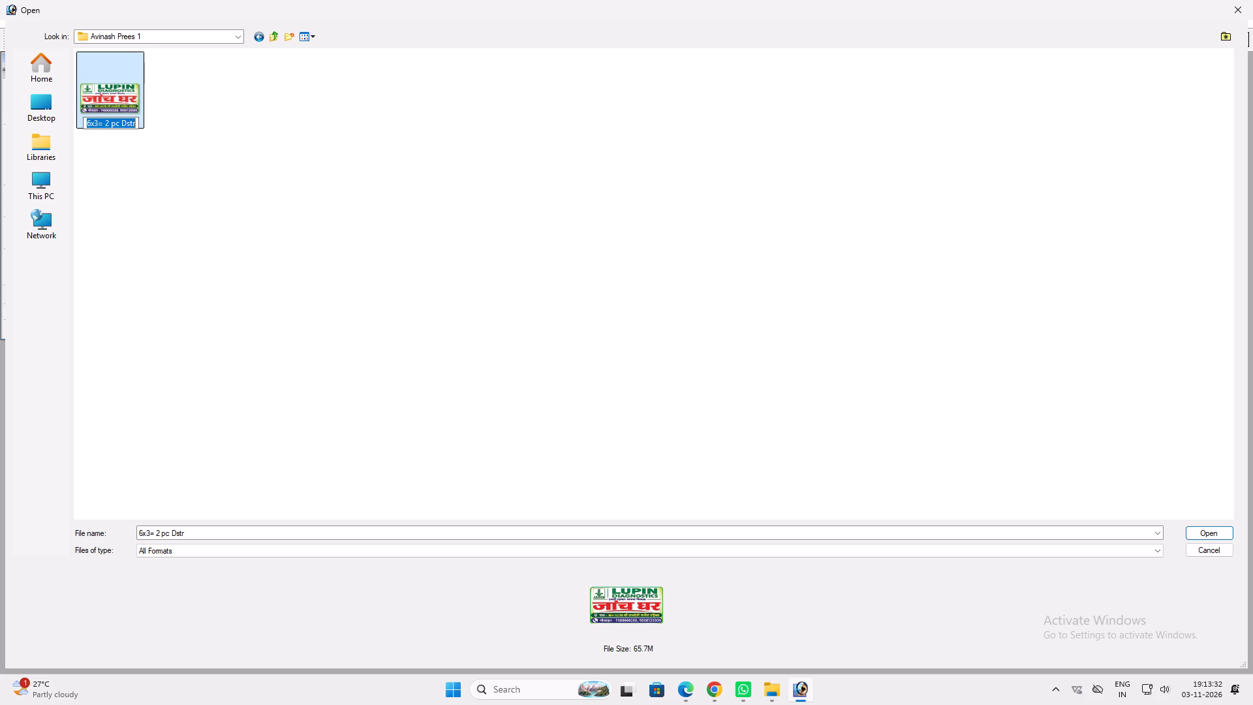
pyautogui.click(259, 221)
pyautogui.click(116, 73)
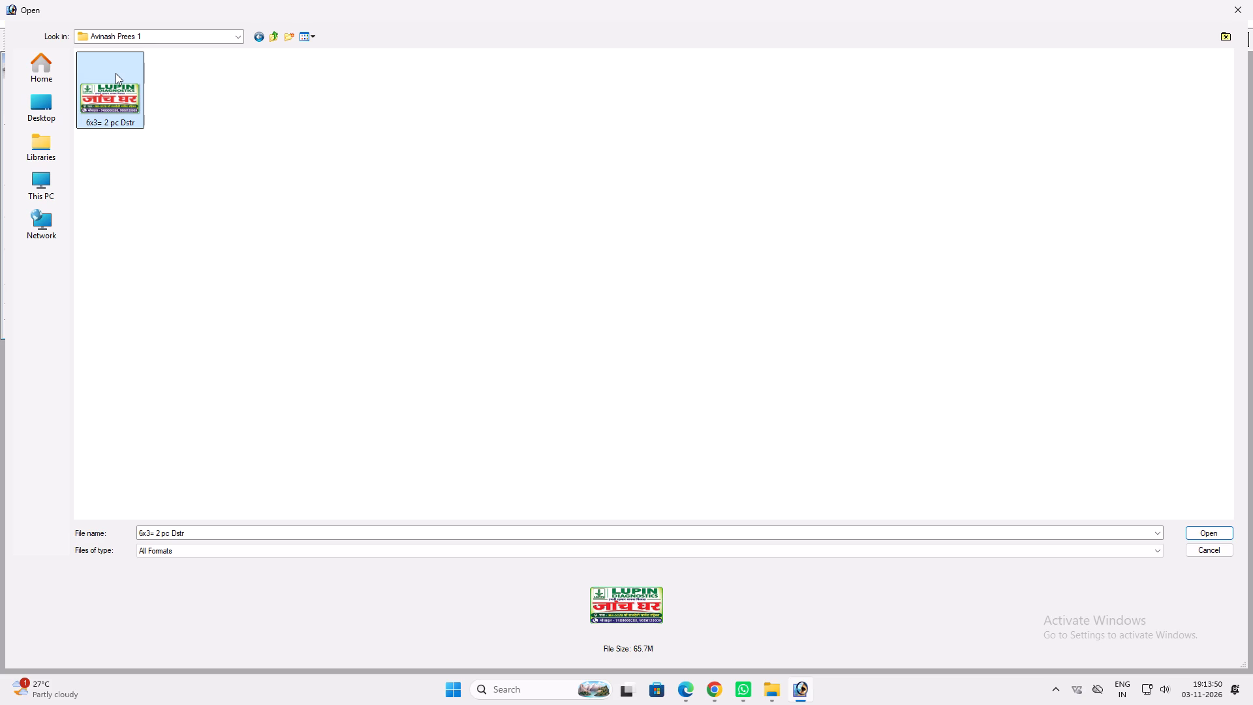
pyautogui.press('BackSpace')
# Check the 5x3= 1 pc old file in the folder right after Avinash Prees 1, returning to ok Print.
pyautogui.doubleClick(189, 109)
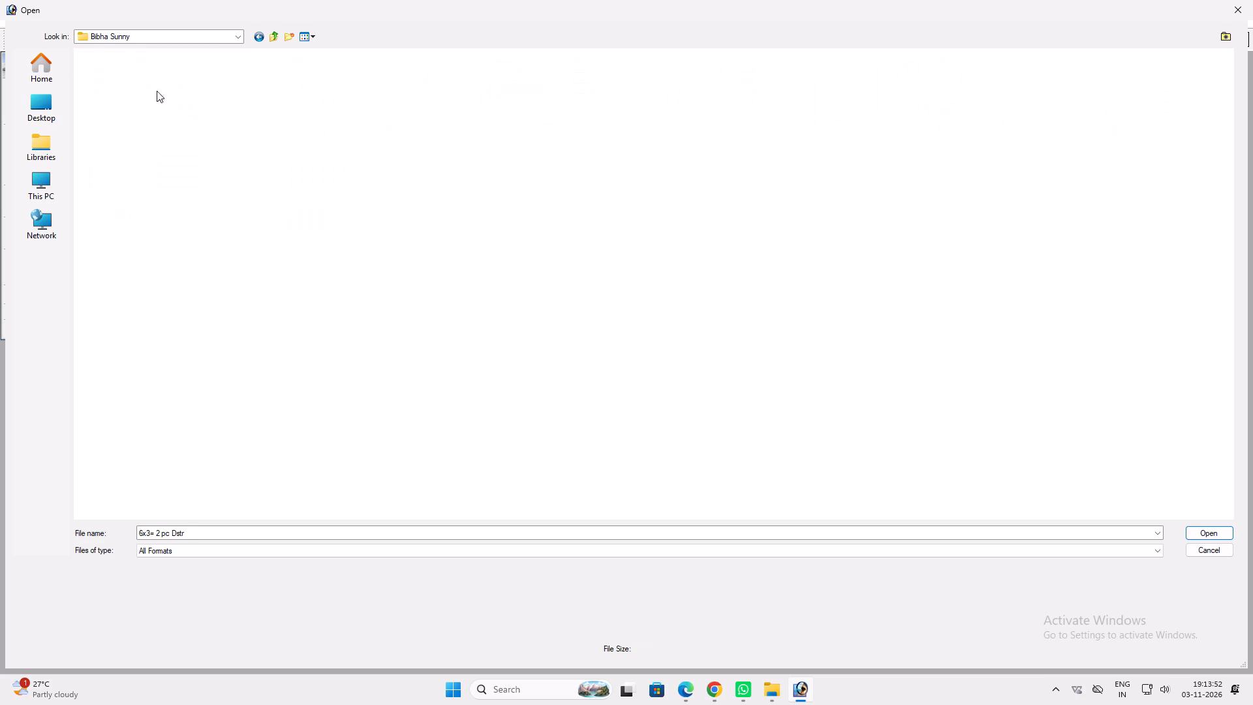
pyautogui.click(129, 83)
pyautogui.click(273, 34)
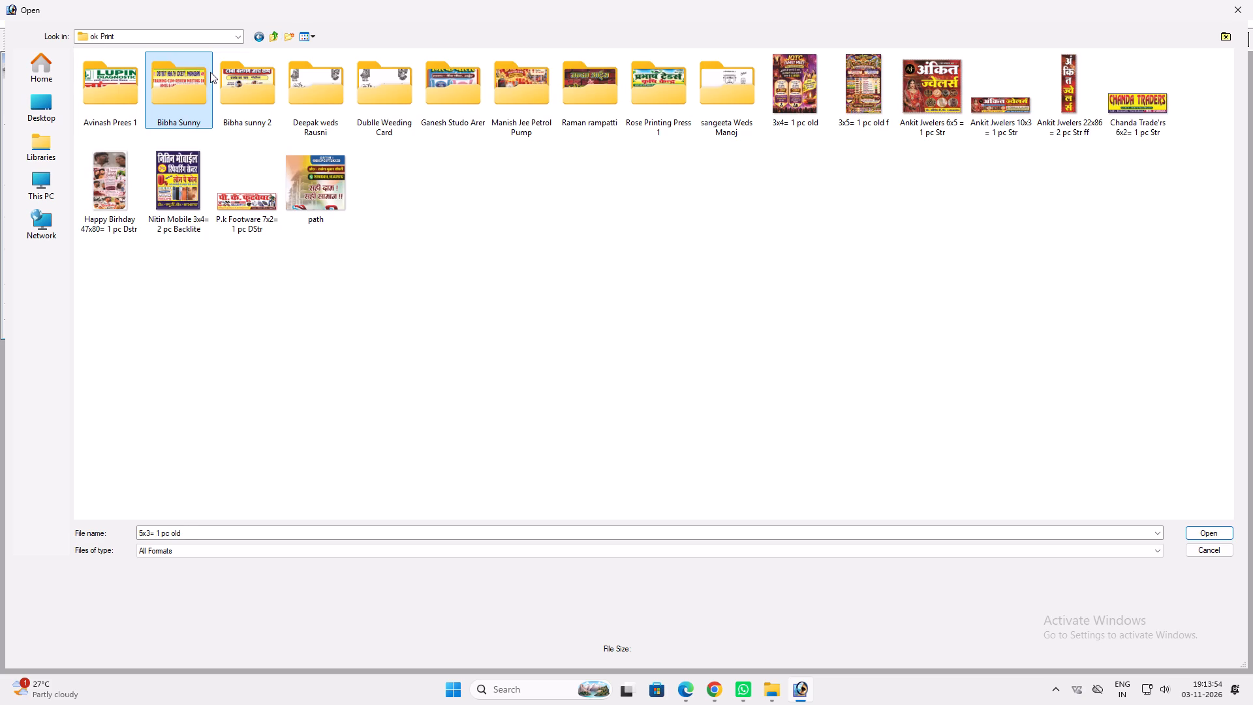
pyautogui.click(200, 71)
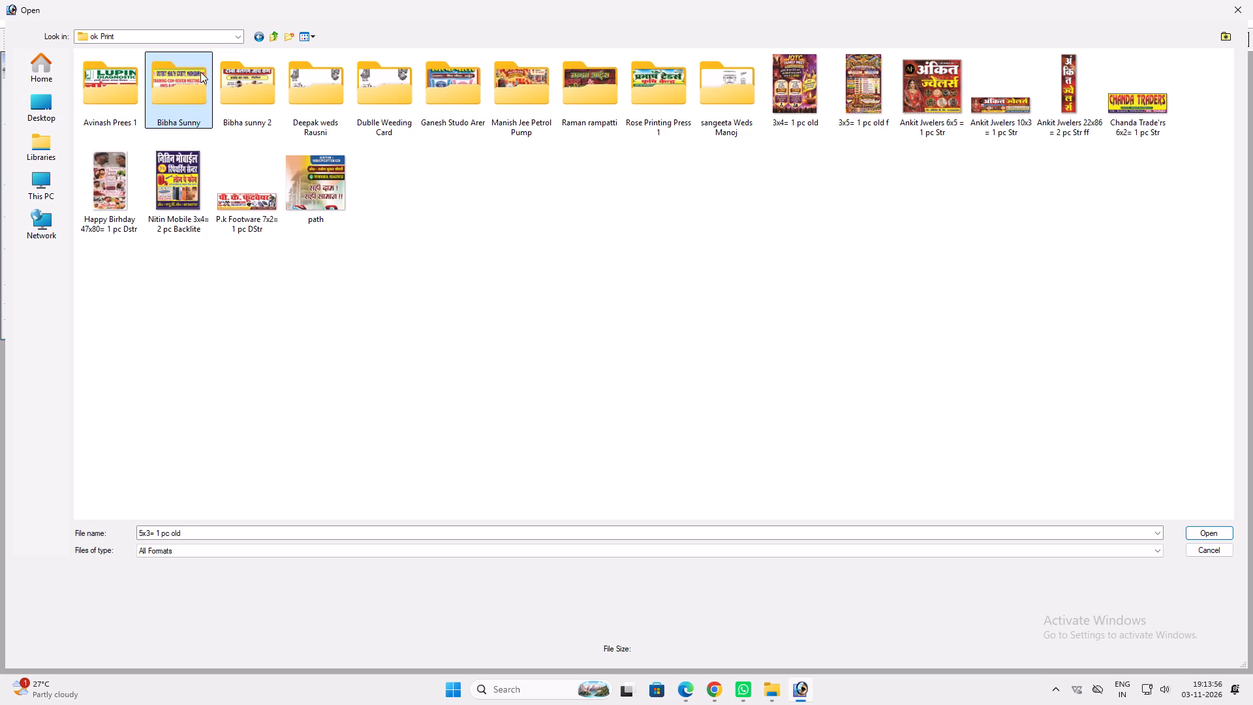